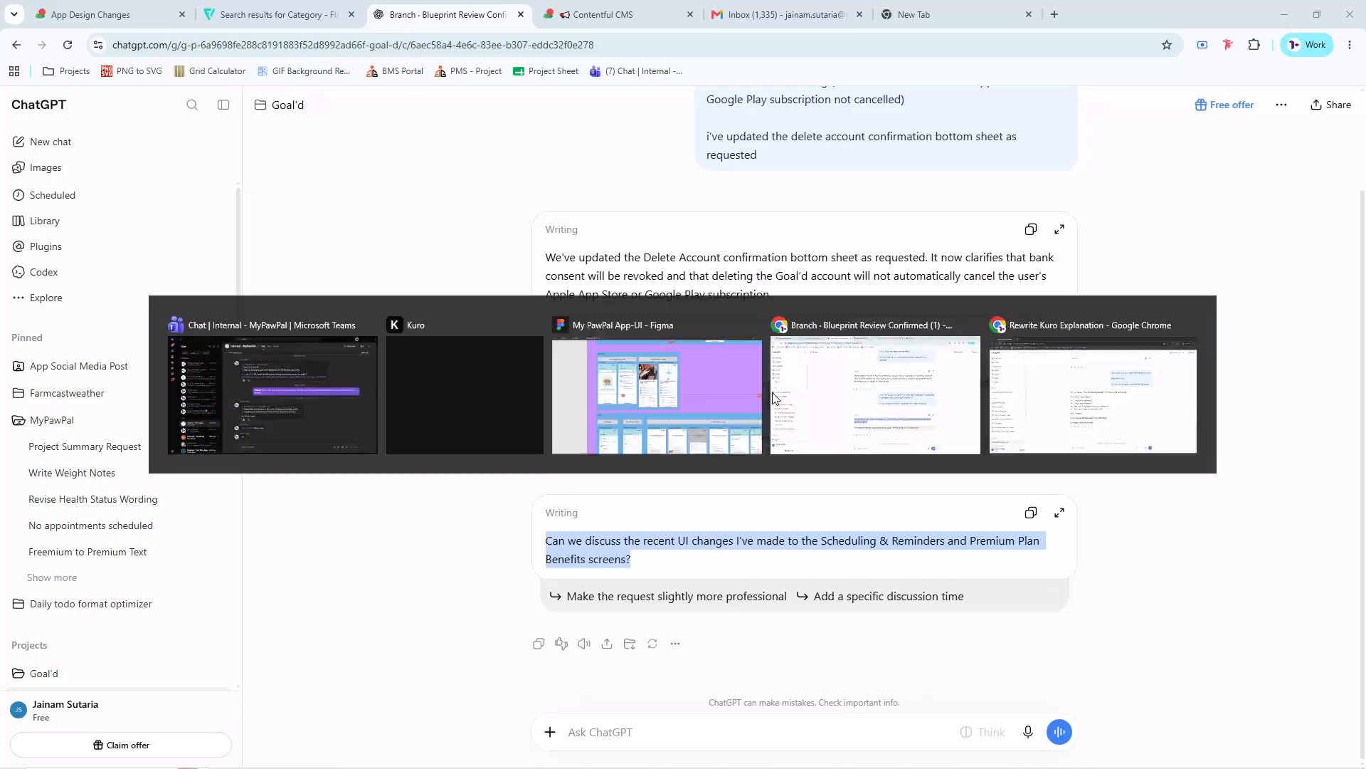
# Switch to the My PawPal App-UI file in Figma.
pyautogui.hotkey('alt', 'Tab')
pyautogui.hotkey('alt', 'Tab')
pyautogui.hotkey('alt', 'Tab')
pyautogui.hotkey('alt', 'Tab')
pyautogui.hotkey('alt', 'Tab')
pyautogui.hotkey('alt', 'Tab')
pyautogui.hotkey('alt', 'Tab')
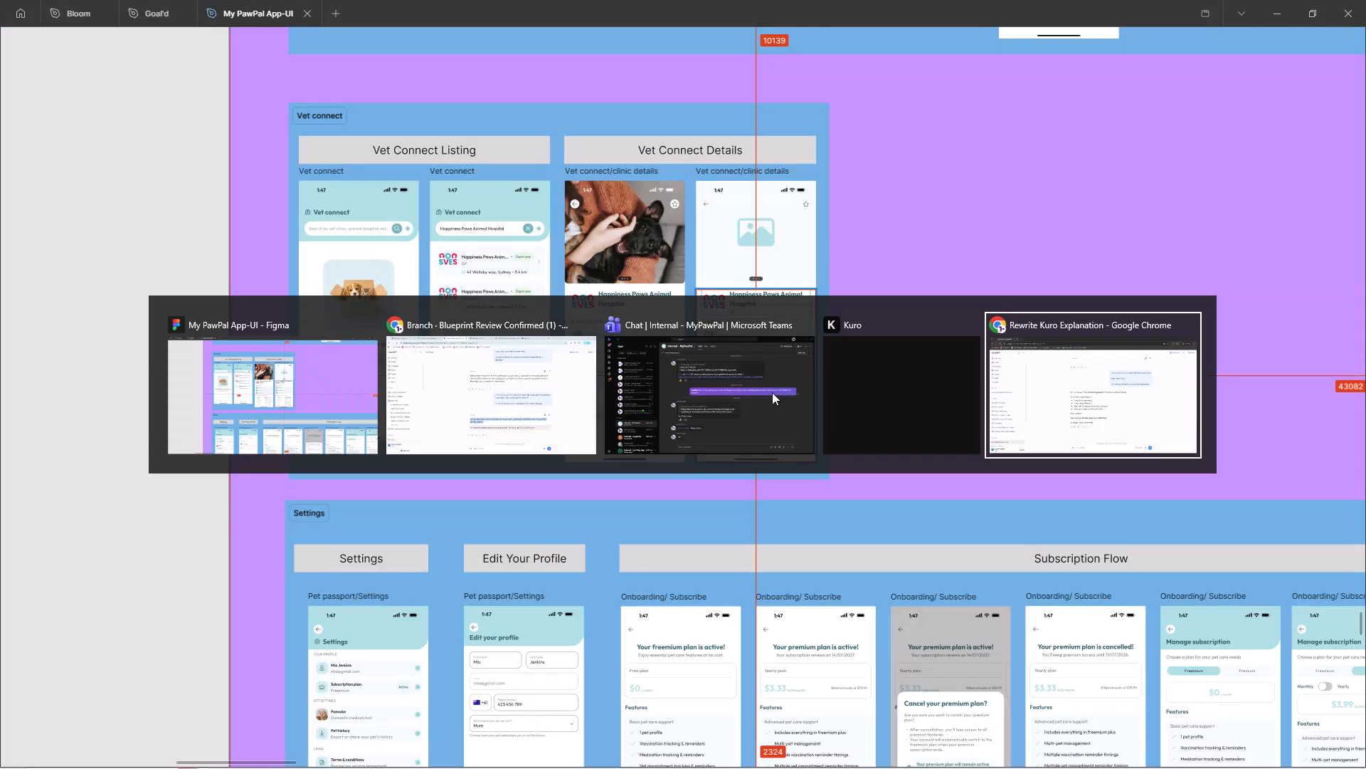
pyautogui.hotkey('alt', 'Tab')
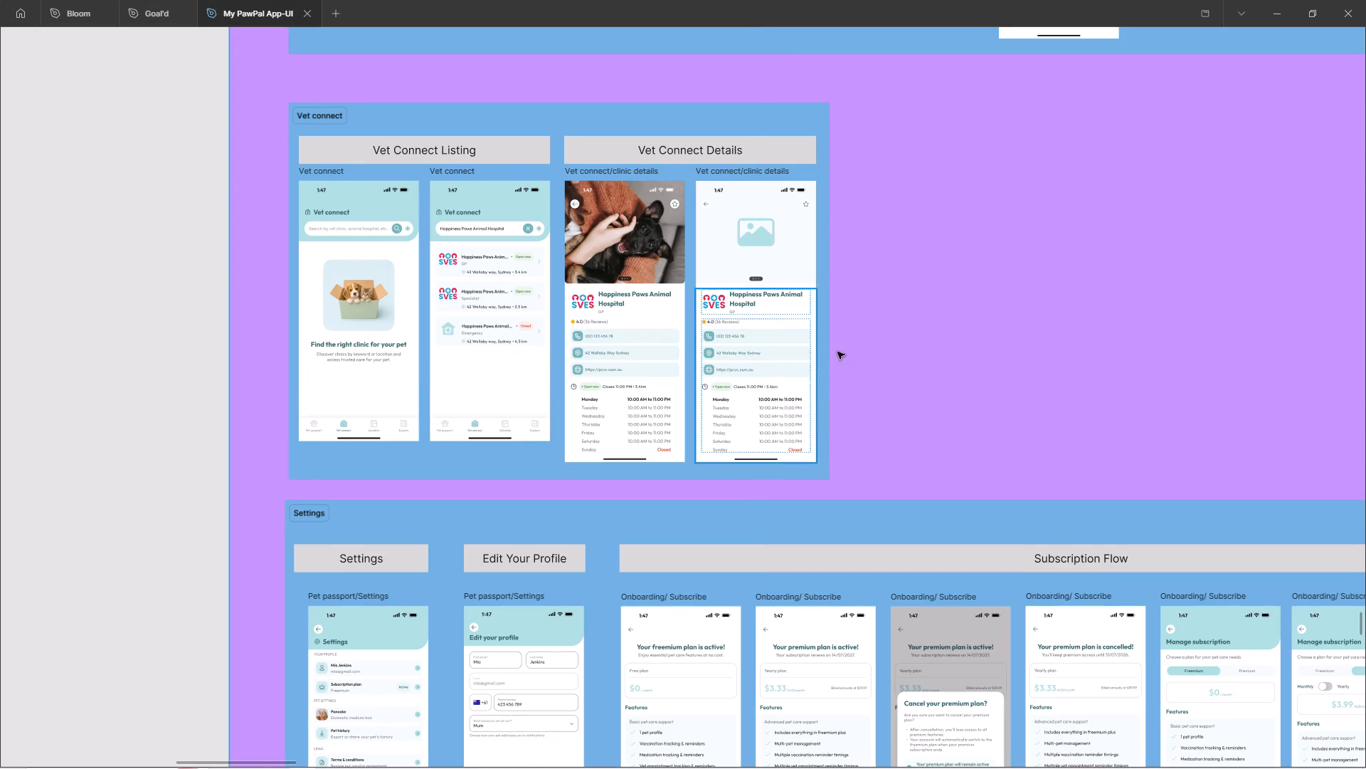
# Examine the Subscription Flow screens in the Settings section, from the active freemium plan through the Manage subscription variants.
pyautogui.keyDown('ctrl'); pyautogui.scroll(-20, 855, 343); pyautogui.keyUp('ctrl')
pyautogui.keyDown('ctrl'); pyautogui.scroll(-7, 855, 343); pyautogui.keyUp('ctrl')
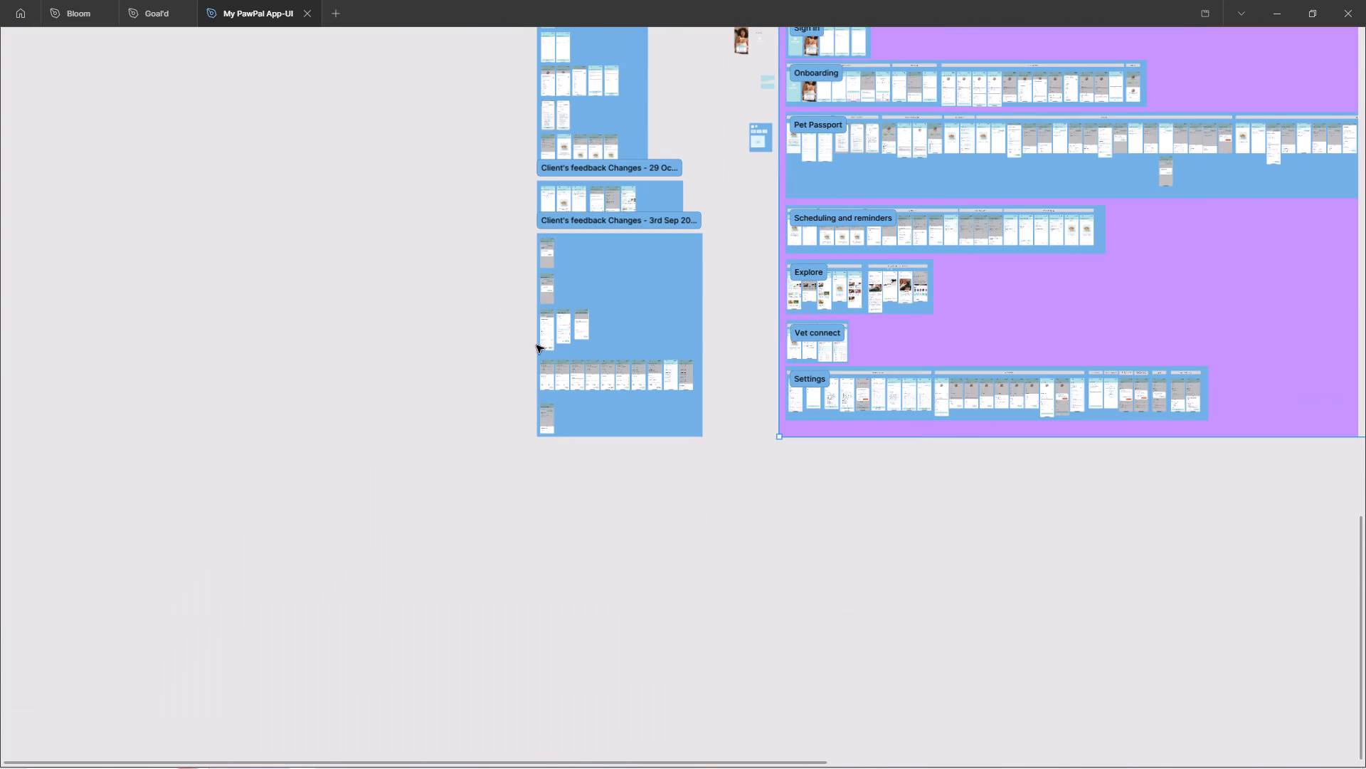
pyautogui.keyDown('ctrl'); pyautogui.scroll(20, 881, 400); pyautogui.keyUp('ctrl')
pyautogui.keyDown('ctrl'); pyautogui.scroll(15, 881, 400); pyautogui.keyUp('ctrl')
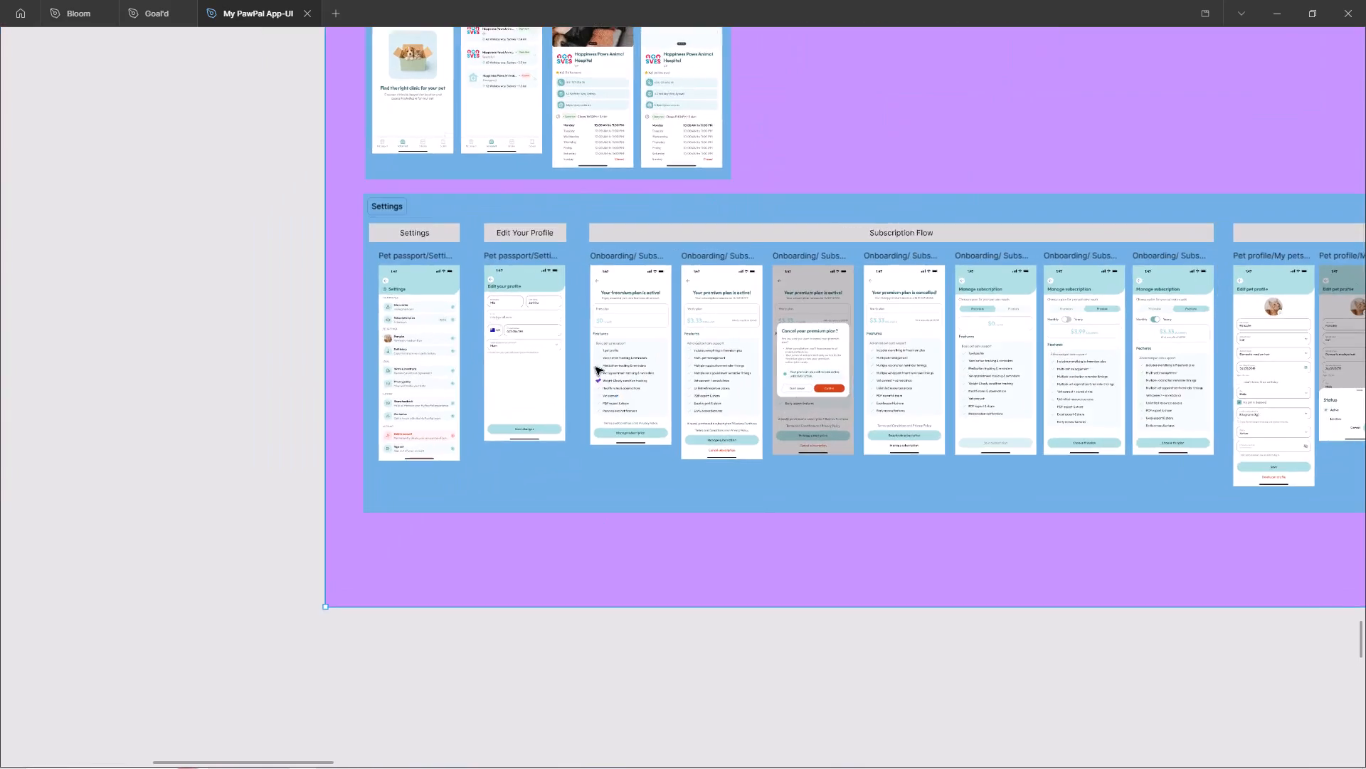
pyautogui.keyDown('ctrl'); pyautogui.scroll(9, 595, 367); pyautogui.keyUp('ctrl')
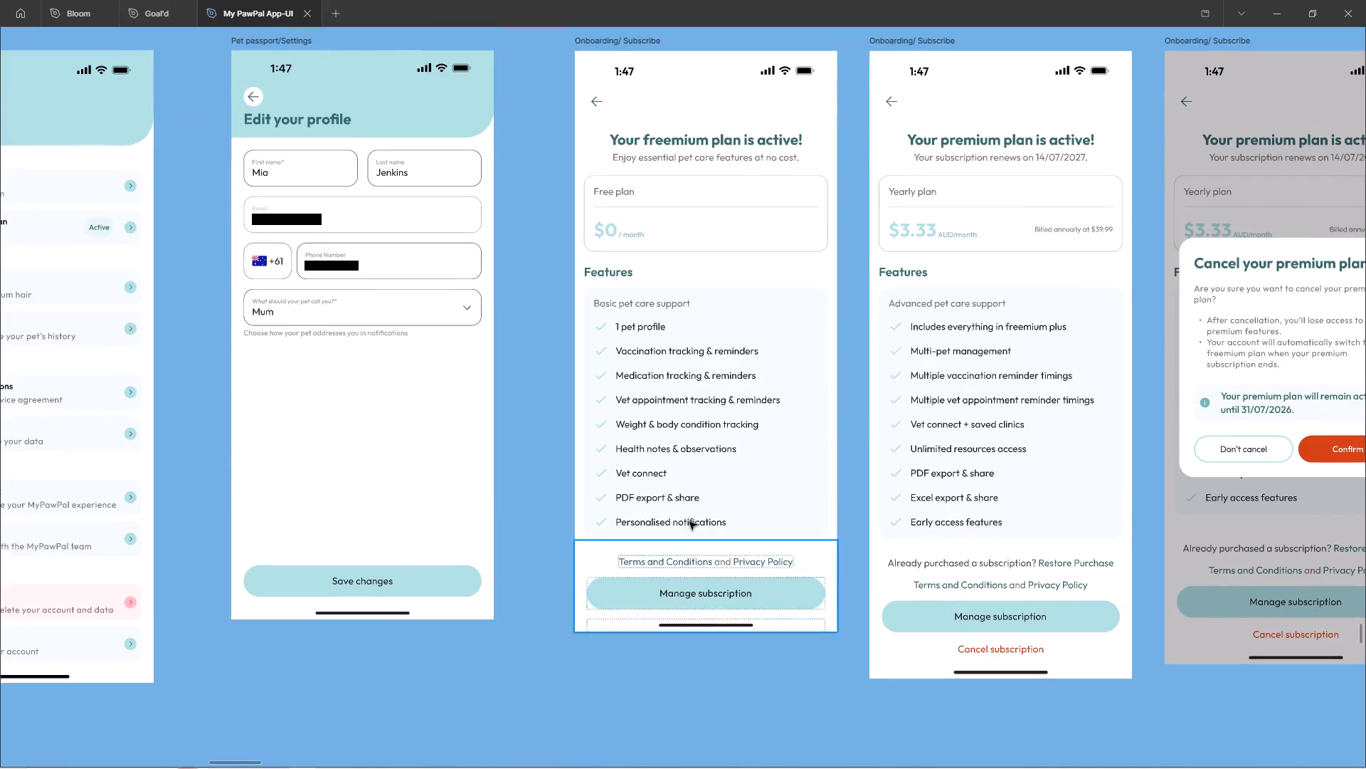
pyautogui.keyDown('shift'); pyautogui.scroll(-8, 684, 511); pyautogui.keyUp('shift')
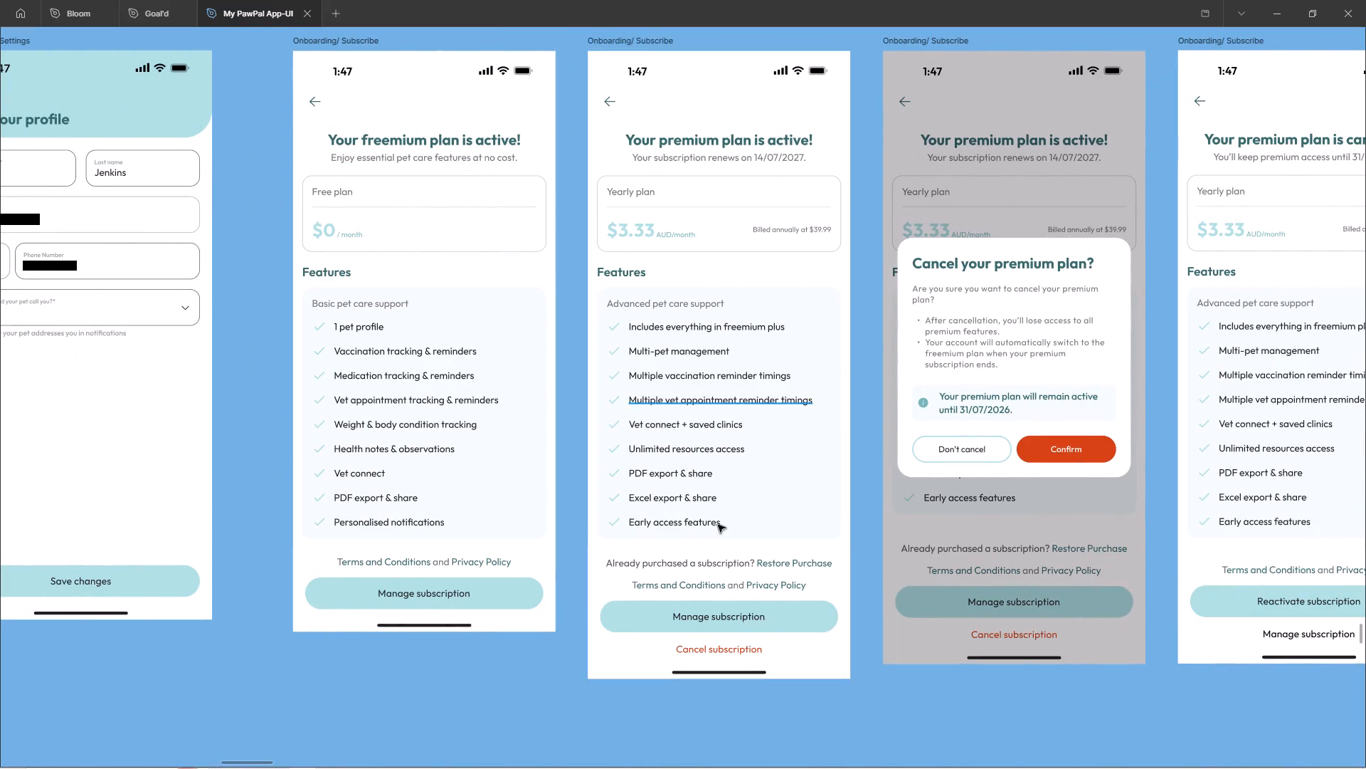
pyautogui.keyDown('shift'); pyautogui.scroll(-14, 689, 524); pyautogui.keyUp('shift')
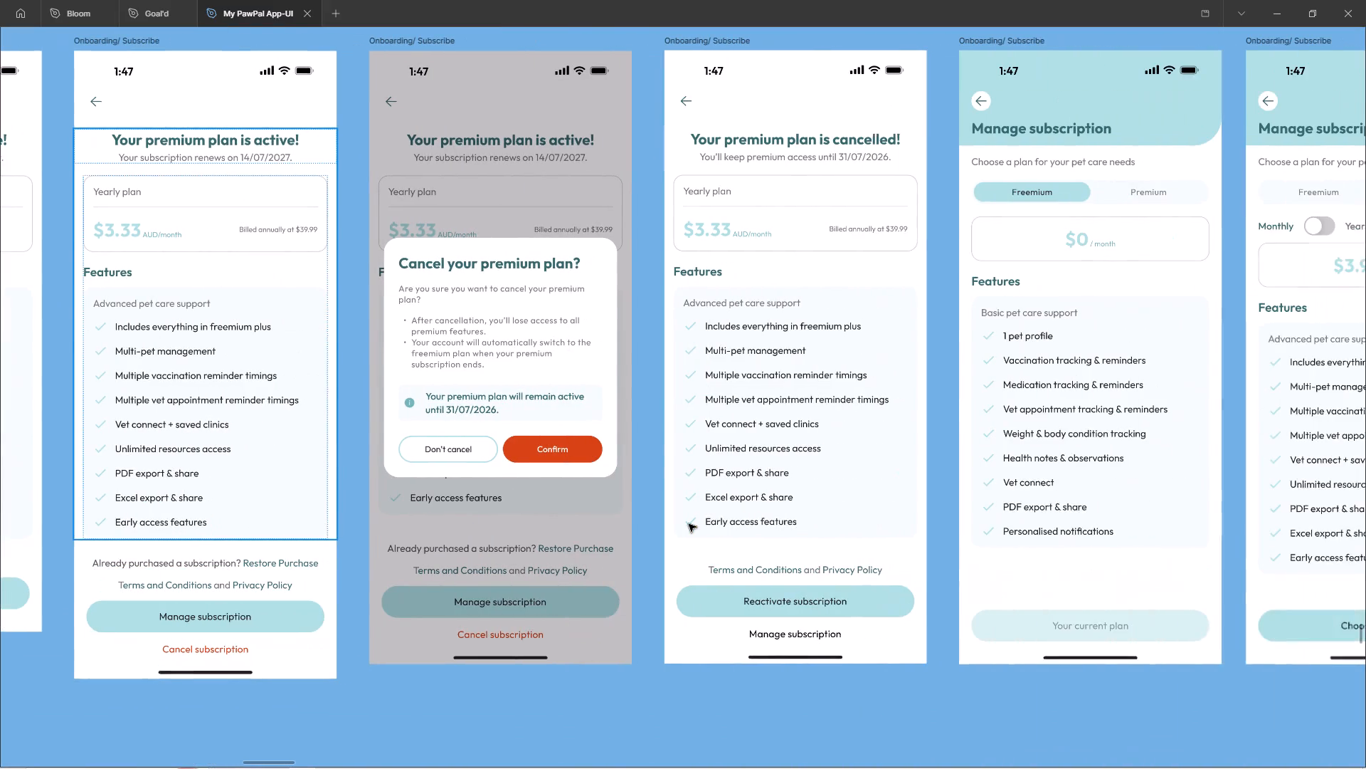
pyautogui.keyDown('shift'); pyautogui.scroll(-7, 689, 524); pyautogui.keyUp('shift')
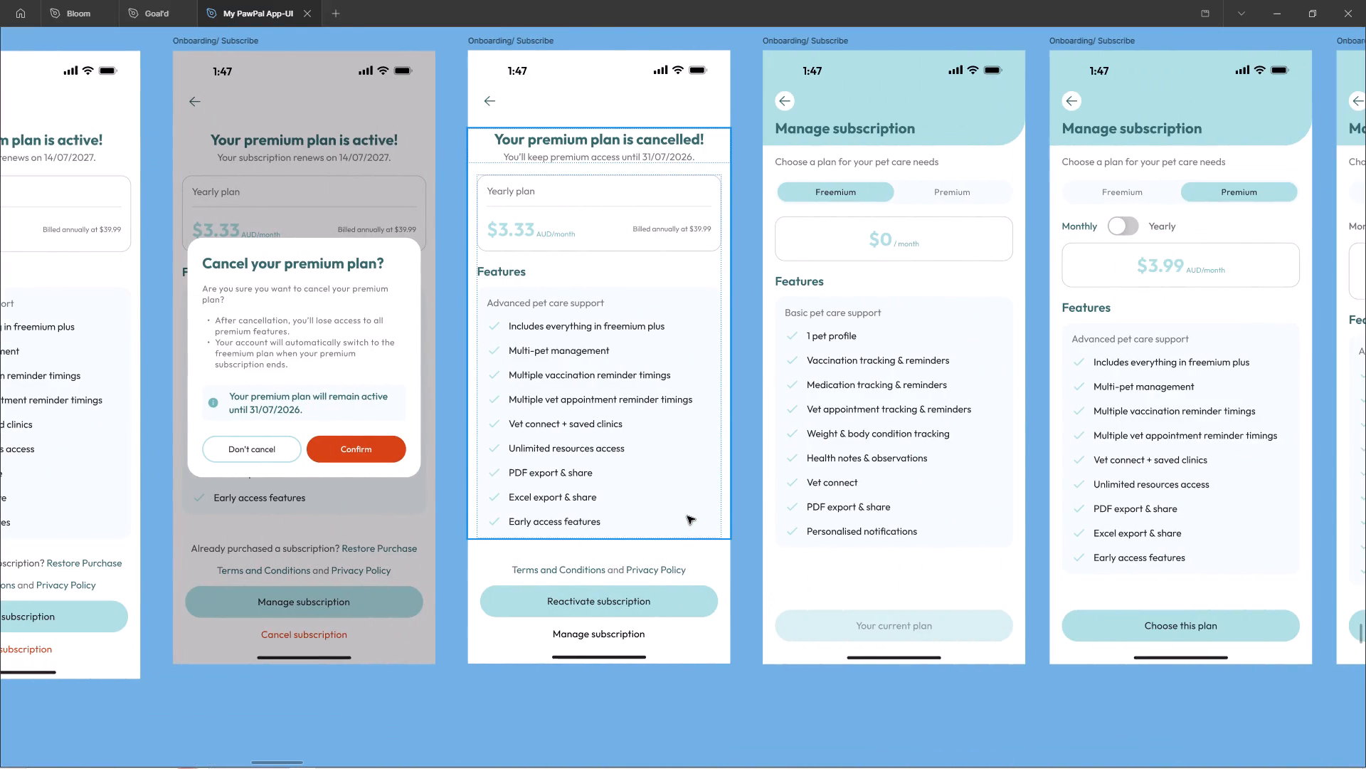
pyautogui.keyDown('shift'); pyautogui.scroll(-9, 687, 516); pyautogui.keyUp('shift')
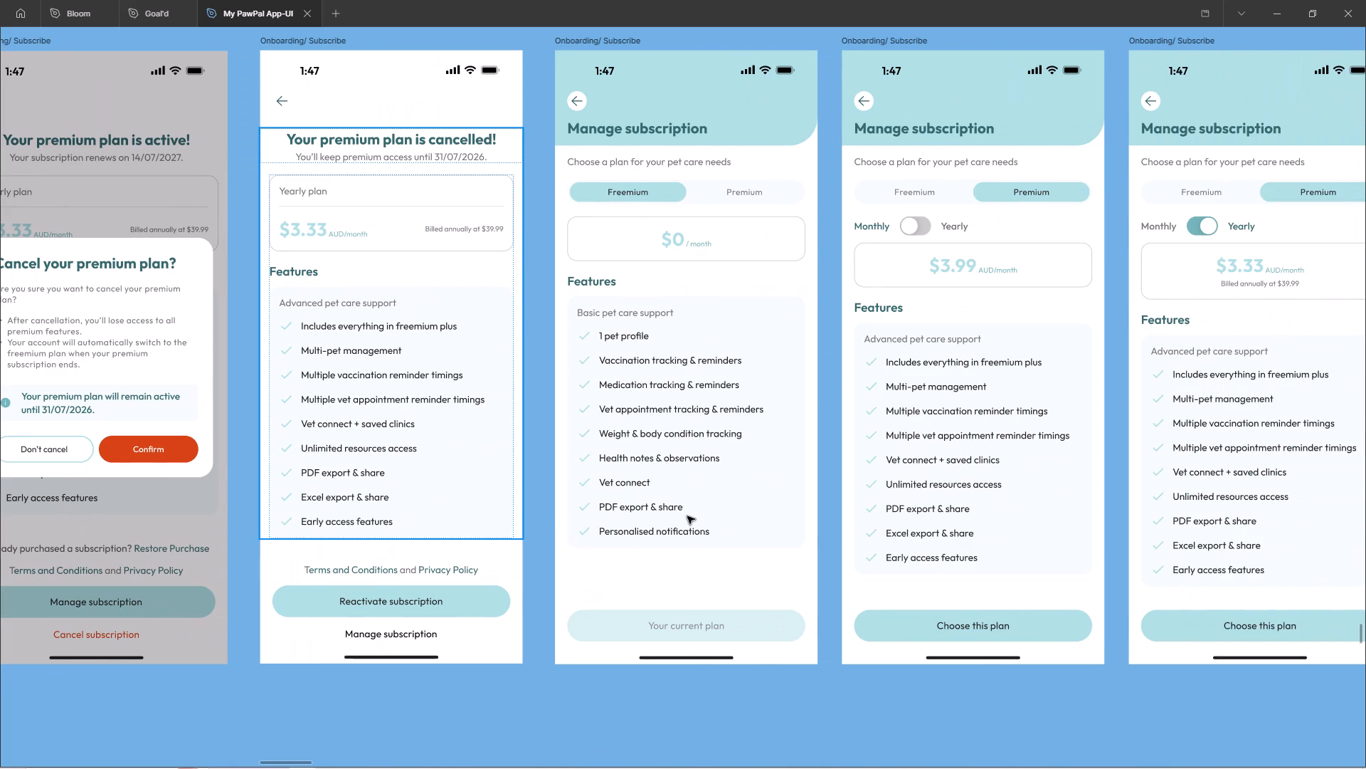
pyautogui.keyDown('shift'); pyautogui.scroll(-4, 687, 516); pyautogui.keyUp('shift')
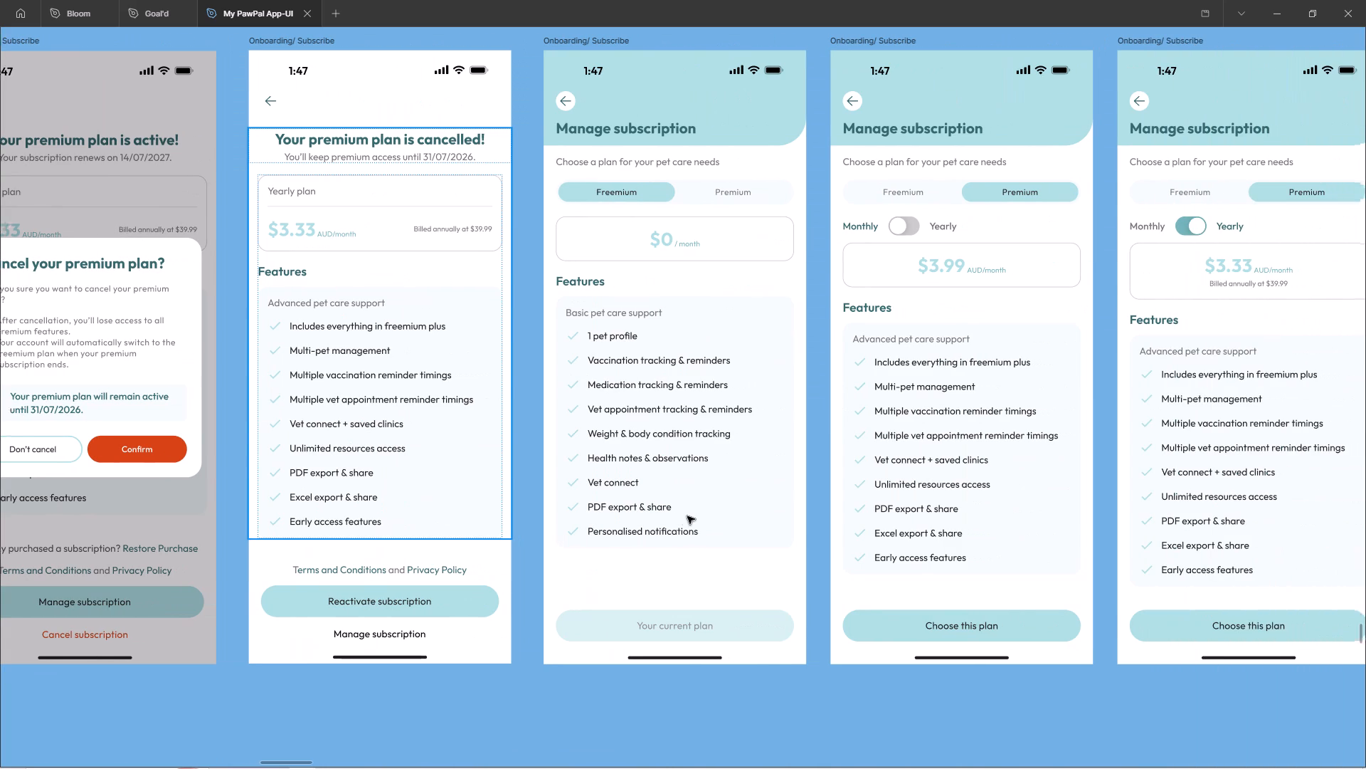
pyautogui.keyDown('shift'); pyautogui.scroll(-2, 687, 516); pyautogui.keyUp('shift')
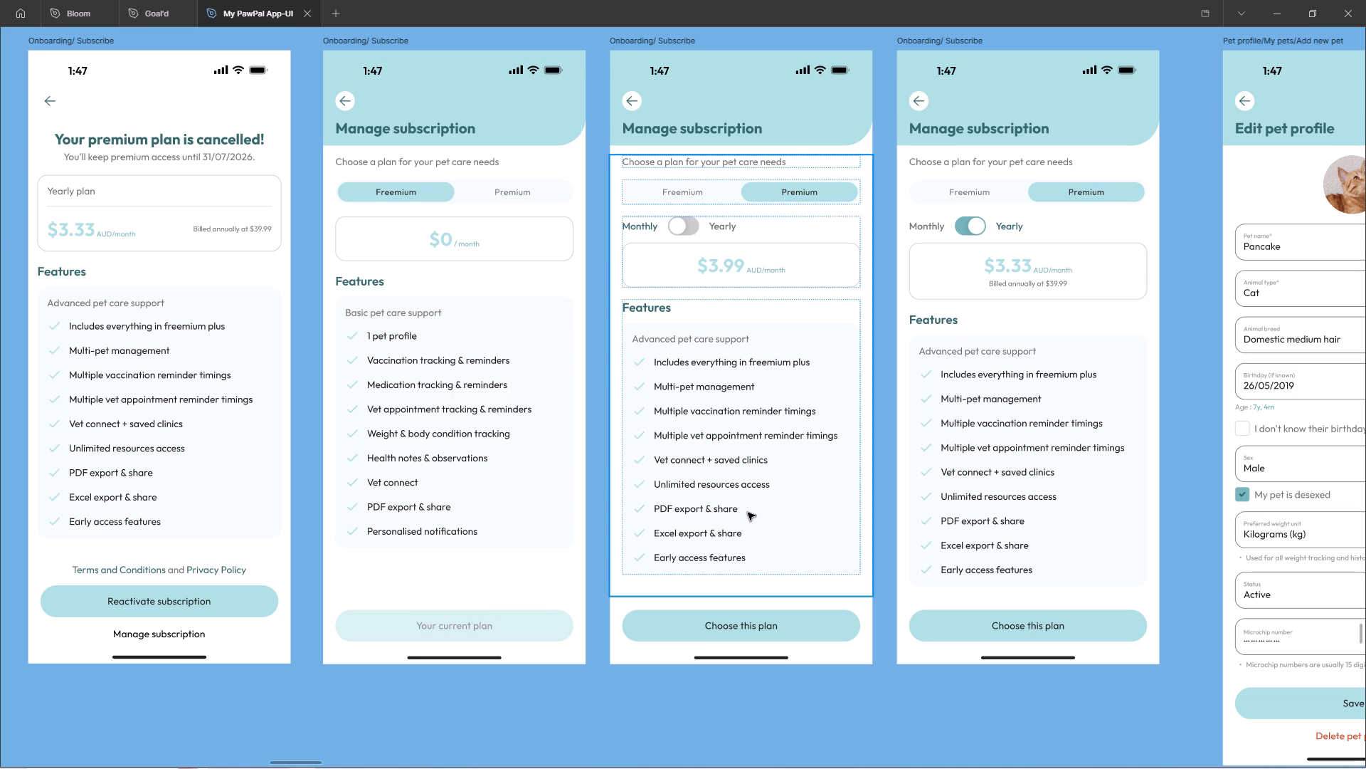
pyautogui.keyDown('shift'); pyautogui.scroll(-9, 748, 513); pyautogui.keyUp('shift')
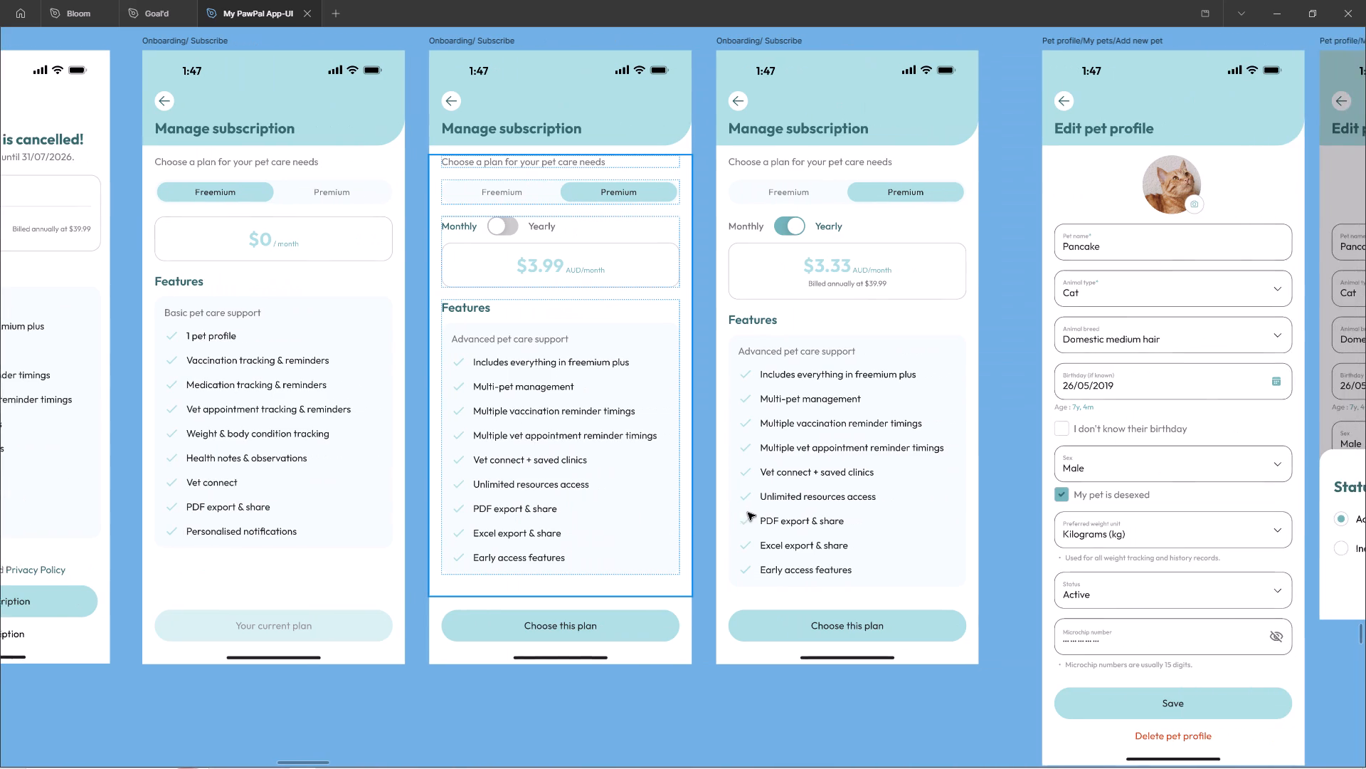
pyautogui.keyDown('shift'); pyautogui.scroll(-20, 748, 513); pyautogui.keyUp('shift')
pyautogui.keyDown('shift'); pyautogui.scroll(-6, 748, 513); pyautogui.keyUp('shift')
pyautogui.keyDown('ctrl'); pyautogui.scroll(-1, 985, 477); pyautogui.keyUp('ctrl')
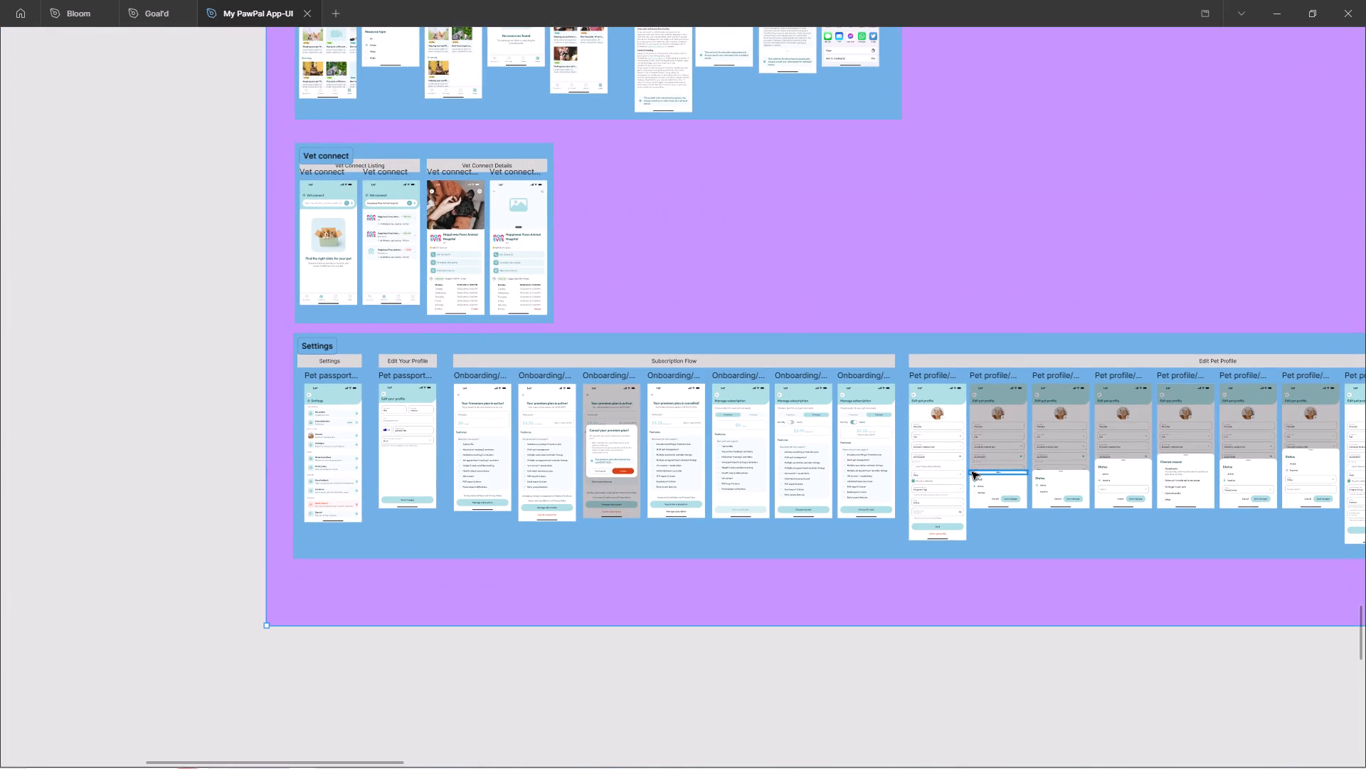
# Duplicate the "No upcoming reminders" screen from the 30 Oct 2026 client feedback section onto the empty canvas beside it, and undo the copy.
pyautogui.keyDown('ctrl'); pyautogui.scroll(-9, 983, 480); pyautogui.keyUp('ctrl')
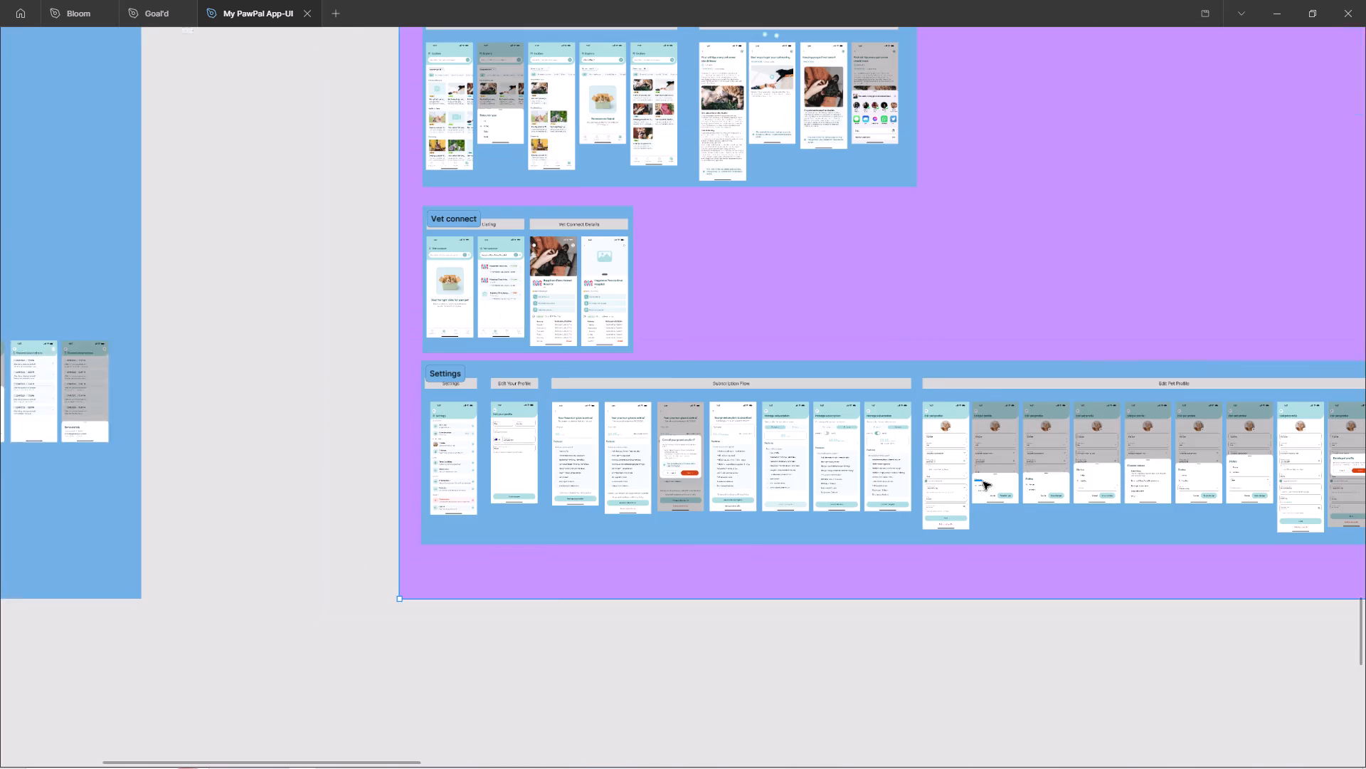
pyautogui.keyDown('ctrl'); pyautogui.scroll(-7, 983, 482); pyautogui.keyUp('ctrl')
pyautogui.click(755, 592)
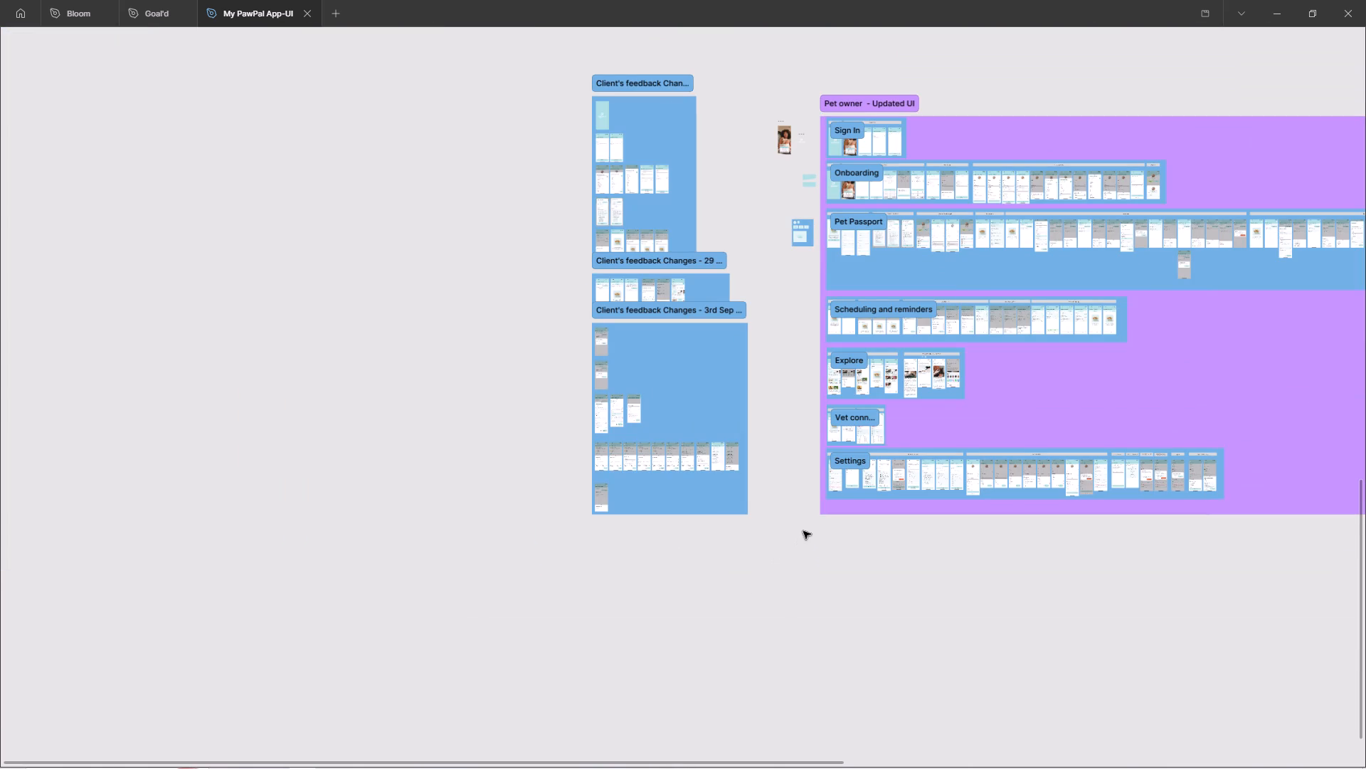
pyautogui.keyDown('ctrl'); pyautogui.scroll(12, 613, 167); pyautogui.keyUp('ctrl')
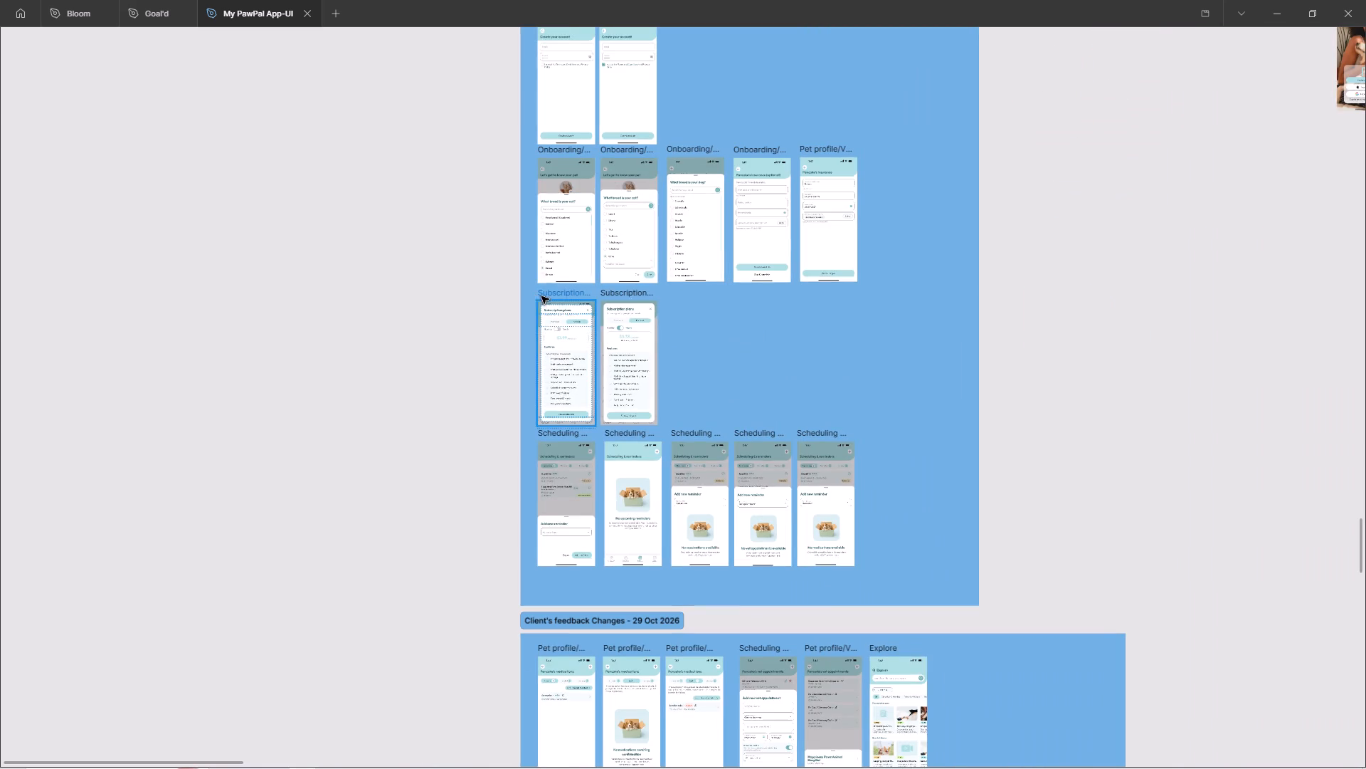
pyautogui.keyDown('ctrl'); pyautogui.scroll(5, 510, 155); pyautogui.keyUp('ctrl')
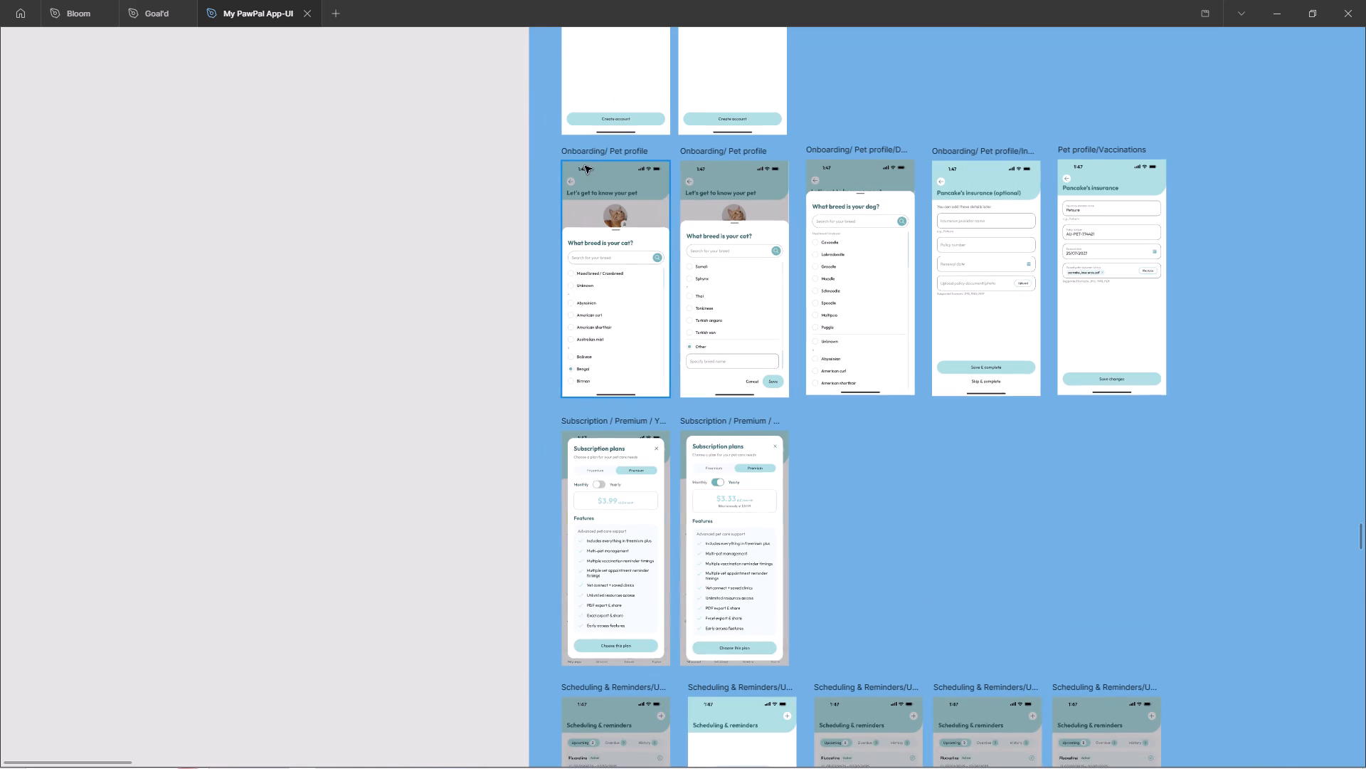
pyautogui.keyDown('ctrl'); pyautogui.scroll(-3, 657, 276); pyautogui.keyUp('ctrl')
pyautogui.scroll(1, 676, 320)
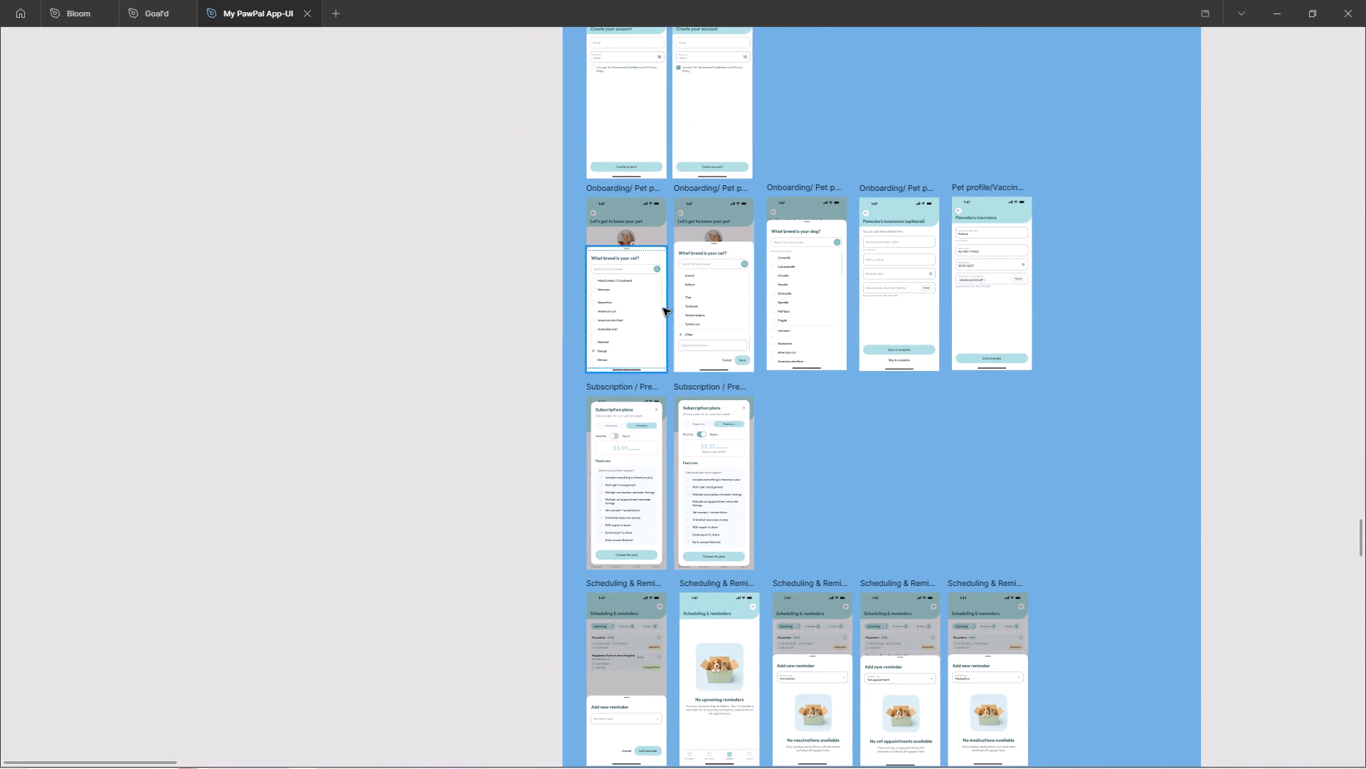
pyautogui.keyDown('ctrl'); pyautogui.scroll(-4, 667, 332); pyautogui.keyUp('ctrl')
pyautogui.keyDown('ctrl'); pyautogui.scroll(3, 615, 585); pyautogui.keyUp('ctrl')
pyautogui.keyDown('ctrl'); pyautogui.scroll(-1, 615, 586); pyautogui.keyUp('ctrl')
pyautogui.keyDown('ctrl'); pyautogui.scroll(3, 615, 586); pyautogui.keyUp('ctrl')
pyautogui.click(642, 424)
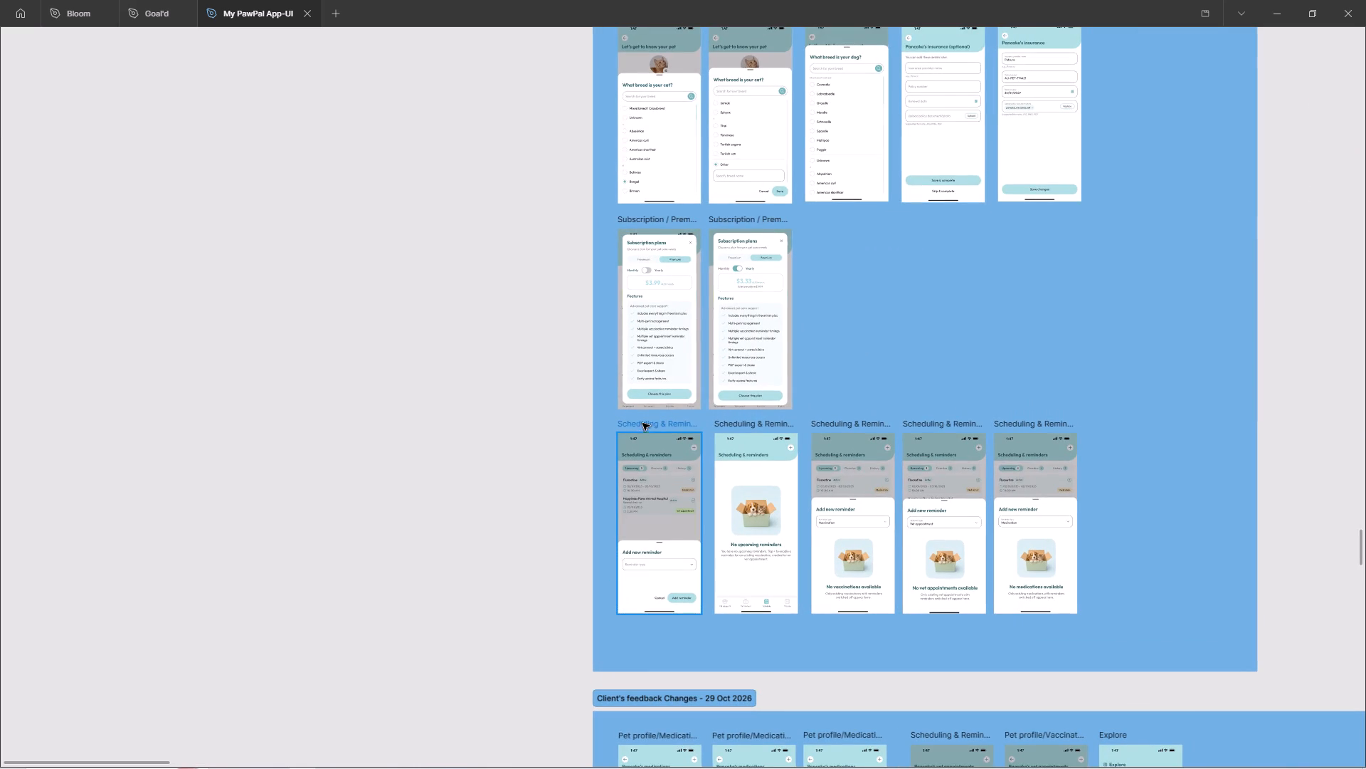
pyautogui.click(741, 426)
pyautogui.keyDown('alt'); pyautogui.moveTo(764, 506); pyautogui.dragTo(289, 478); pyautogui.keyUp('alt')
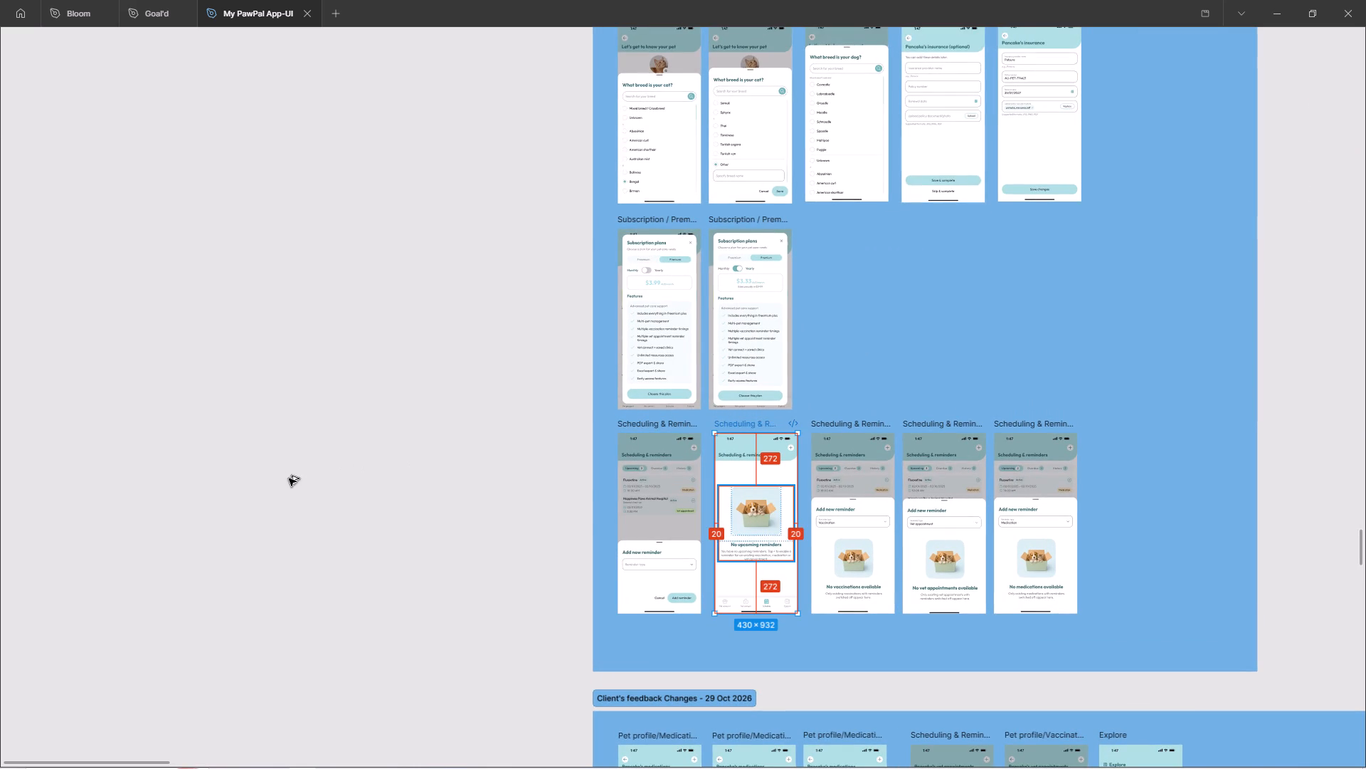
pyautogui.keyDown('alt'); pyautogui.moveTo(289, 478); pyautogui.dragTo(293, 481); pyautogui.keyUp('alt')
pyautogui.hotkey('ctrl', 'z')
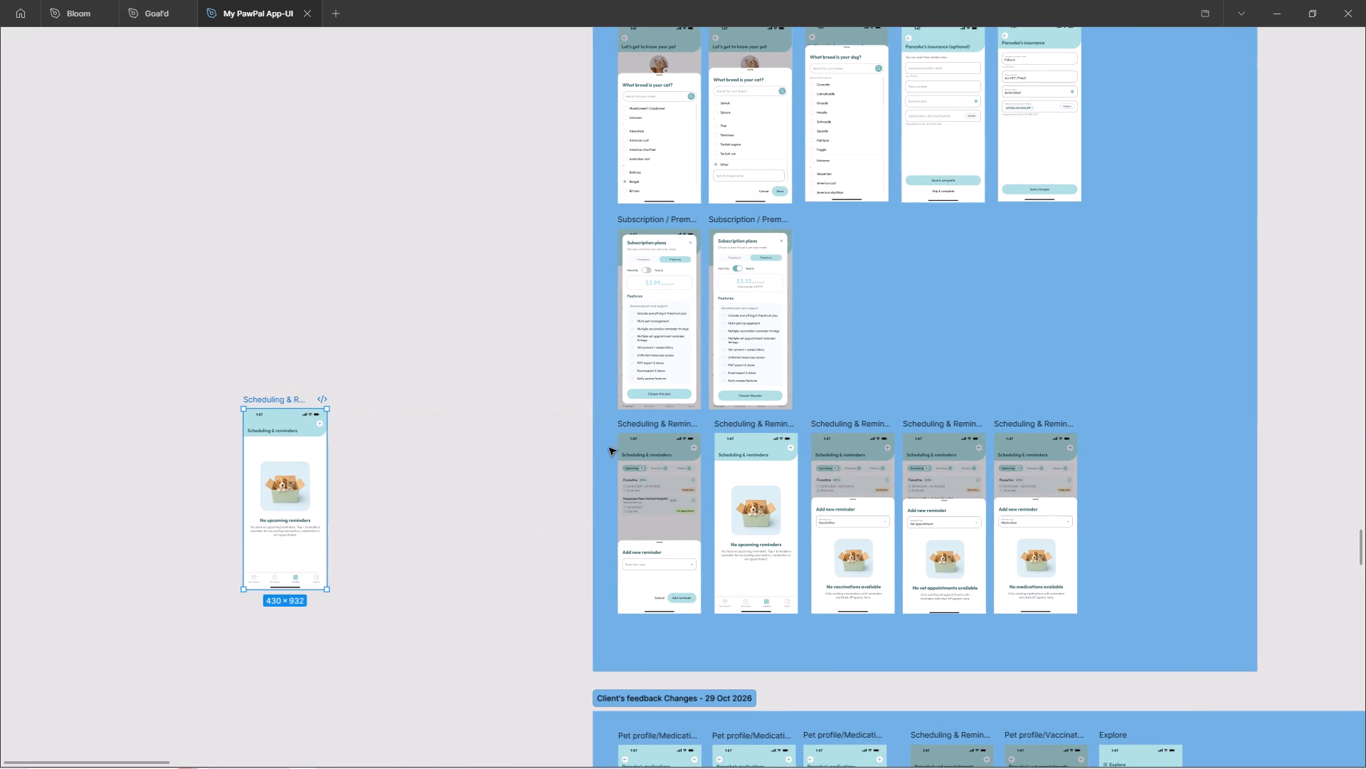
# Duplicate the first "Add new reminder" screen from the 30 Oct 2026 client feedback section onto the empty canvas beside that section.
pyautogui.click(645, 424)
pyautogui.keyDown('alt'); pyautogui.moveTo(651, 488); pyautogui.dragTo(348, 484); pyautogui.keyUp('alt')
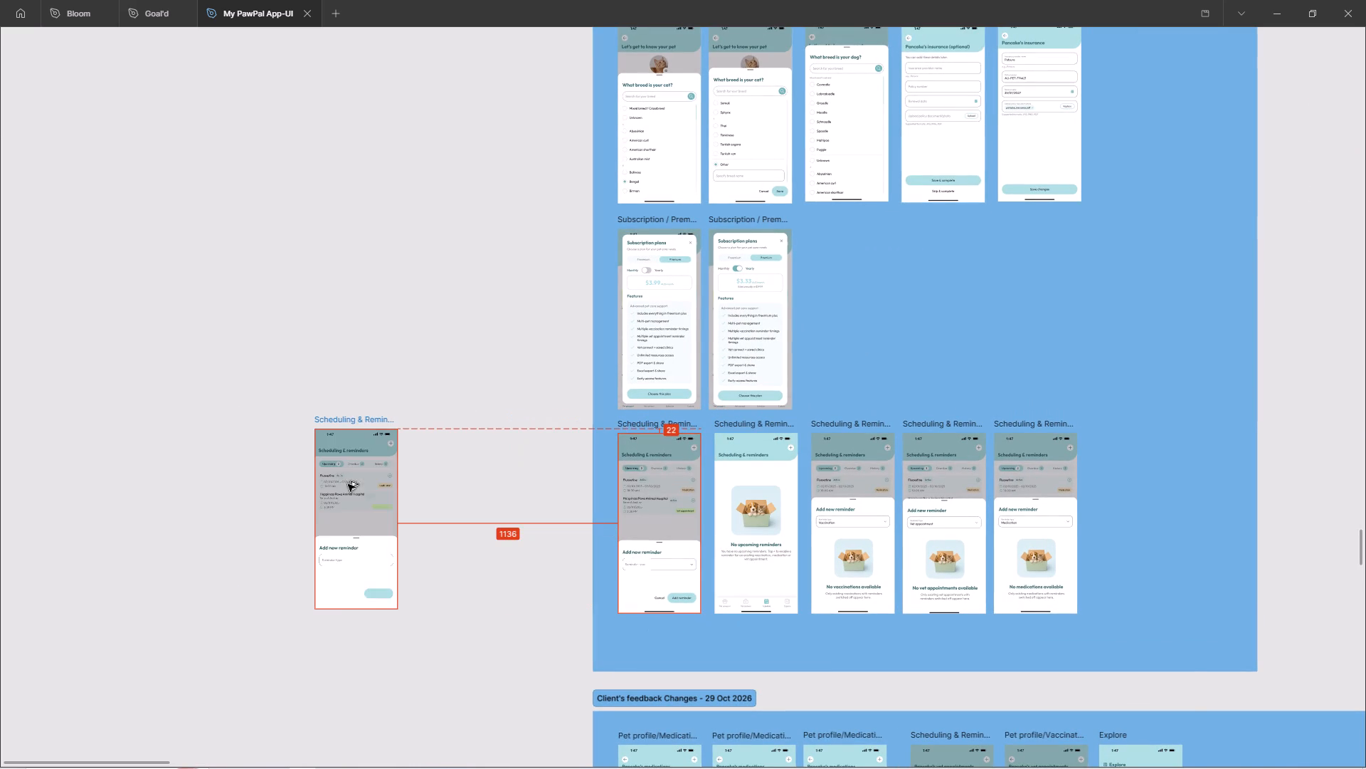
pyautogui.keyDown('alt'); pyautogui.moveTo(348, 484); pyautogui.dragTo(324, 493); pyautogui.keyUp('alt')
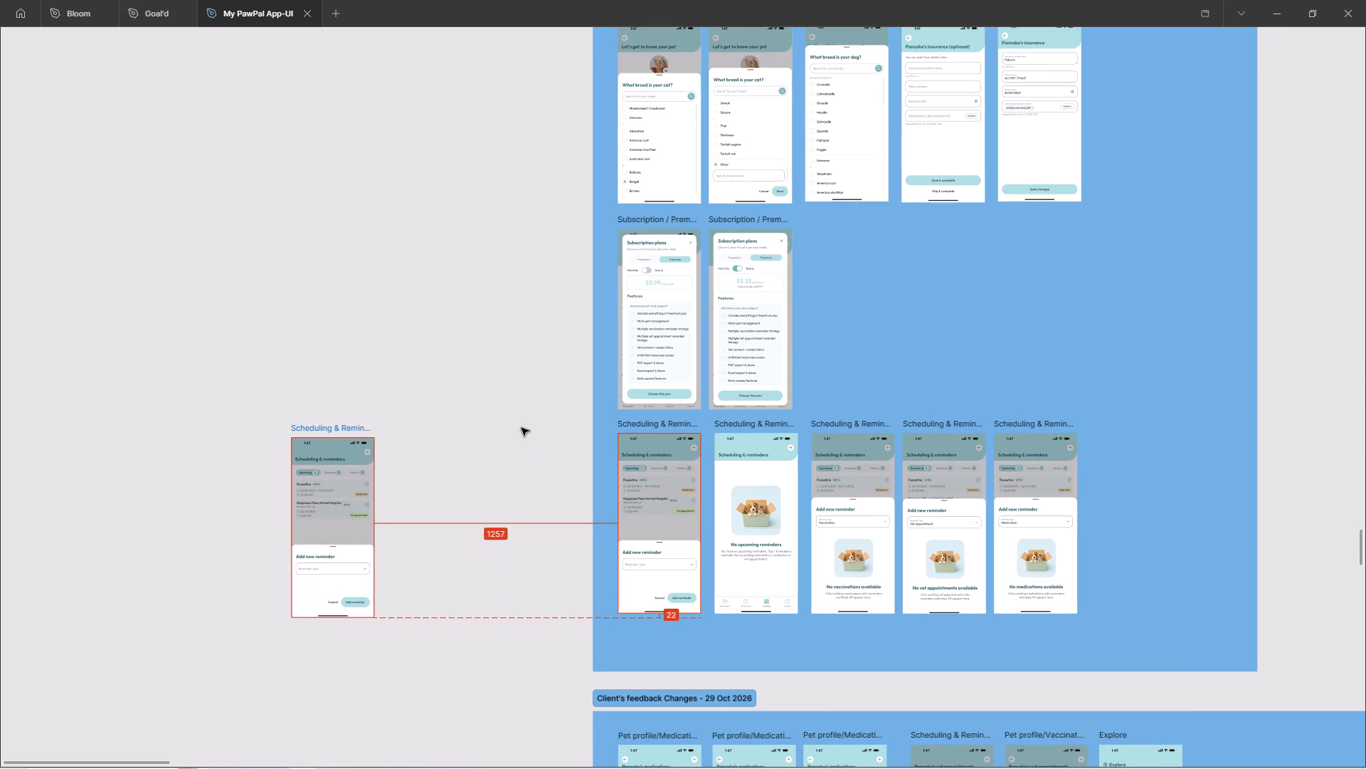
pyautogui.click(521, 428)
pyautogui.press('space')
pyautogui.moveTo(475, 499); pyautogui.dragTo(396, 468)
pyautogui.moveTo(251, 506); pyautogui.dragTo(243, 506)
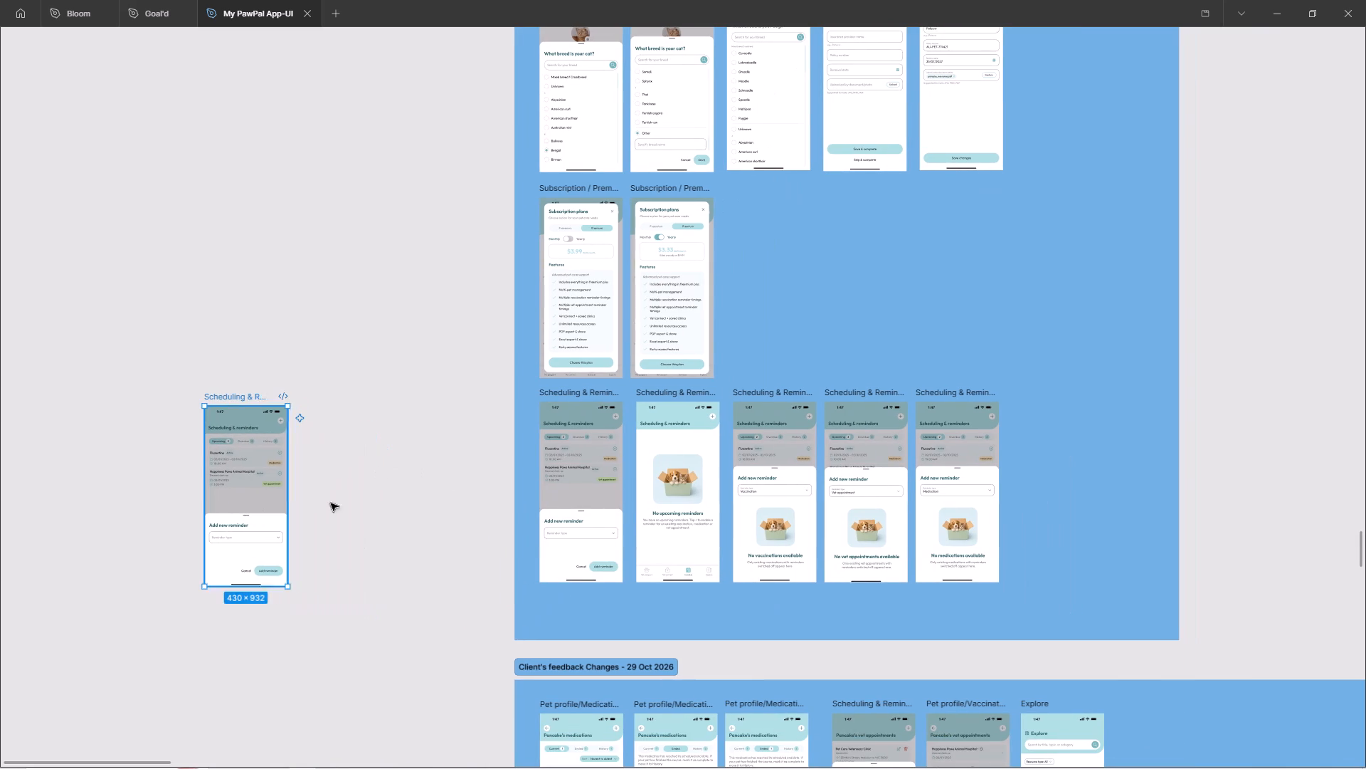
pyautogui.click(399, 501)
# Duplicate the vaccination, vet appointment and medication empty-state reminder screens from the 30 Oct 2026 feedback section onto the canvas beside the Pet owner - Updated UI section.
pyautogui.keyDown('ctrl'); pyautogui.scroll(-10, 364, 458); pyautogui.keyUp('ctrl')
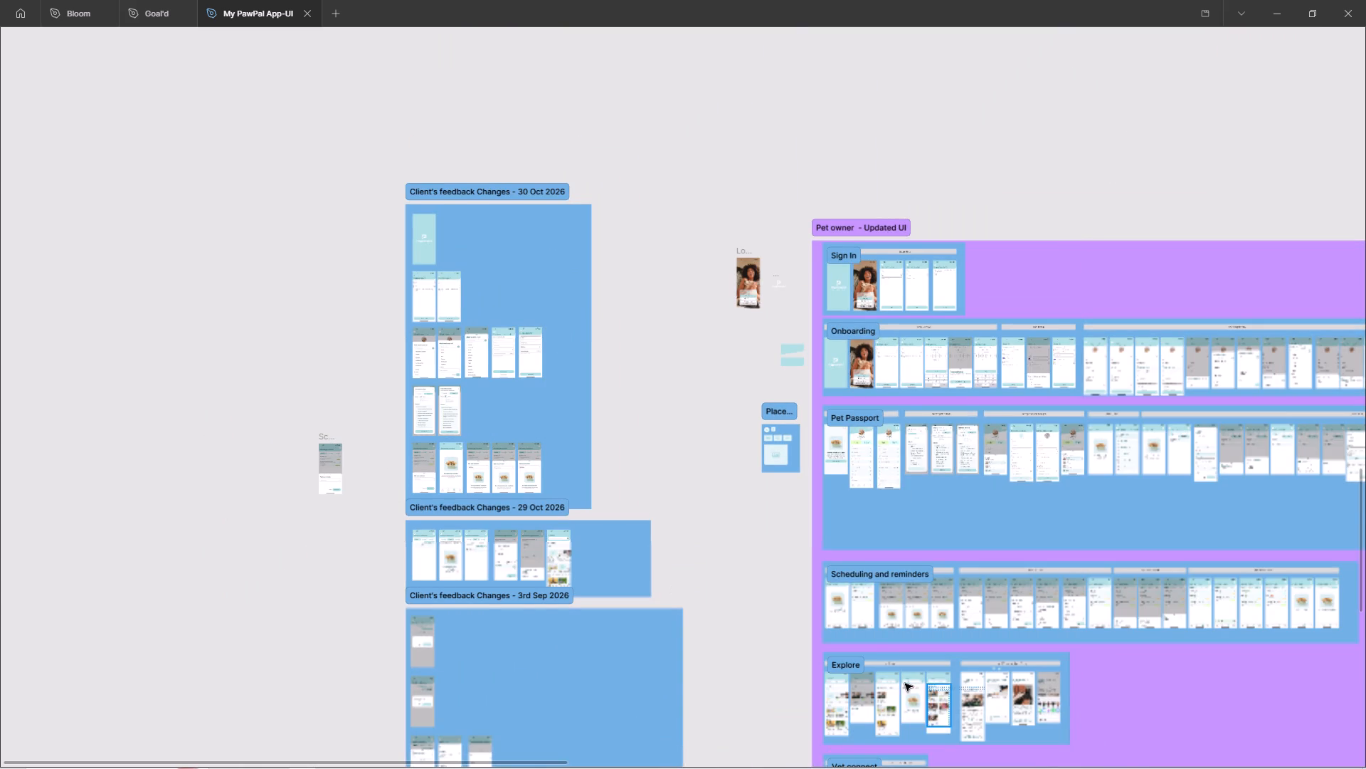
pyautogui.scroll(-5, 883, 649)
pyautogui.scroll(4, 403, 257)
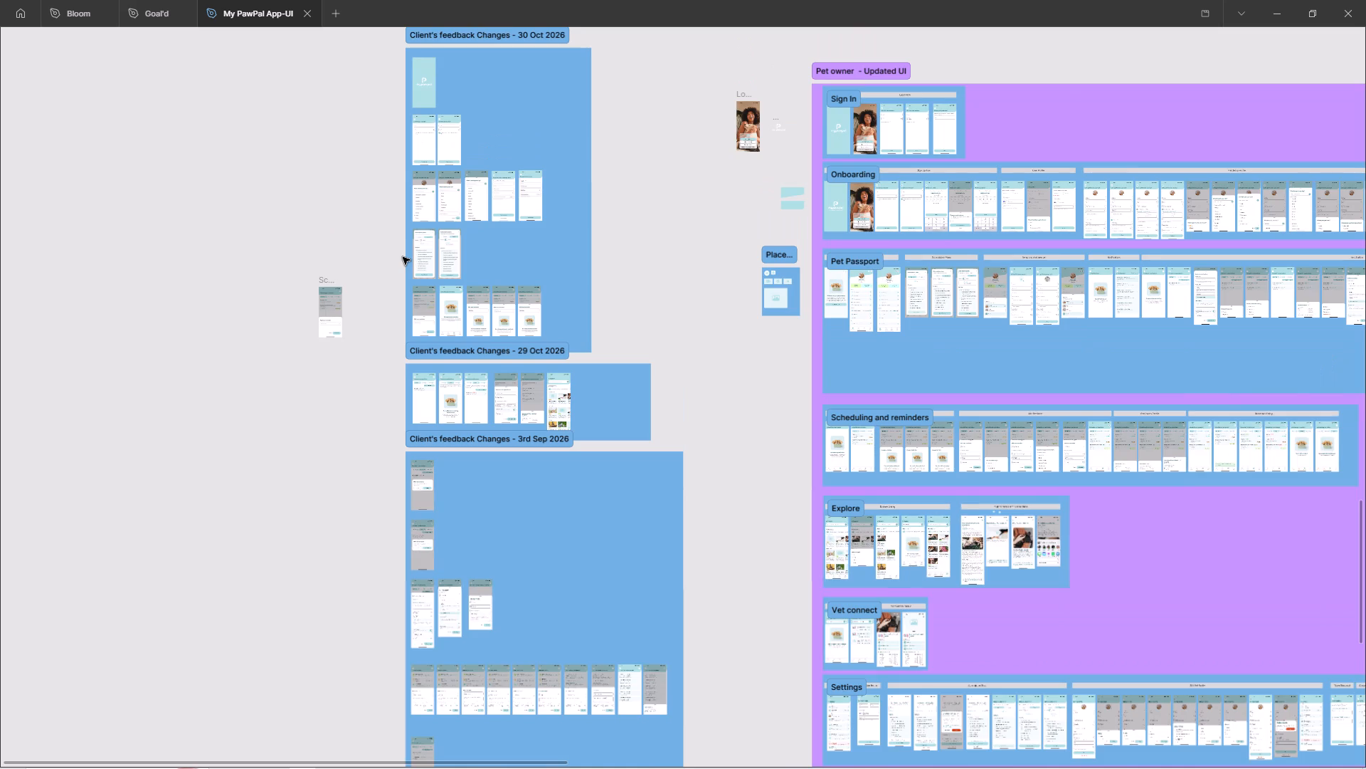
pyautogui.keyDown('ctrl'); pyautogui.scroll(7, 383, 170); pyautogui.keyUp('ctrl')
pyautogui.scroll(4, 403, 268)
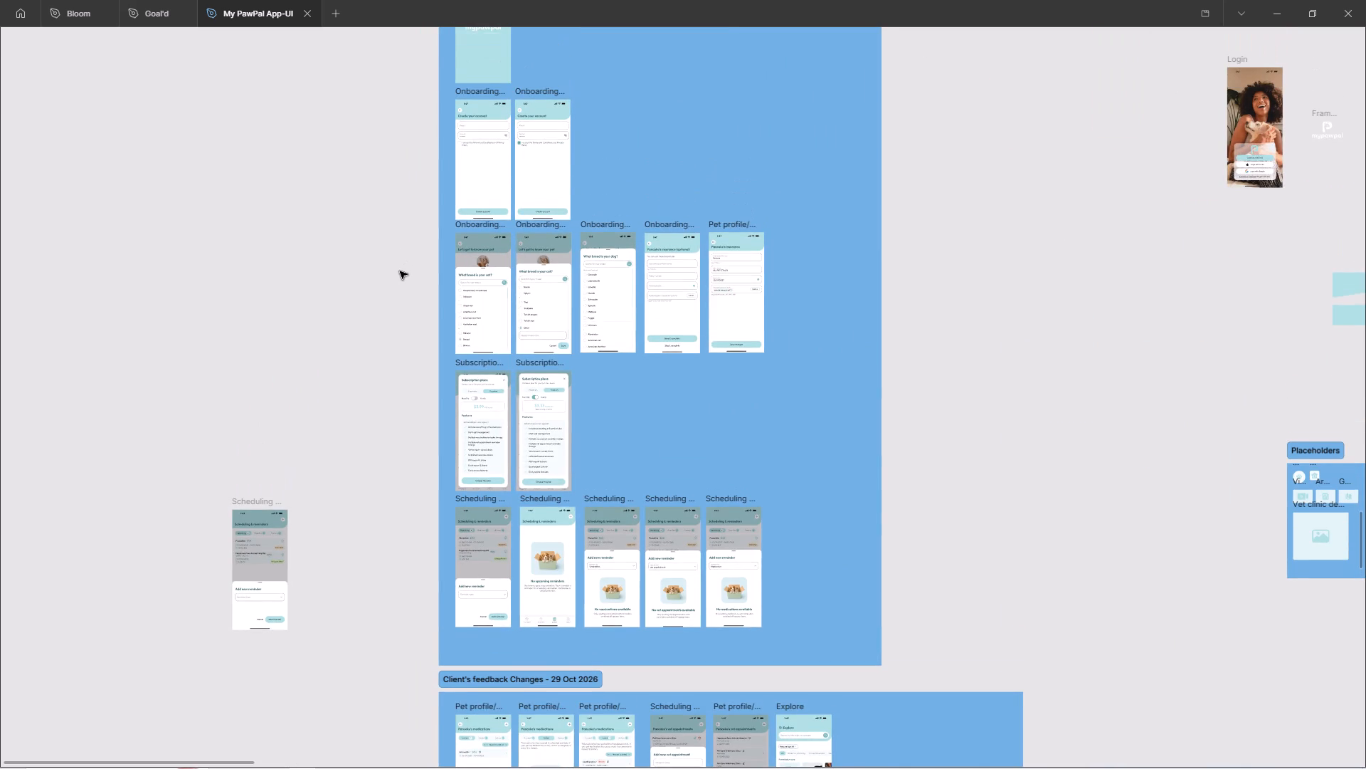
pyautogui.keyDown('ctrl'); pyautogui.scroll(-4, 400, 271); pyautogui.keyUp('ctrl')
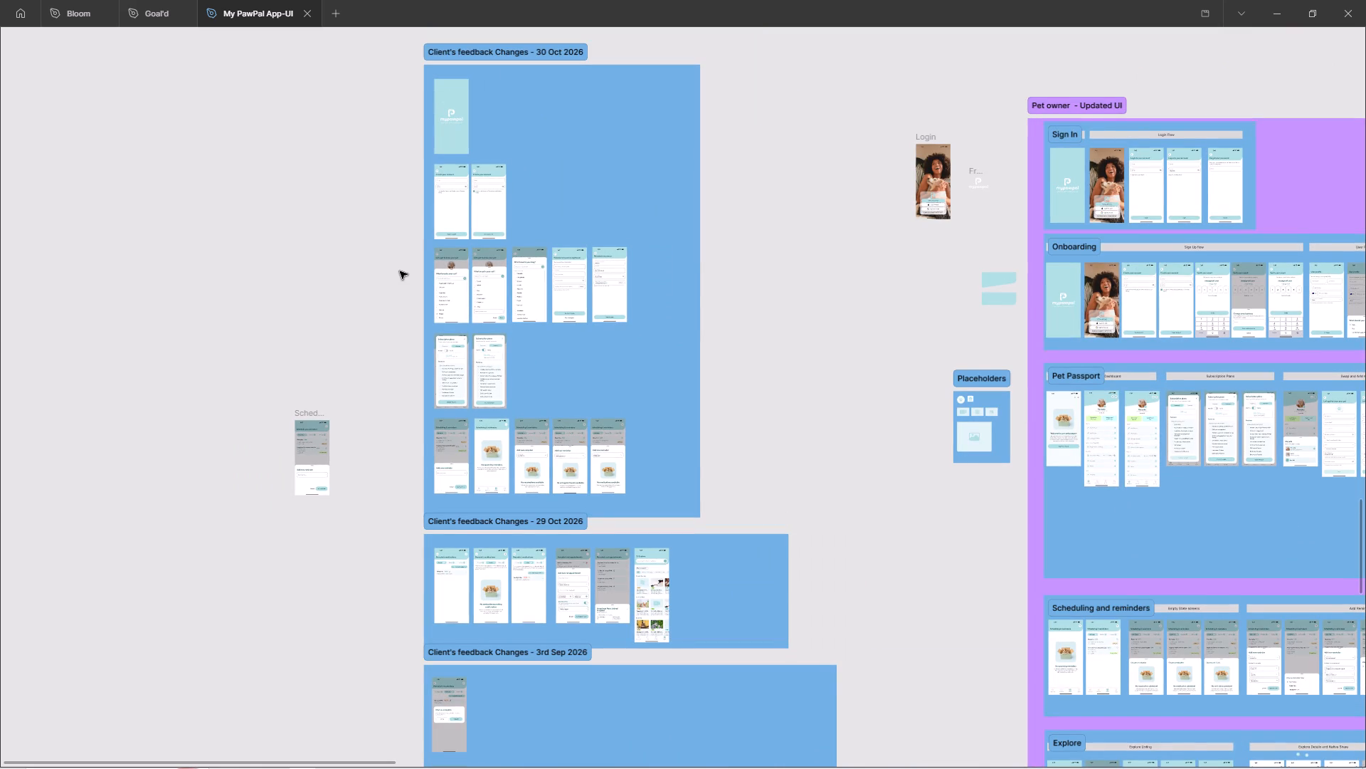
pyautogui.press('space')
pyautogui.press('space')
pyautogui.press('space')
pyautogui.press('space')
pyautogui.press('space')
pyautogui.press('space')
pyautogui.press('space')
pyautogui.press('space')
pyautogui.press('space')
pyautogui.press('space')
pyautogui.press('space')
pyautogui.press('space')
pyautogui.press('space')
pyautogui.press('space')
pyautogui.press('space')
pyautogui.press('space')
pyautogui.press('space')
pyautogui.press('space')
pyautogui.press('space')
pyautogui.press('space')
pyautogui.moveTo(327, 343); pyautogui.dragTo(351, 292)
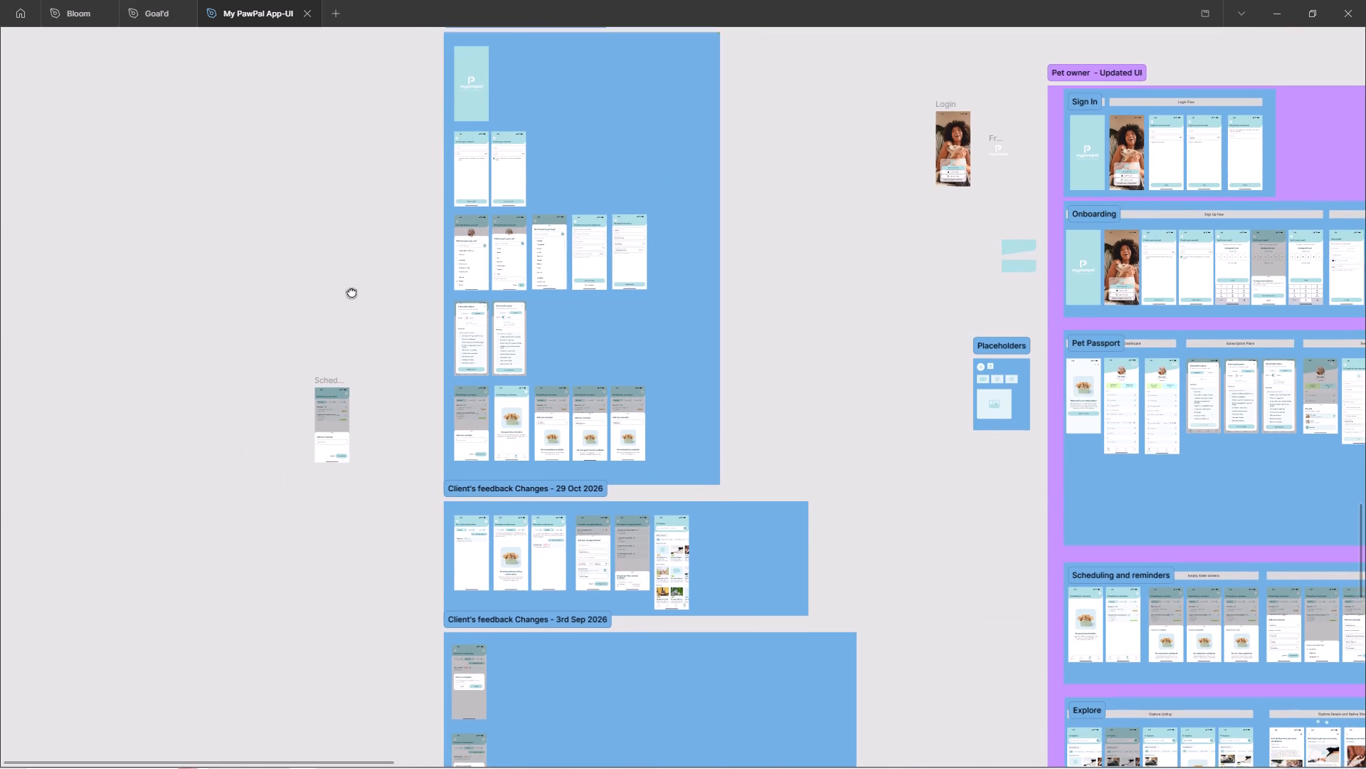
pyautogui.moveTo(351, 292); pyautogui.dragTo(354, 256)
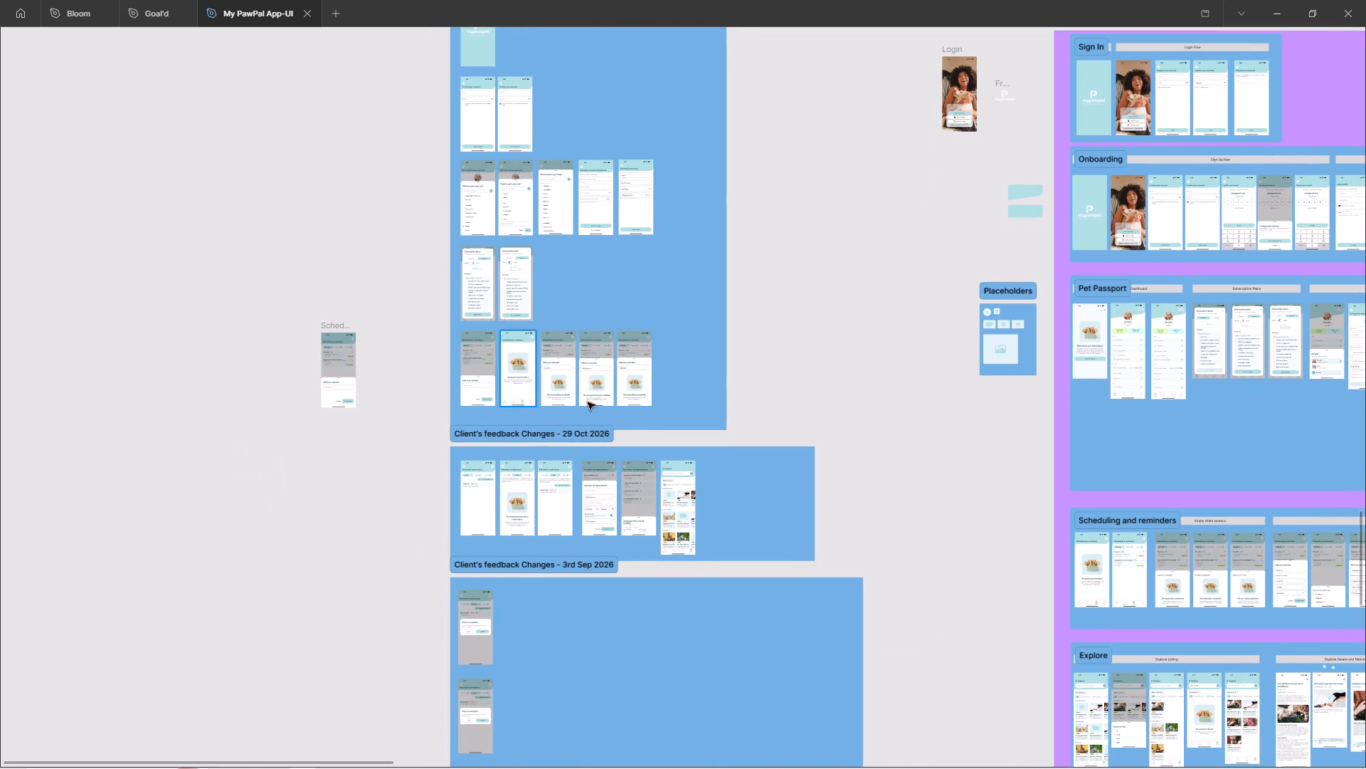
pyautogui.keyDown('ctrl'); pyautogui.scroll(6, 645, 417); pyautogui.keyUp('ctrl')
pyautogui.keyDown('ctrl'); pyautogui.scroll(-4, 467, 333); pyautogui.keyUp('ctrl')
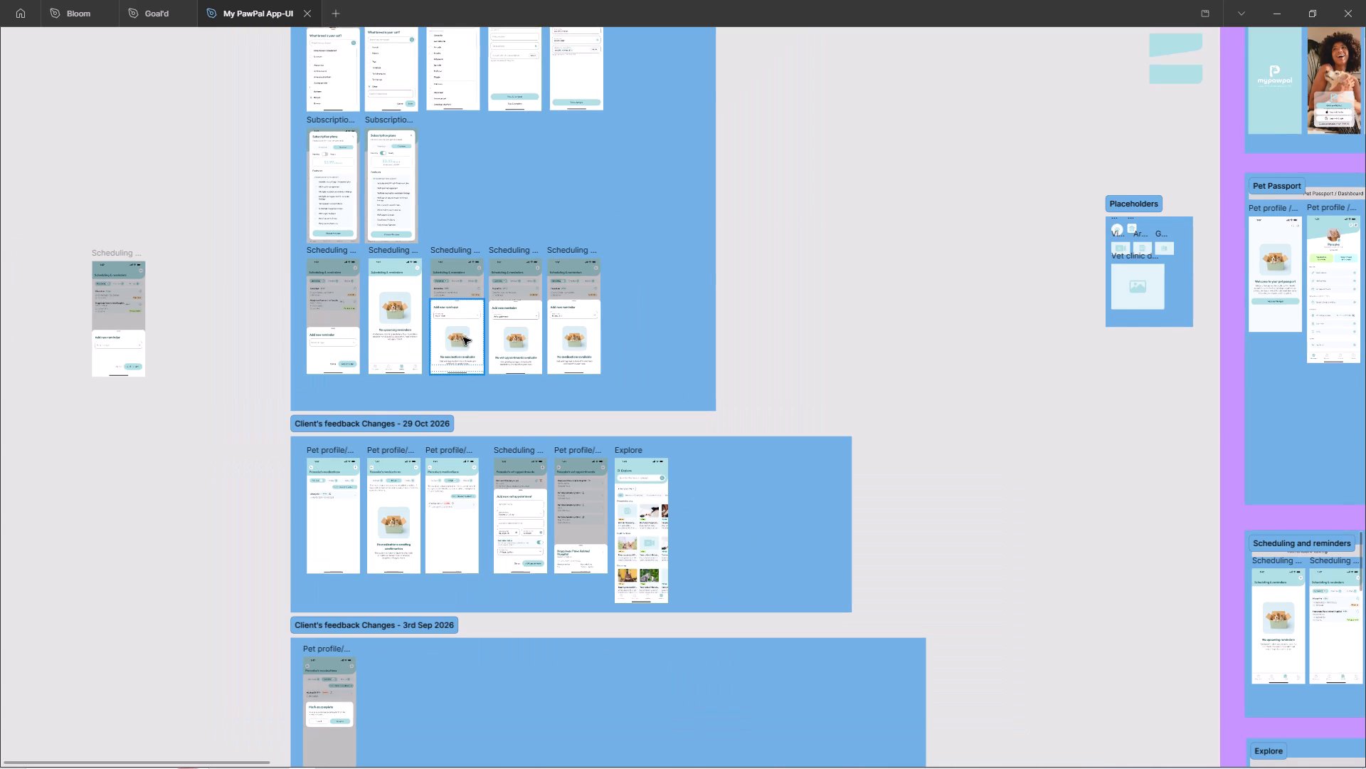
pyautogui.click(556, 249)
pyautogui.keyDown('shift'); pyautogui.click(506, 245); pyautogui.keyUp('shift')
pyautogui.keyDown('shift'); pyautogui.click(445, 251); pyautogui.keyUp('shift')
pyautogui.keyDown('alt'); pyautogui.moveTo(450, 286); pyautogui.dragTo(974, 491); pyautogui.keyUp('alt')
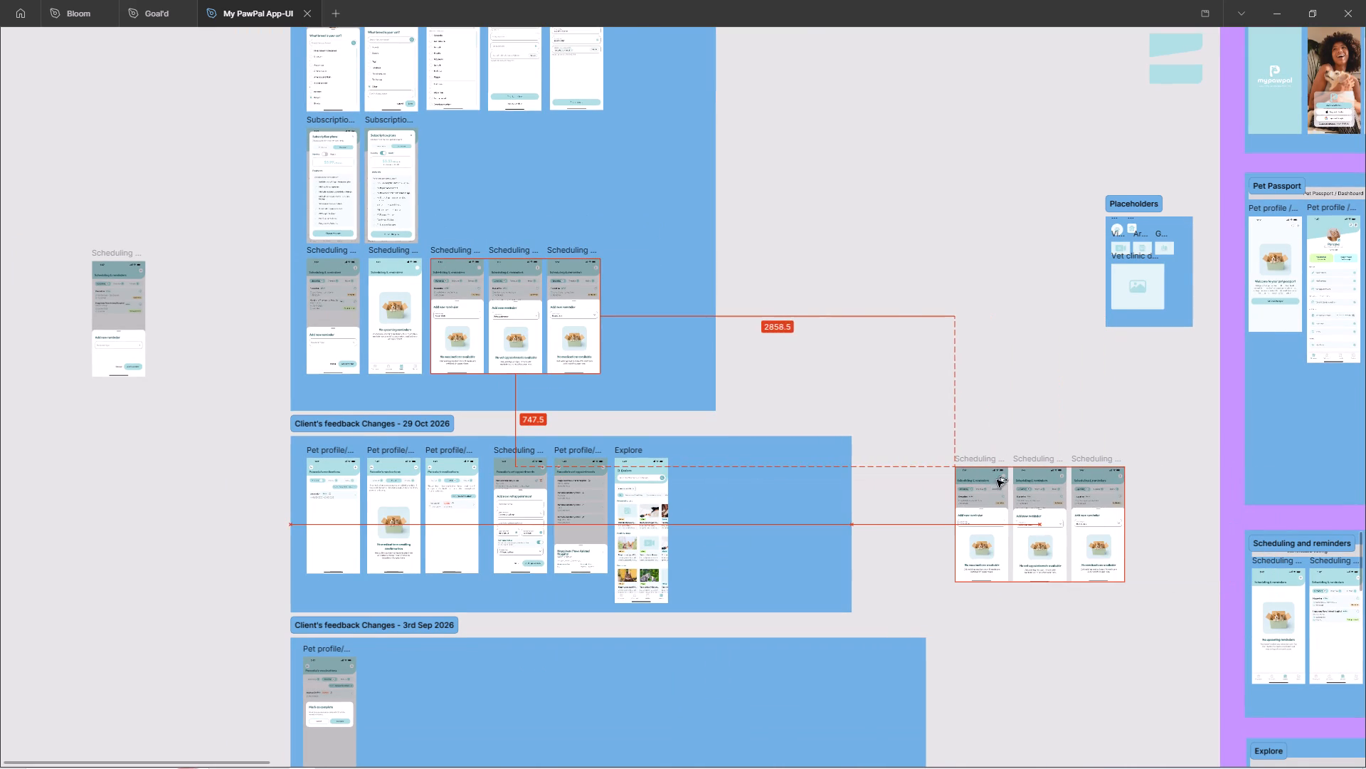
pyautogui.press('space')
pyautogui.press('space')
pyautogui.press('space')
pyautogui.press('space')
pyautogui.press('space')
pyautogui.press('space')
pyautogui.press('space')
pyautogui.press('space')
pyautogui.press('space')
pyautogui.moveTo(1118, 411); pyautogui.dragTo(380, 267)
pyautogui.press('space')
pyautogui.press('space')
pyautogui.press('space')
pyautogui.press('space')
pyautogui.moveTo(596, 318); pyautogui.dragTo(388, 255)
pyautogui.keyDown('ctrl'); pyautogui.click(77, 469); pyautogui.keyUp('ctrl')
# Cut the "No vaccinations available" copy from the canvas and replace the "Choose a vaccination" screen under Empty State screens with it.
pyautogui.press('space')
pyautogui.moveTo(125, 478); pyautogui.dragTo(301, 478)
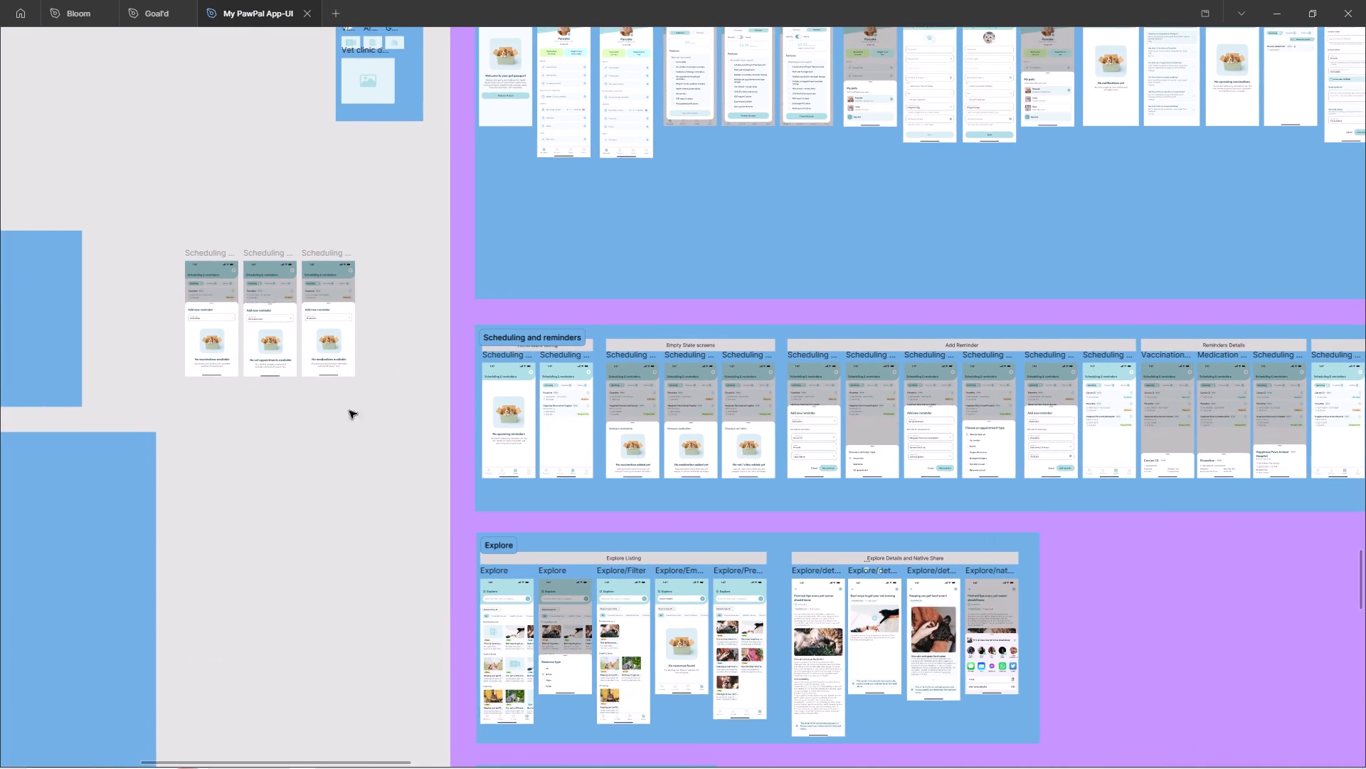
pyautogui.keyDown('ctrl'); pyautogui.scroll(2, 348, 382); pyautogui.keyUp('ctrl')
pyautogui.keyDown('ctrl'); pyautogui.scroll(4, 218, 278); pyautogui.keyUp('ctrl')
pyautogui.click(151, 206)
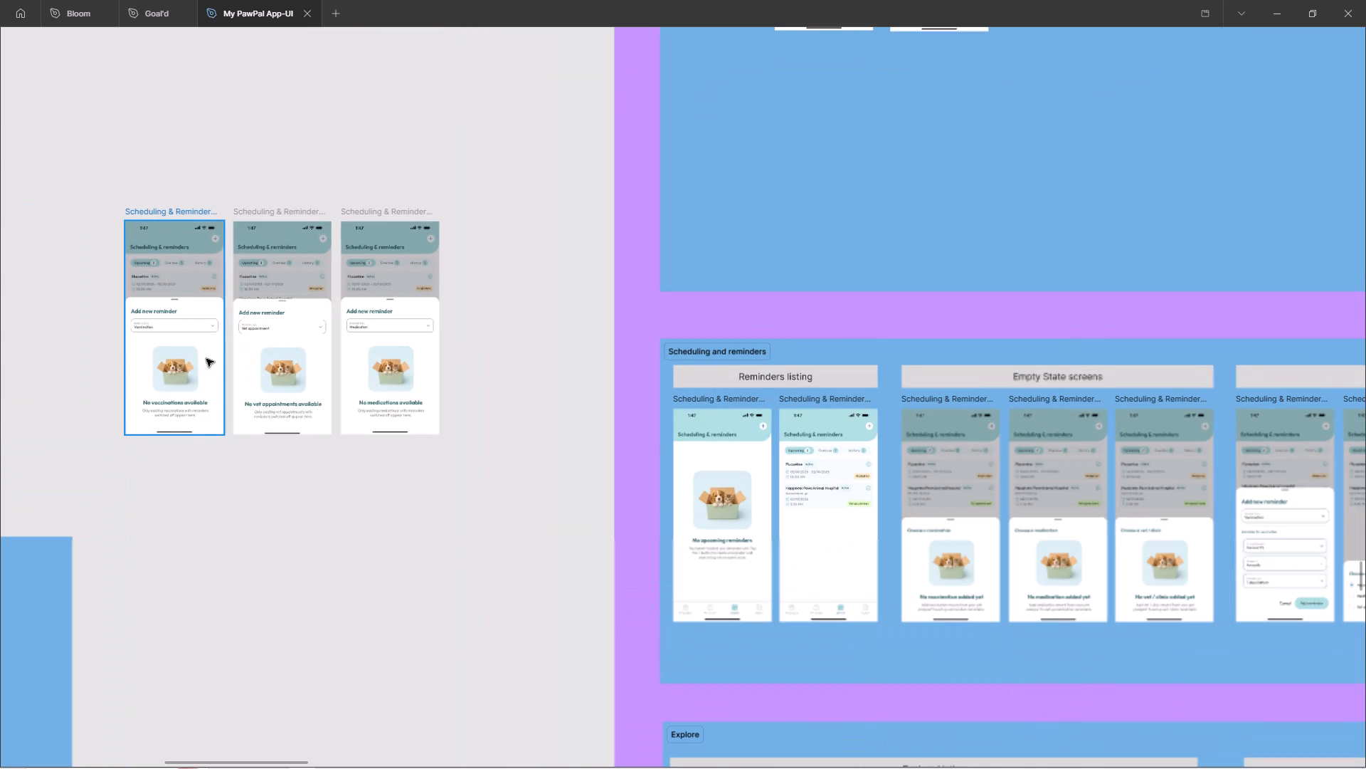
pyautogui.keyDown('ctrl'); pyautogui.scroll(3, 221, 449); pyautogui.keyUp('ctrl')
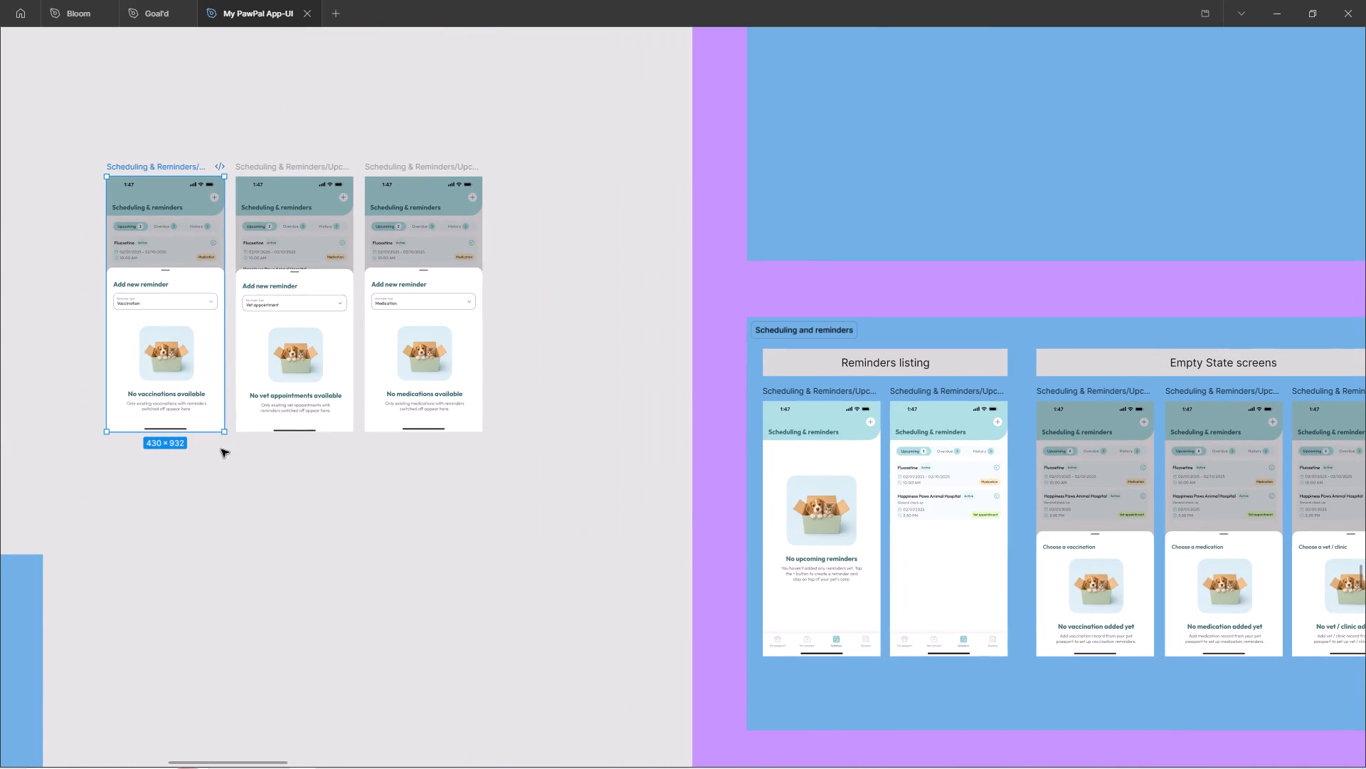
pyautogui.hotkey('ctrl', 'x')
pyautogui.keyDown('ctrl'); pyautogui.scroll(-16, 958, 481); pyautogui.keyUp('ctrl')
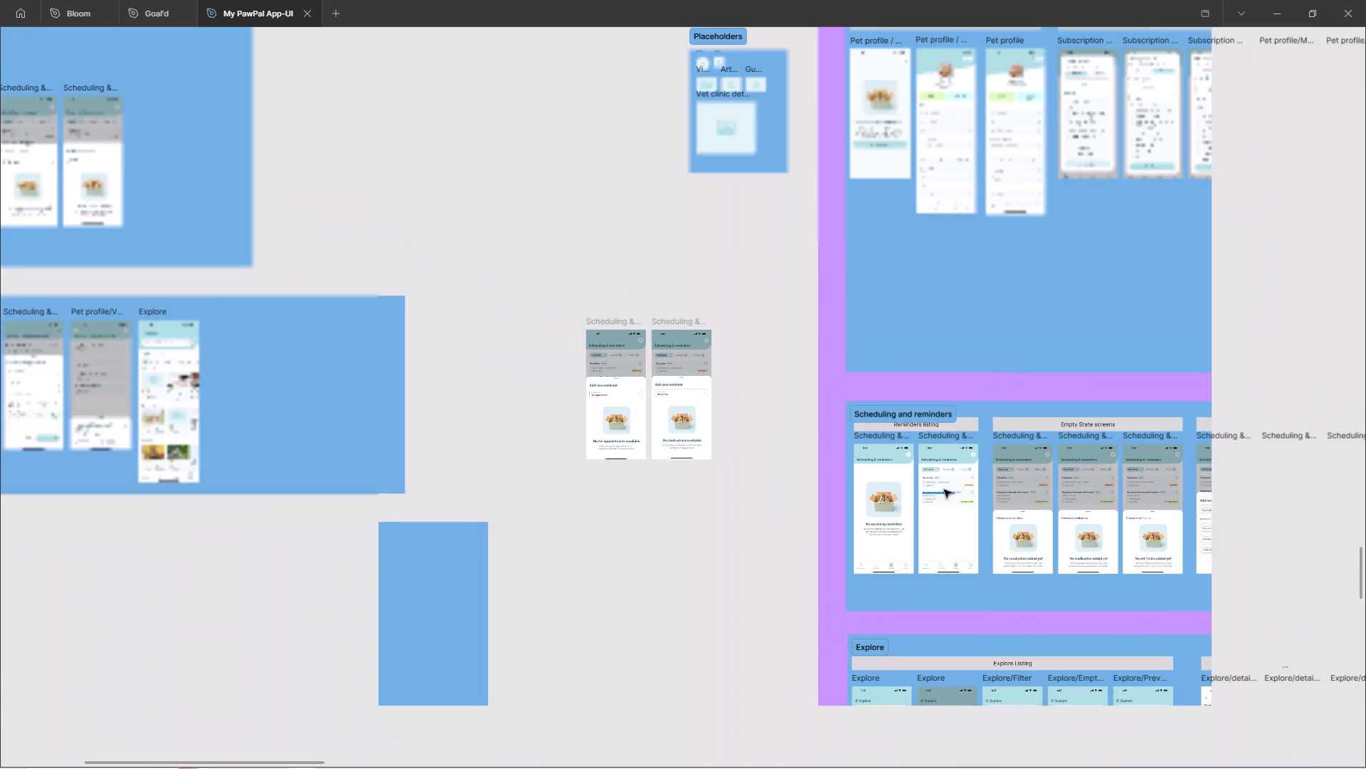
pyautogui.keyDown('ctrl'); pyautogui.scroll(-5, 944, 490); pyautogui.keyUp('ctrl')
pyautogui.keyDown('ctrl'); pyautogui.scroll(8, 1085, 514); pyautogui.keyUp('ctrl')
pyautogui.keyDown('ctrl'); pyautogui.scroll(-1, 1074, 512); pyautogui.keyUp('ctrl')
pyautogui.keyDown('ctrl'); pyautogui.scroll(9, 1074, 512); pyautogui.keyUp('ctrl')
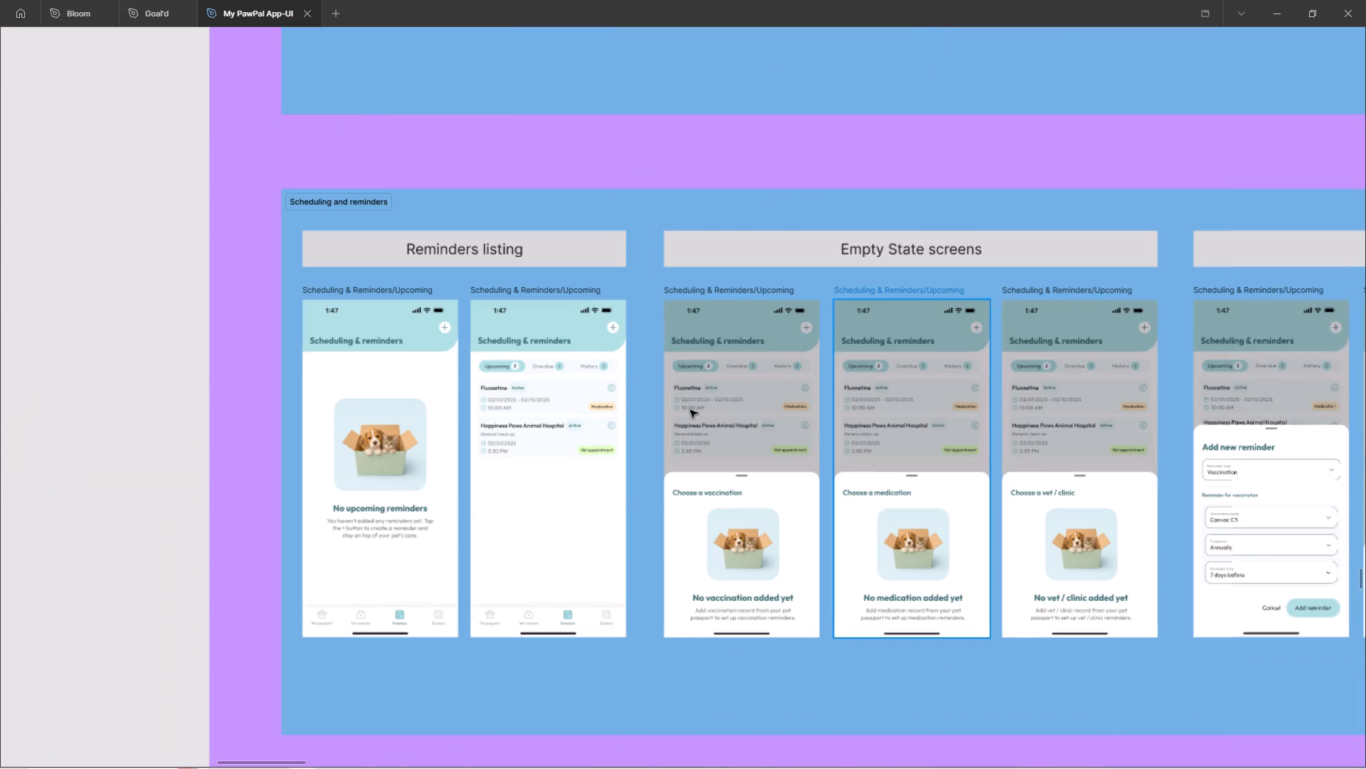
pyautogui.click(716, 294)
pyautogui.hotkey('ctrl', 'shift', 'r')
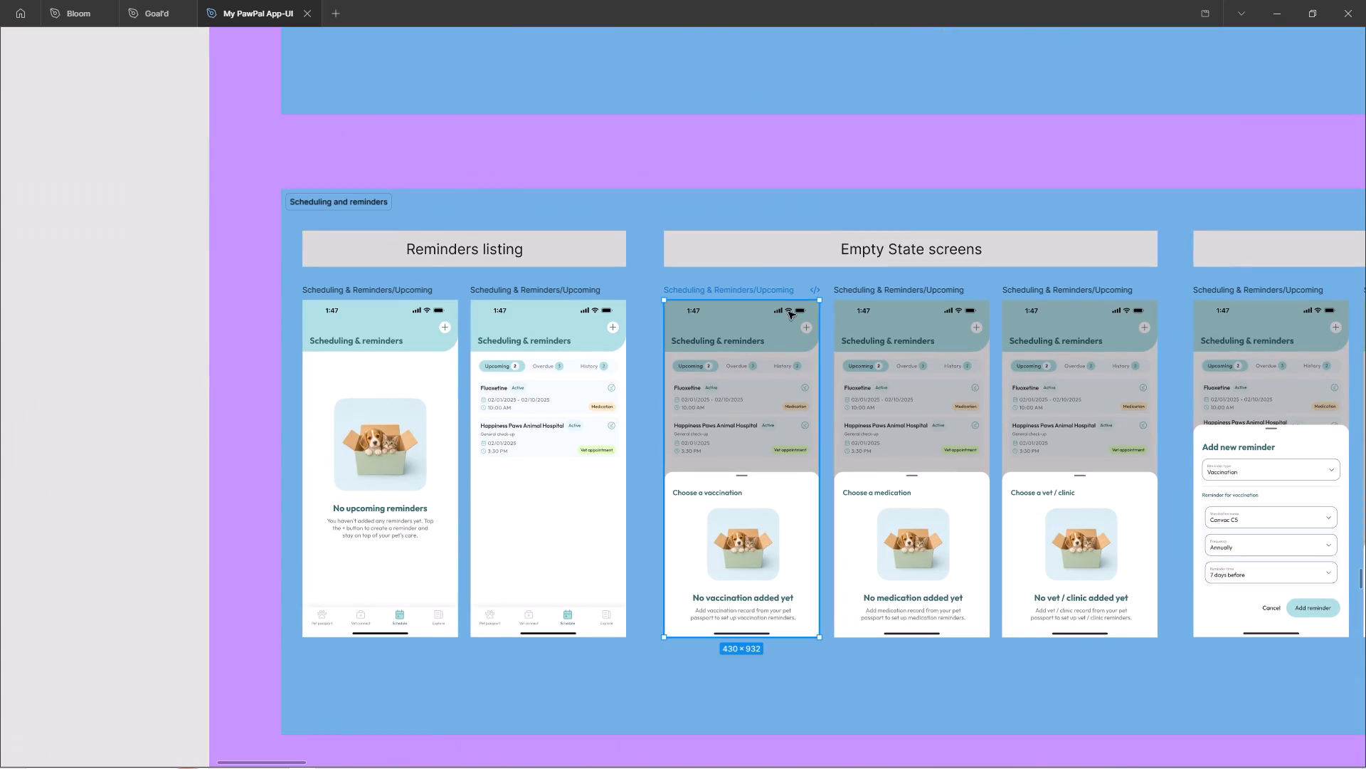
# Cut the "No medications available" copy from the canvas and replace the "Choose a medication" screen under Empty State screens with it.
pyautogui.keyDown('ctrl'); pyautogui.scroll(-8, 794, 323); pyautogui.keyUp('ctrl')
pyautogui.keyDown('ctrl'); pyautogui.scroll(1, 795, 325); pyautogui.keyUp('ctrl')
pyautogui.keyDown('ctrl'); pyautogui.scroll(-11, 795, 325); pyautogui.keyUp('ctrl')
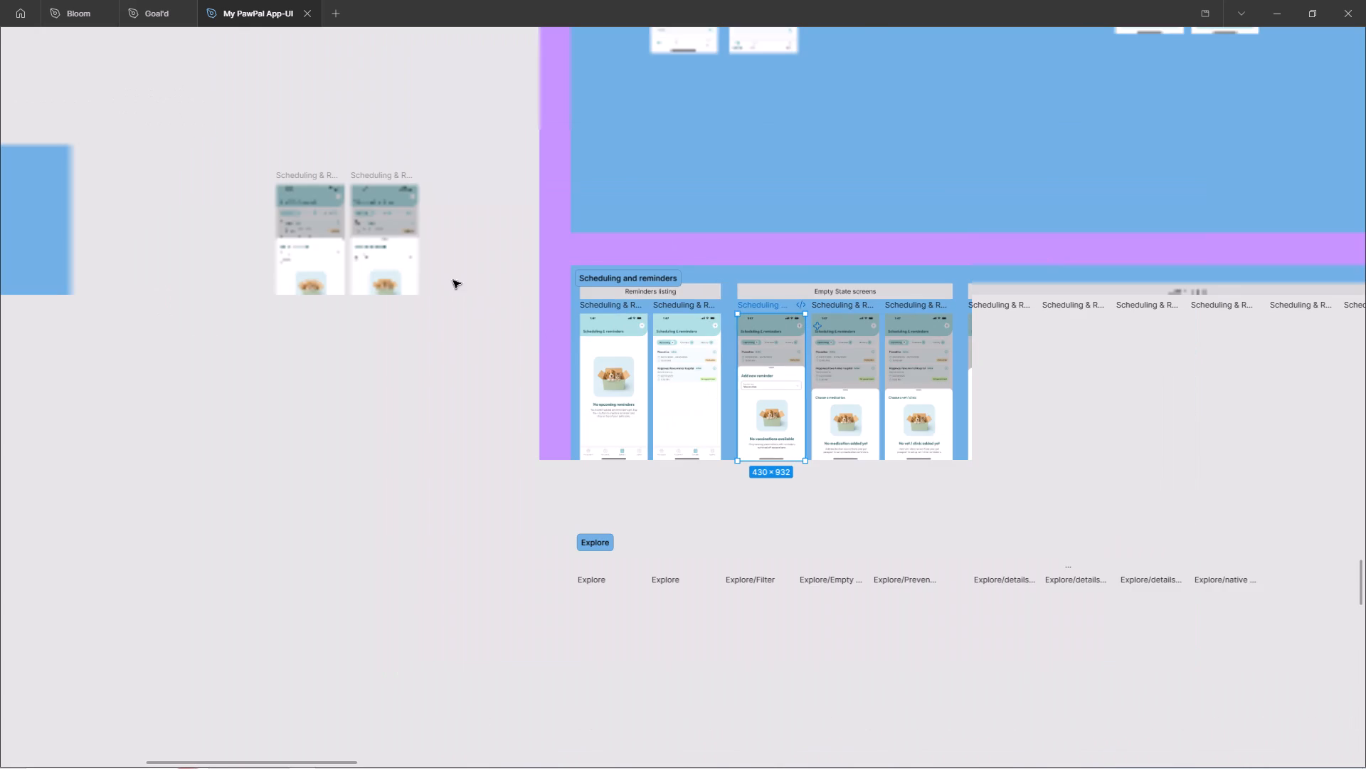
pyautogui.click(379, 170)
pyautogui.hotkey('ctrl', 'x')
pyautogui.keyDown('ctrl'); pyautogui.scroll(4, 900, 373); pyautogui.keyUp('ctrl')
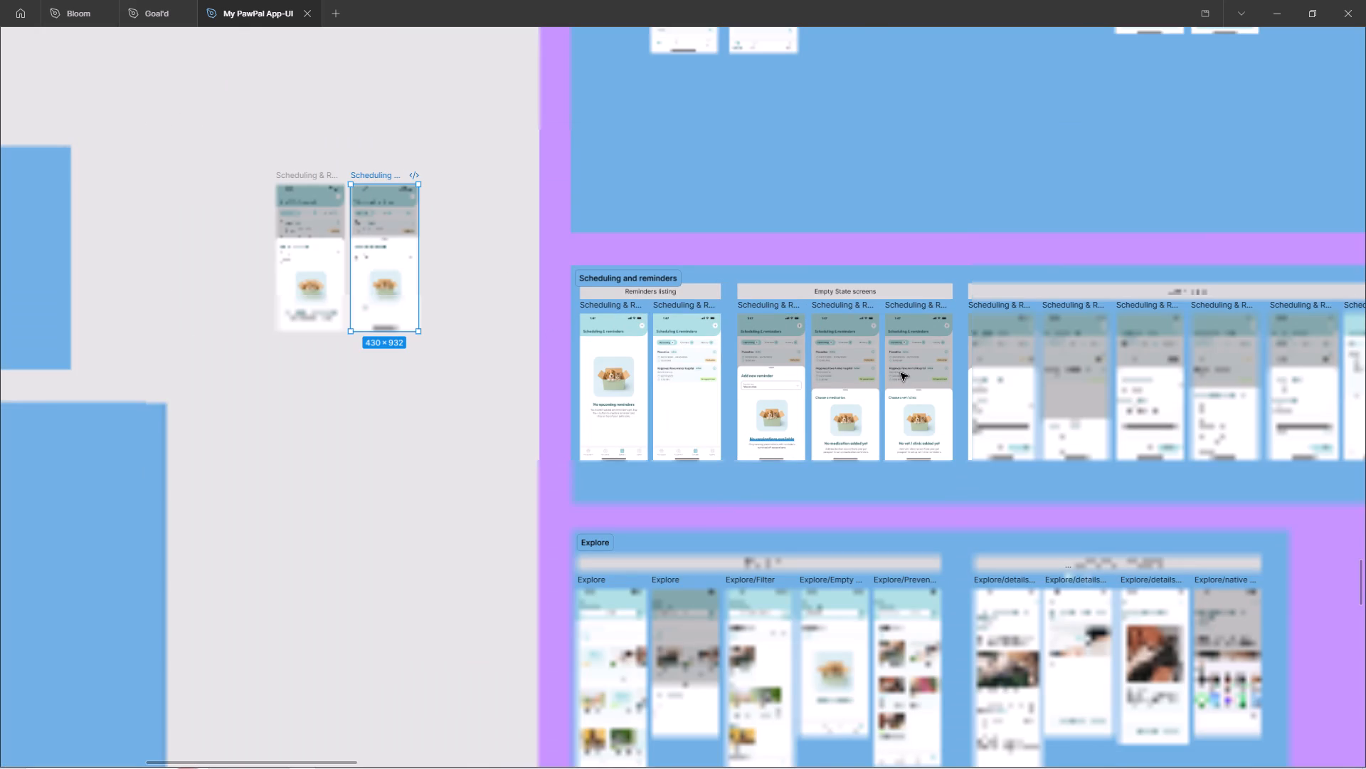
pyautogui.keyDown('ctrl'); pyautogui.scroll(16, 901, 373); pyautogui.keyUp('ctrl')
pyautogui.click(683, 182)
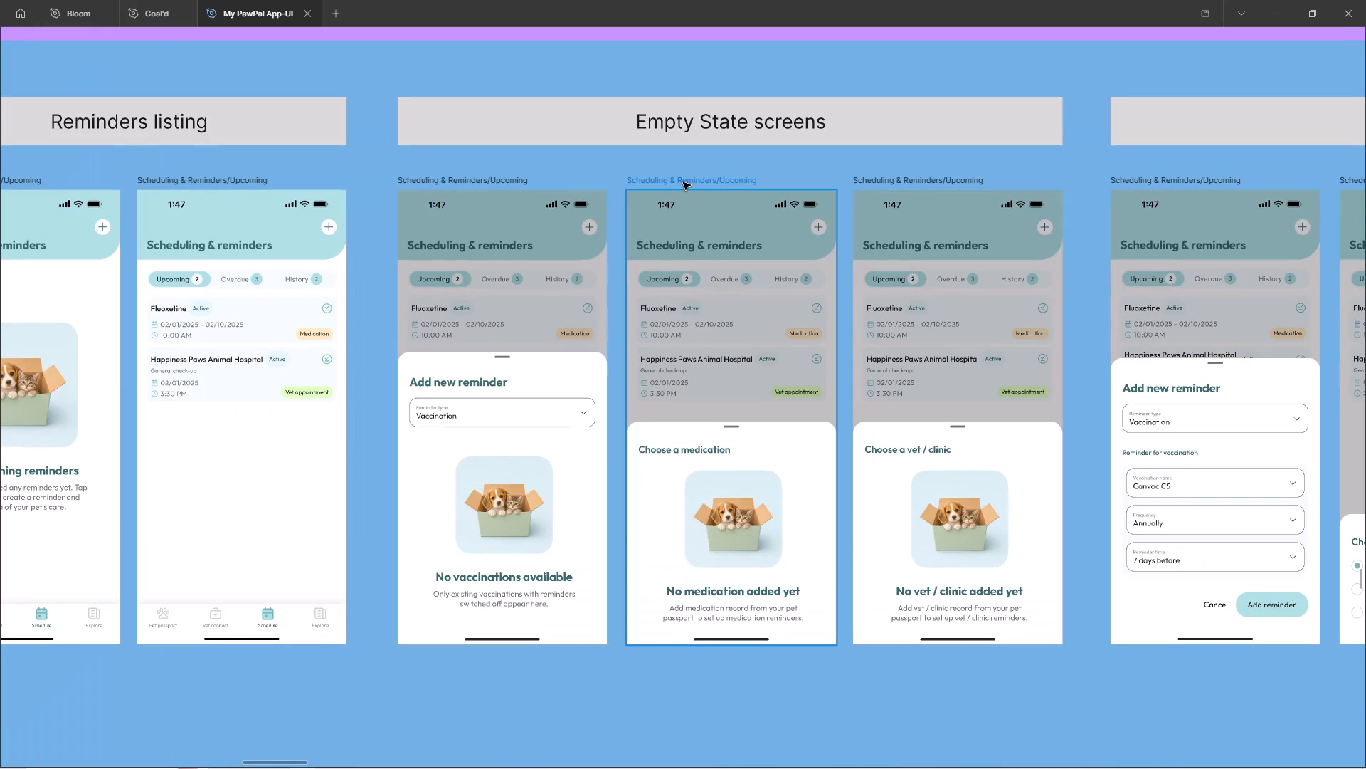
pyautogui.hotkey('ctrl', 'shift', 'r')
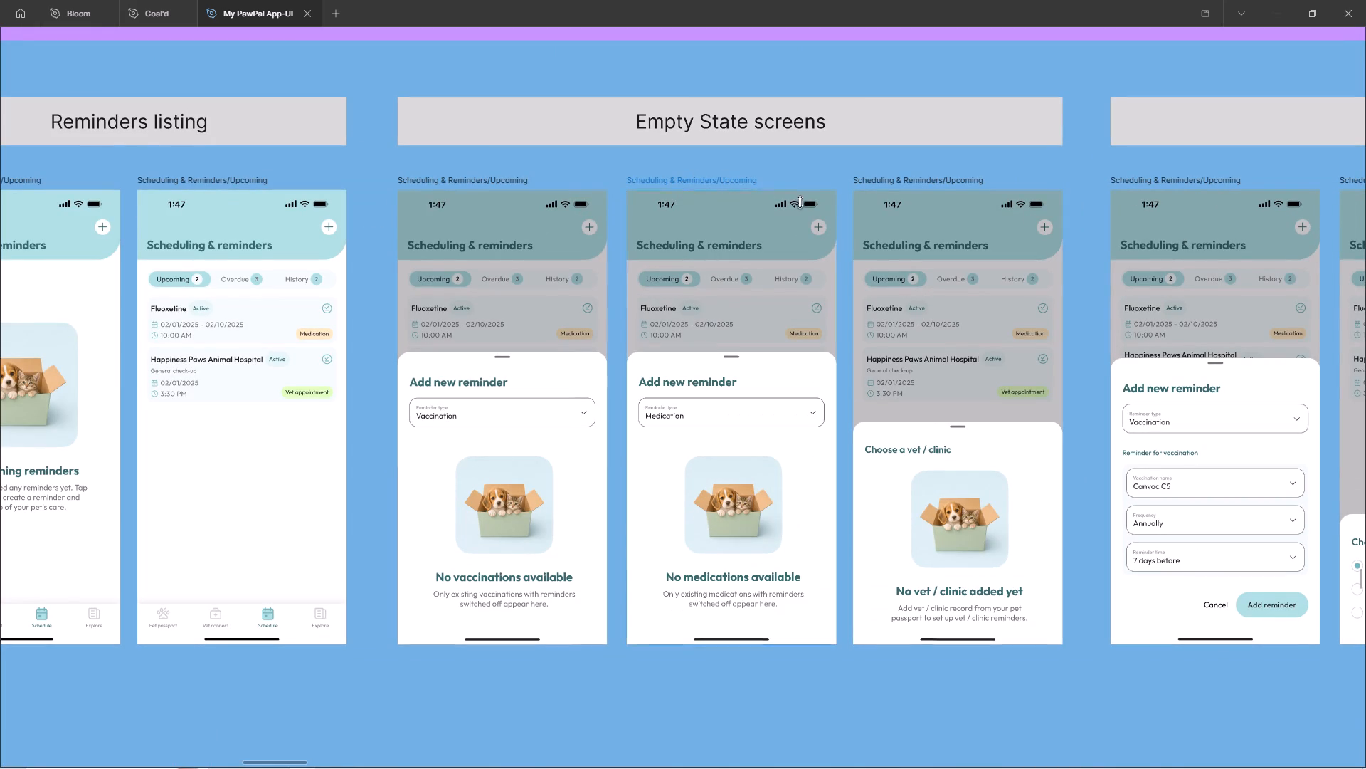
# Cut the "No vet appointments available" copy from the canvas and replace the "Choose a vet / clinic" screen with it.
pyautogui.keyDown('ctrl'); pyautogui.scroll(-16, 896, 433); pyautogui.keyUp('ctrl')
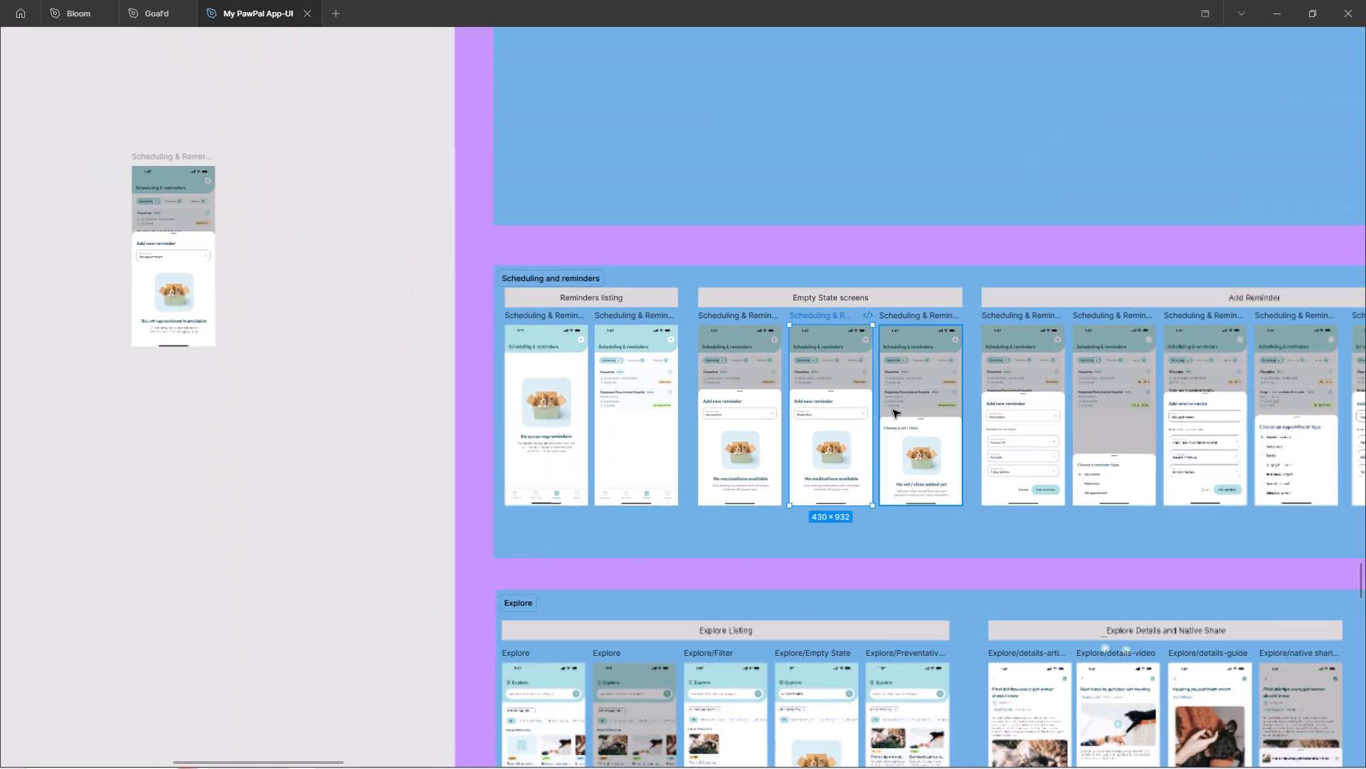
pyautogui.click(166, 157)
pyautogui.hotkey('ctrl', 'x')
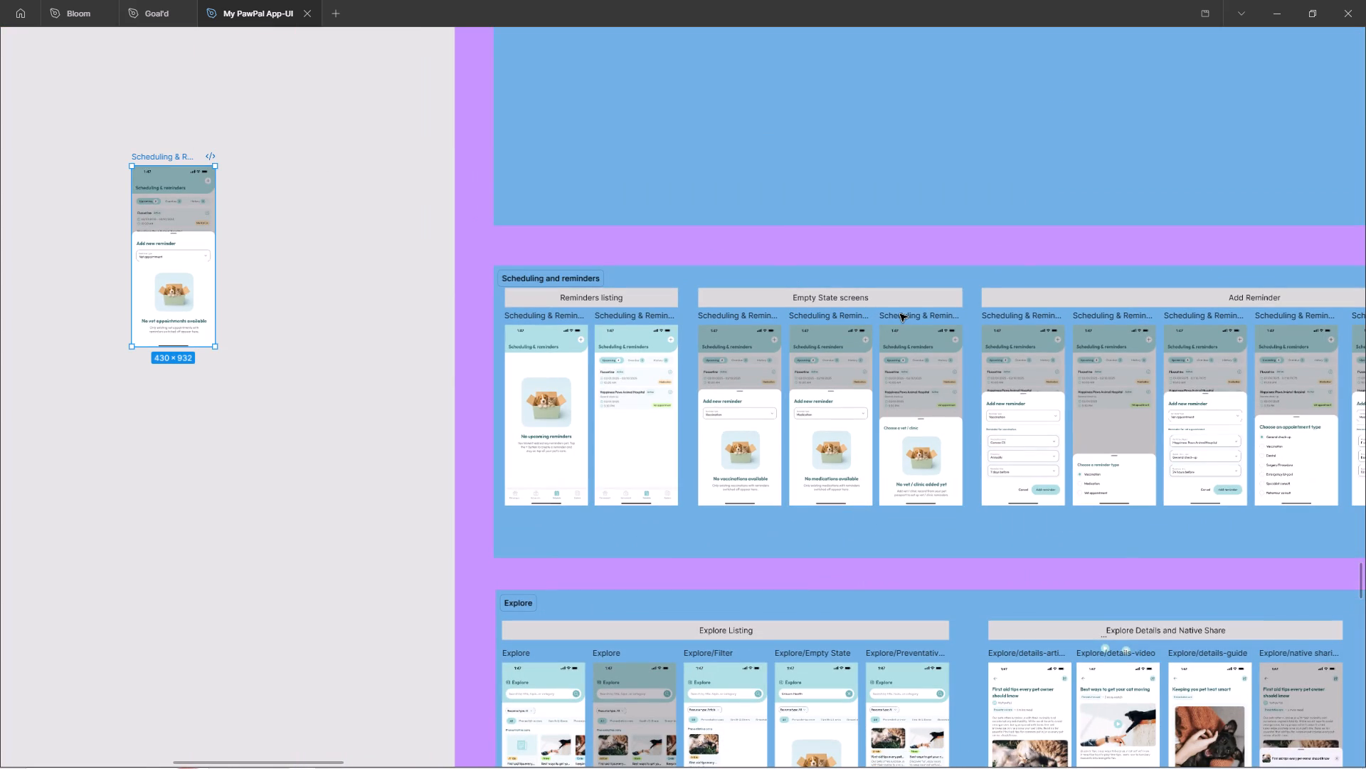
pyautogui.click(900, 314)
pyautogui.hotkey('ctrl', 'shift', 'r')
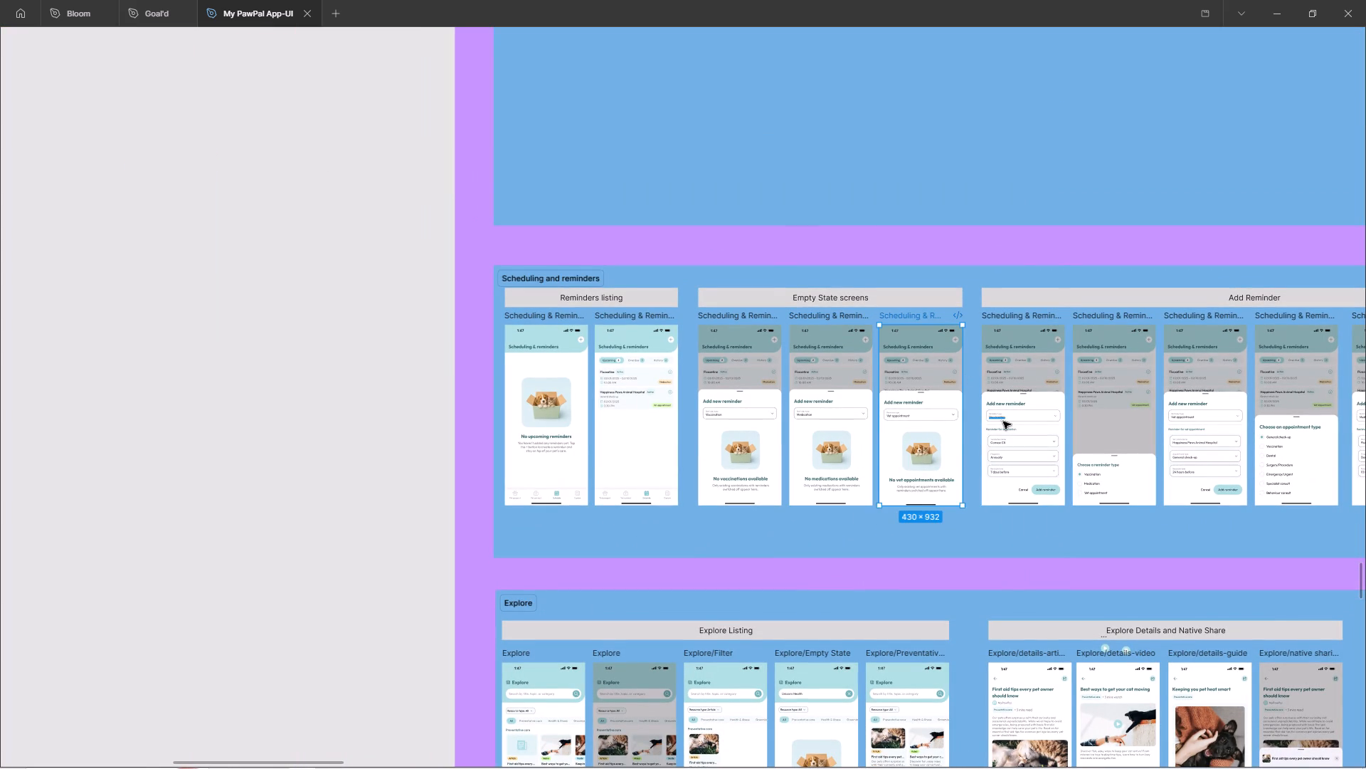
# Shift the Empty State screens and all following groups in Scheduling and reminders rightward, leaving a one-screen gap after Reminders listing.
pyautogui.keyDown('ctrl'); pyautogui.scroll(-7, 829, 397); pyautogui.keyUp('ctrl')
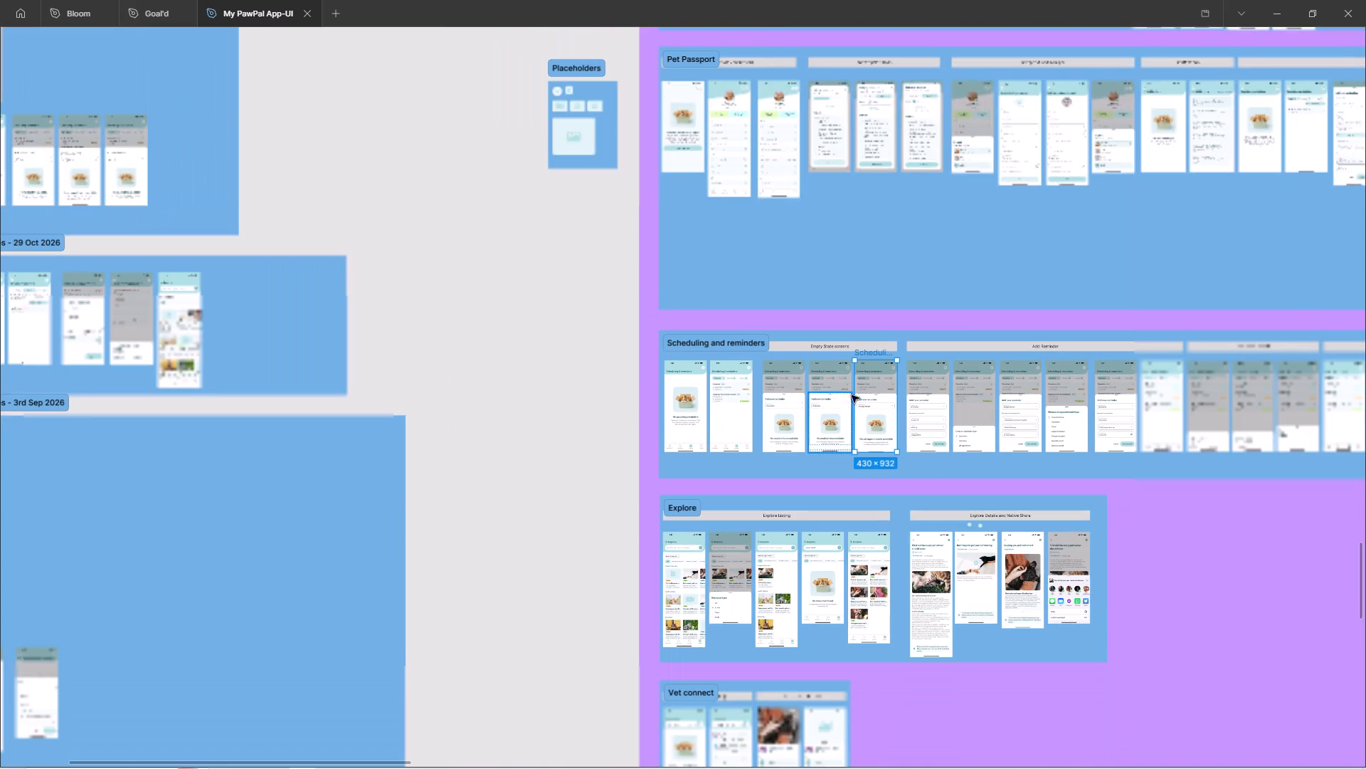
pyautogui.keyDown('ctrl'); pyautogui.scroll(12, 870, 401); pyautogui.keyUp('ctrl')
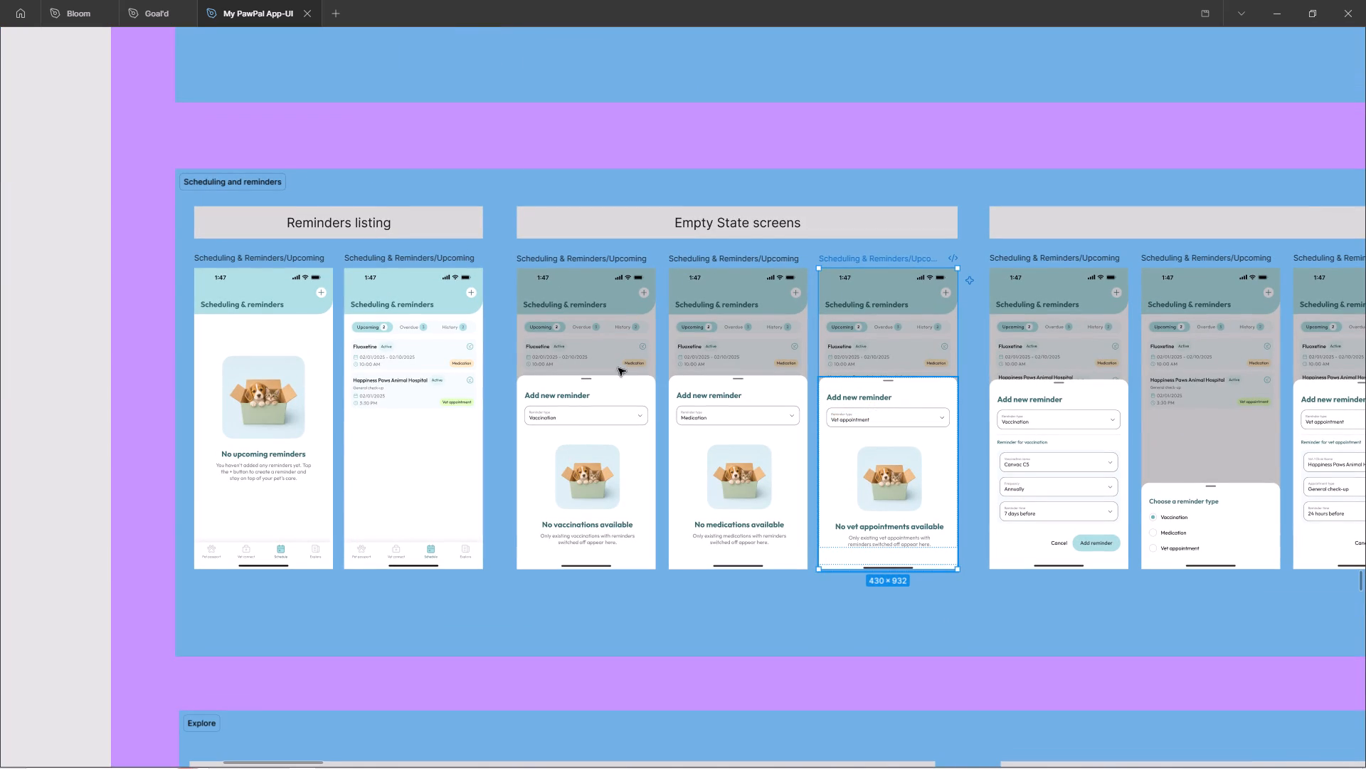
pyautogui.keyDown('ctrl'); pyautogui.scroll(-6, 46, 274); pyautogui.keyUp('ctrl')
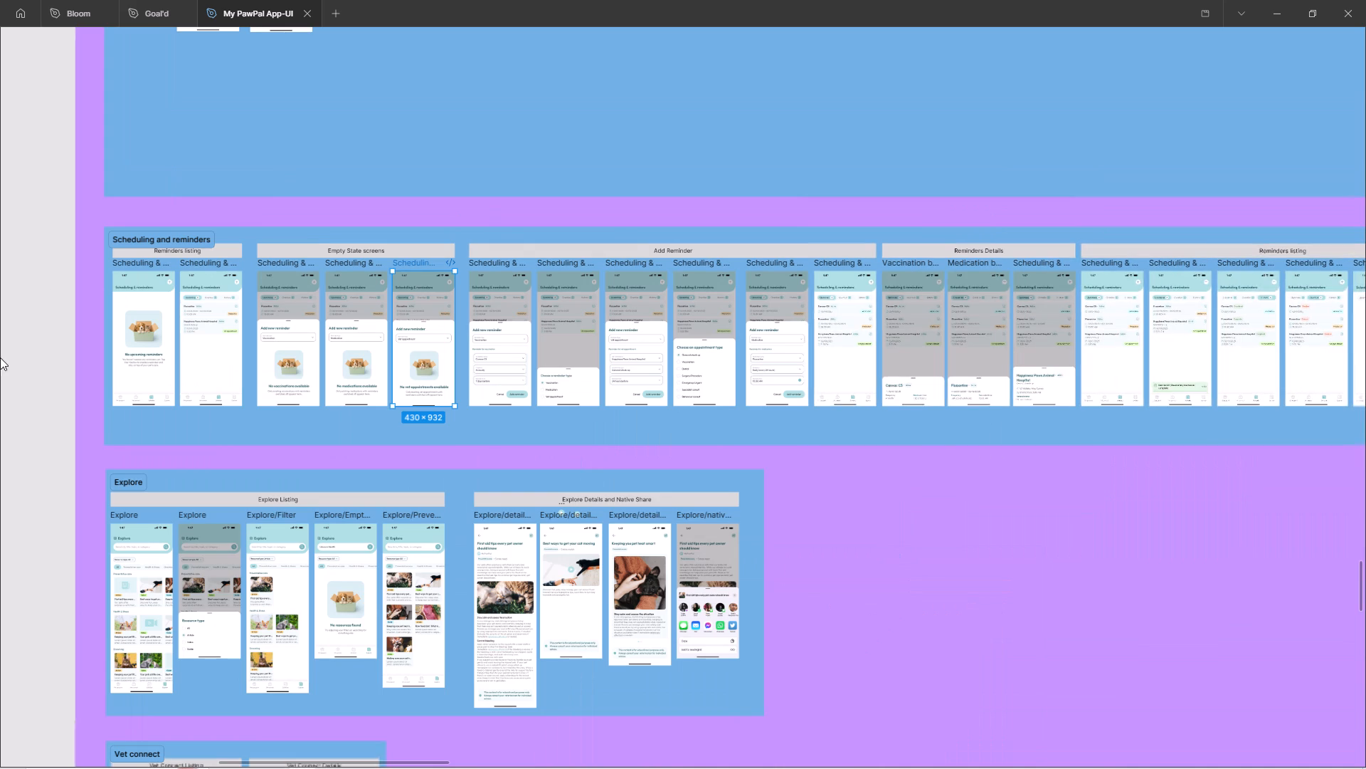
pyautogui.doubleClick(10, 339)
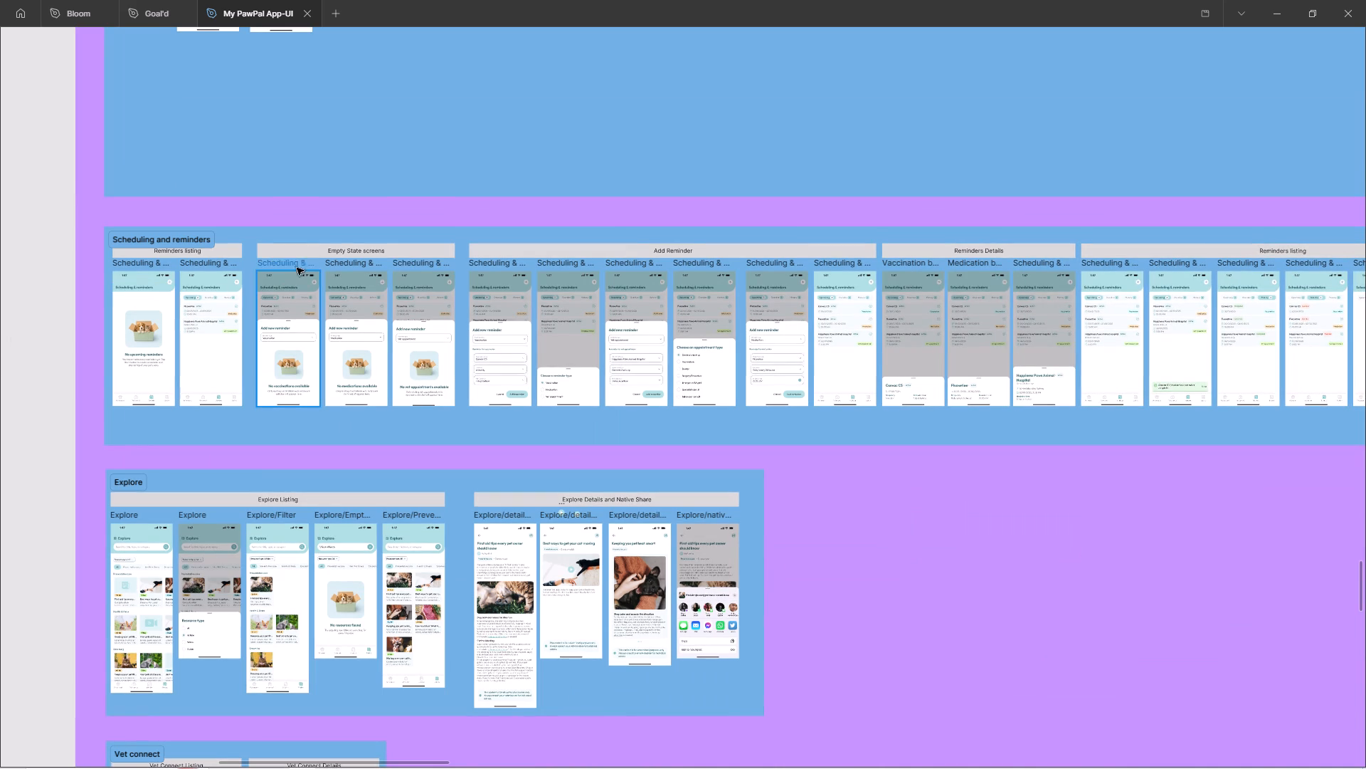
pyautogui.moveTo(250, 236); pyautogui.dragTo(437, 429)
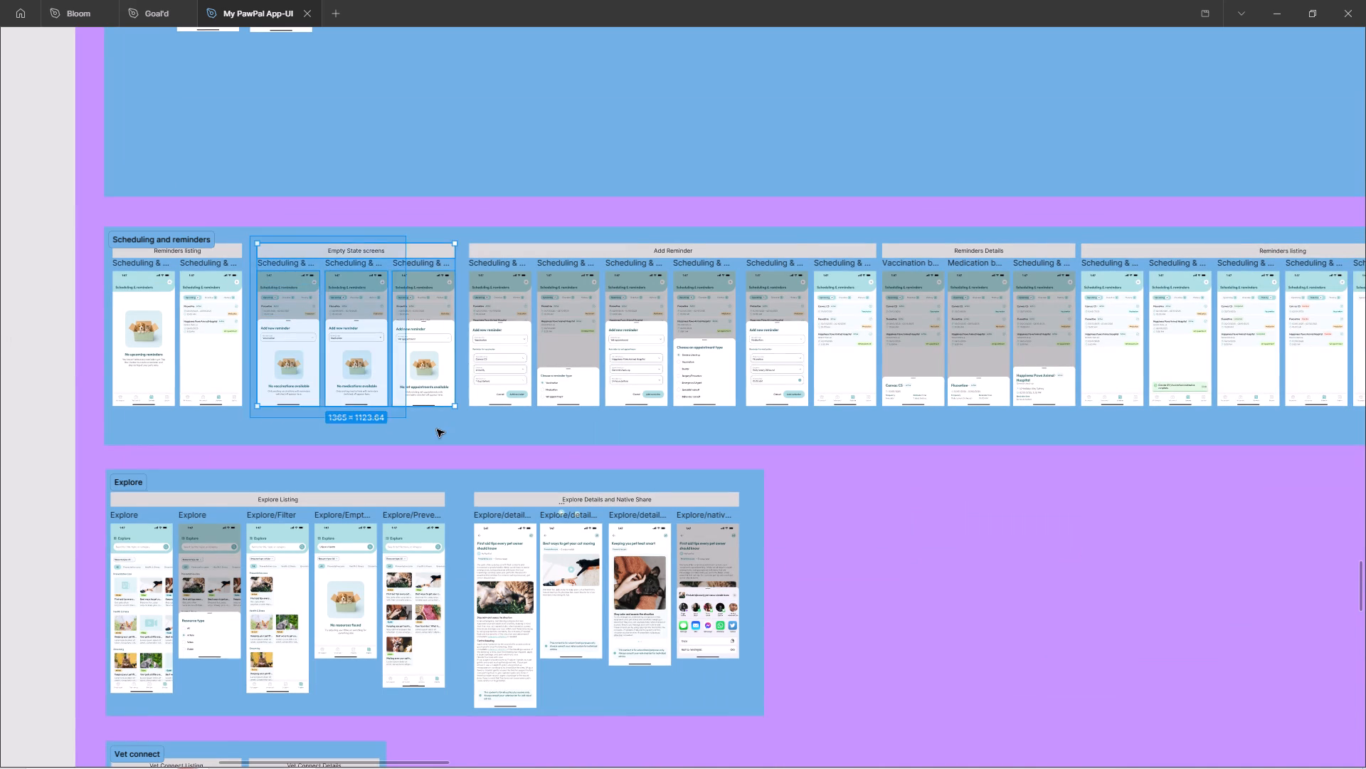
pyautogui.keyDown('ctrl'); pyautogui.scroll(-4, 435, 429); pyautogui.keyUp('ctrl')
pyautogui.moveTo(437, 429); pyautogui.dragTo(1313, 417)
pyautogui.keyDown('shift'); pyautogui.moveTo(310, 380); pyautogui.dragTo(373, 376); pyautogui.keyUp('shift')
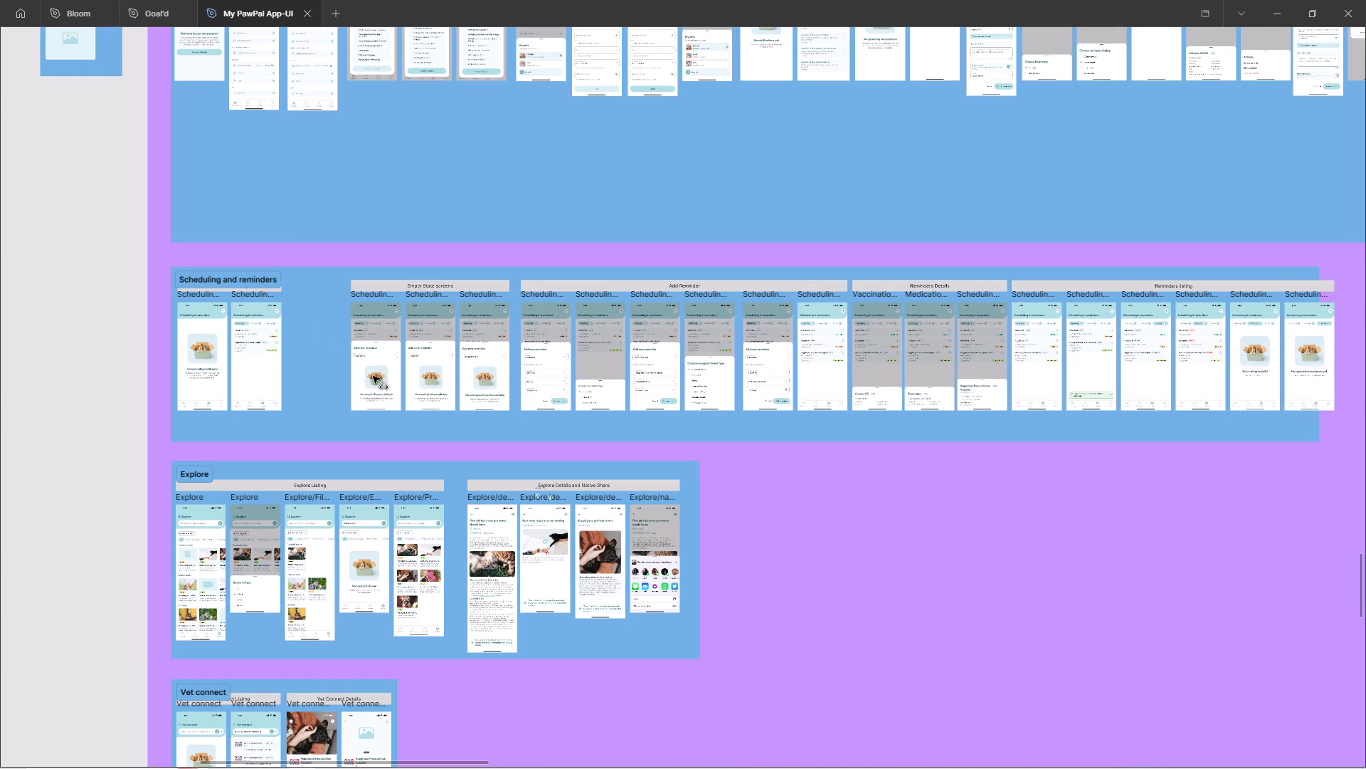
pyautogui.keyDown('shift'); pyautogui.moveTo(373, 376); pyautogui.dragTo(377, 376); pyautogui.keyUp('shift')
# Widen the Scheduling and reminders section to 10286 so it encloses the shifted screens.
pyautogui.click(191, 278)
pyautogui.keyDown('ctrl'); pyautogui.moveTo(1318, 421); pyautogui.dragTo(1338, 422); pyautogui.keyUp('ctrl')
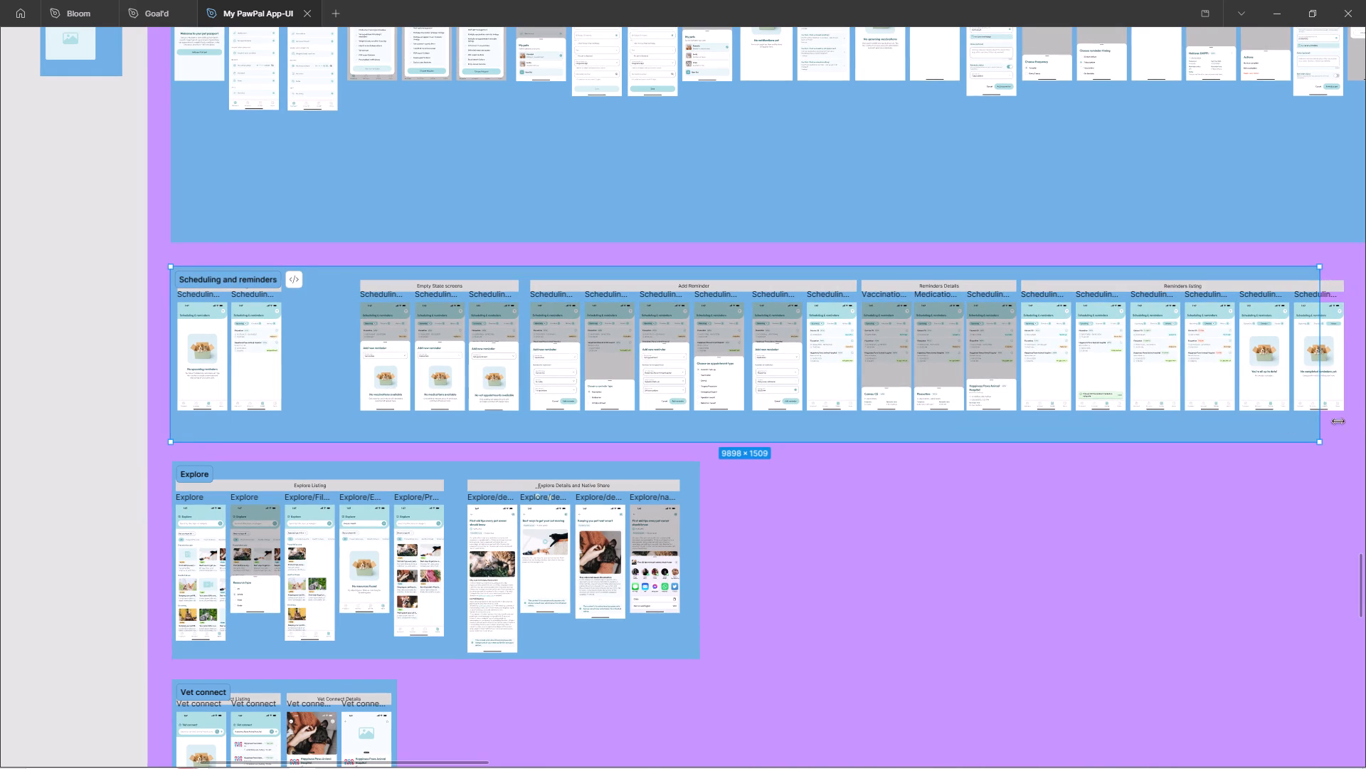
pyautogui.keyDown('ctrl'); pyautogui.moveTo(1338, 422); pyautogui.dragTo(1300, 429); pyautogui.keyUp('ctrl')
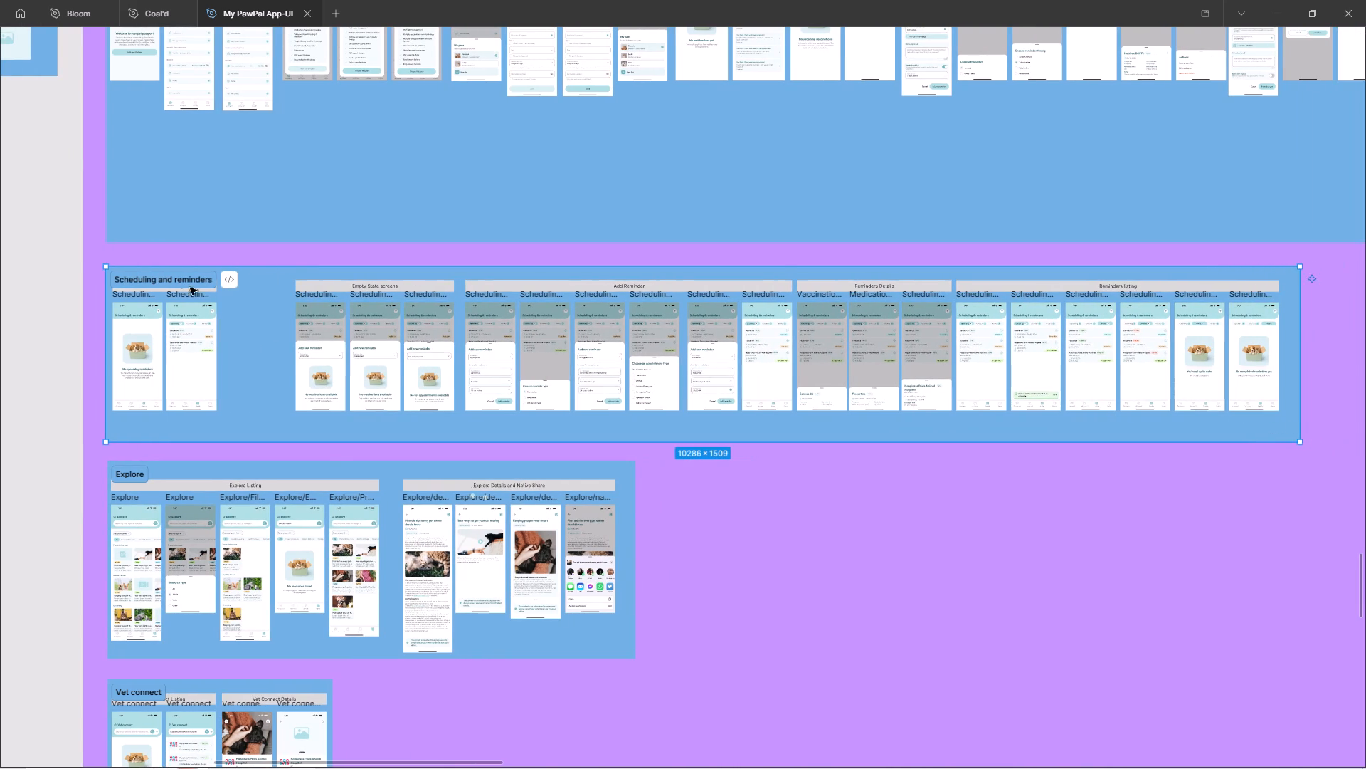
# Duplicate the "No vaccinations available" screen into the gap between the Reminders listing and Empty State groups.
pyautogui.keyDown('ctrl'); pyautogui.scroll(11, 102, 288); pyautogui.keyUp('ctrl')
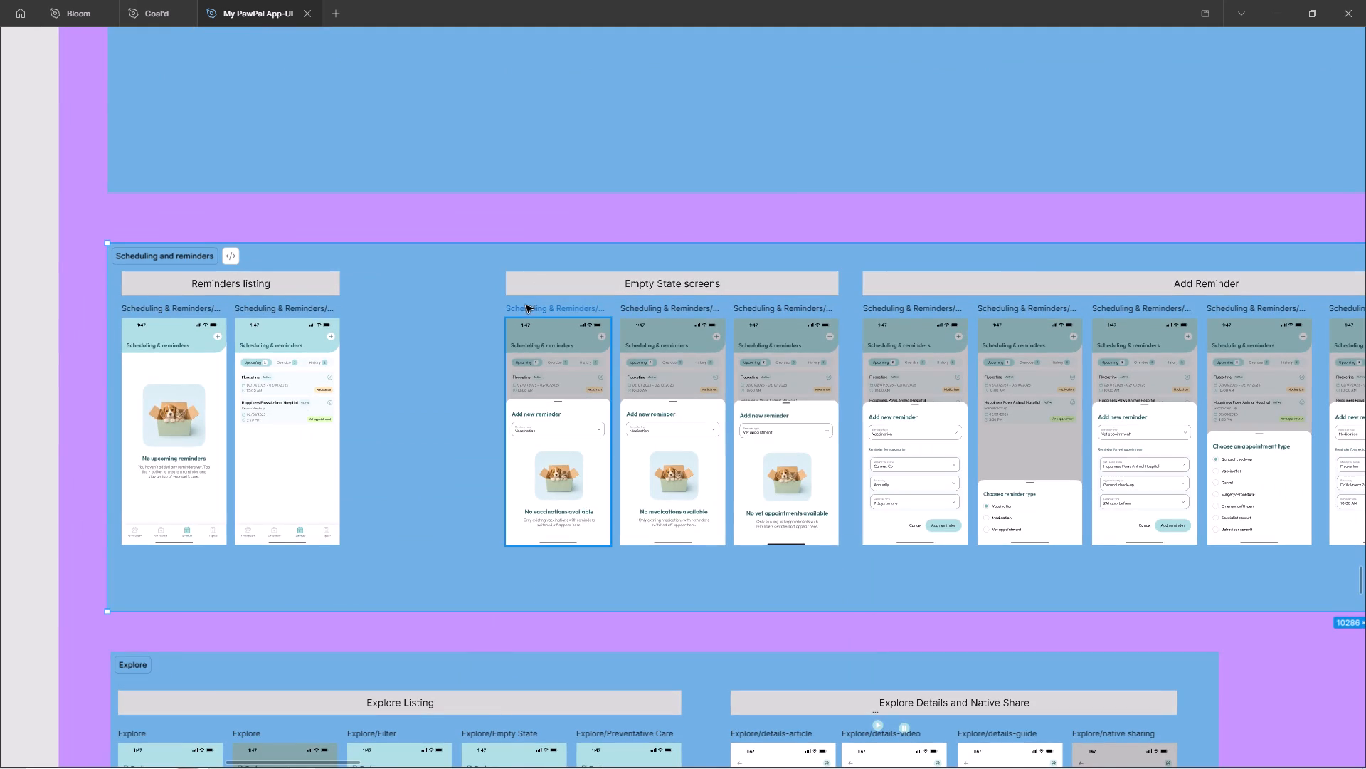
pyautogui.click(529, 305)
pyautogui.keyDown('alt'); pyautogui.moveTo(562, 346); pyautogui.dragTo(433, 344); pyautogui.keyUp('alt')
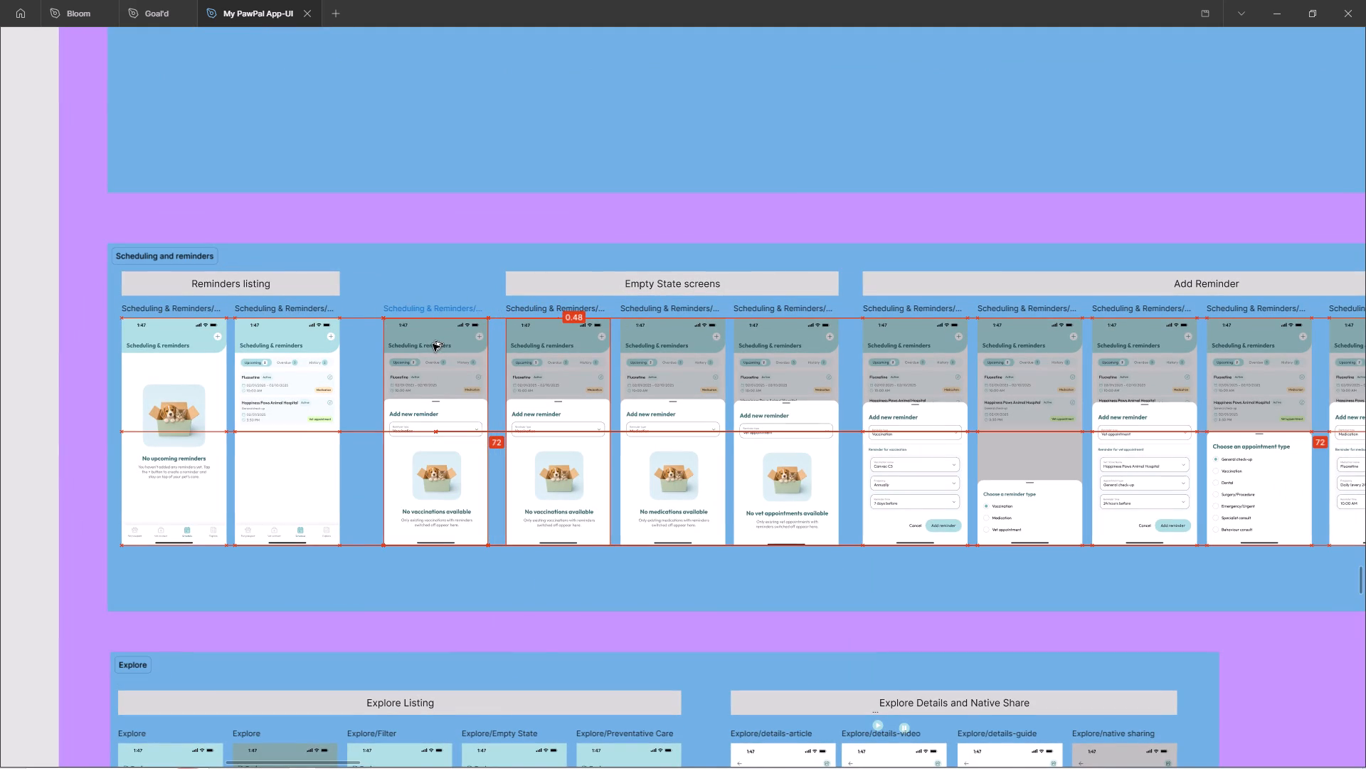
pyautogui.keyDown('alt'); pyautogui.moveTo(433, 344); pyautogui.dragTo(429, 344); pyautogui.keyUp('alt')
# Copy the loose "Add new reminder" screen beside the client-feedback sections and replace the duplicated vaccination screen in the gap with it.
pyautogui.keyDown('ctrl'); pyautogui.scroll(-16, 640, 329); pyautogui.keyUp('ctrl')
pyautogui.click(437, 291)
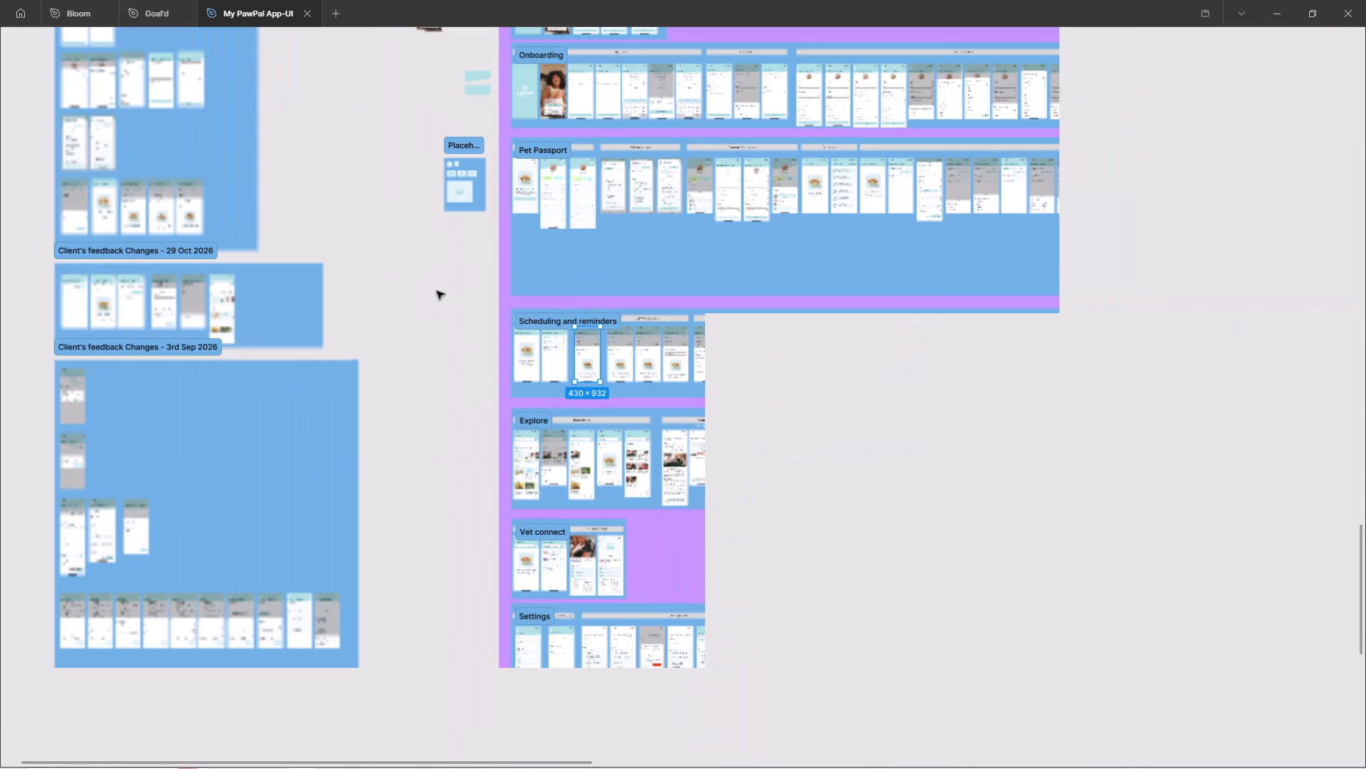
pyautogui.press('space')
pyautogui.press('space')
pyautogui.moveTo(322, 226); pyautogui.dragTo(447, 249)
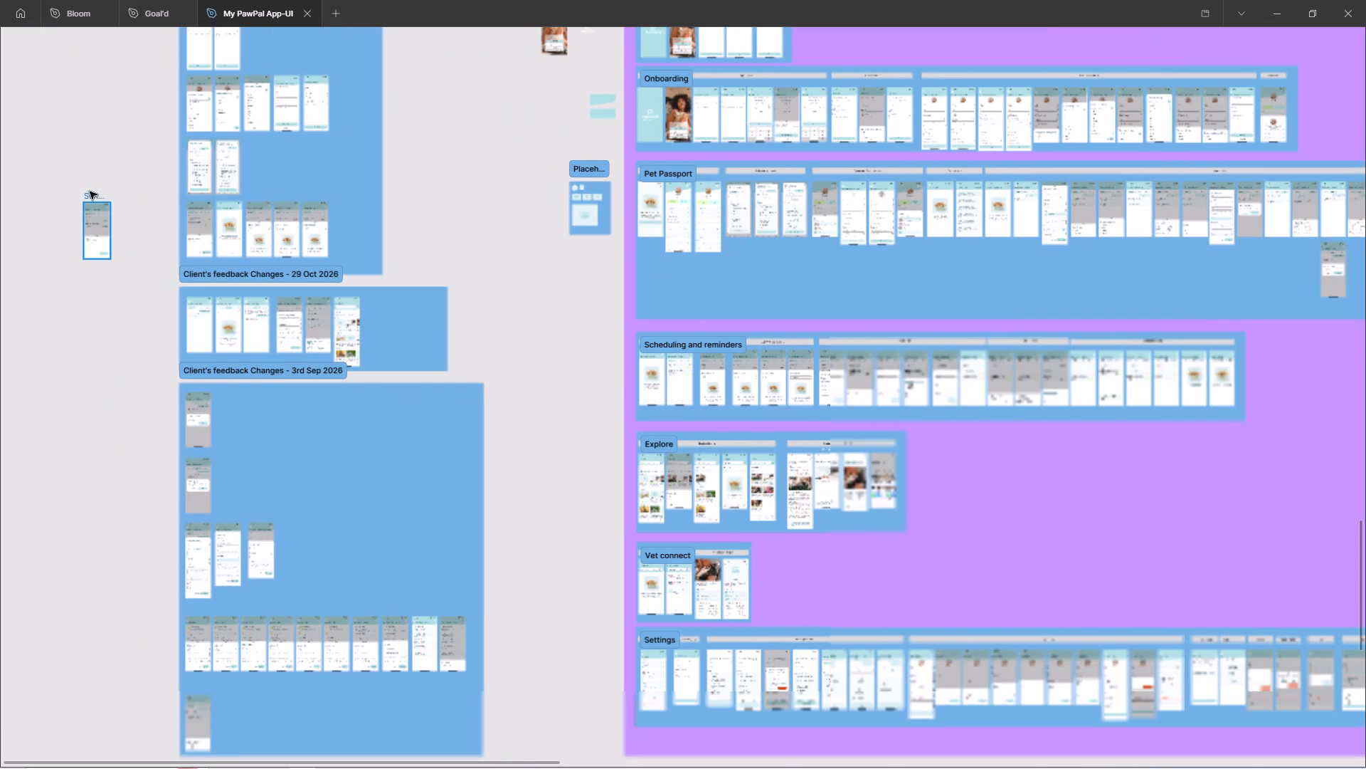
pyautogui.click(89, 193)
pyautogui.hotkey('ctrl', 'c')
pyautogui.keyDown('ctrl'); pyautogui.scroll(2, 738, 370); pyautogui.keyUp('ctrl')
pyautogui.keyDown('ctrl'); pyautogui.scroll(-1, 738, 370); pyautogui.keyUp('ctrl')
pyautogui.keyDown('ctrl'); pyautogui.scroll(13, 738, 370); pyautogui.keyUp('ctrl')
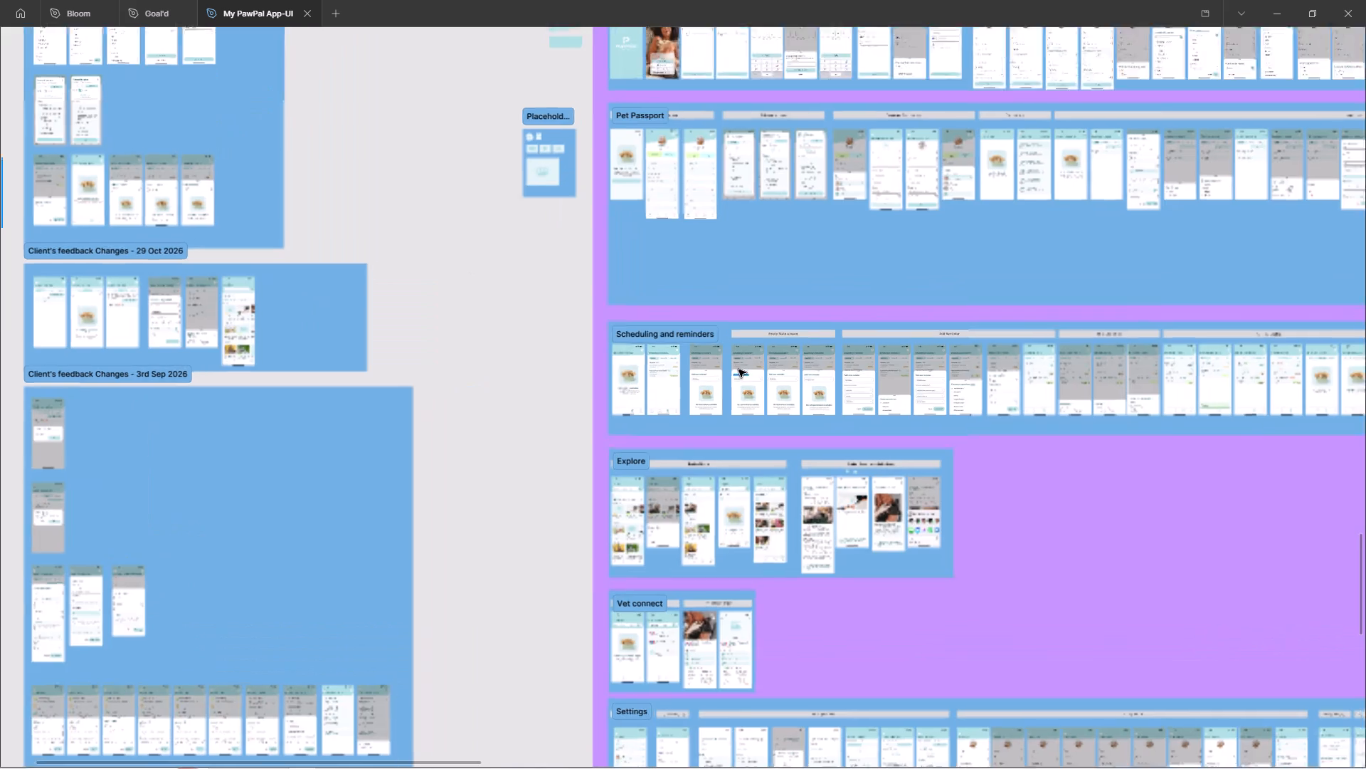
pyautogui.keyDown('ctrl'); pyautogui.scroll(8, 738, 370); pyautogui.keyUp('ctrl')
pyautogui.click(549, 237)
pyautogui.hotkey('ctrl', 'shift', 'r')
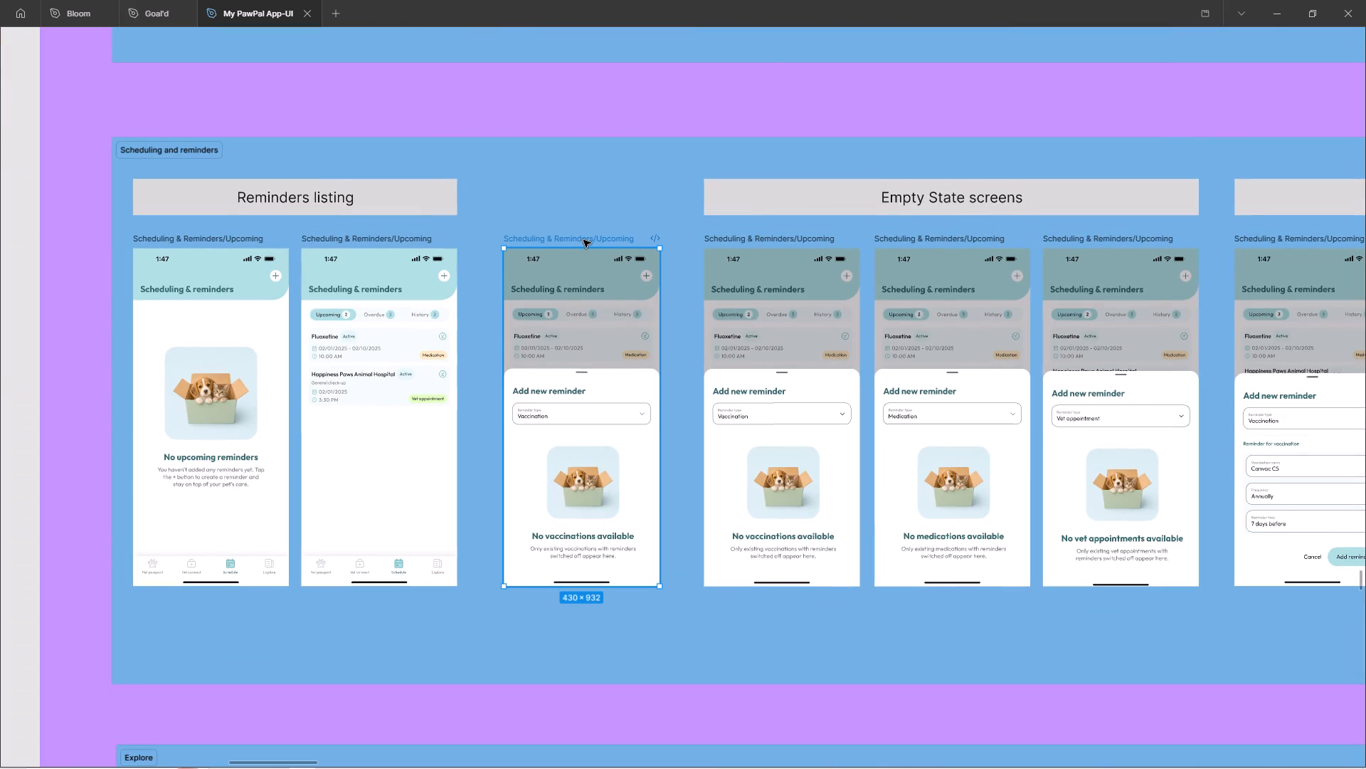
# Duplicate the "Reminders listing" header bar and align it above the new "Add new reminder" screen.
pyautogui.click(368, 206)
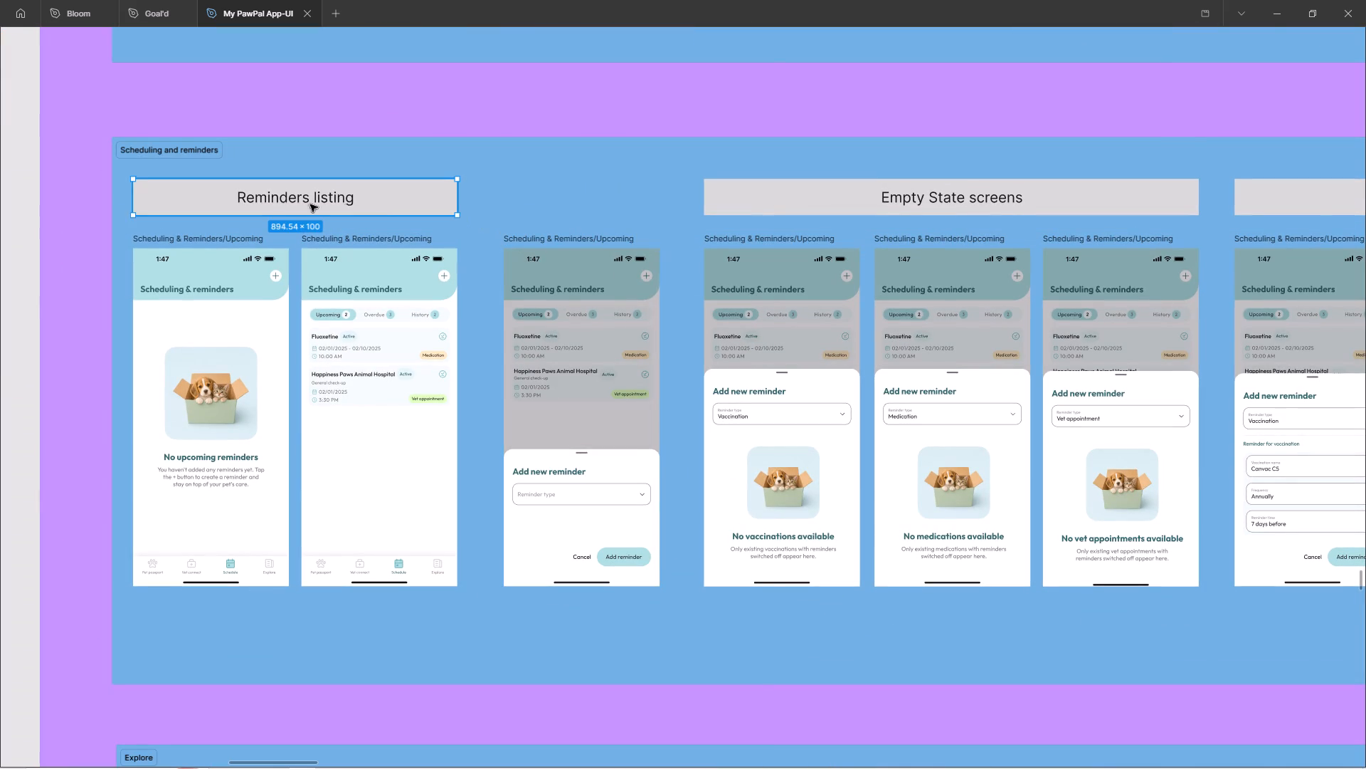
pyautogui.keyDown('shift'); pyautogui.moveTo(253, 200); pyautogui.dragTo(364, 200); pyautogui.keyUp('shift')
pyautogui.hotkey('ctrl', 'z')
pyautogui.keyDown('alt'); pyautogui.moveTo(221, 194); pyautogui.dragTo(465, 193); pyautogui.keyUp('alt')
pyautogui.keyDown('alt'); pyautogui.moveTo(465, 193); pyautogui.dragTo(588, 194); pyautogui.keyUp('alt')
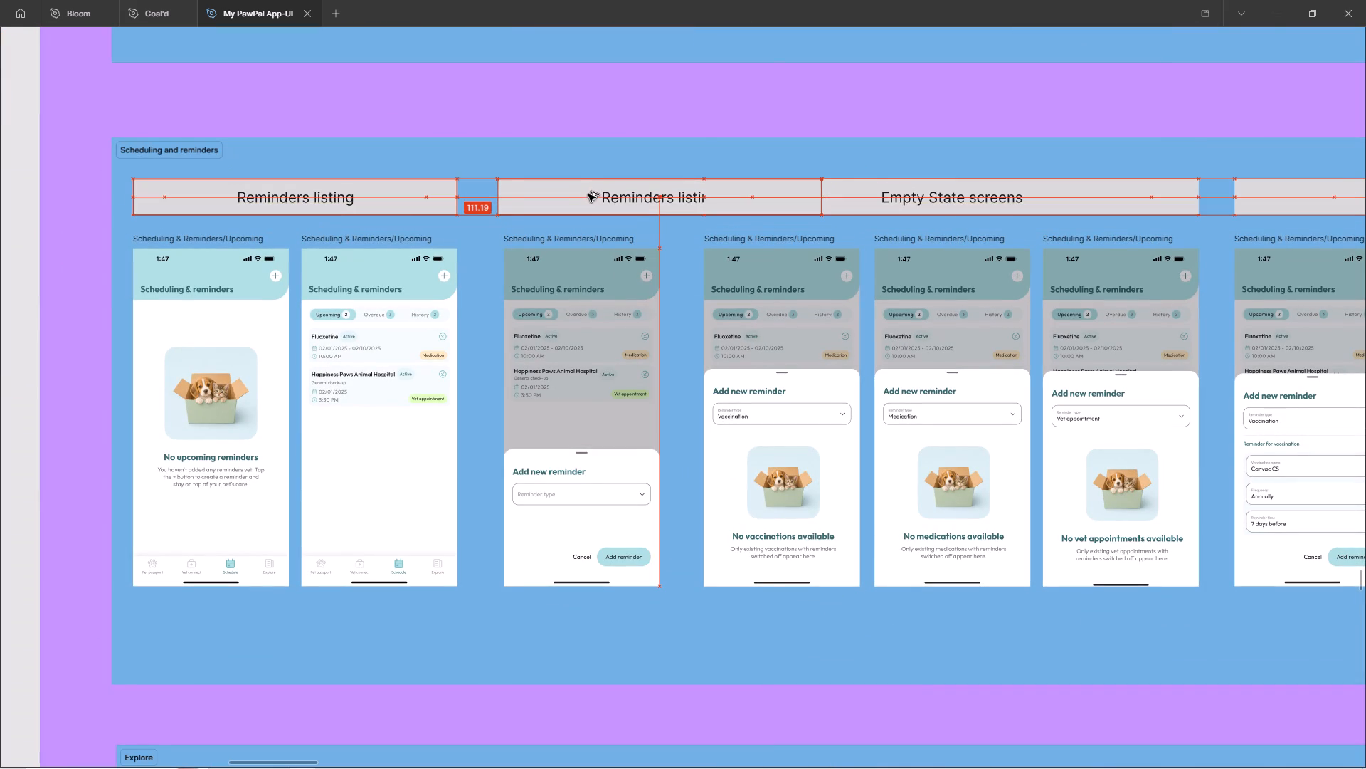
pyautogui.keyDown('alt'); pyautogui.moveTo(588, 194); pyautogui.dragTo(593, 196); pyautogui.keyUp('alt')
# Narrow the duplicated header bar to match the width of the "Add new reminder" screen below it.
pyautogui.moveTo(831, 197); pyautogui.dragTo(826, 200)
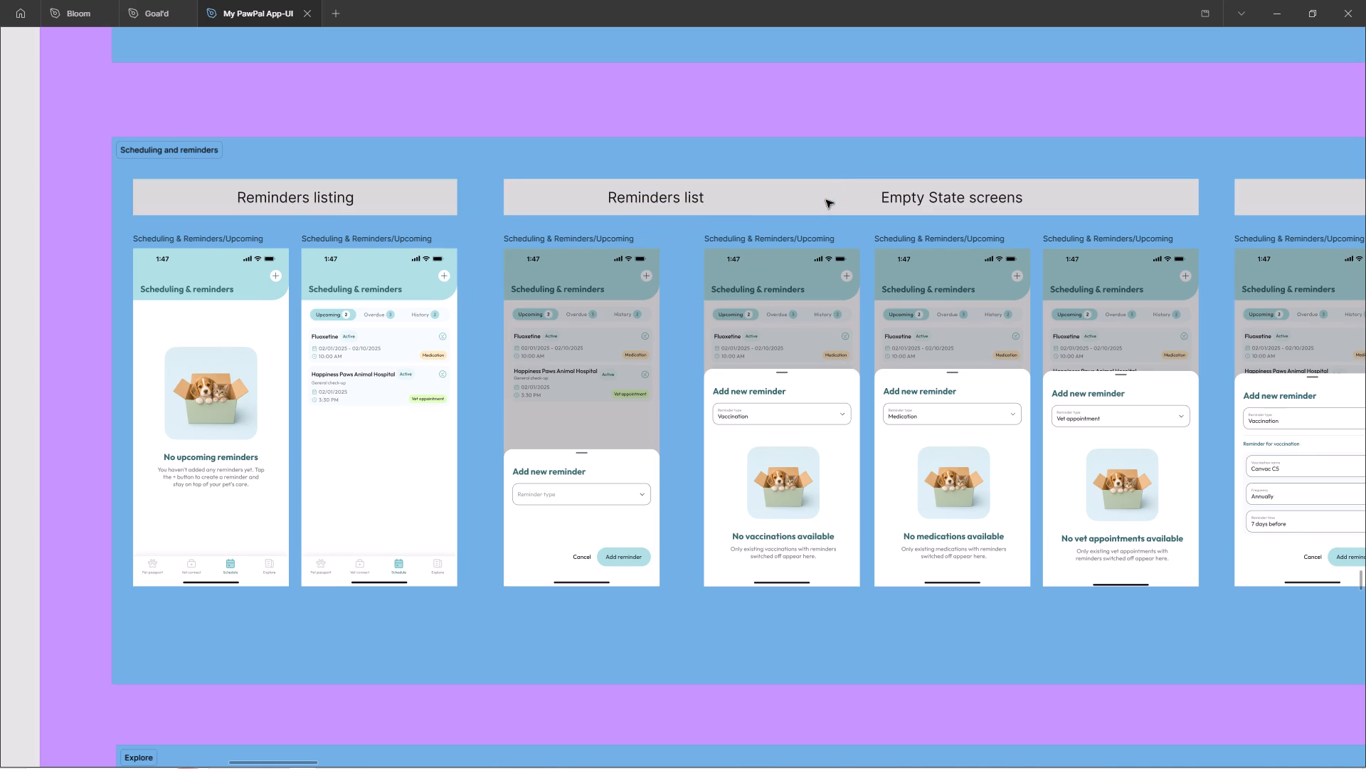
pyautogui.moveTo(826, 200); pyautogui.dragTo(756, 211)
pyautogui.hotkey('ctrl', 'z')
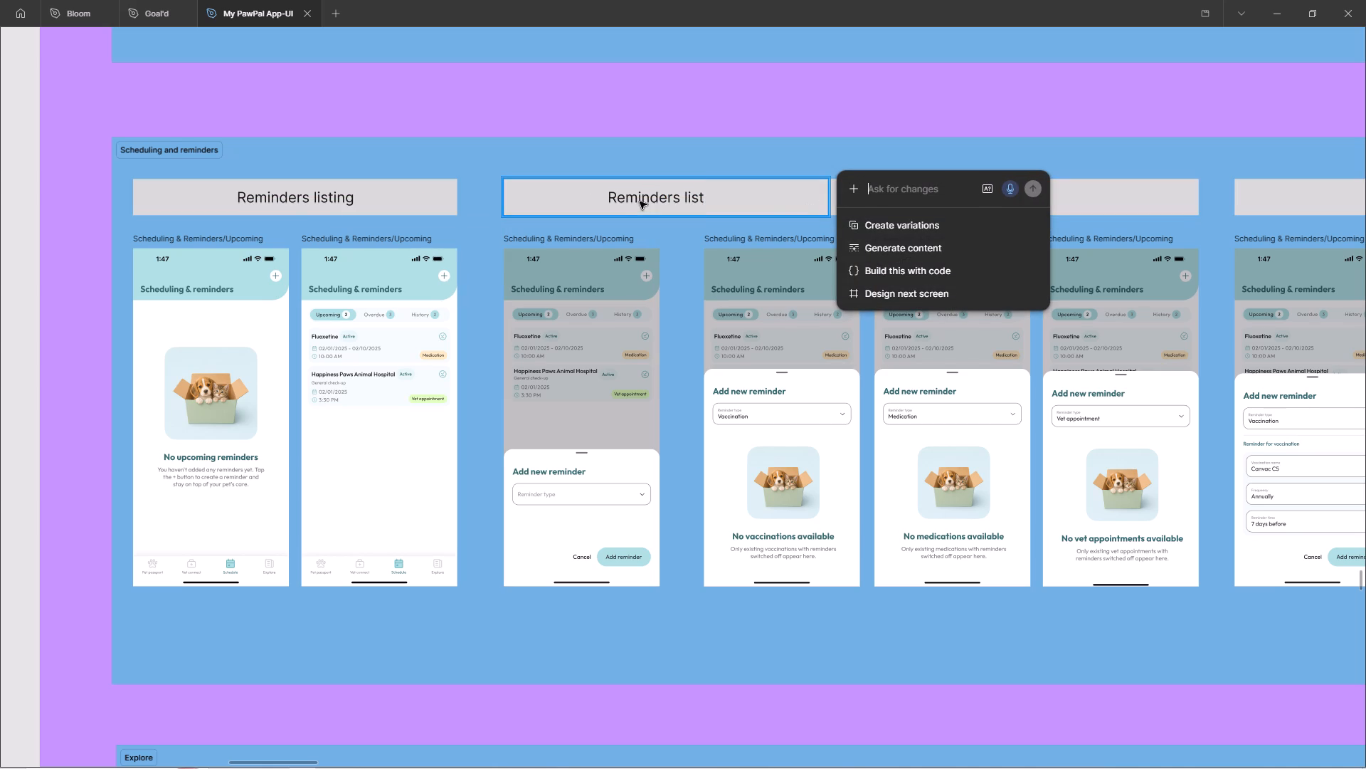
pyautogui.click(579, 202)
pyautogui.moveTo(827, 204); pyautogui.dragTo(688, 217)
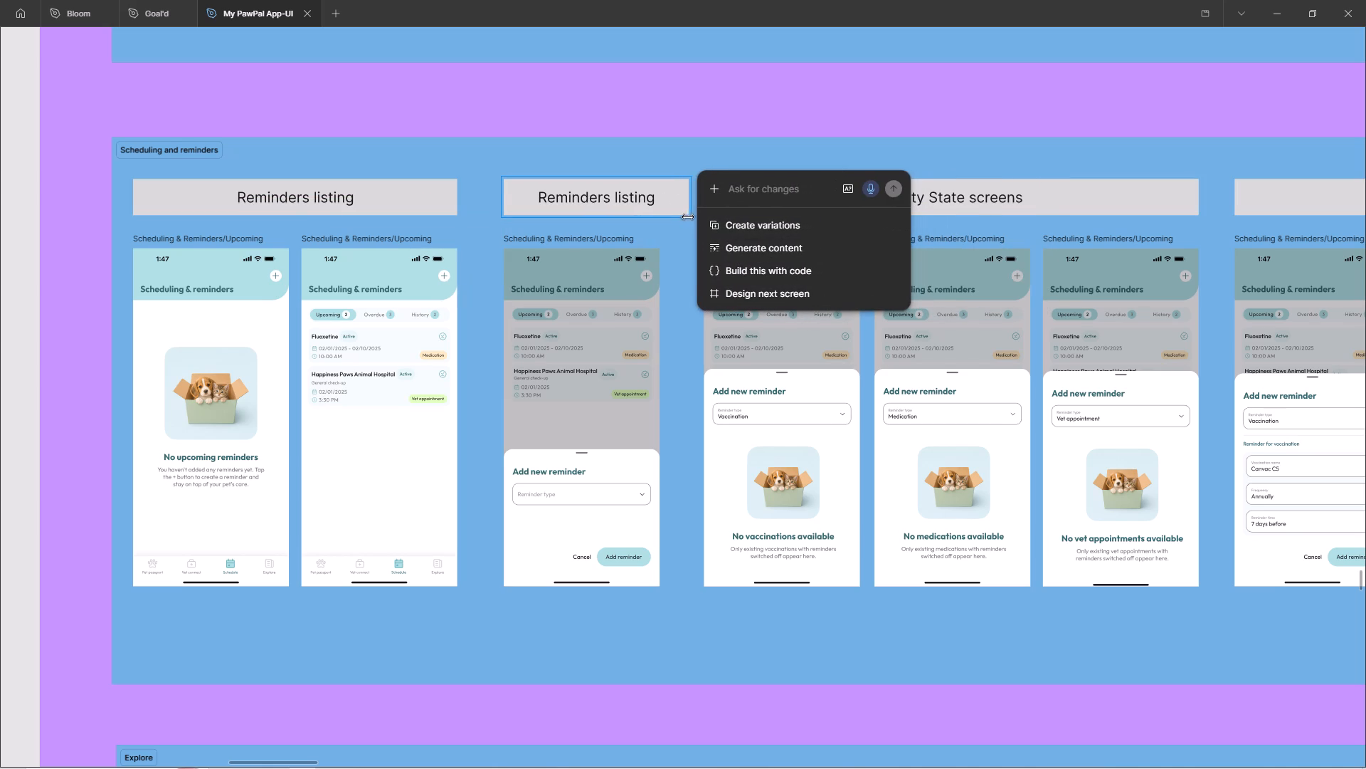
pyautogui.moveTo(688, 217); pyautogui.dragTo(659, 240)
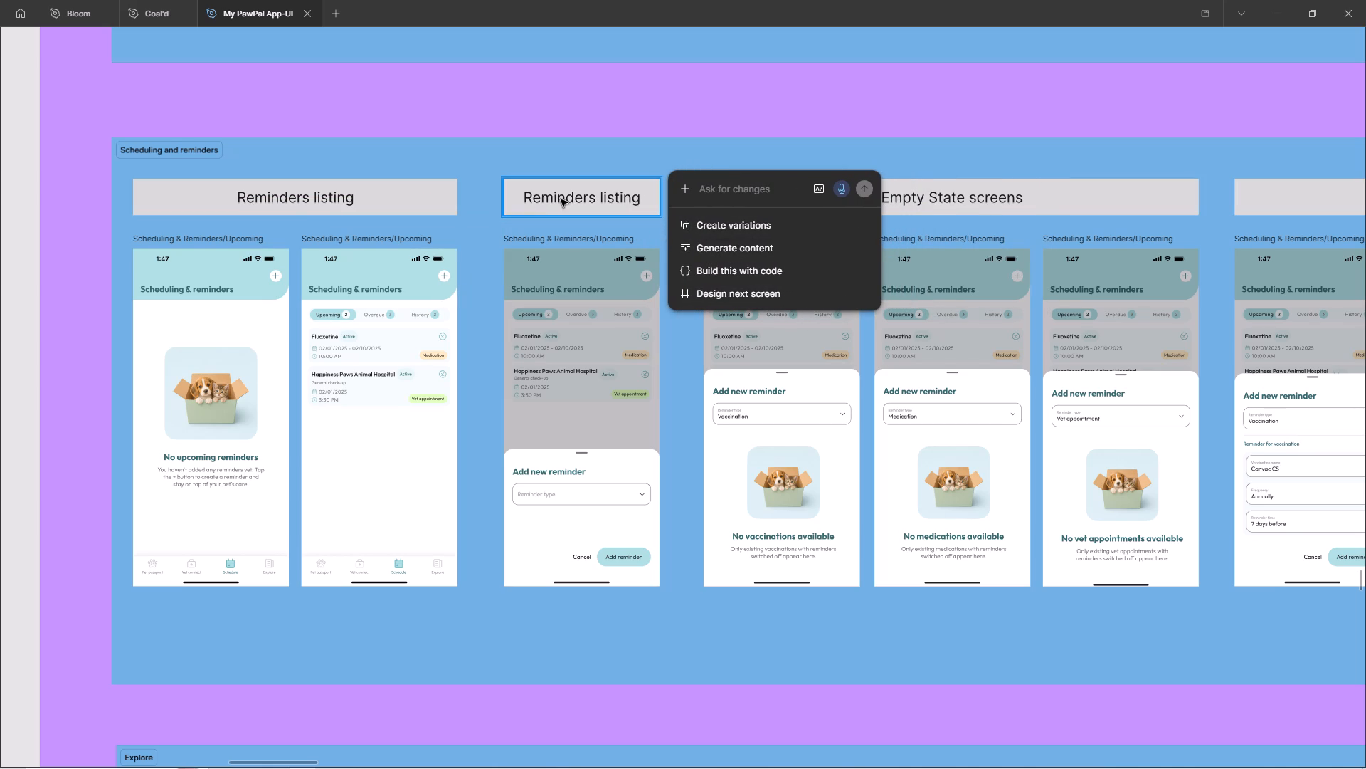
# Change the duplicated header's text to "Default State".
pyautogui.tripleClick(561, 199)
pyautogui.click(561, 199)
pyautogui.write('Deg')
pyautogui.press('BackSpace')
pyautogui.write('fa')
pyautogui.write('ult State')
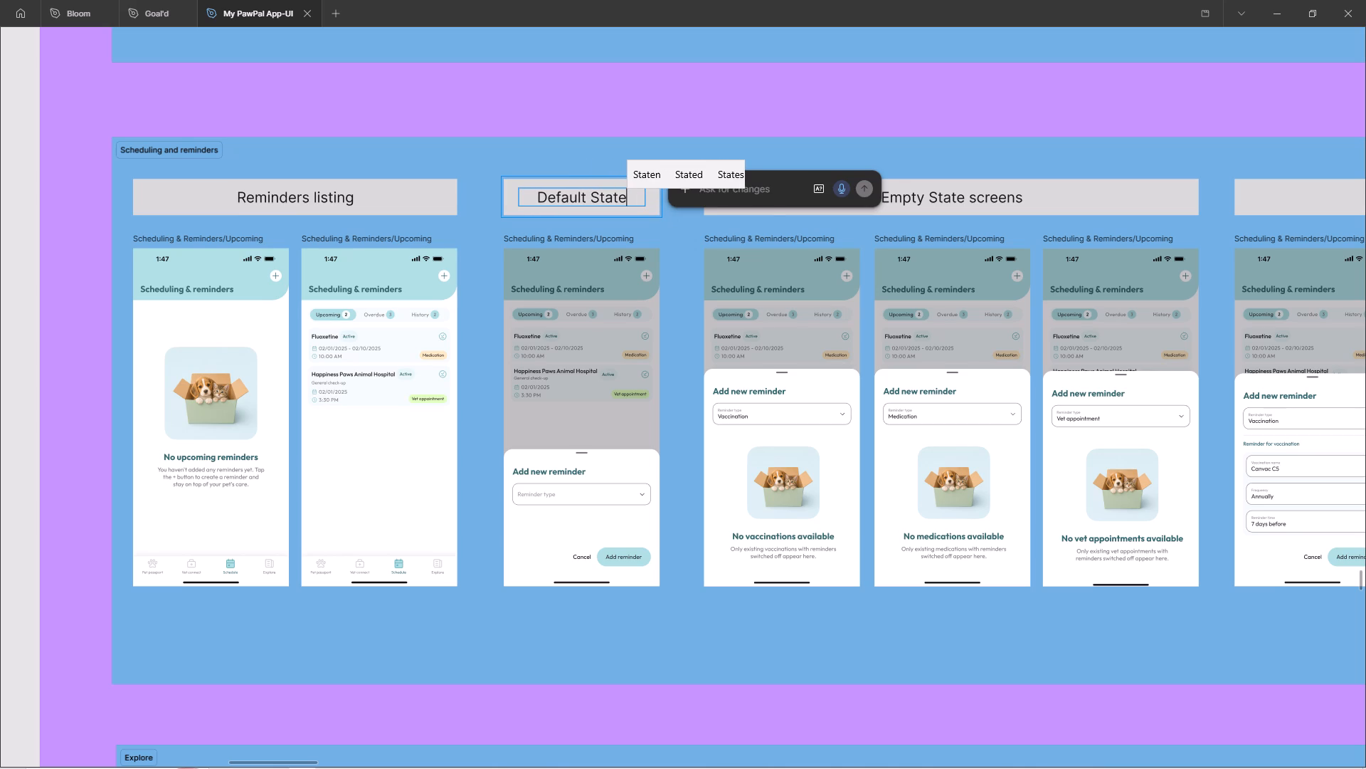
# Move the loose "Add new reminder" screen farther out onto the empty canvas, away from the client-feedback sections.
pyautogui.doubleClick(541, 154)
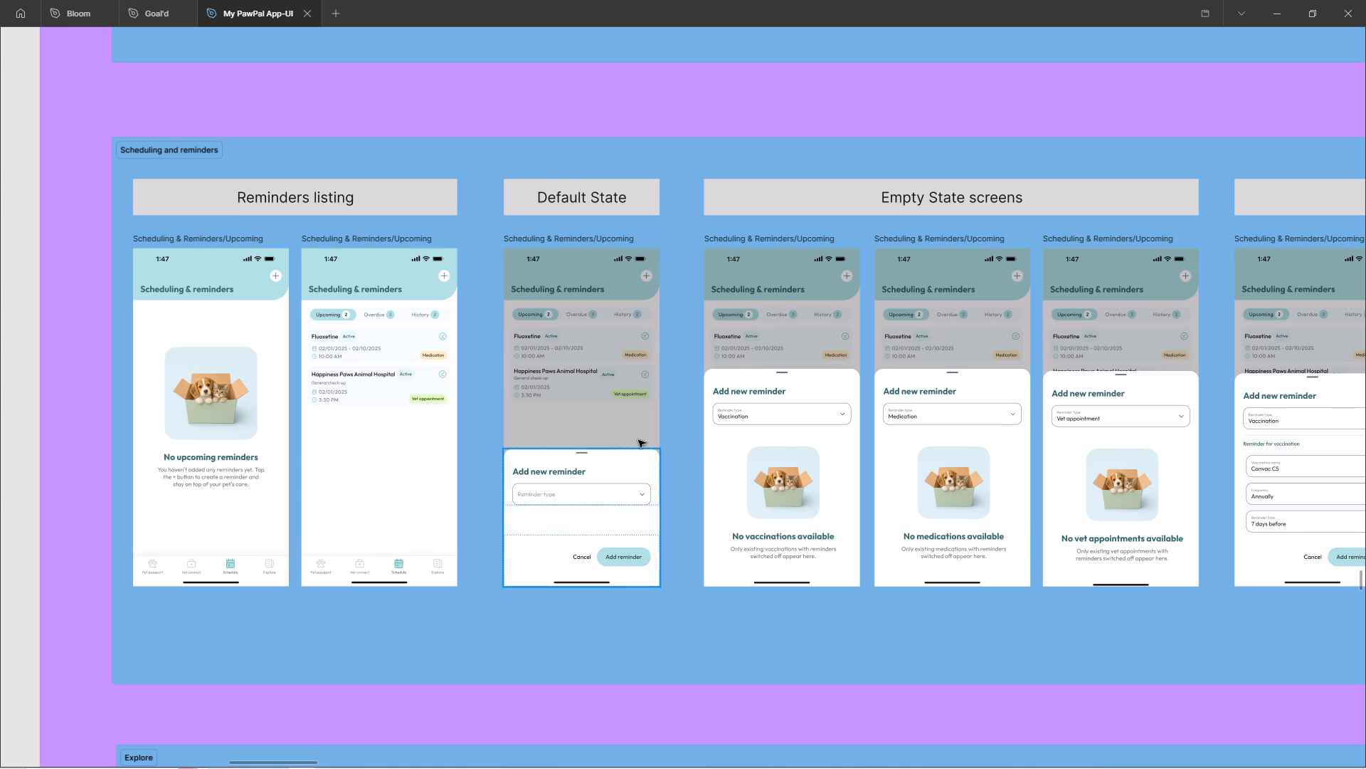
pyautogui.keyDown('ctrl'); pyautogui.scroll(-4, 641, 412); pyautogui.keyUp('ctrl')
pyautogui.keyDown('shift'); pyautogui.scroll(-14, 640, 412); pyautogui.keyUp('shift')
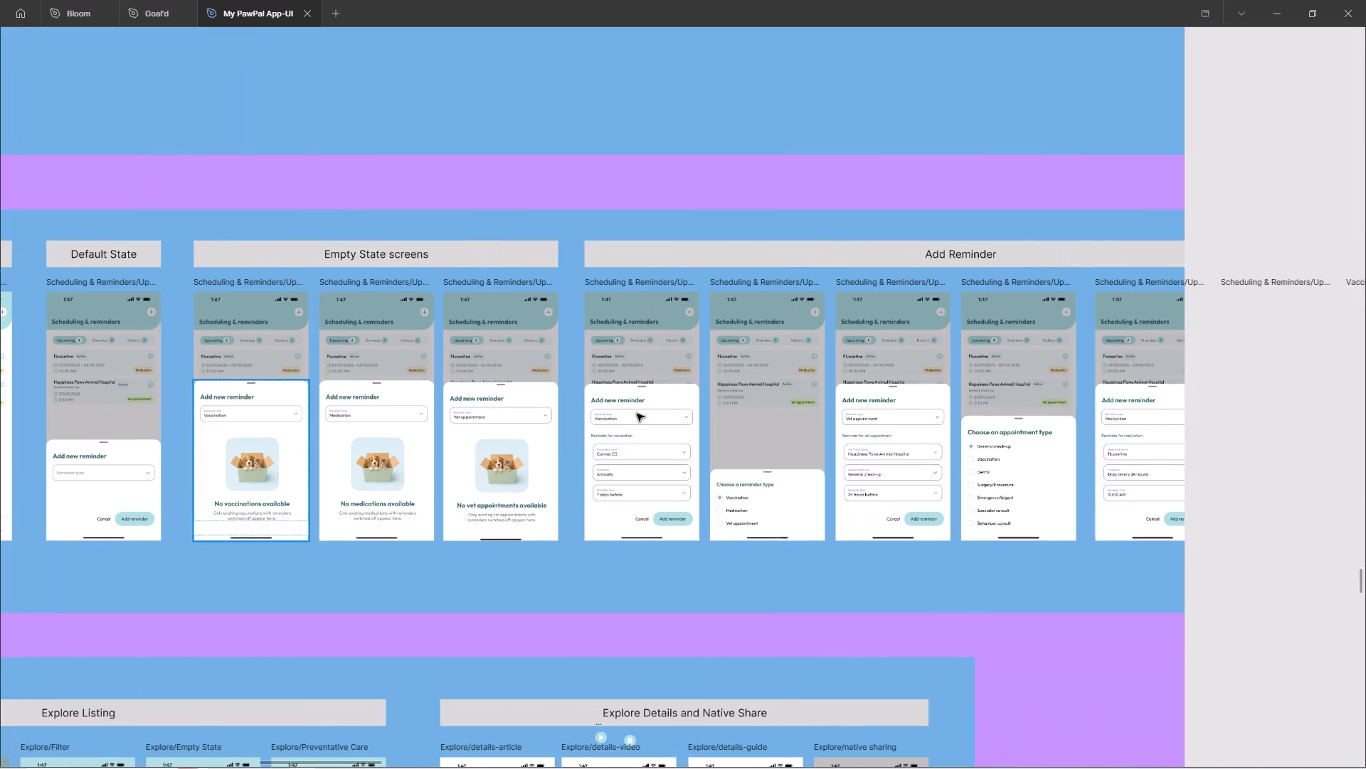
pyautogui.keyDown('ctrl'); pyautogui.scroll(-18, 1033, 401); pyautogui.keyUp('ctrl')
pyautogui.click(764, 404)
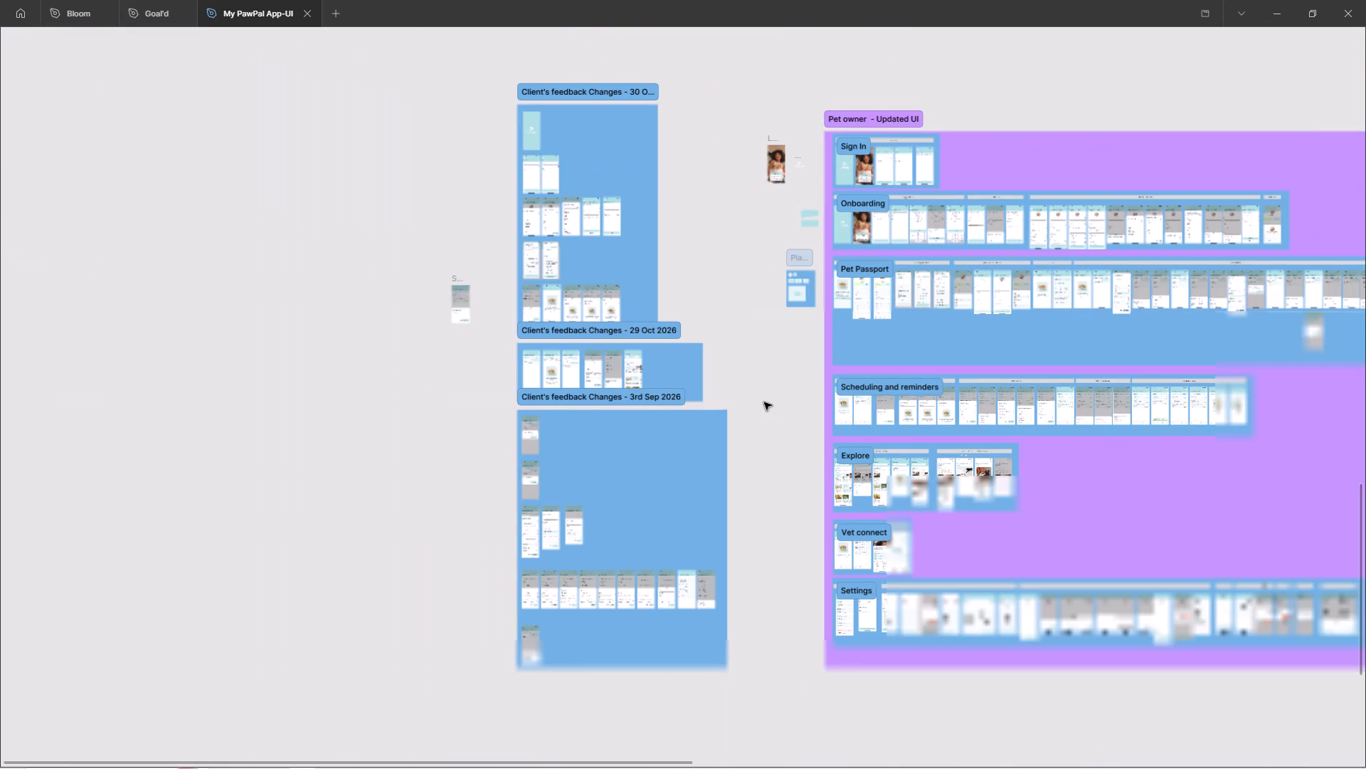
pyautogui.keyDown('ctrl'); pyautogui.scroll(11, 423, 285); pyautogui.keyUp('ctrl')
pyautogui.moveTo(547, 271); pyautogui.dragTo(517, 268)
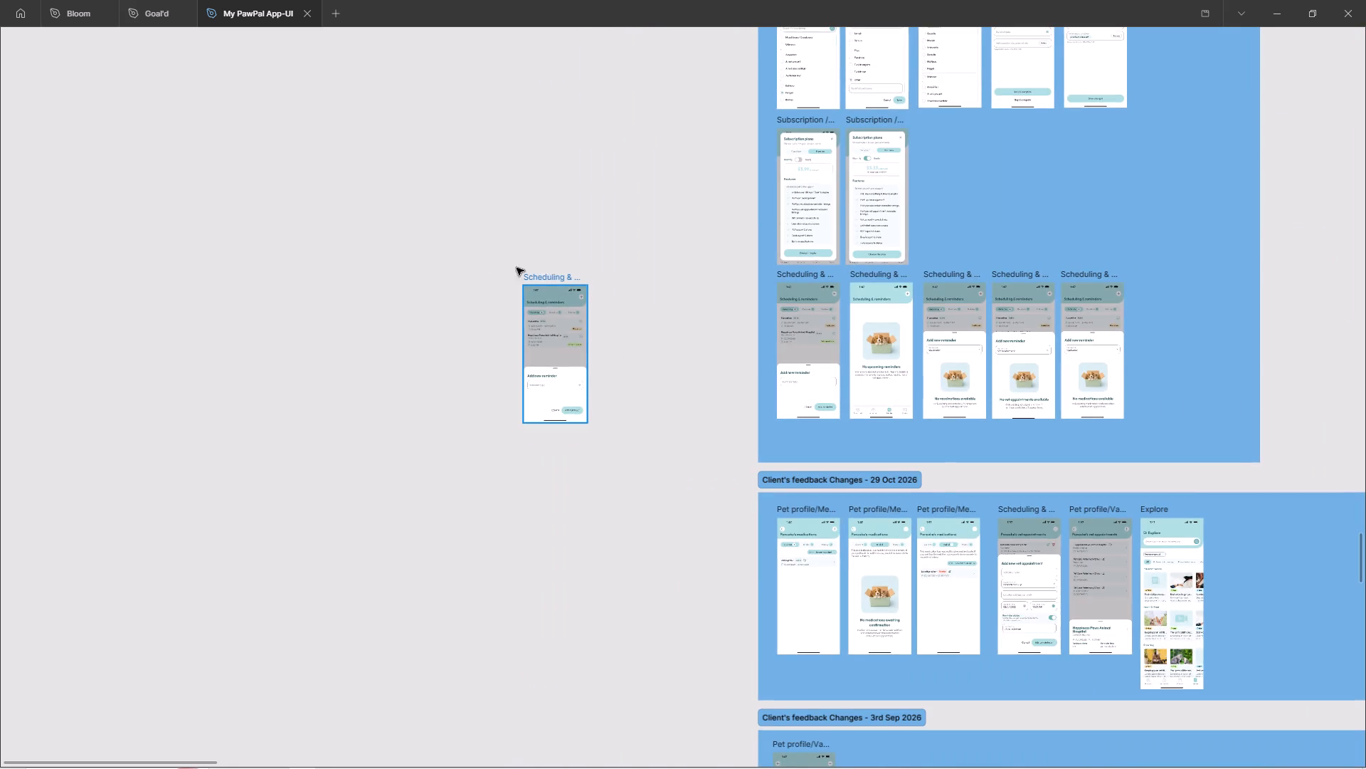
pyautogui.moveTo(517, 268); pyautogui.dragTo(491, 266)
pyautogui.keyDown('ctrl'); pyautogui.scroll(-11, 288, 332); pyautogui.keyUp('ctrl')
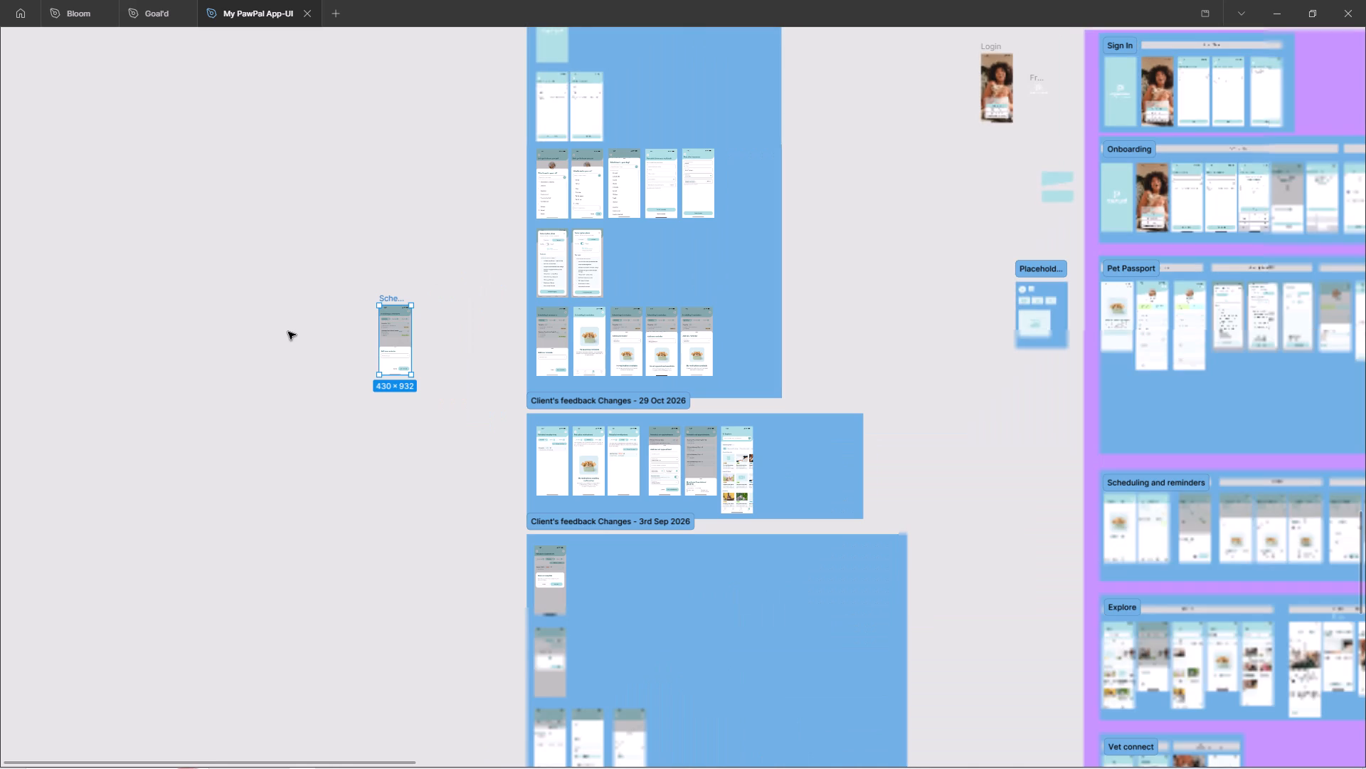
pyautogui.keyDown('ctrl'); pyautogui.scroll(6, 435, 303); pyautogui.keyUp('ctrl')
pyautogui.keyDown('ctrl'); pyautogui.scroll(8, 394, 388); pyautogui.keyUp('ctrl')
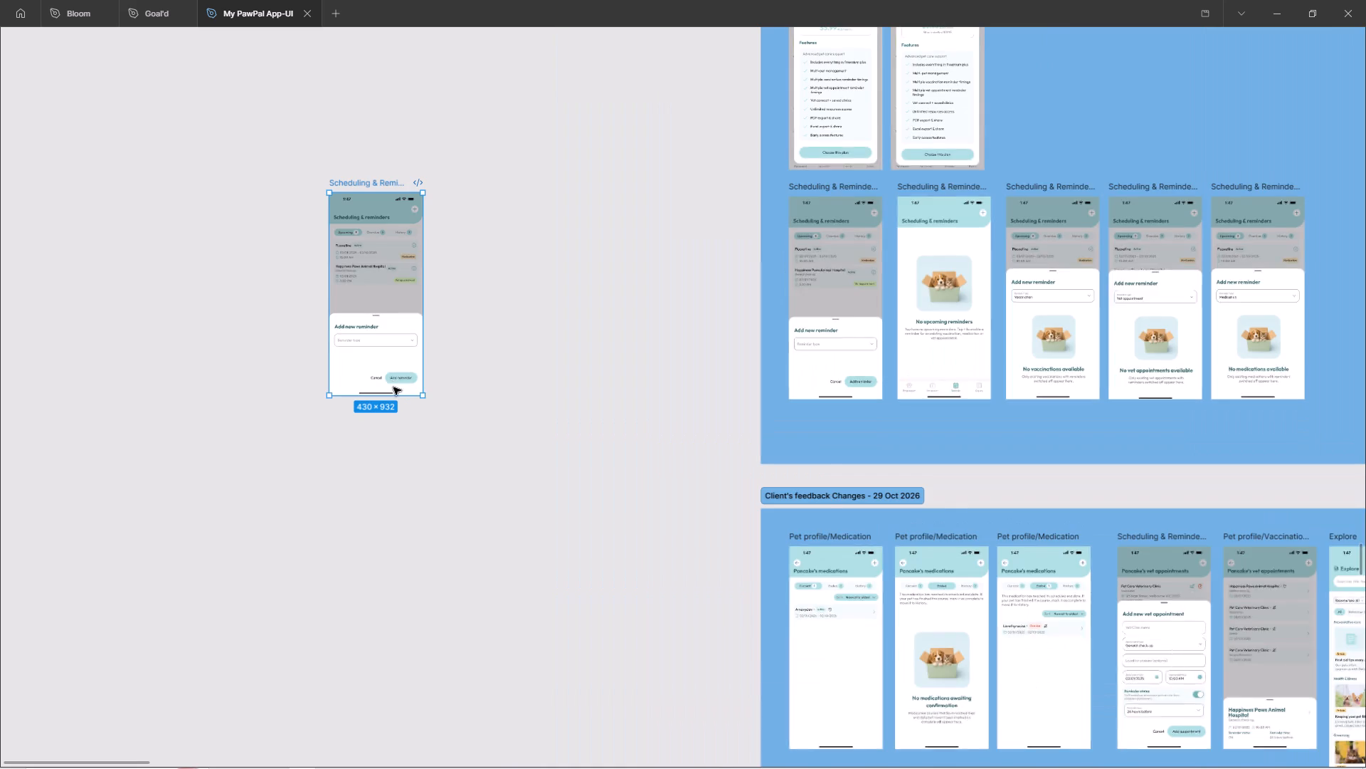
pyautogui.keyDown('ctrl'); pyautogui.scroll(2, 393, 387); pyautogui.keyUp('ctrl')
pyautogui.keyDown('ctrl'); pyautogui.scroll(-5, 610, 368); pyautogui.keyUp('ctrl')
pyautogui.press('space')
pyautogui.moveTo(598, 304); pyautogui.dragTo(586, 469)
pyautogui.keyDown('ctrl'); pyautogui.scroll(-2, 581, 465); pyautogui.keyUp('ctrl')
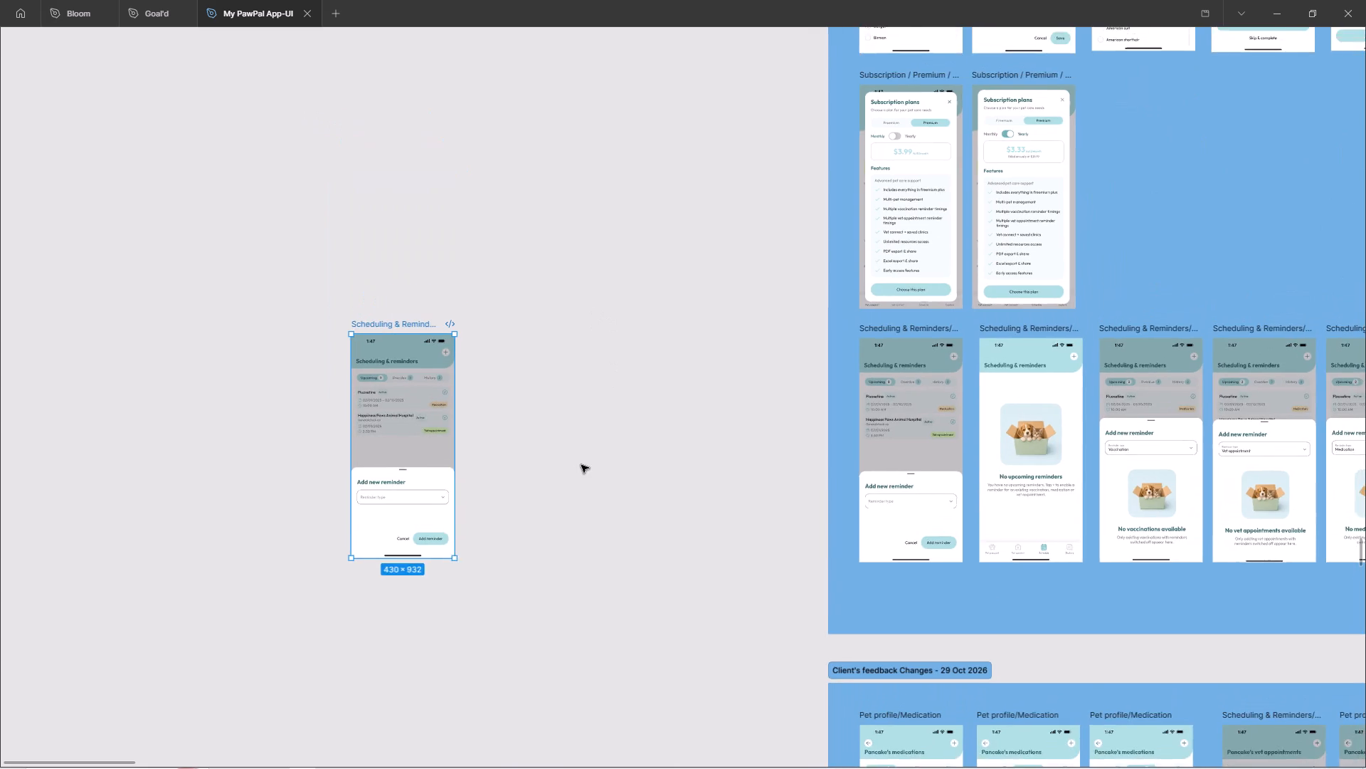
pyautogui.keyDown('ctrl'); pyautogui.scroll(-5, 581, 465); pyautogui.keyUp('ctrl')
pyautogui.moveTo(465, 476); pyautogui.dragTo(381, 481)
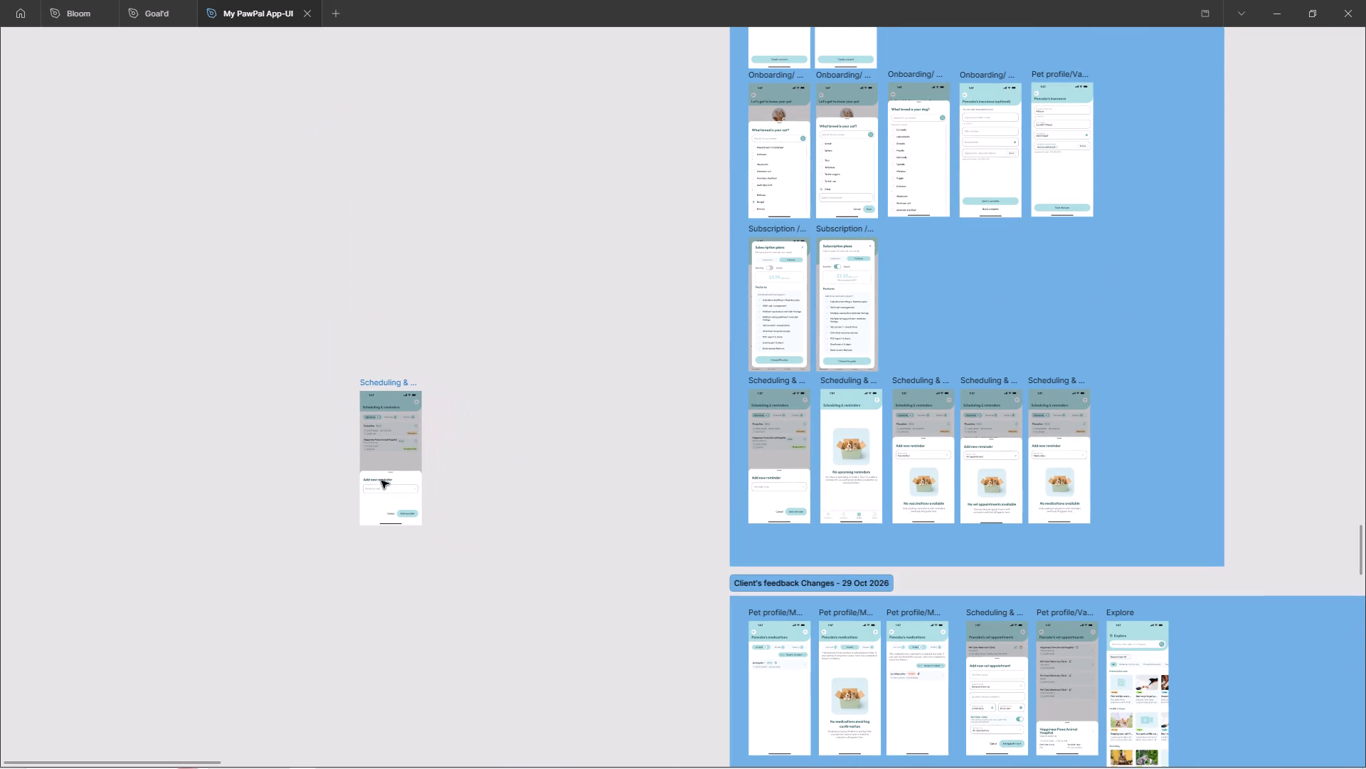
pyautogui.moveTo(381, 481); pyautogui.dragTo(380, 481)
pyautogui.click(573, 487)
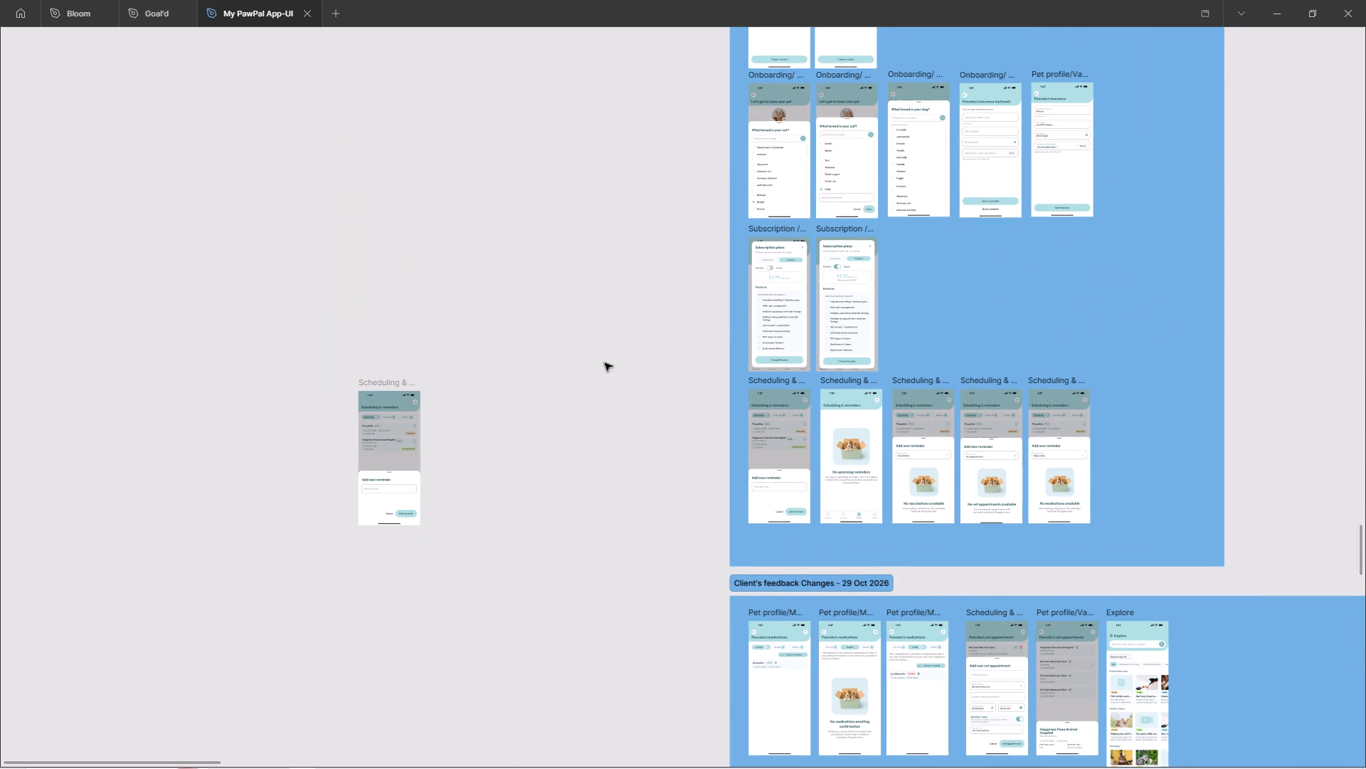
# Copy the Freemium, Premium Yearly and Premium Monthly subscription screens from Pet Passport to the empty canvas above the loose "Add new reminder" screen.
pyautogui.press('space')
pyautogui.press('space')
pyautogui.press('space')
pyautogui.press('space')
pyautogui.press('space')
pyautogui.press('space')
pyautogui.press('space')
pyautogui.press('space')
pyautogui.moveTo(592, 325); pyautogui.dragTo(461, 332)
pyautogui.keyDown('ctrl'); pyautogui.scroll(5, 716, 287); pyautogui.keyUp('ctrl')
pyautogui.keyDown('ctrl'); pyautogui.scroll(-6, 489, 256); pyautogui.keyUp('ctrl')
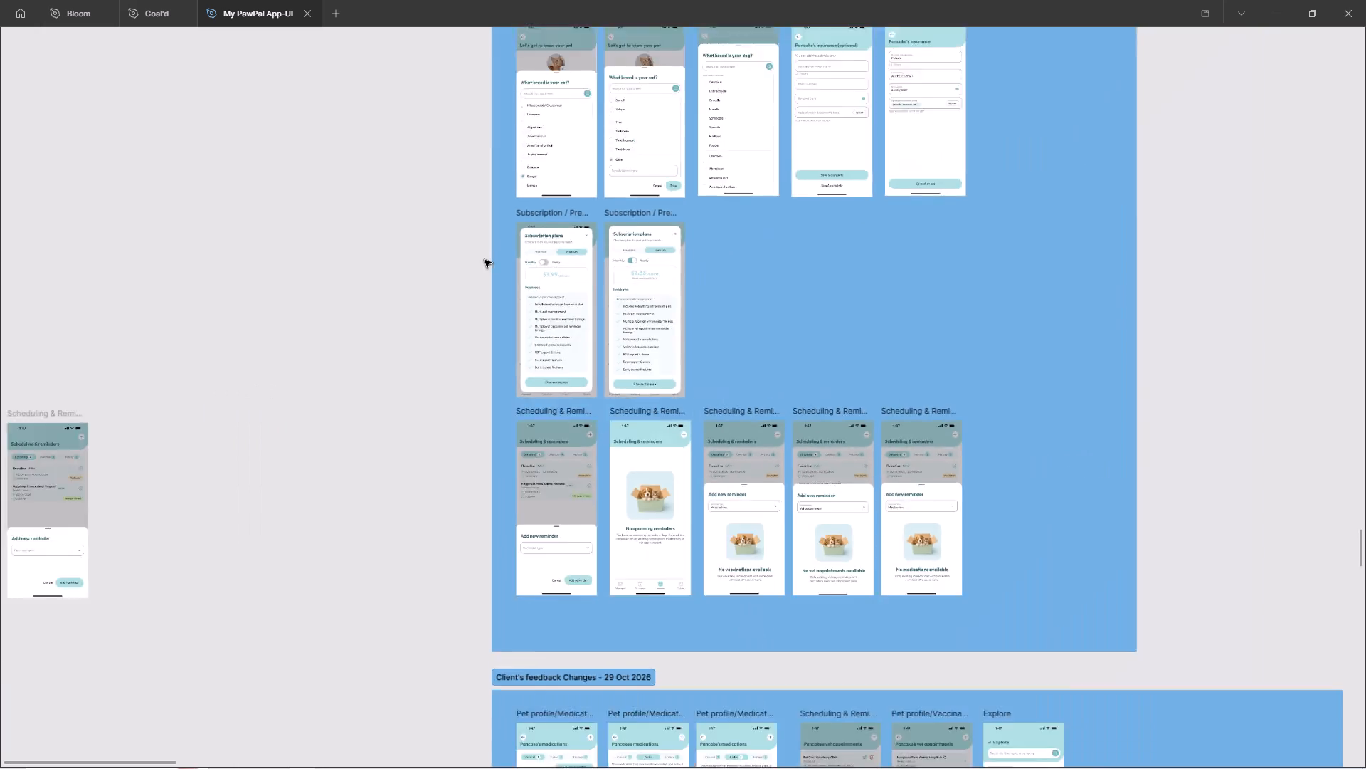
pyautogui.keyDown('ctrl'); pyautogui.scroll(-8, 485, 260); pyautogui.keyUp('ctrl')
pyautogui.keyDown('ctrl'); pyautogui.scroll(7, 514, 251); pyautogui.keyUp('ctrl')
pyautogui.keyDown('ctrl'); pyautogui.scroll(-8, 514, 251); pyautogui.keyUp('ctrl')
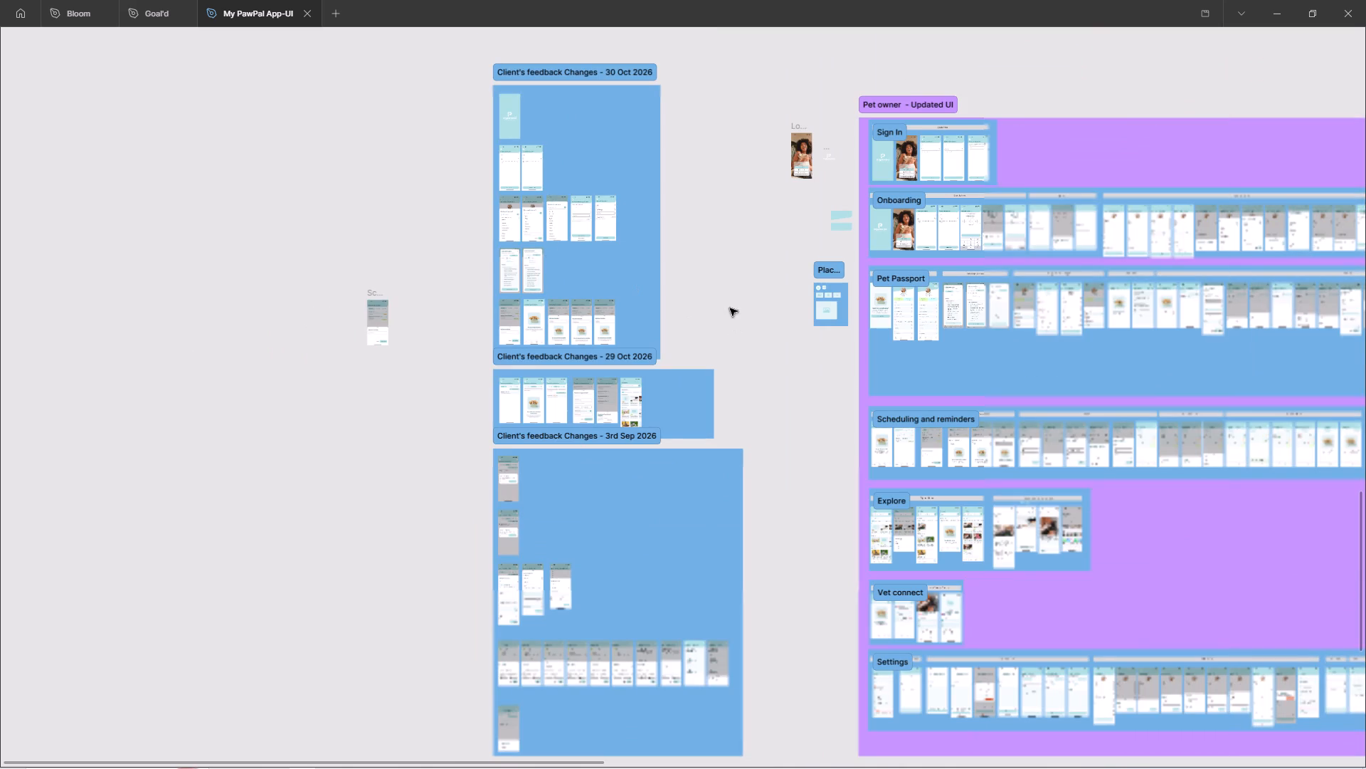
pyautogui.click(733, 287)
pyautogui.keyDown('ctrl'); pyautogui.scroll(16, 1044, 301); pyautogui.keyUp('ctrl')
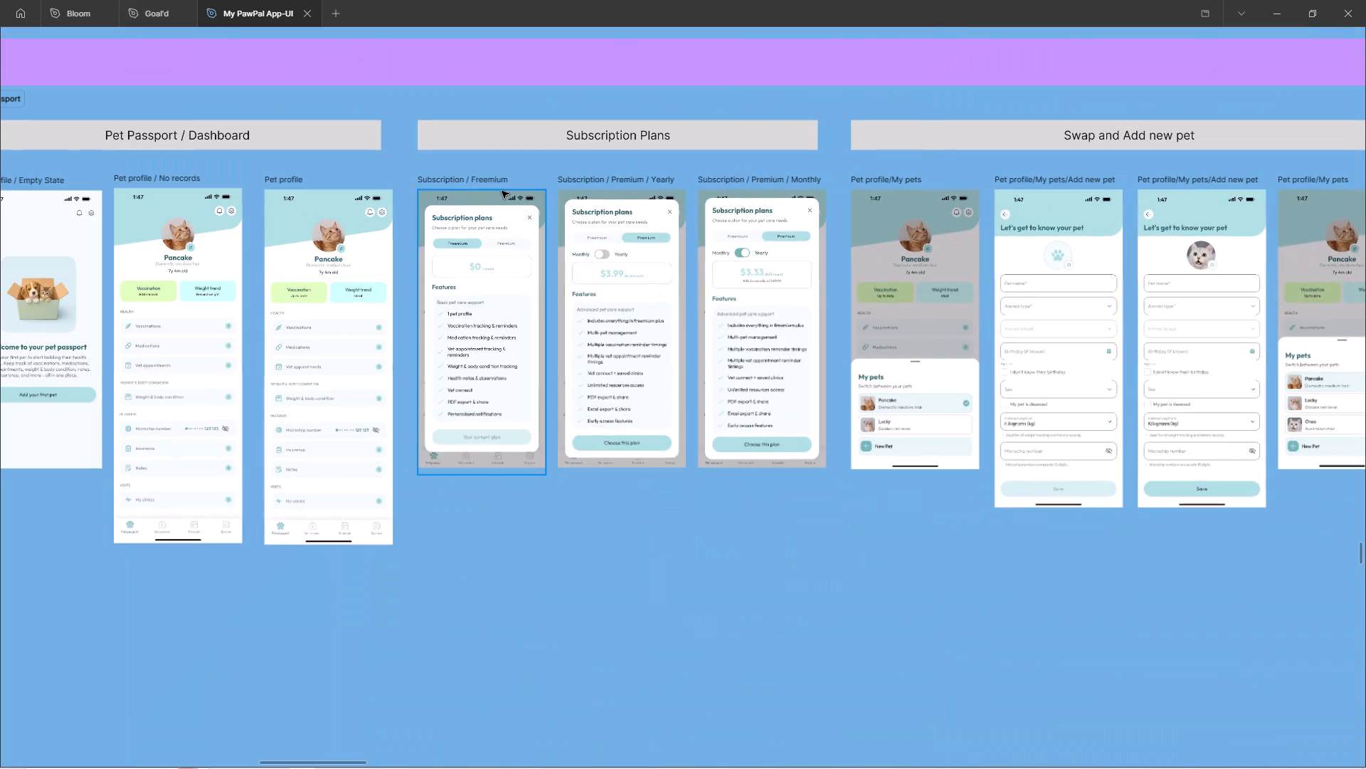
pyautogui.keyDown('ctrl'); pyautogui.scroll(4, 502, 191); pyautogui.keyUp('ctrl')
pyautogui.keyDown('ctrl'); pyautogui.scroll(3, 486, 462); pyautogui.keyUp('ctrl')
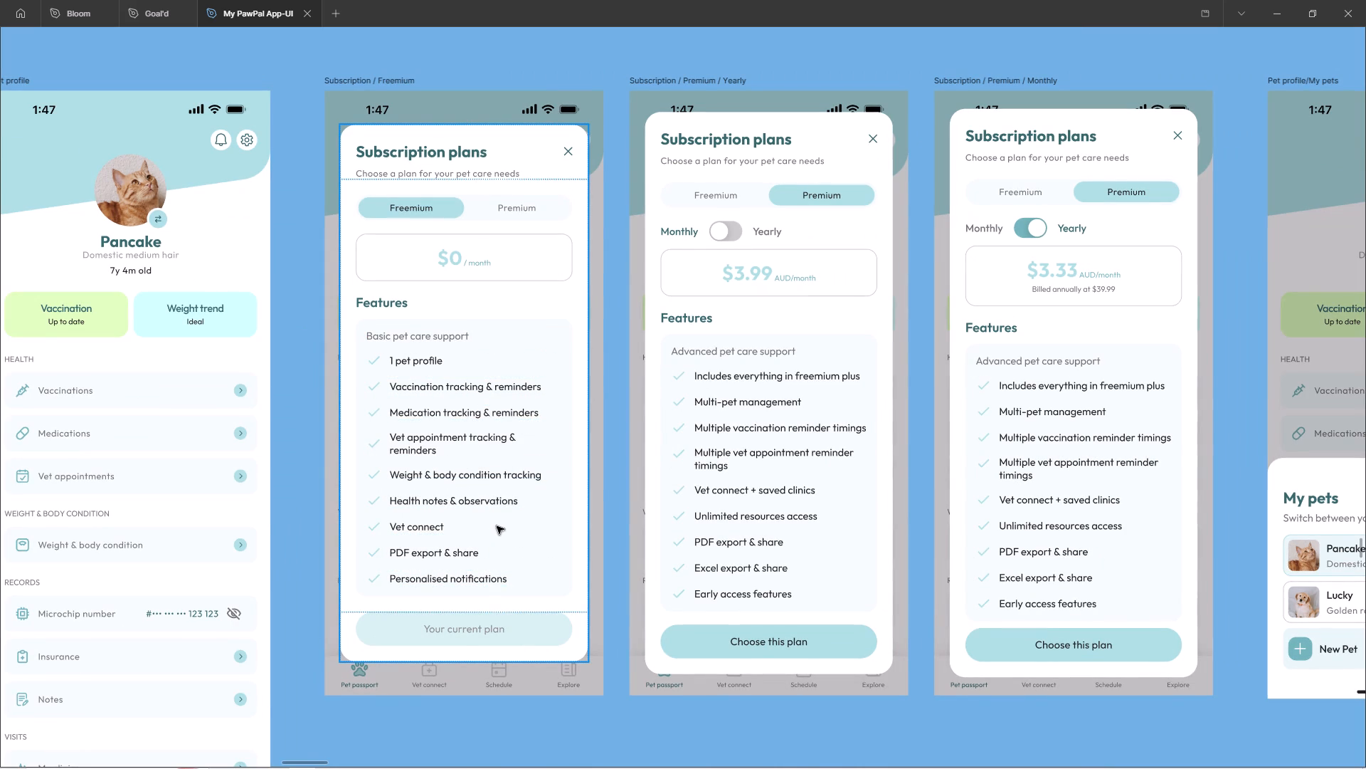
pyautogui.keyDown('ctrl'); pyautogui.scroll(-4, 529, 508); pyautogui.keyUp('ctrl')
pyautogui.click(640, 239)
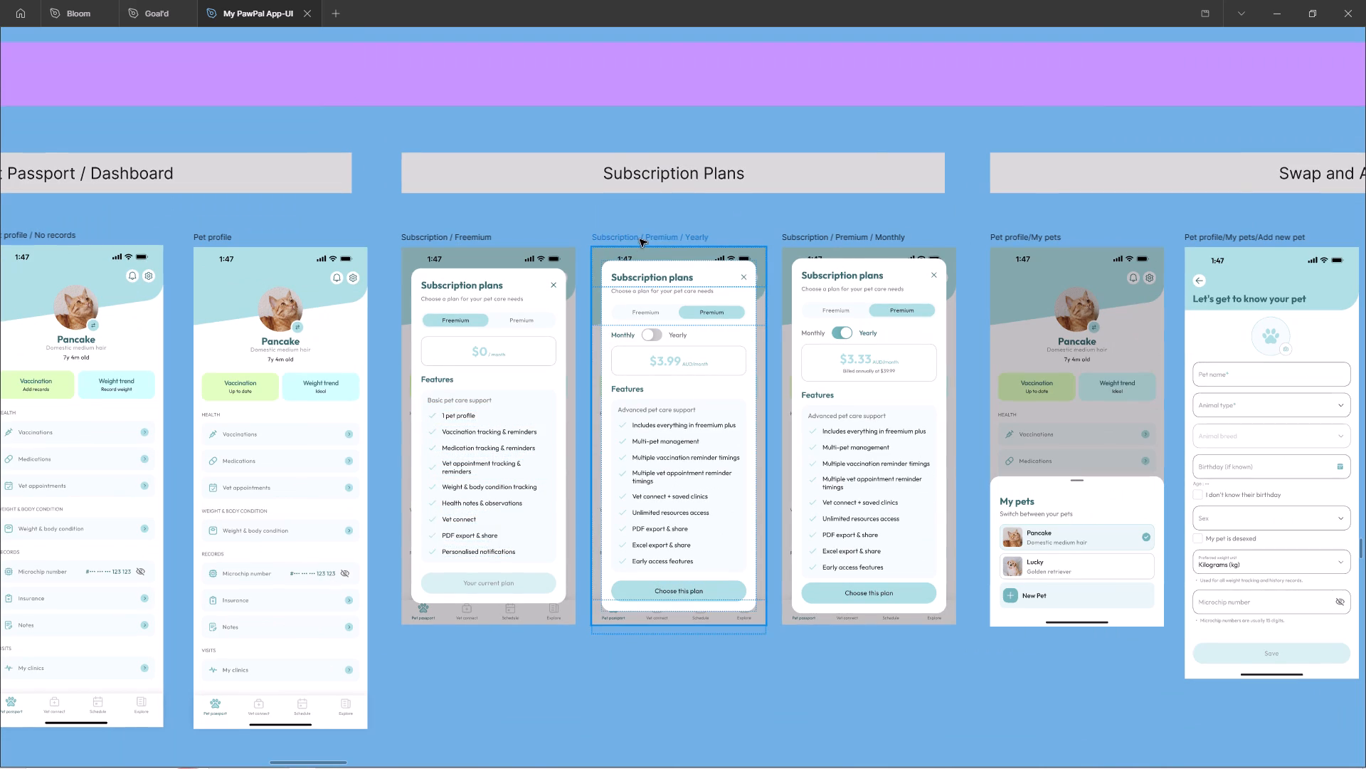
pyautogui.keyDown('ctrl'); pyautogui.scroll(-2, 826, 238); pyautogui.keyUp('ctrl')
pyautogui.keyDown('shift'); pyautogui.click(842, 230); pyautogui.keyUp('shift')
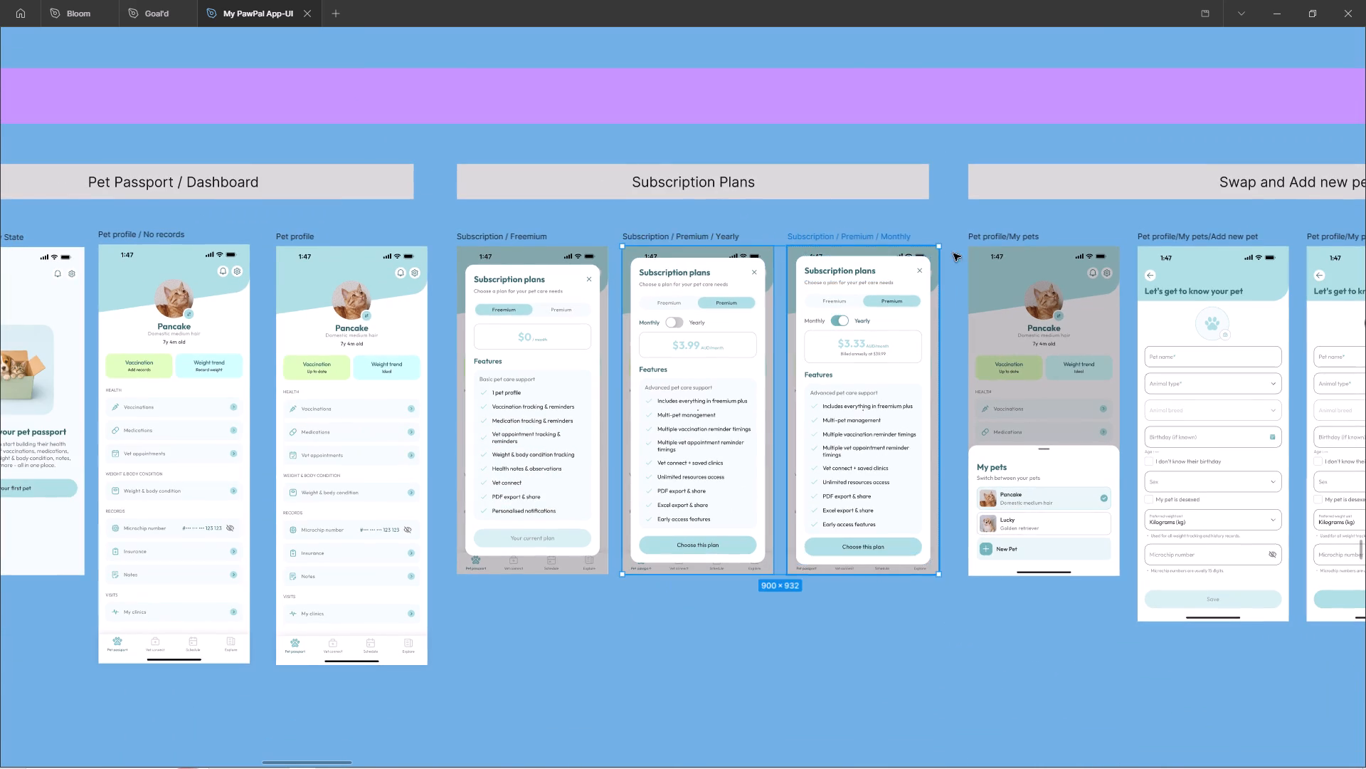
pyautogui.keyDown('ctrl'); pyautogui.scroll(-6, 1051, 294); pyautogui.keyUp('ctrl')
pyautogui.keyDown('ctrl'); pyautogui.scroll(-12, 943, 349); pyautogui.keyUp('ctrl')
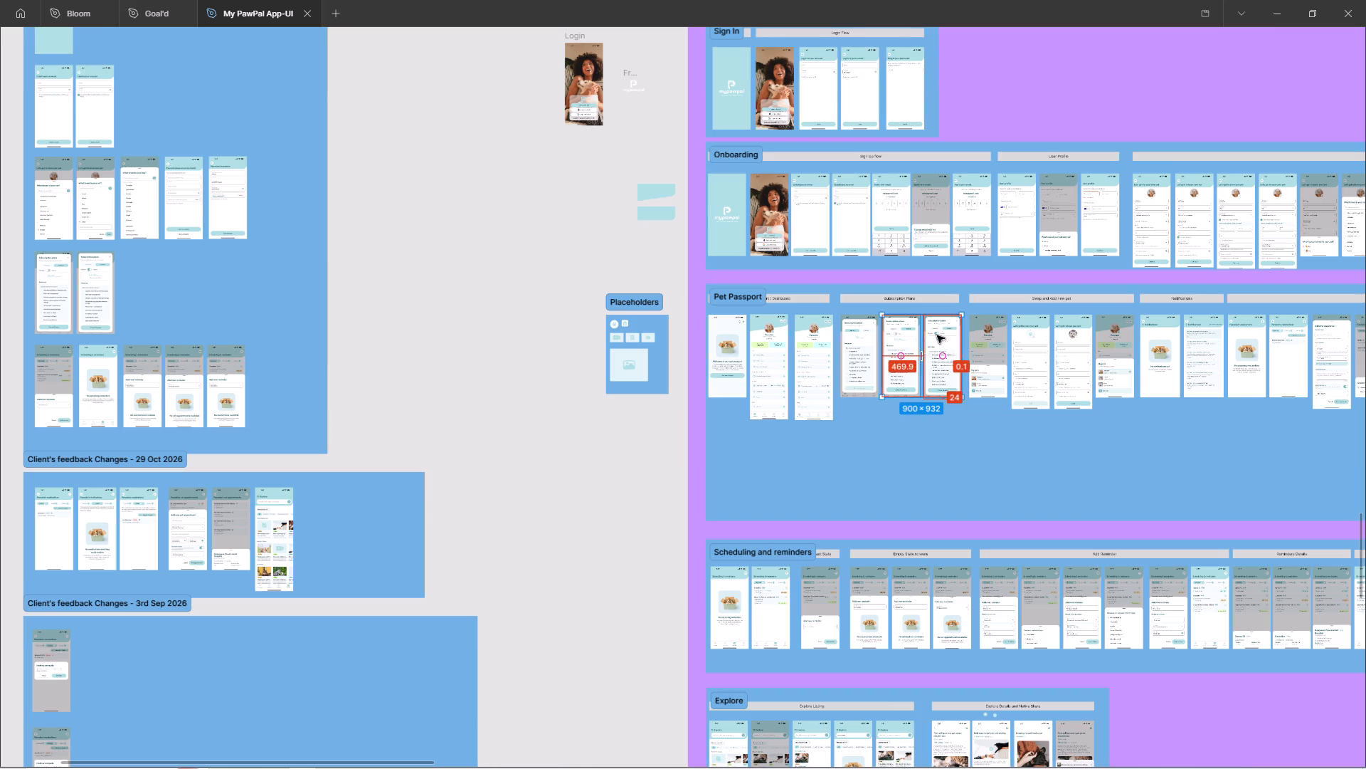
pyautogui.keyDown('ctrl'); pyautogui.scroll(-3, 937, 335); pyautogui.keyUp('ctrl')
pyautogui.keyDown('ctrl'); pyautogui.scroll(18, 918, 337); pyautogui.keyUp('ctrl')
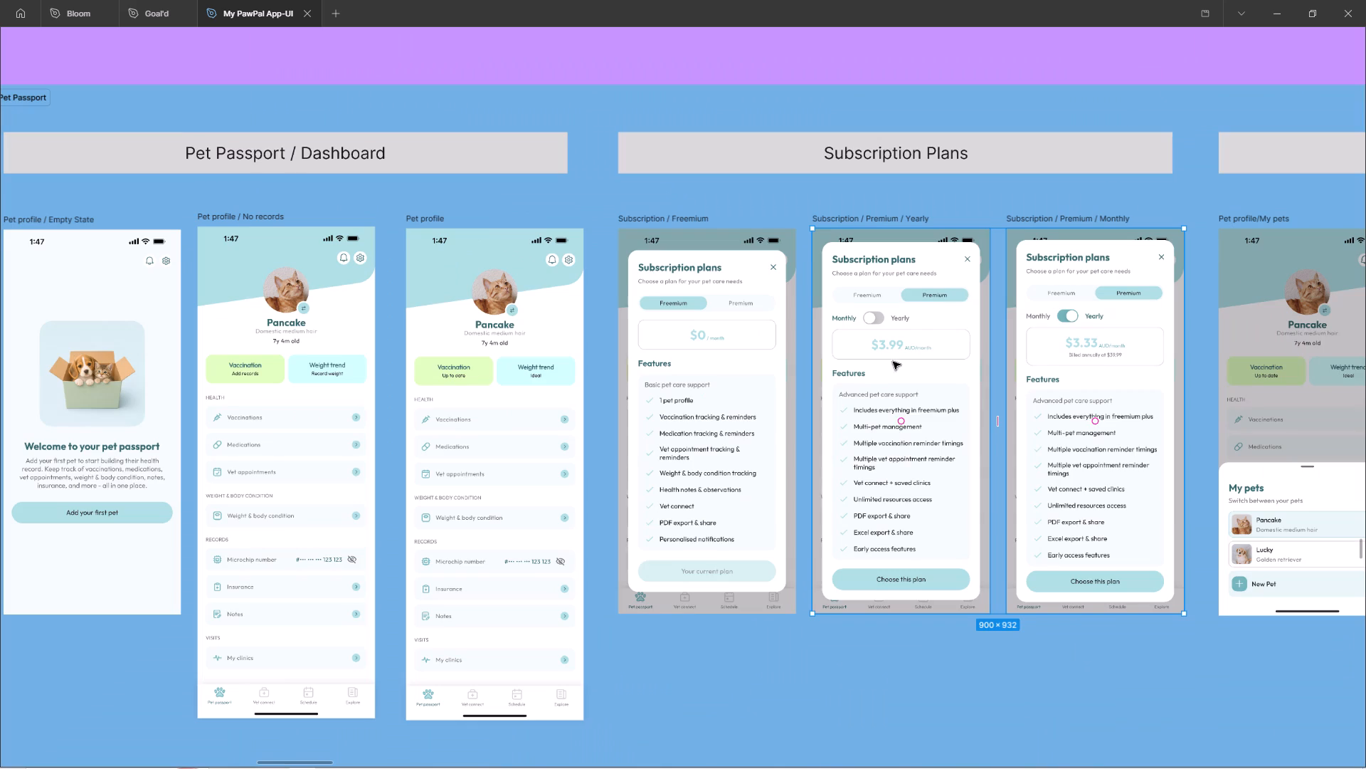
pyautogui.click(660, 216)
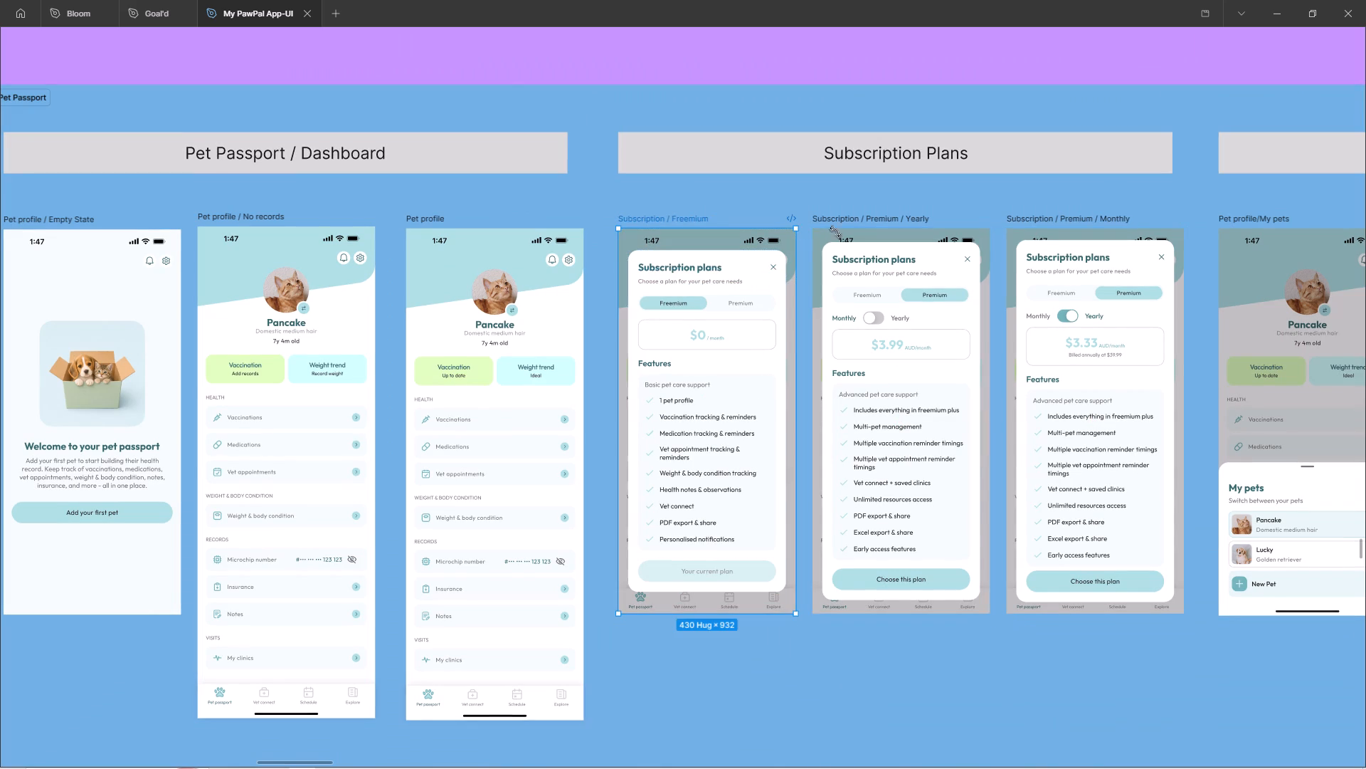
pyautogui.keyDown('shift'); pyautogui.click(887, 216); pyautogui.keyUp('shift')
pyautogui.keyDown('shift'); pyautogui.click(1047, 216); pyautogui.keyUp('shift')
pyautogui.keyDown('ctrl'); pyautogui.scroll(-11, 1185, 325); pyautogui.keyUp('ctrl')
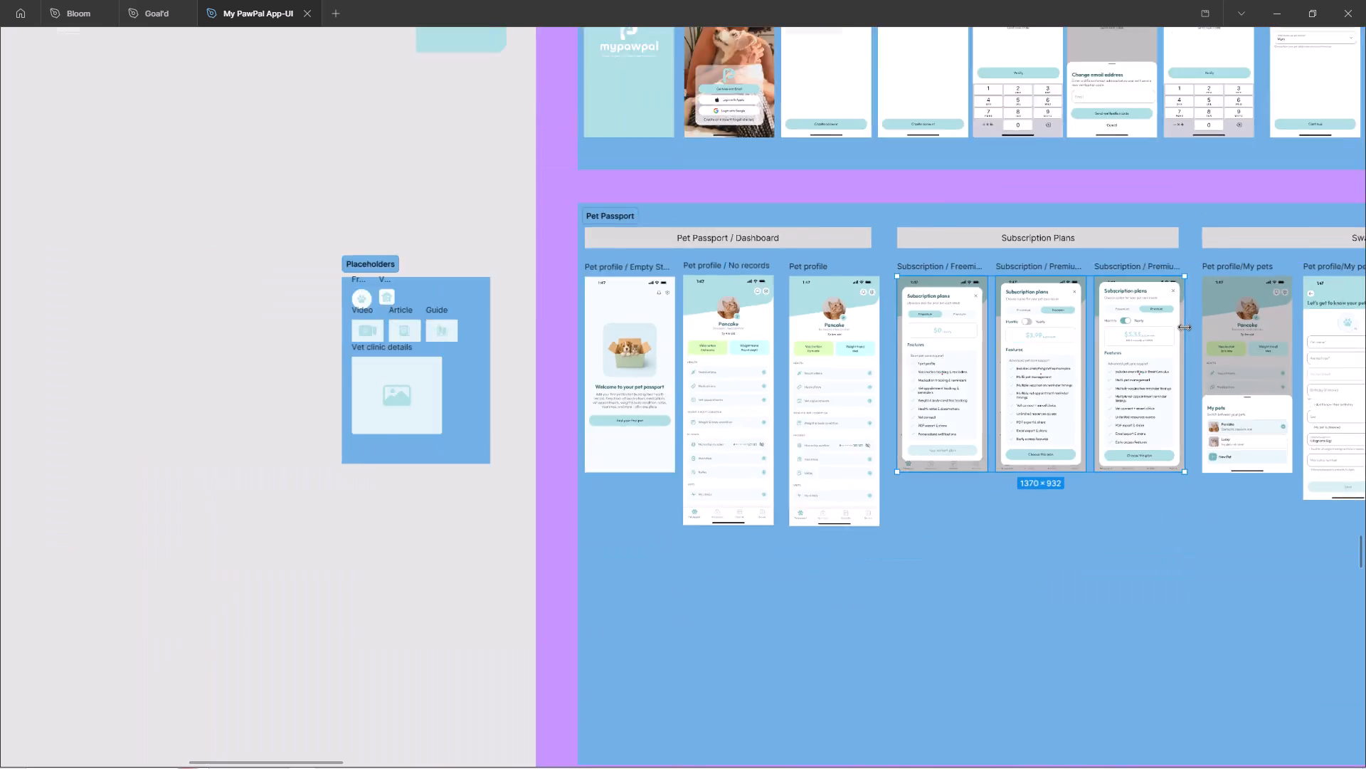
pyautogui.keyDown('ctrl'); pyautogui.scroll(-7, 1185, 328); pyautogui.keyUp('ctrl')
pyautogui.keyDown('alt'); pyautogui.moveTo(1129, 337); pyautogui.dragTo(1076, 366); pyautogui.keyUp('alt')
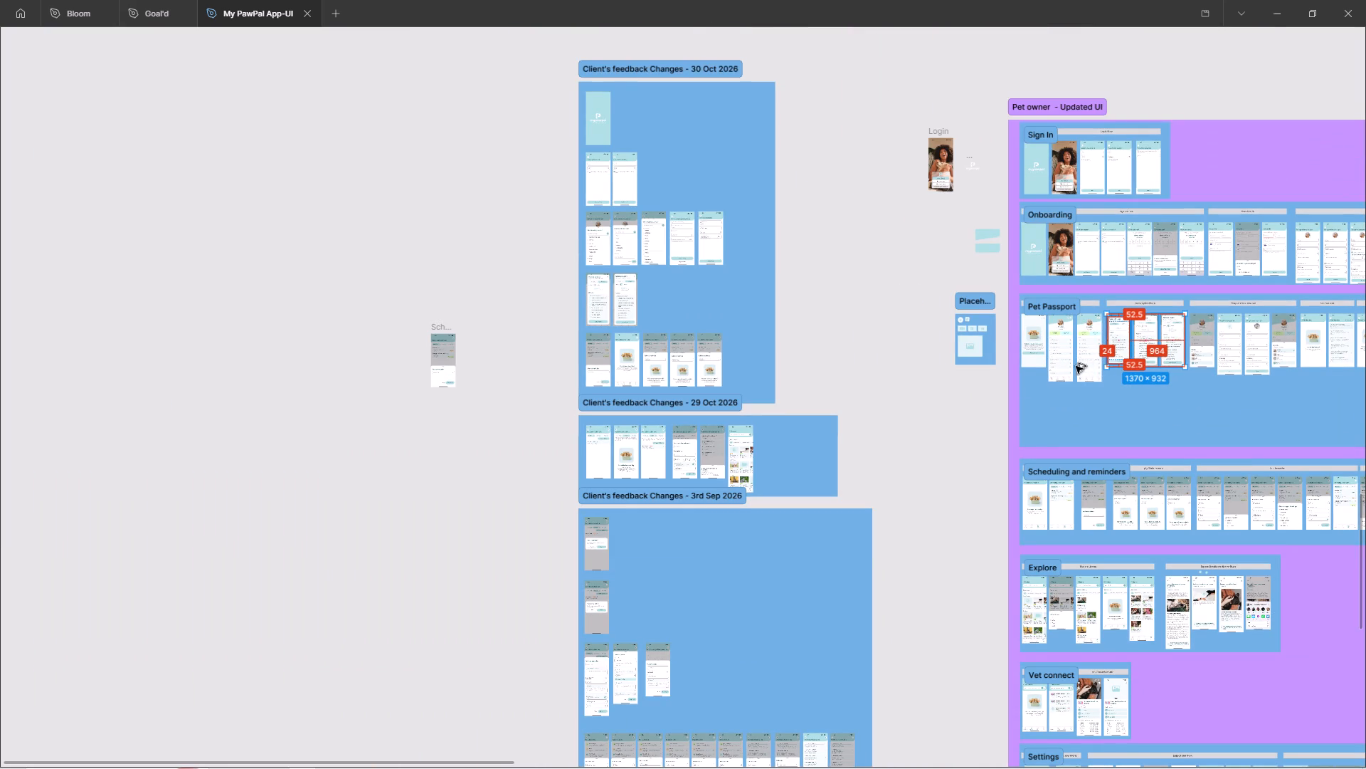
pyautogui.keyDown('alt'); pyautogui.moveTo(1076, 366); pyautogui.dragTo(456, 414); pyautogui.keyUp('alt')
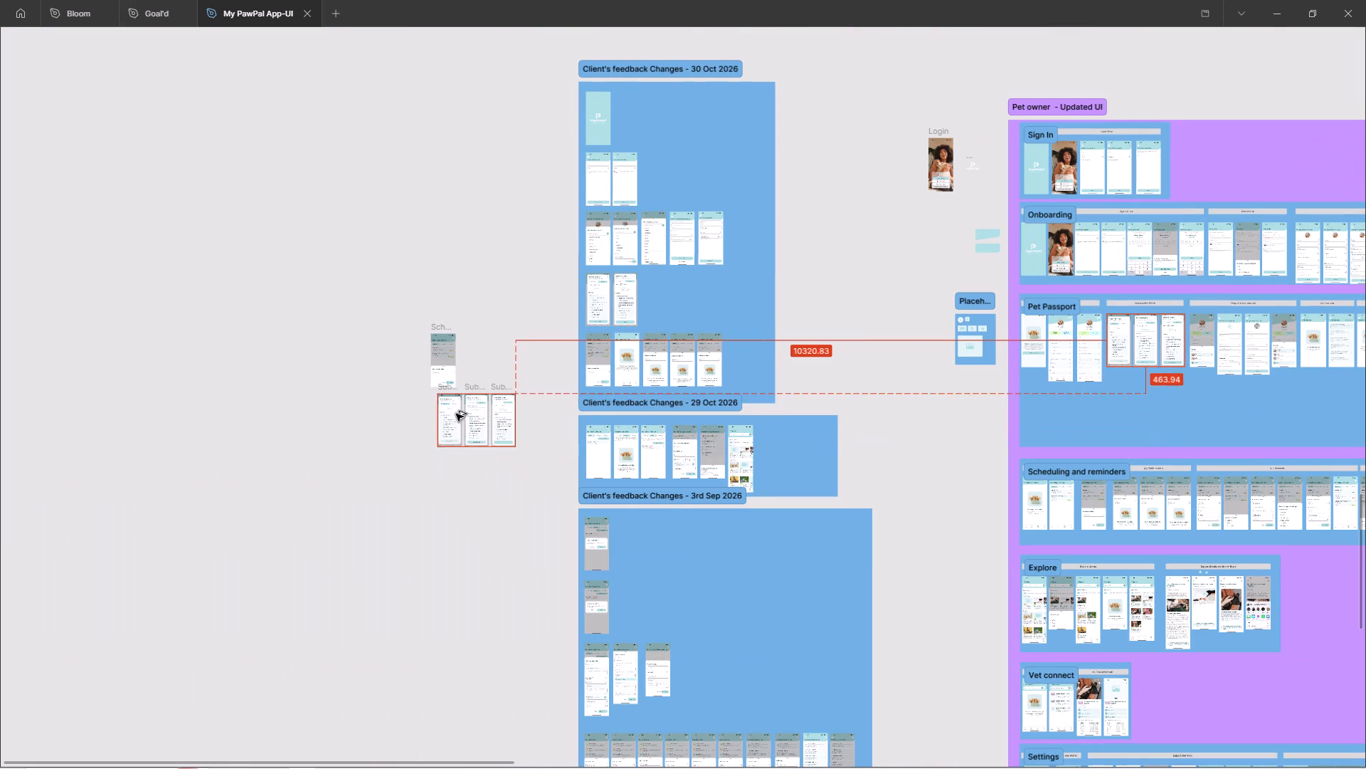
pyautogui.keyDown('alt'); pyautogui.moveTo(456, 414); pyautogui.dragTo(456, 233); pyautogui.keyUp('alt')
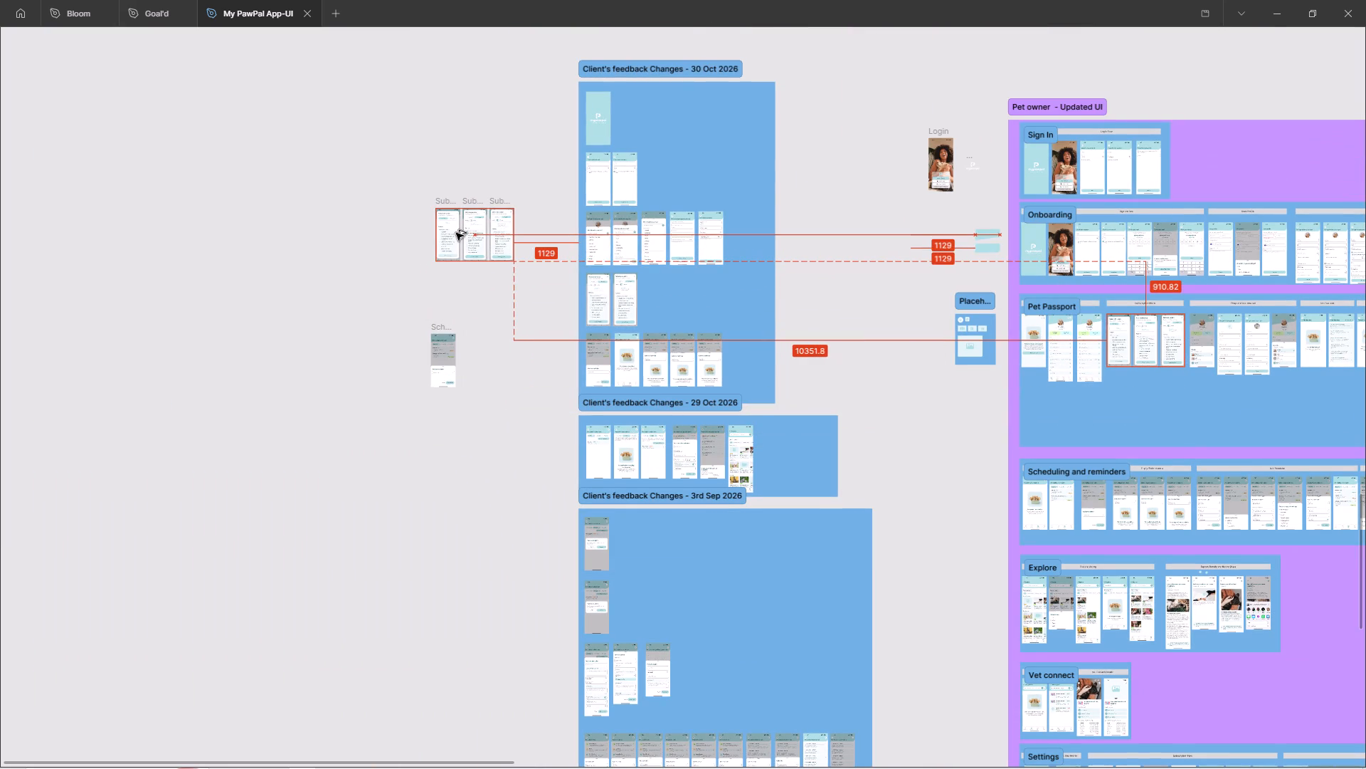
pyautogui.keyDown('alt'); pyautogui.moveTo(456, 233); pyautogui.dragTo(455, 233); pyautogui.keyUp('alt')
pyautogui.click(350, 233)
# Copy the seven Subscription Flow screens from the Settings section to the empty canvas beside the copied subscription plan screens.
pyautogui.press('space')
pyautogui.press('space')
pyautogui.press('space')
pyautogui.press('space')
pyautogui.press('space')
pyautogui.press('space')
pyautogui.press('space')
pyautogui.press('space')
pyautogui.press('space')
pyautogui.press('space')
pyautogui.press('space')
pyautogui.press('space')
pyautogui.press('space')
pyautogui.press('space')
pyautogui.press('space')
pyautogui.press('space')
pyautogui.press('space')
pyautogui.press('space')
pyautogui.press('space')
pyautogui.press('space')
pyautogui.moveTo(472, 454); pyautogui.dragTo(198, 271)
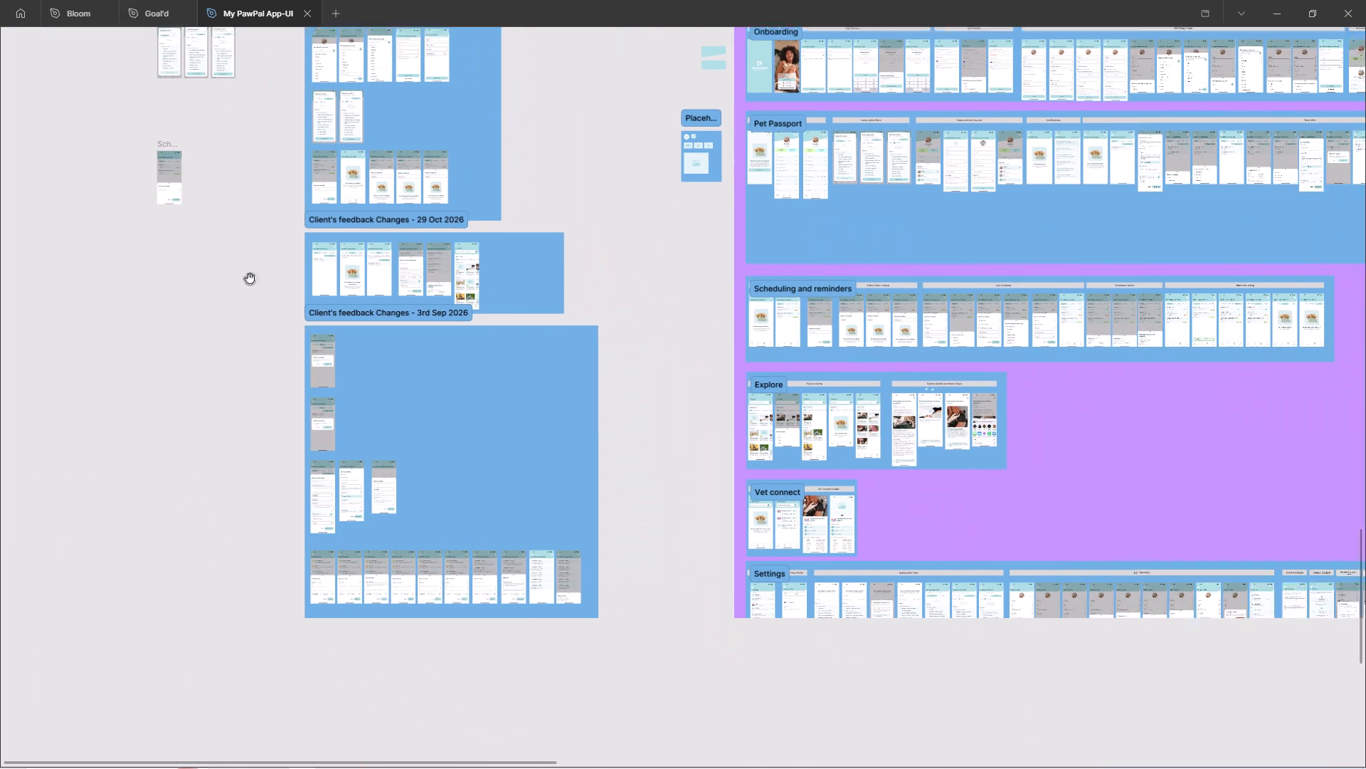
pyautogui.moveTo(837, 281); pyautogui.dragTo(706, 172)
pyautogui.keyDown('ctrl'); pyautogui.scroll(13, 786, 570); pyautogui.keyUp('ctrl')
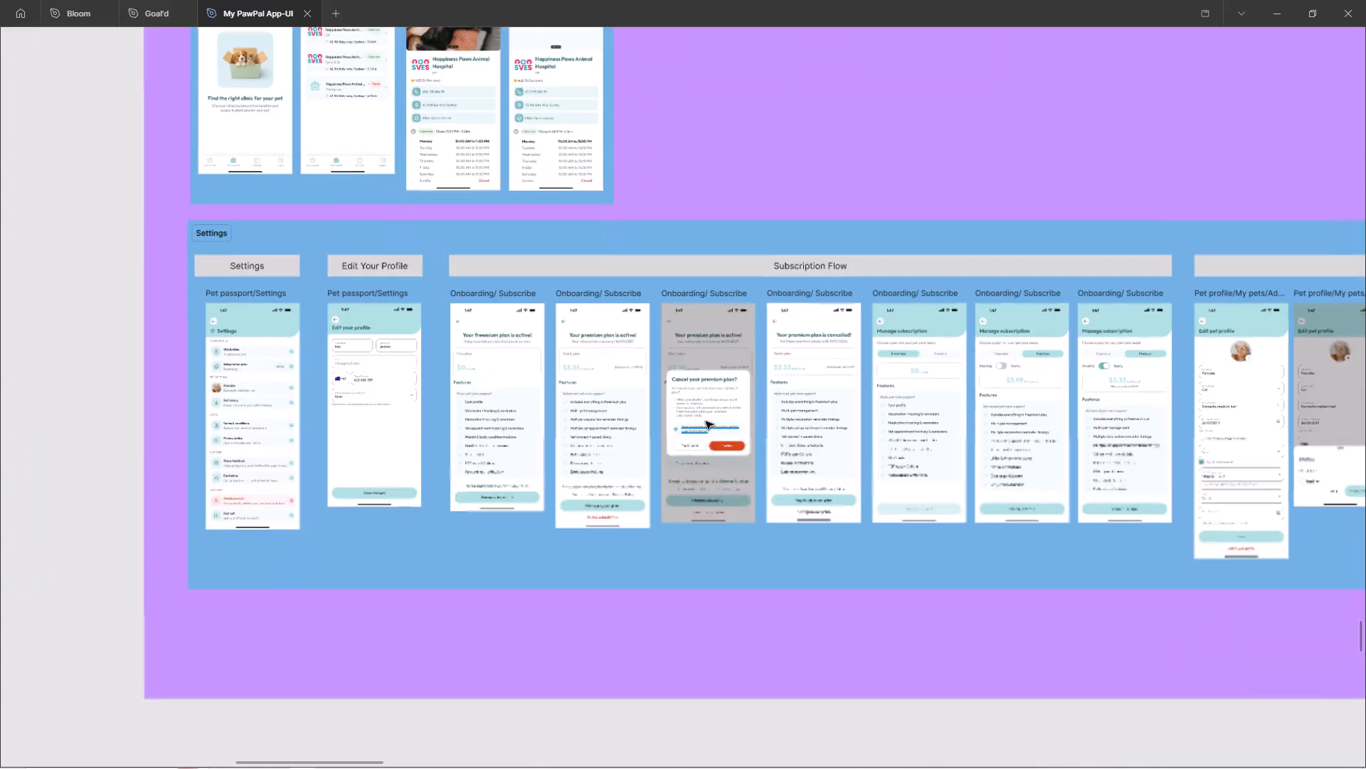
pyautogui.keyDown('ctrl'); pyautogui.scroll(5, 705, 423); pyautogui.keyUp('ctrl')
pyautogui.keyDown('ctrl'); pyautogui.scroll(-4, 240, 288); pyautogui.keyUp('ctrl')
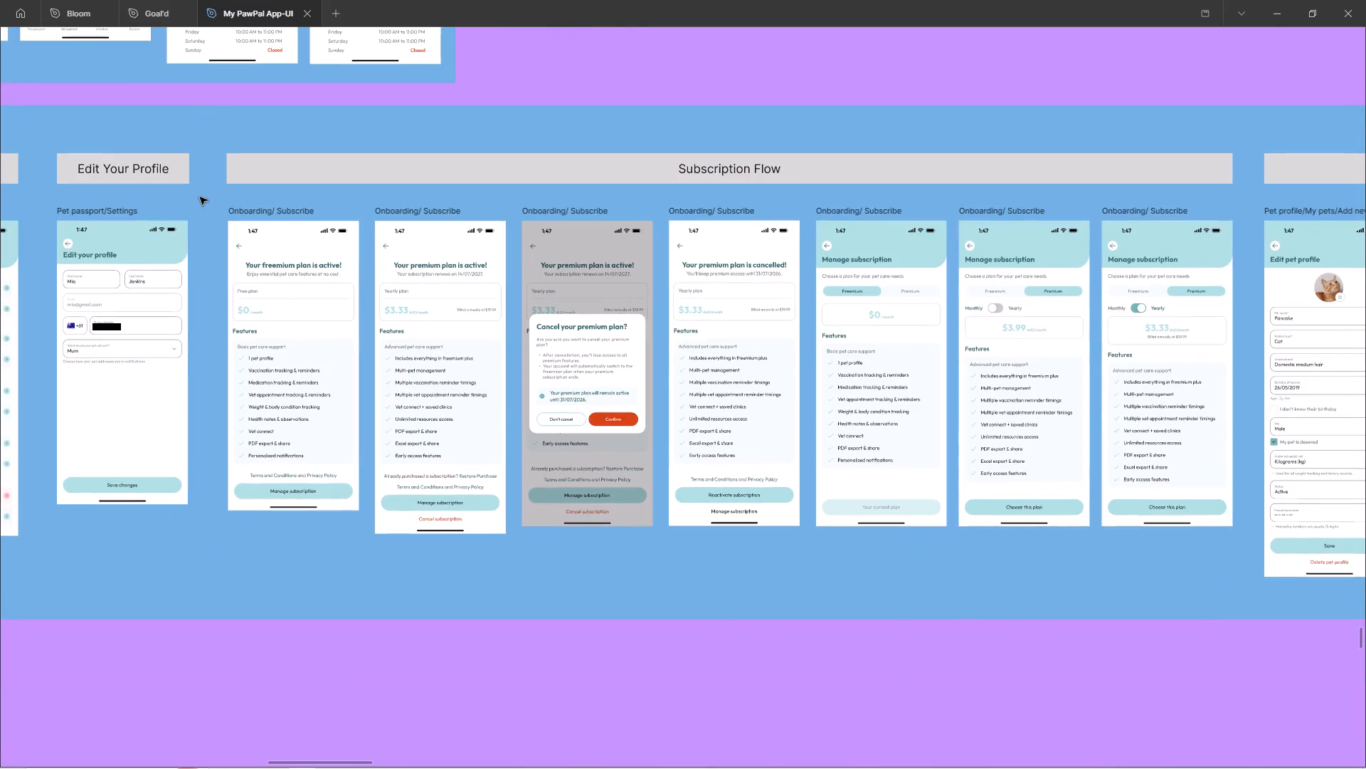
pyautogui.moveTo(201, 197); pyautogui.dragTo(1212, 561)
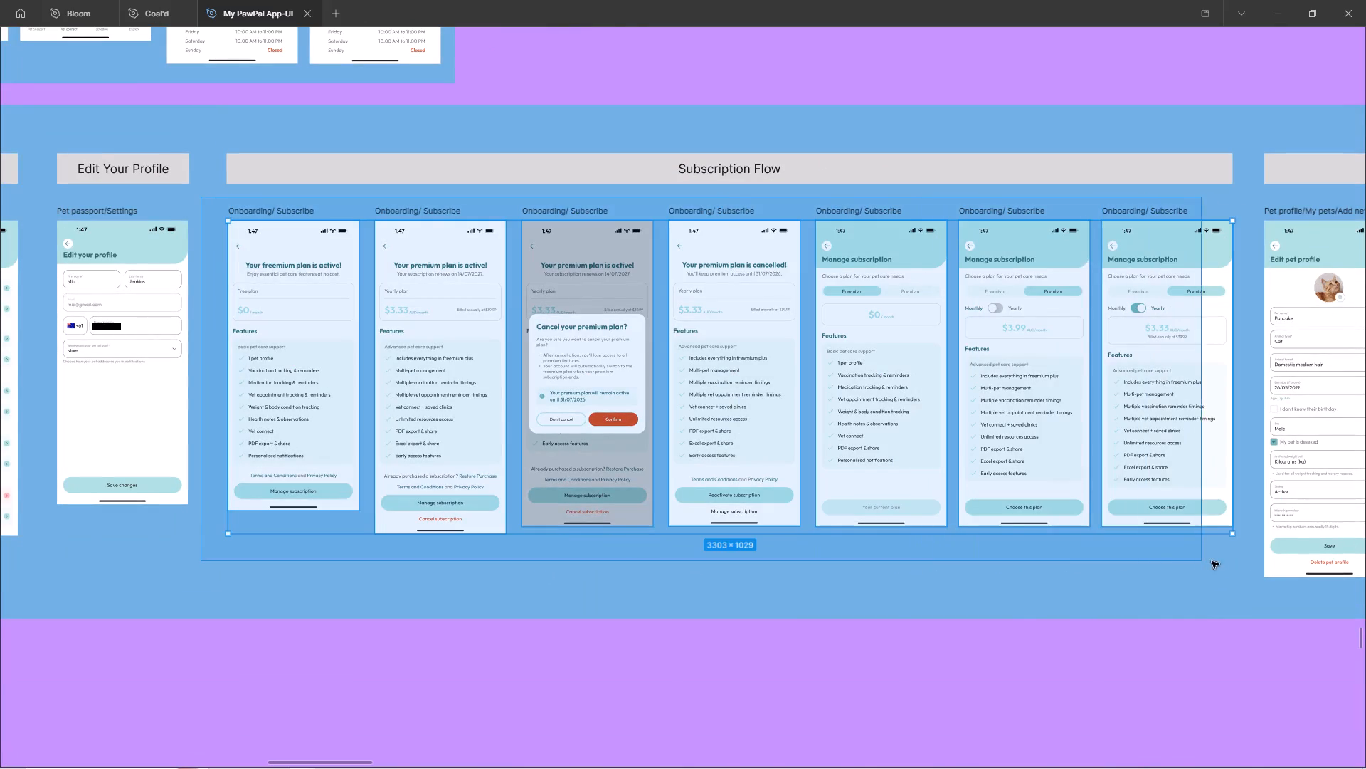
pyautogui.moveTo(1212, 561); pyautogui.dragTo(1239, 558)
pyautogui.keyDown('ctrl'); pyautogui.scroll(-10, 1111, 501); pyautogui.keyUp('ctrl')
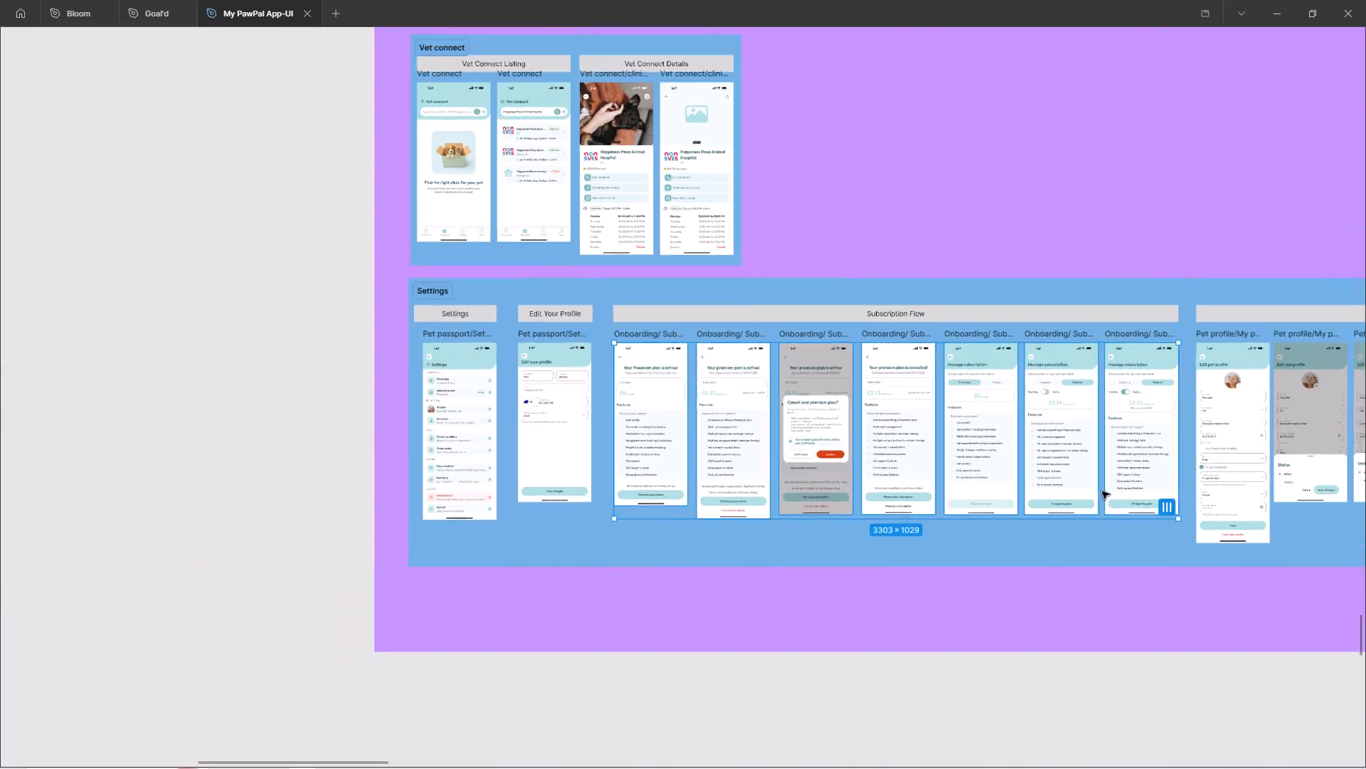
pyautogui.keyDown('ctrl'); pyautogui.scroll(-8, 1102, 491); pyautogui.keyUp('ctrl')
pyautogui.keyDown('ctrl'); pyautogui.scroll(-6, 1029, 515); pyautogui.keyUp('ctrl')
pyautogui.keyDown('alt'); pyautogui.moveTo(1000, 486); pyautogui.dragTo(478, 314); pyautogui.keyUp('alt')
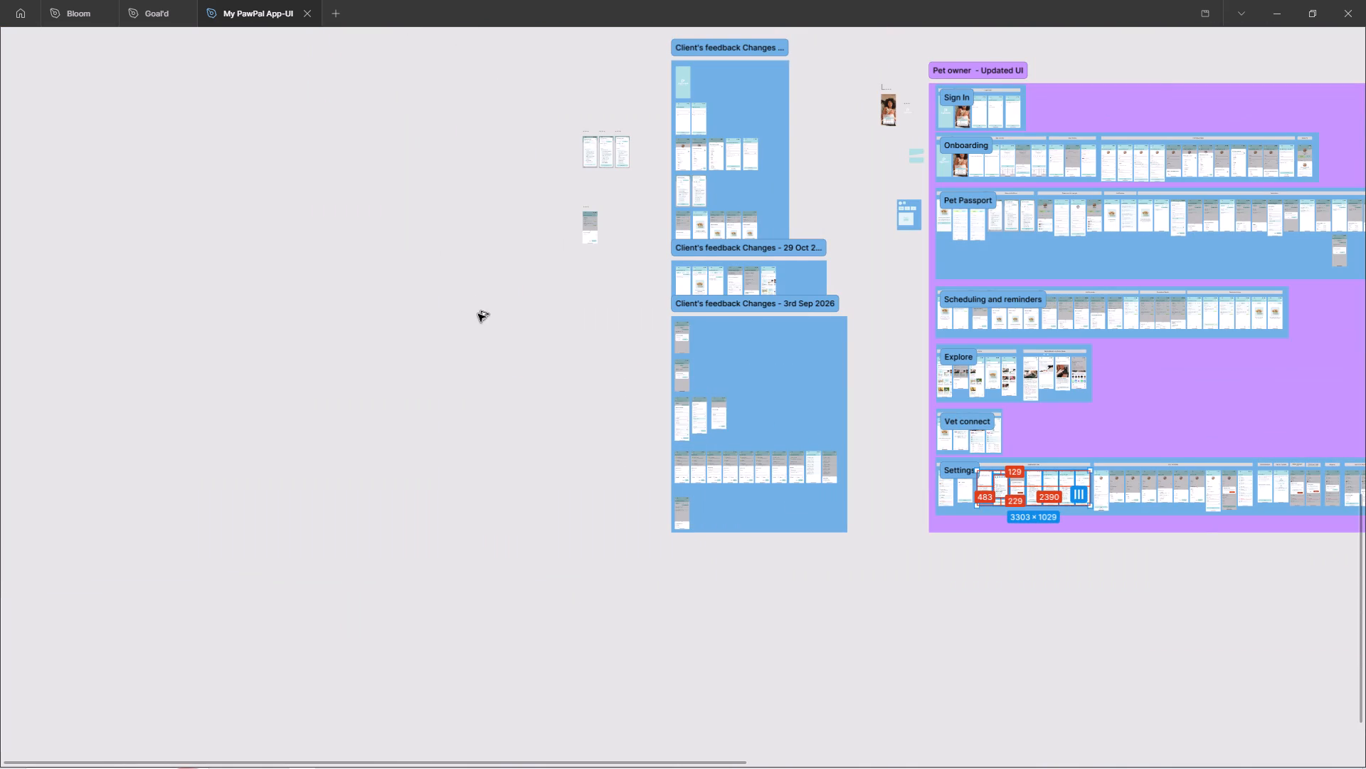
pyautogui.keyDown('alt'); pyautogui.moveTo(478, 314); pyautogui.dragTo(500, 182); pyautogui.keyUp('alt')
pyautogui.keyDown('ctrl'); pyautogui.scroll(10, 509, 165); pyautogui.keyUp('ctrl')
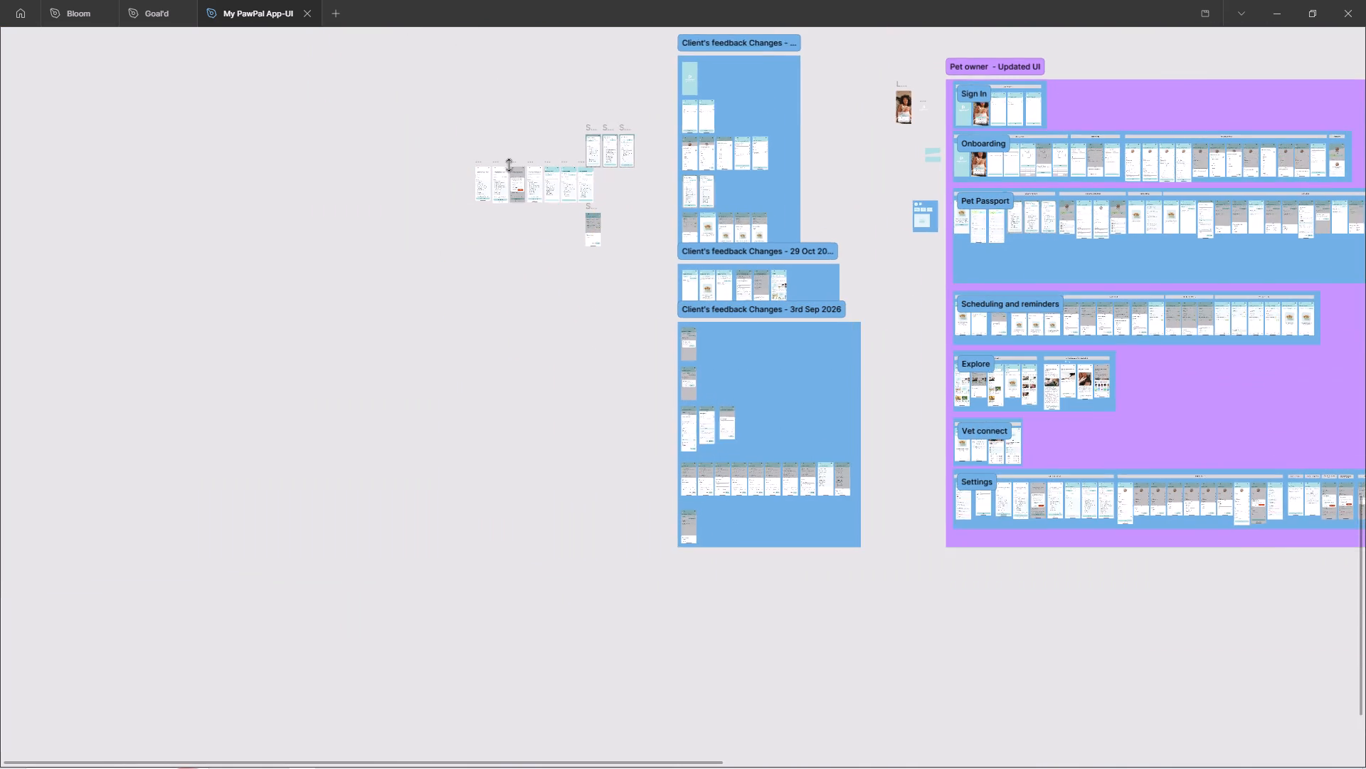
pyautogui.keyDown('ctrl'); pyautogui.scroll(15, 509, 165); pyautogui.keyUp('ctrl')
pyautogui.keyDown('ctrl'); pyautogui.scroll(-1, 509, 165); pyautogui.keyUp('ctrl')
pyautogui.keyDown('ctrl'); pyautogui.scroll(5, 509, 165); pyautogui.keyUp('ctrl')
pyautogui.keyDown('ctrl'); pyautogui.scroll(-1, 509, 165); pyautogui.keyUp('ctrl')
pyautogui.keyDown('ctrl'); pyautogui.scroll(9, 509, 165); pyautogui.keyUp('ctrl')
pyautogui.click(512, 135)
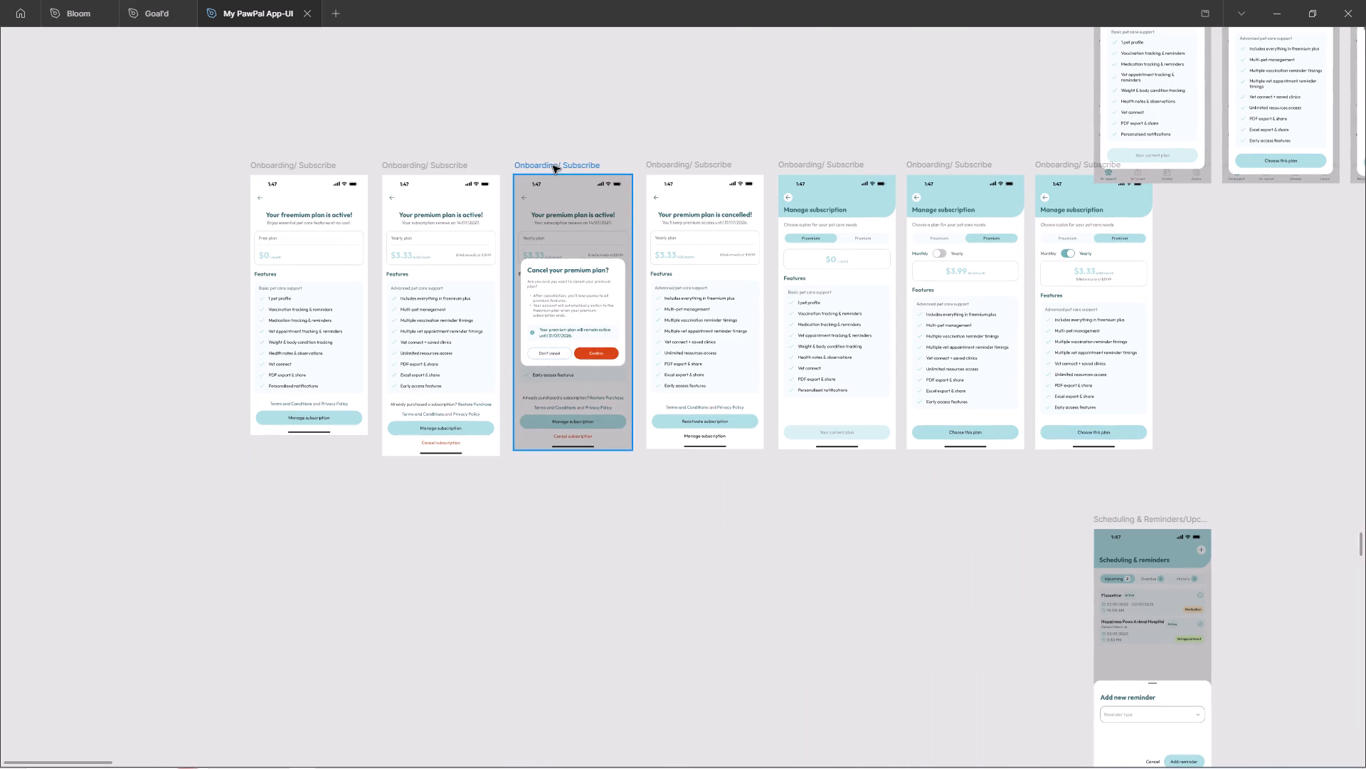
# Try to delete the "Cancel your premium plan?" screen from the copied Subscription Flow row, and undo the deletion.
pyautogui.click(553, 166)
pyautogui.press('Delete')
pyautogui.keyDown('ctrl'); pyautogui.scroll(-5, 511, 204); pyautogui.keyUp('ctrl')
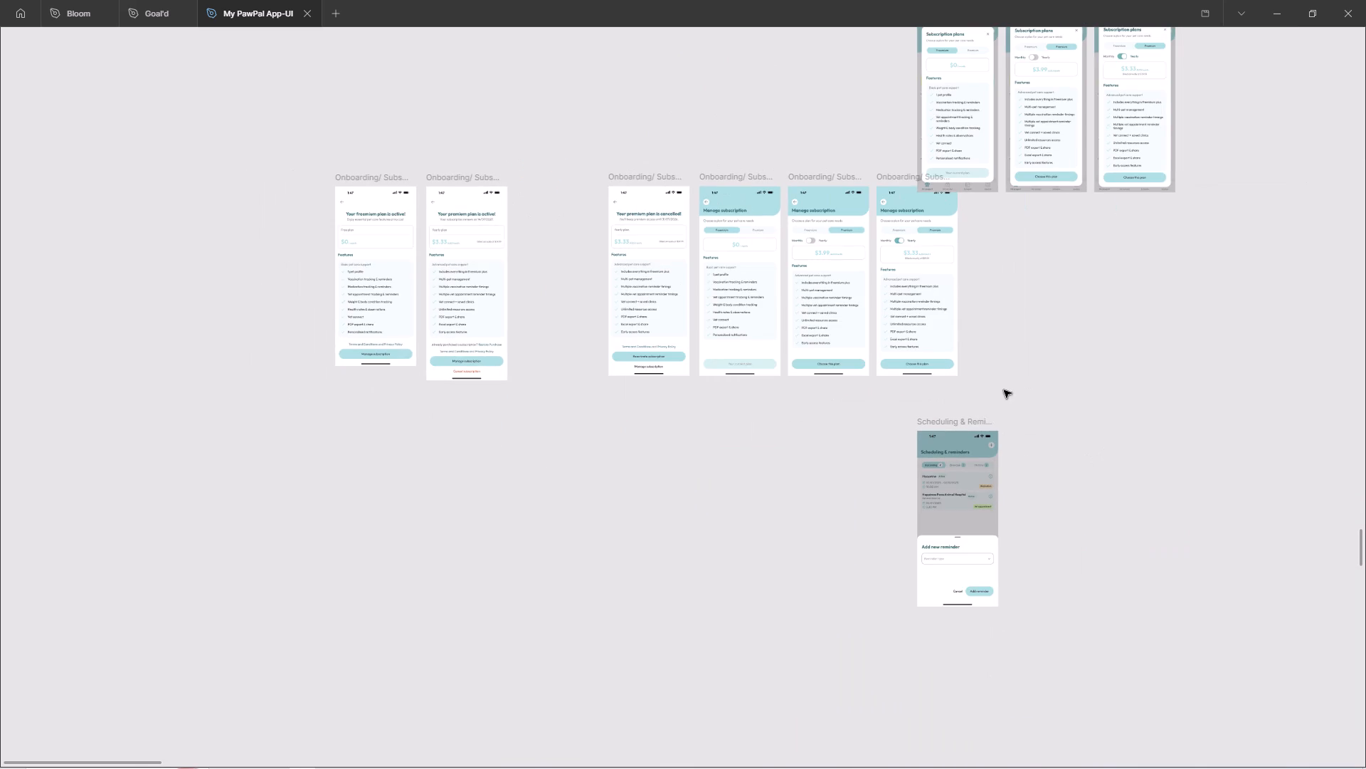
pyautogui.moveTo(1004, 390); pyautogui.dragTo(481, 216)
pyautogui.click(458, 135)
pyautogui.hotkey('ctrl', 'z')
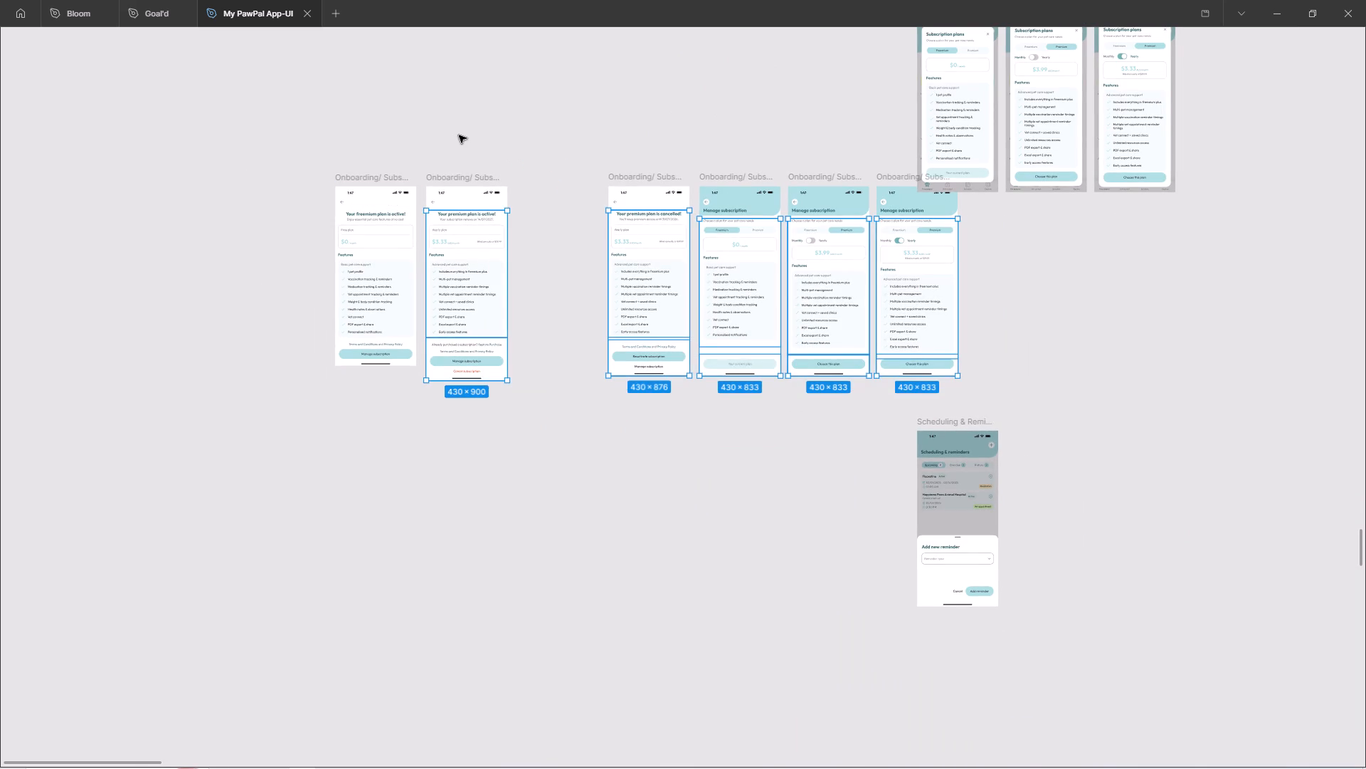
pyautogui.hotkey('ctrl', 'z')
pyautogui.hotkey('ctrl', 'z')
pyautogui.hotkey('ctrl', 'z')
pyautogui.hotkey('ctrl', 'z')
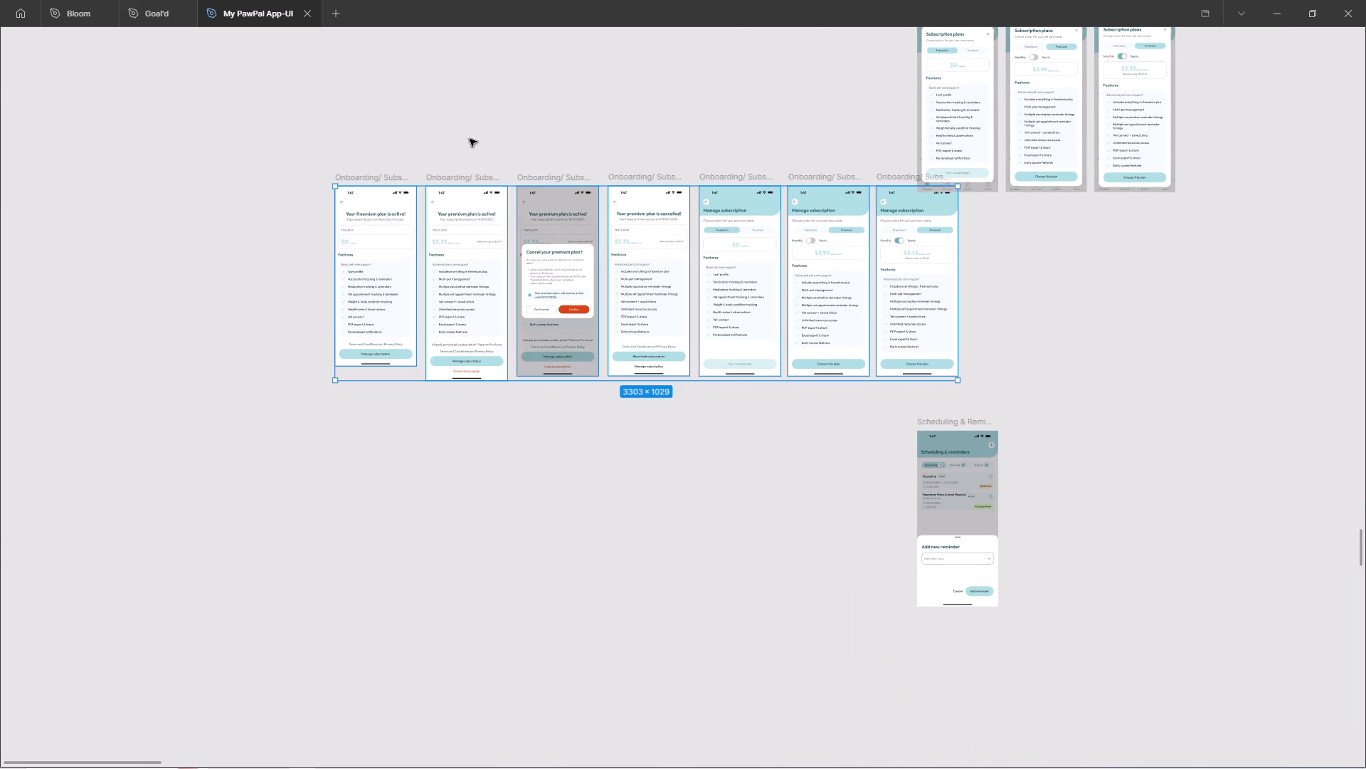
# Shift the copied Subscription Flow row diagonally so it no longer overlaps the copied subscription plan screens.
pyautogui.moveTo(549, 209); pyautogui.dragTo(516, 241)
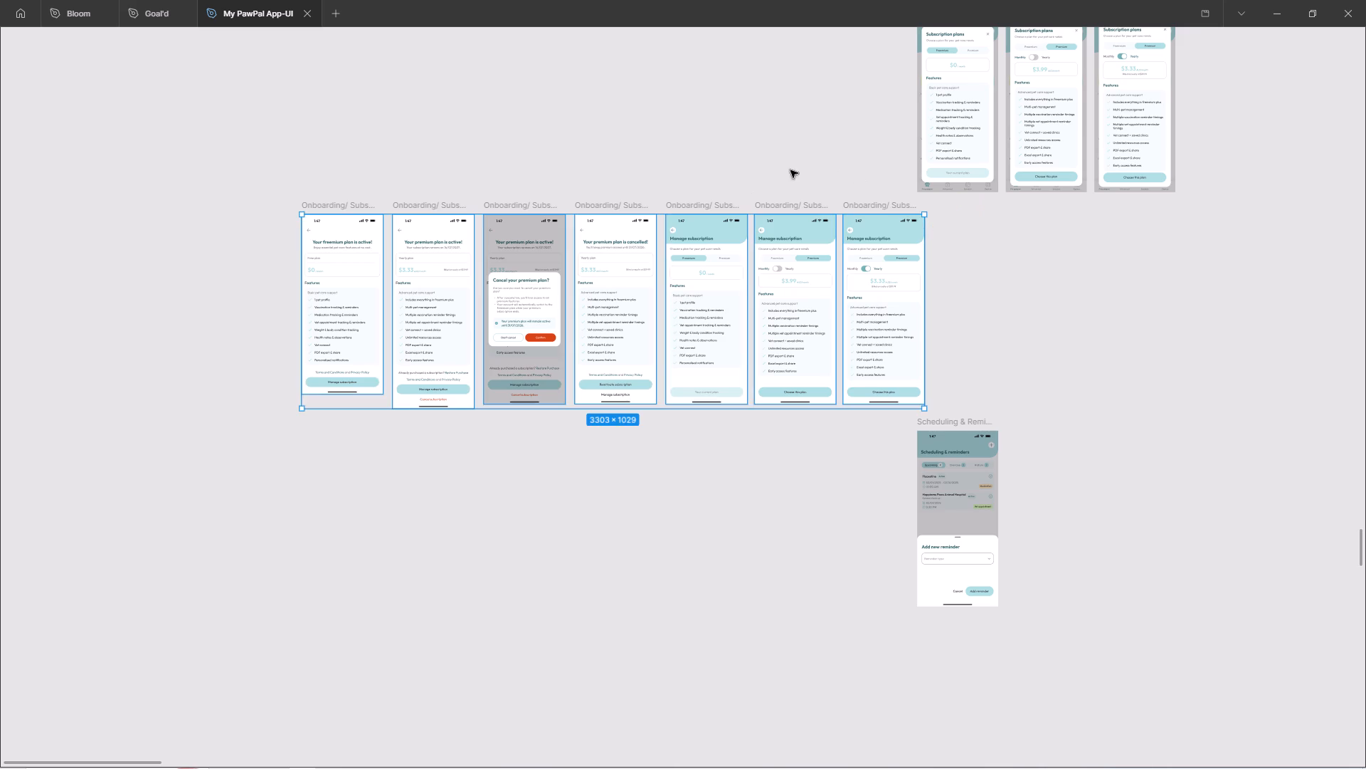
pyautogui.click(790, 170)
# Delete the "Cancel your premium plan?" screen from the copied Subscription Flow row.
pyautogui.click(504, 202)
pyautogui.press('Delete')
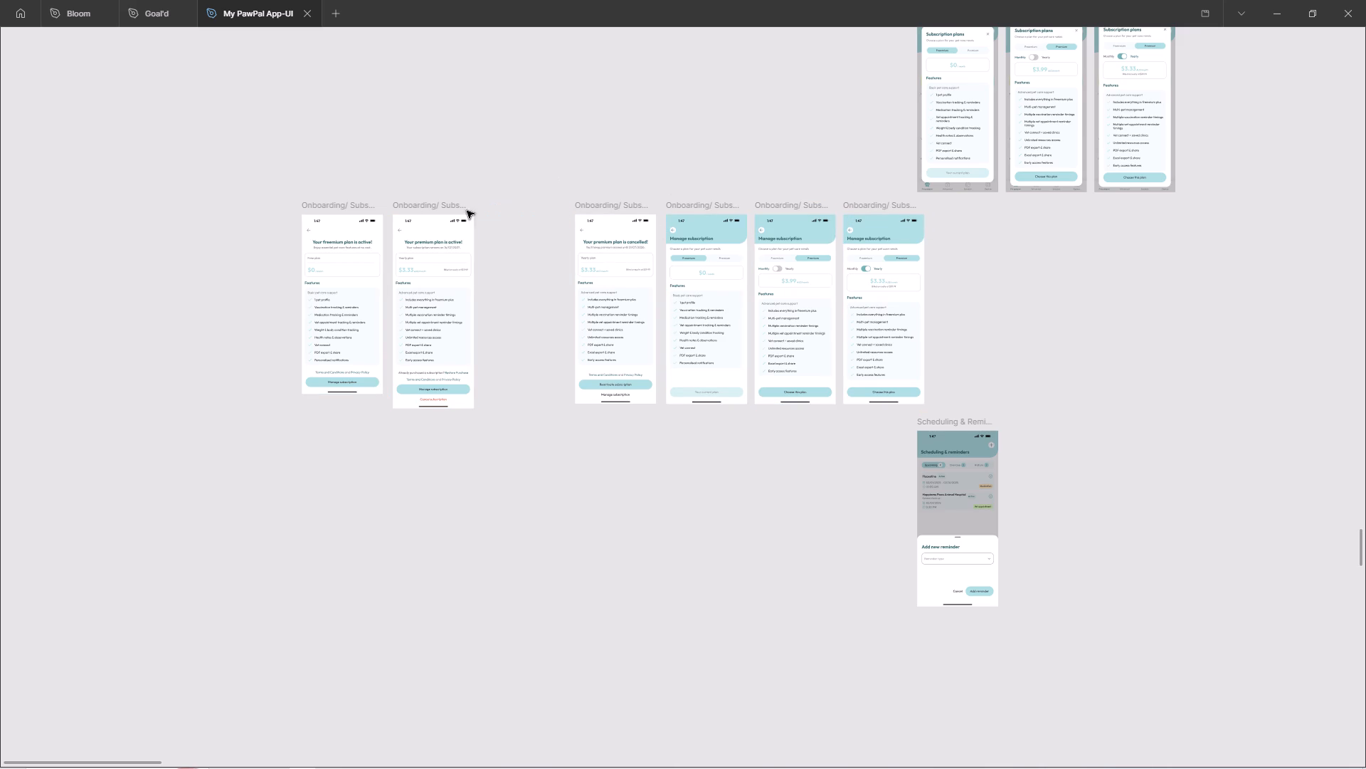
# Move the freemium-active and premium-active screens along the copied row to close the gap before the "Your premium plan is cancelled!" screen.
pyautogui.moveTo(240, 168); pyautogui.dragTo(521, 474)
pyautogui.keyDown('shift'); pyautogui.moveTo(423, 284); pyautogui.dragTo(507, 273); pyautogui.keyUp('shift')
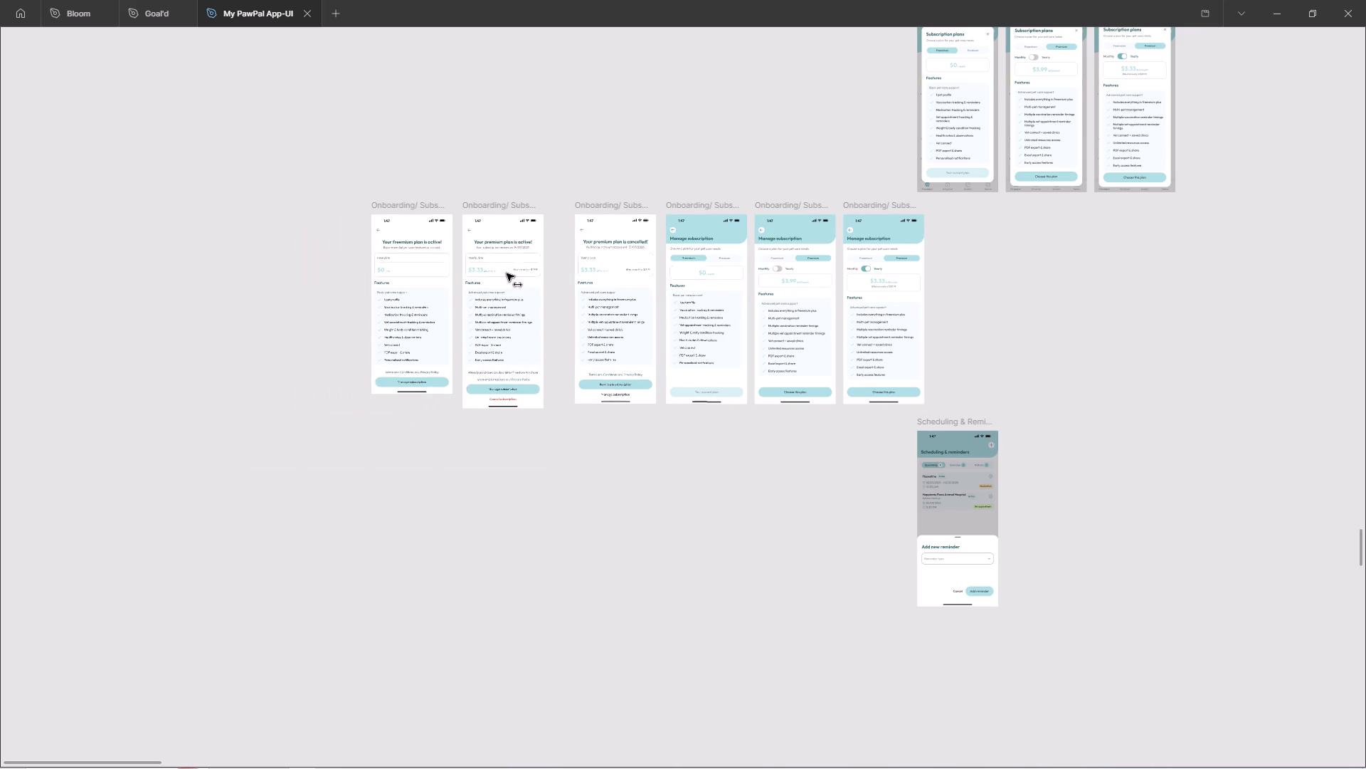
pyautogui.keyDown('shift'); pyautogui.moveTo(507, 273); pyautogui.dragTo(510, 273); pyautogui.keyUp('shift')
pyautogui.click(955, 347)
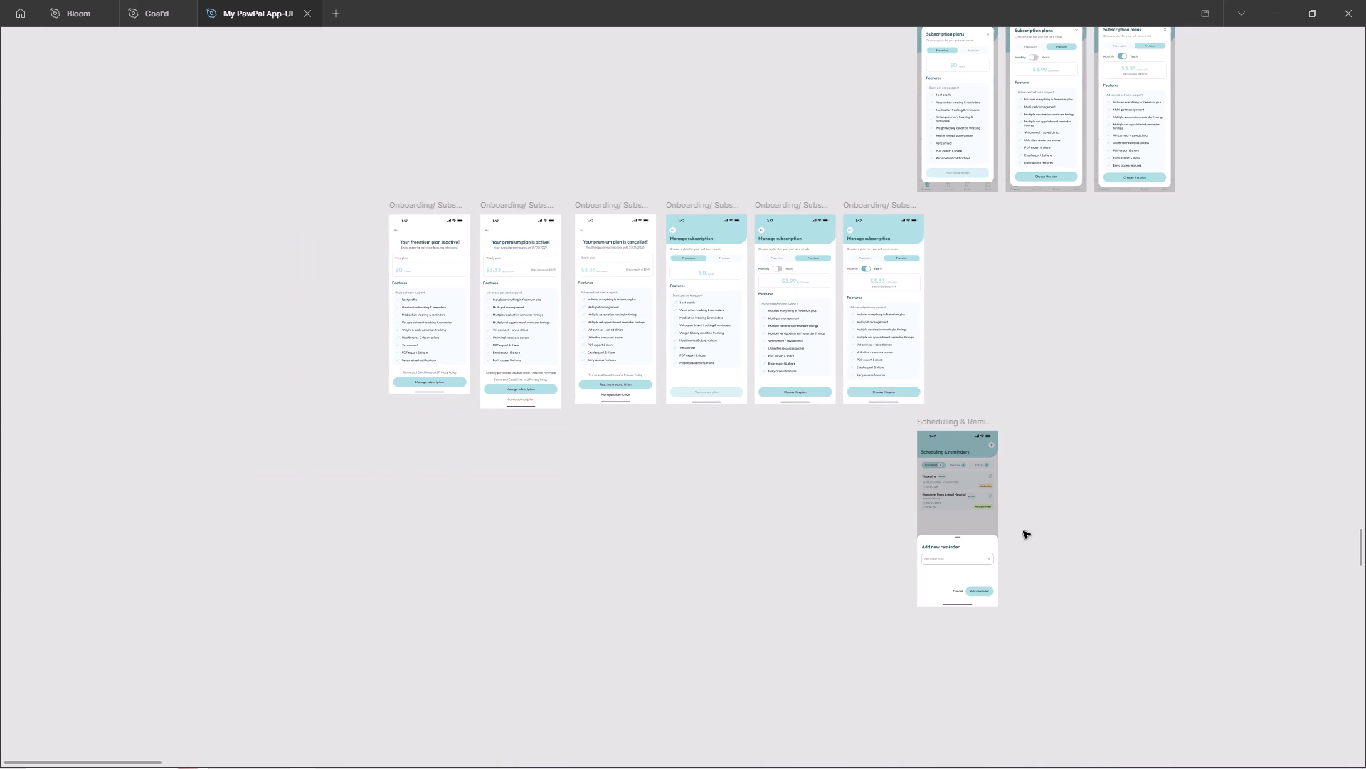
# Move the copied "Add new reminder" screen to the empty canvas above the subscription screen rows.
pyautogui.keyDown('ctrl'); pyautogui.scroll(-5, 952, 421); pyautogui.keyUp('ctrl')
pyautogui.moveTo(957, 419); pyautogui.dragTo(958, 418)
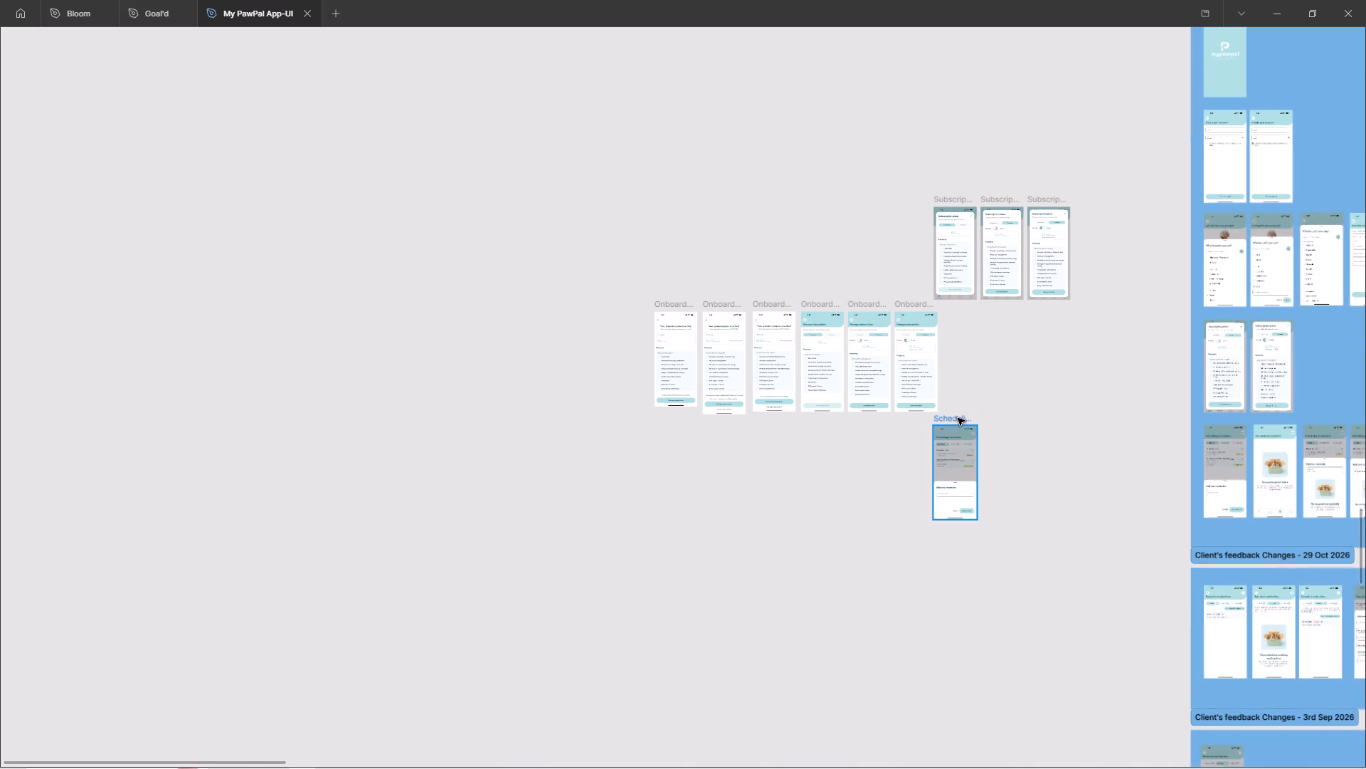
pyautogui.moveTo(958, 418); pyautogui.dragTo(778, 58)
pyautogui.click(916, 88)
# Move the three copied "Subscription plans" screens to the start of the Onboarding/Subscribe row, top-aligned with it.
pyautogui.keyDown('ctrl'); pyautogui.scroll(6, 1011, 182); pyautogui.keyUp('ctrl')
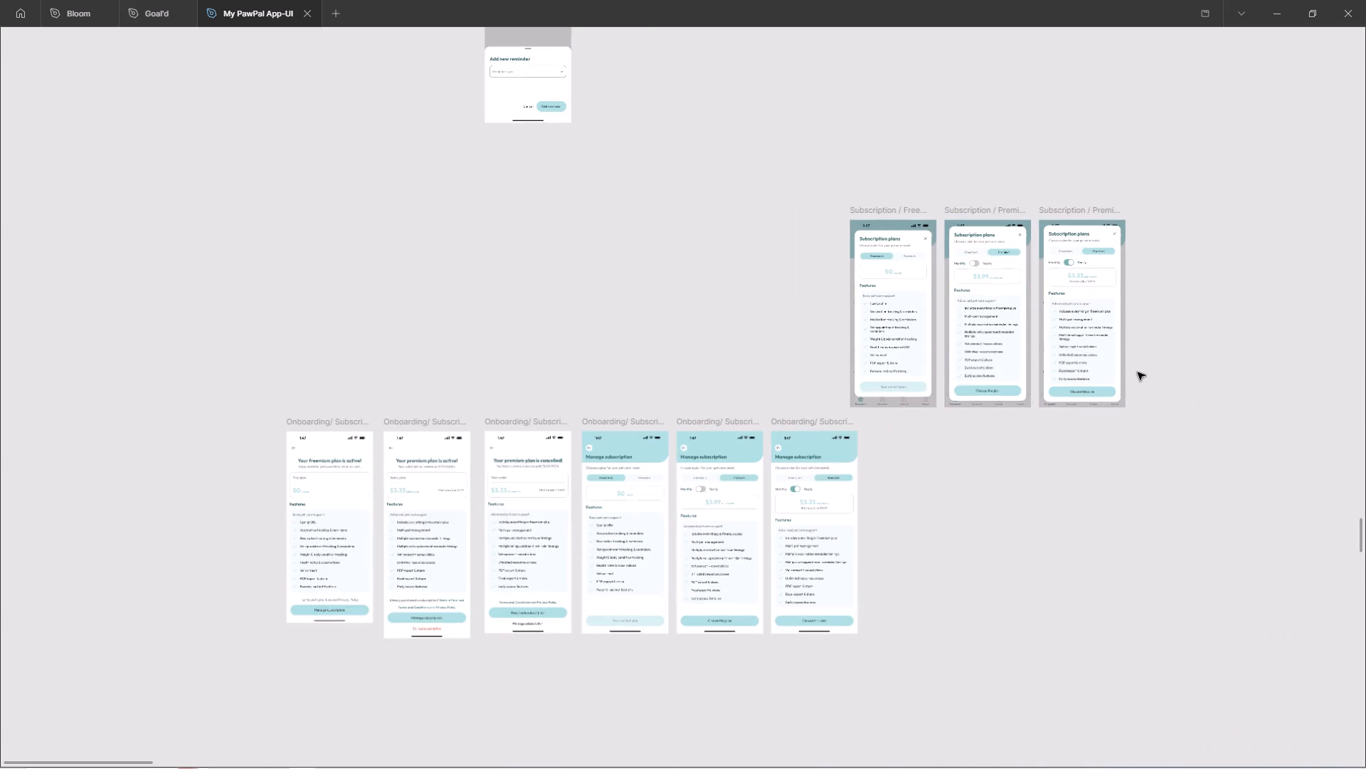
pyautogui.click(876, 210)
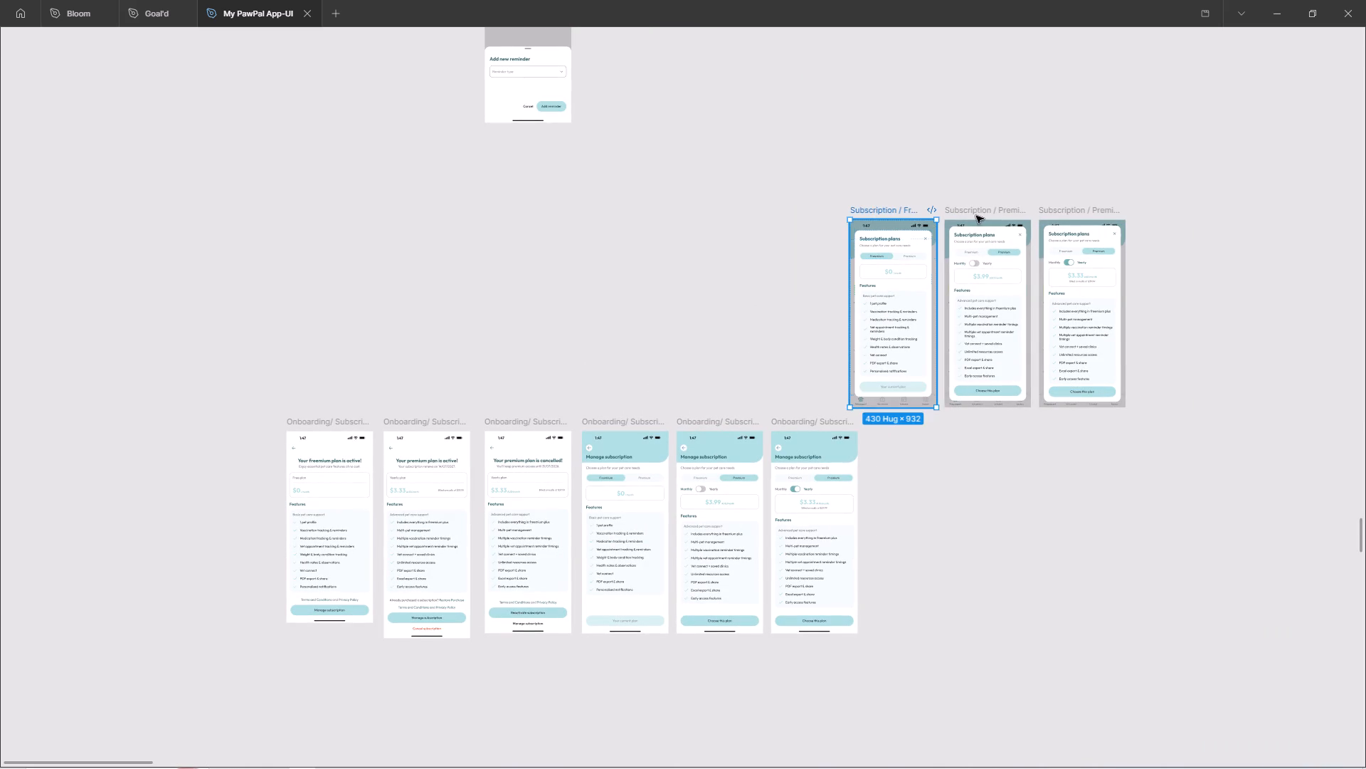
pyautogui.keyDown('shift'); pyautogui.click(978, 215); pyautogui.keyUp('shift')
pyautogui.keyDown('shift'); pyautogui.click(1067, 214); pyautogui.keyUp('shift')
pyautogui.moveTo(918, 281); pyautogui.dragTo(119, 478)
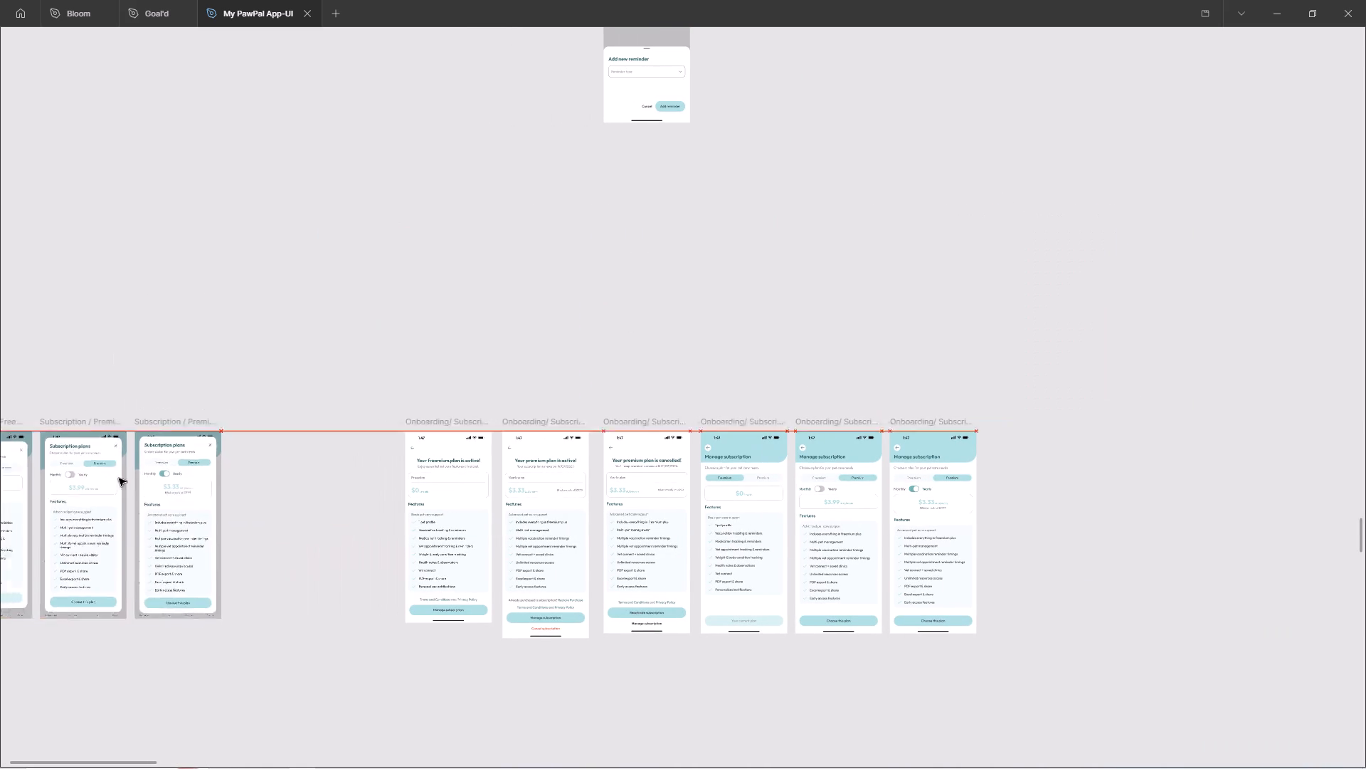
pyautogui.moveTo(119, 478); pyautogui.dragTo(190, 491)
pyautogui.click(90, 382)
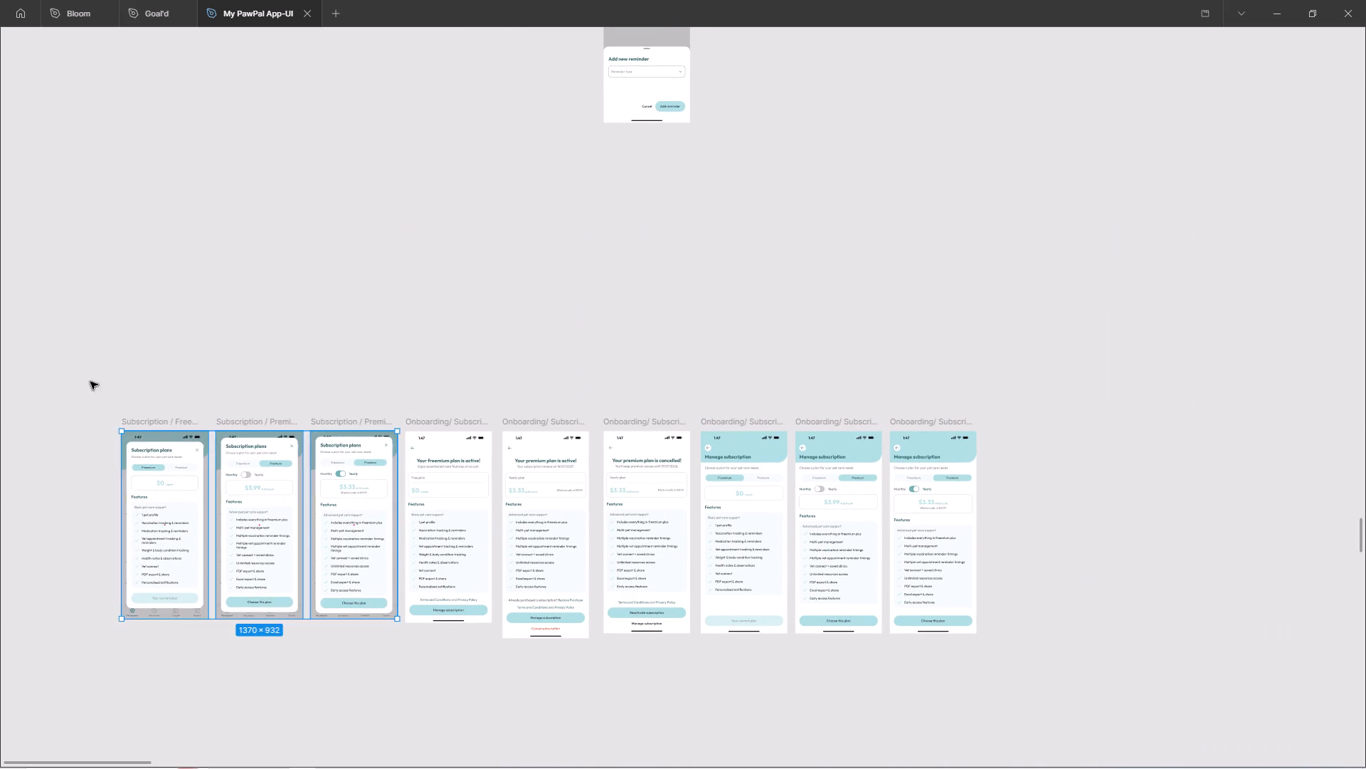
# Align the tops of all nine subscription screens in the row and distribute their horizontal spacing evenly.
pyautogui.moveTo(53, 367); pyautogui.dragTo(1073, 699)
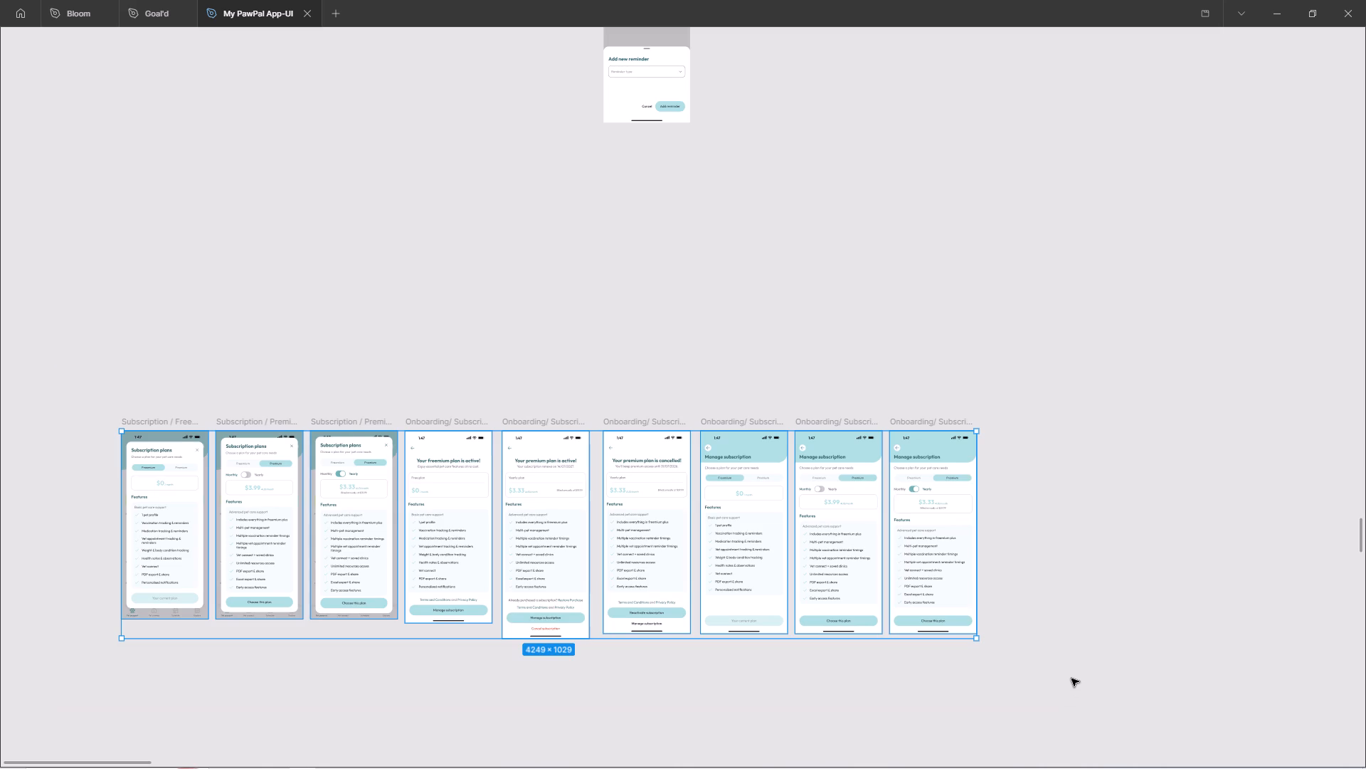
pyautogui.hotkey('alt', 'w')
pyautogui.hotkey('alt', 'shift', 'h')
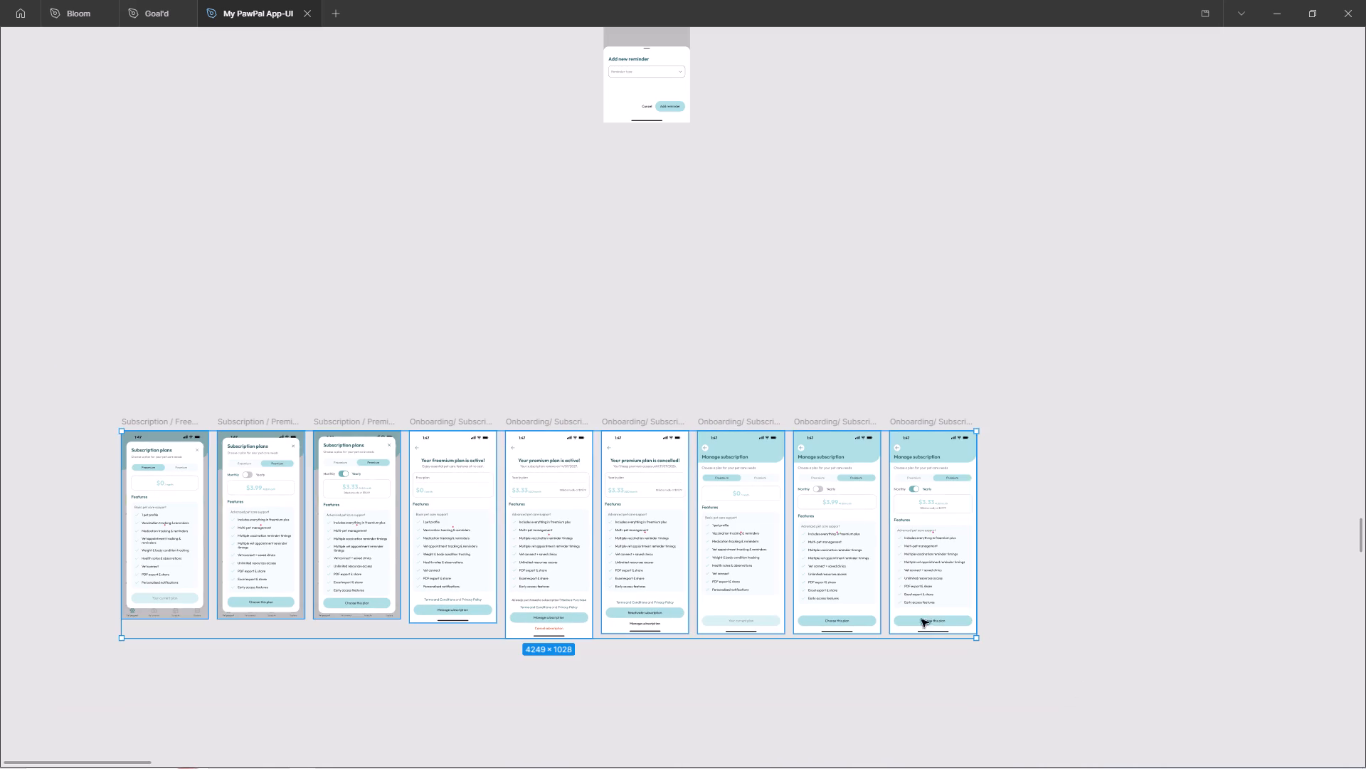
# Move the nine-screen subscription row directly beneath the copied reminder screen, aligned with its left edge.
pyautogui.keyDown('ctrl'); pyautogui.scroll(-4, 579, 656); pyautogui.keyUp('ctrl')
pyautogui.moveTo(289, 530); pyautogui.dragTo(635, 452)
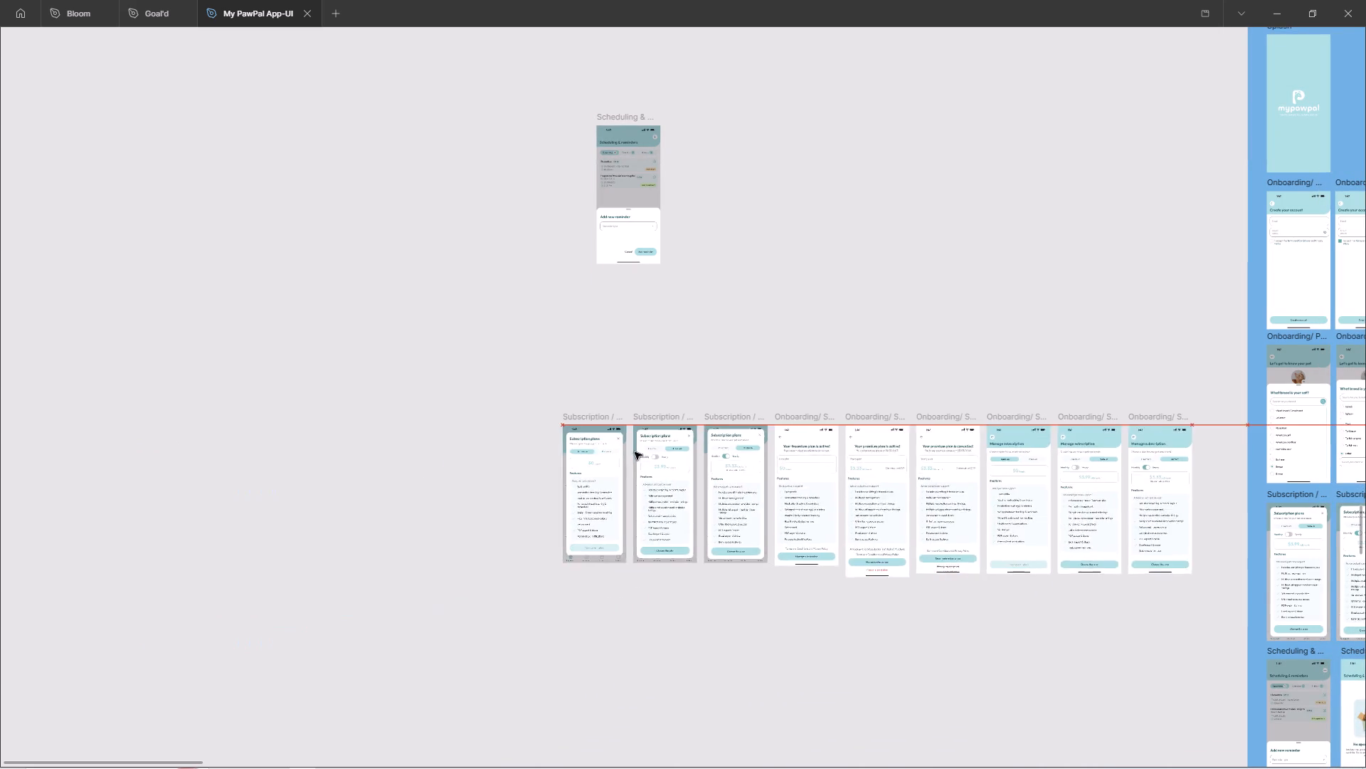
pyautogui.moveTo(635, 452); pyautogui.dragTo(644, 346)
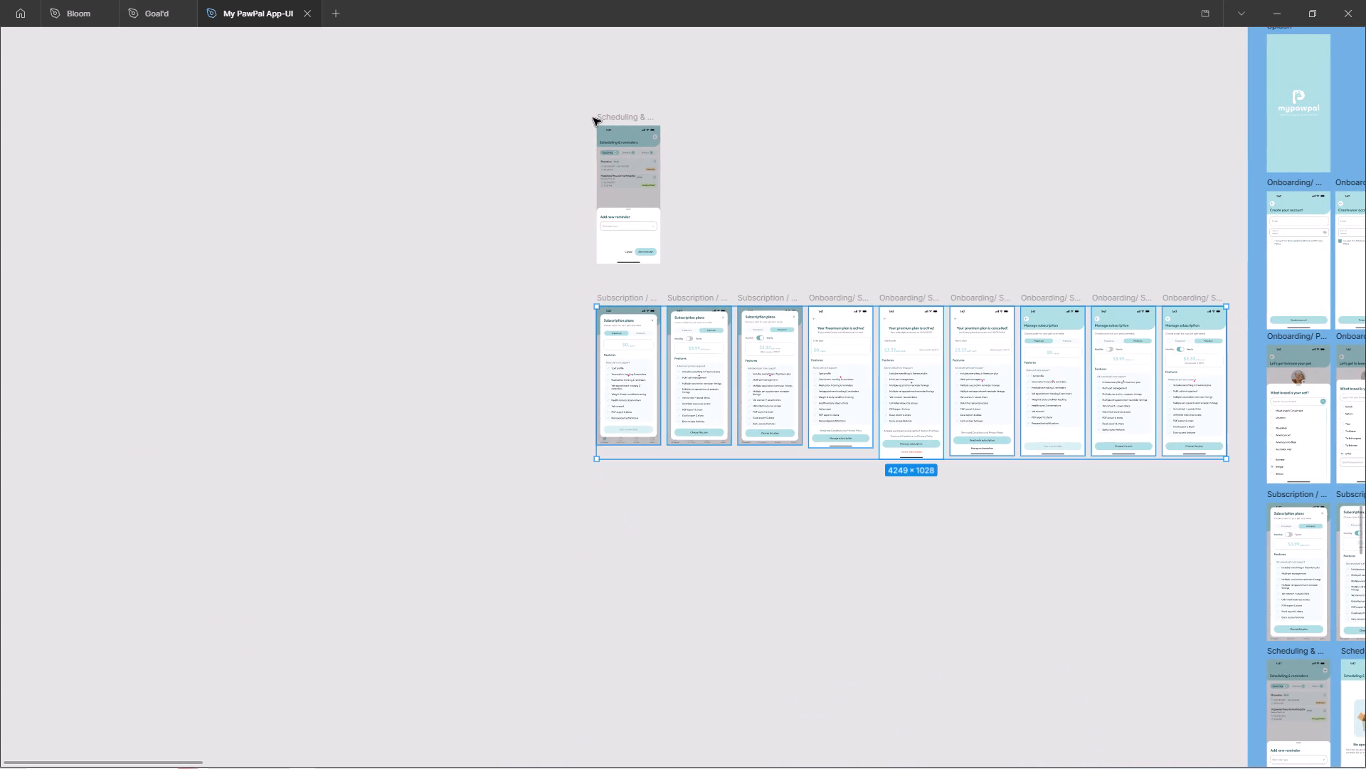
# Add the reminder screen to the selected subscription row and shift them together further away from the client feedback sections.
pyautogui.keyDown('shift'); pyautogui.click(605, 112); pyautogui.keyUp('shift')
pyautogui.keyDown('shift'); pyautogui.moveTo(624, 160); pyautogui.dragTo(541, 165); pyautogui.keyUp('shift')
pyautogui.click(835, 605)
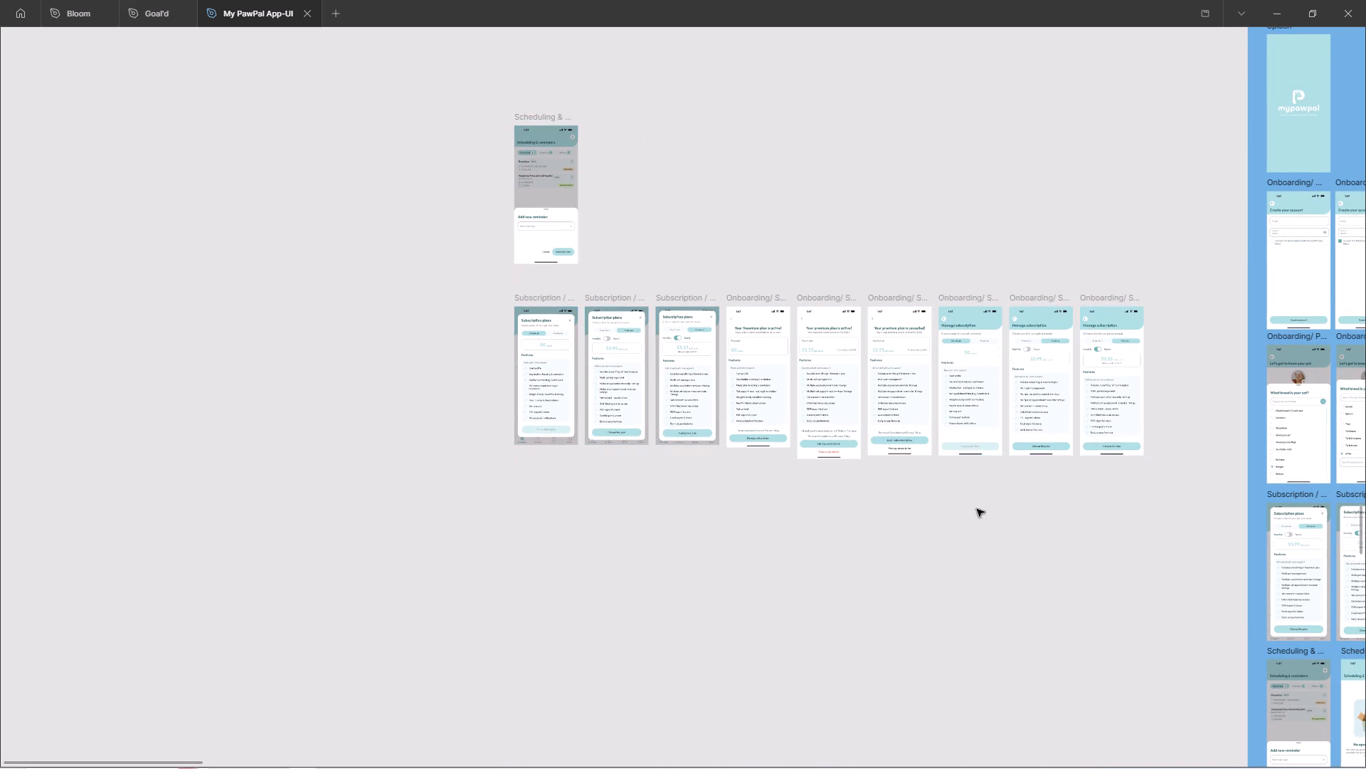
# Move the three "Manage subscription" screens into a new row beneath the "Subscription plans" screens, aligned column by column.
pyautogui.keyDown('ctrl'); pyautogui.scroll(3, 947, 402); pyautogui.keyUp('ctrl')
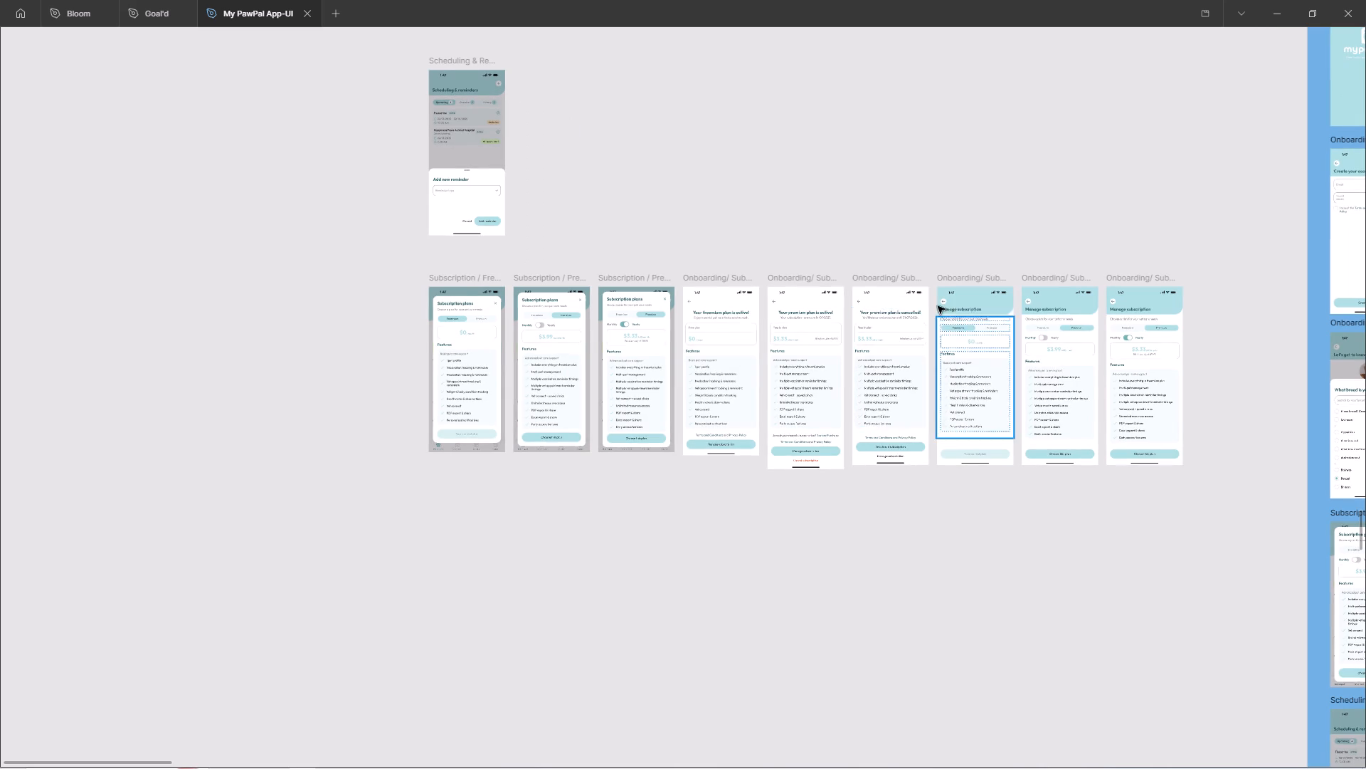
pyautogui.click(969, 273)
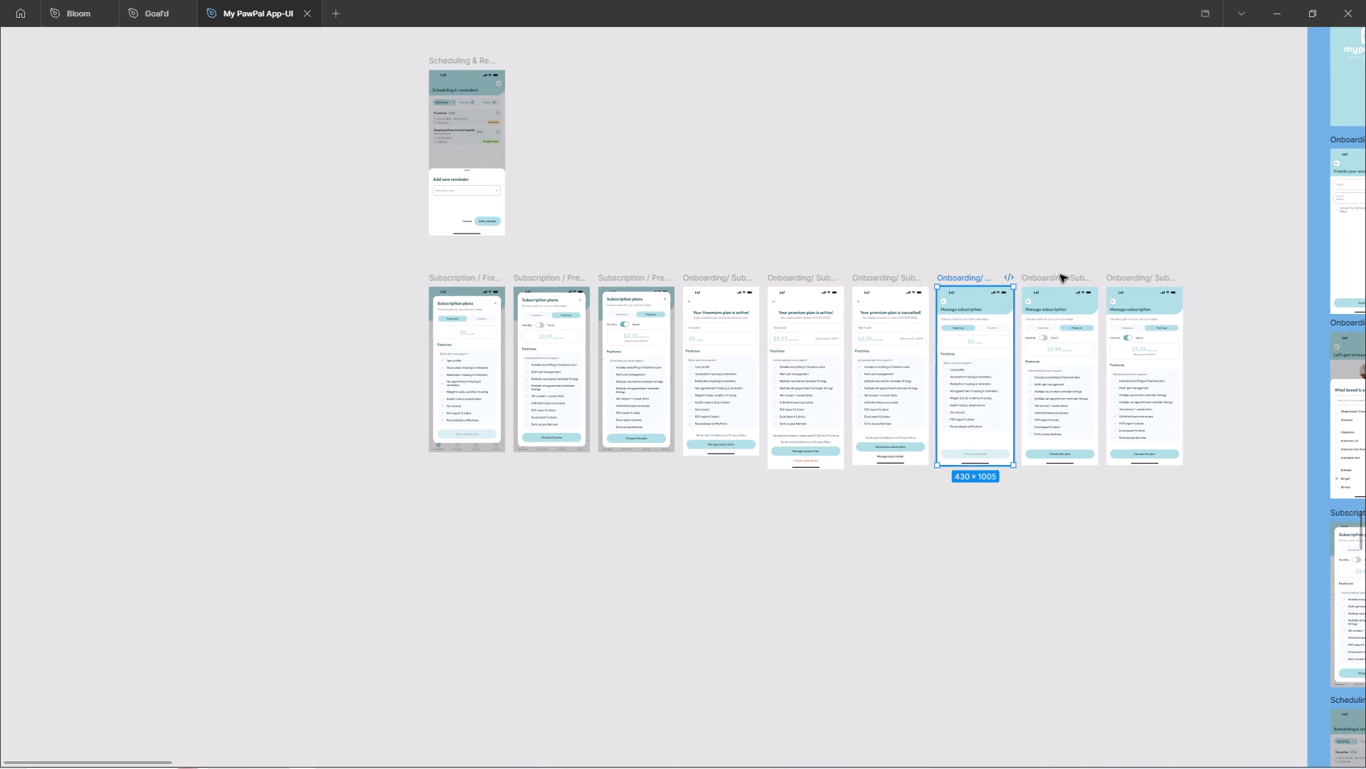
pyautogui.keyDown('shift'); pyautogui.click(1060, 275); pyautogui.keyUp('shift')
pyautogui.keyDown('shift'); pyautogui.click(1120, 281); pyautogui.keyUp('shift')
pyautogui.keyDown('ctrl'); pyautogui.scroll(7, 941, 313); pyautogui.keyUp('ctrl')
pyautogui.keyDown('ctrl'); pyautogui.scroll(-7, 902, 265); pyautogui.keyUp('ctrl')
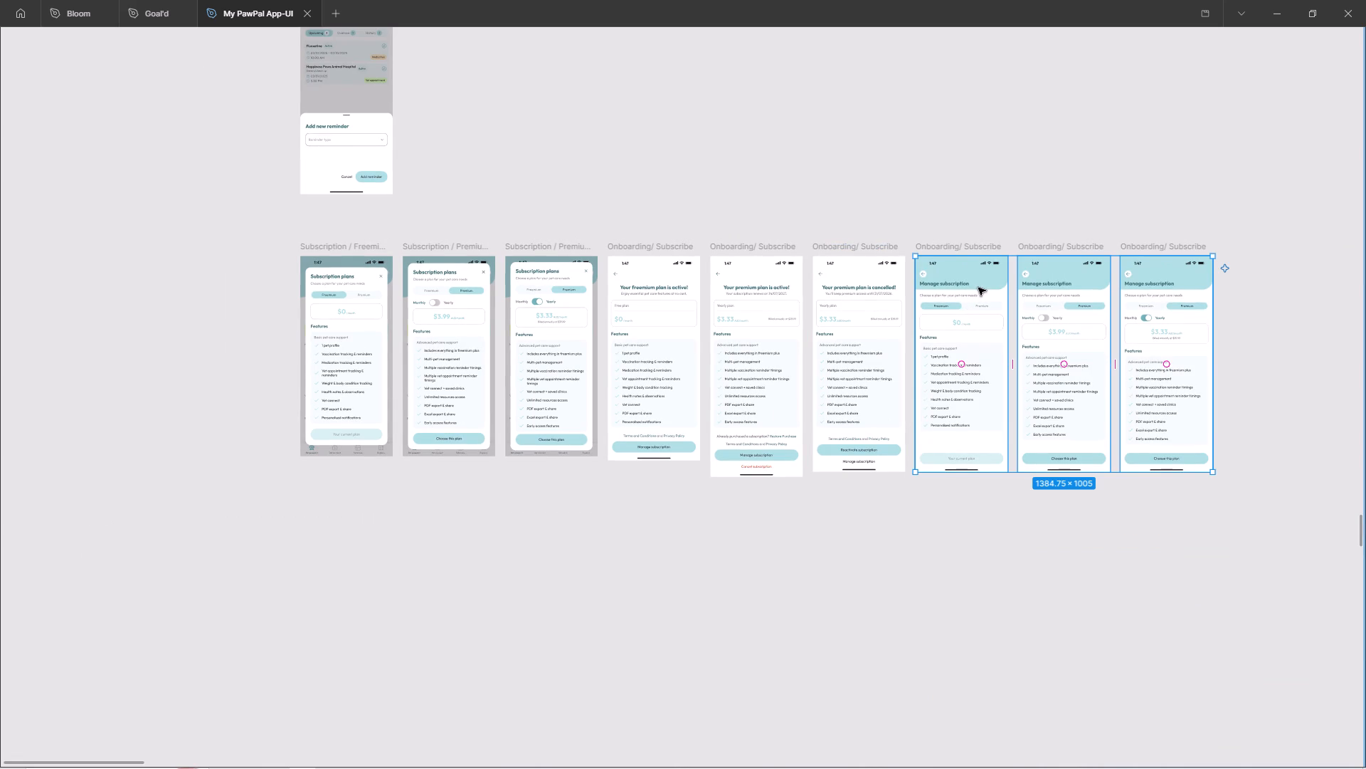
pyautogui.keyDown('ctrl'); pyautogui.scroll(5, 987, 303); pyautogui.keyUp('ctrl')
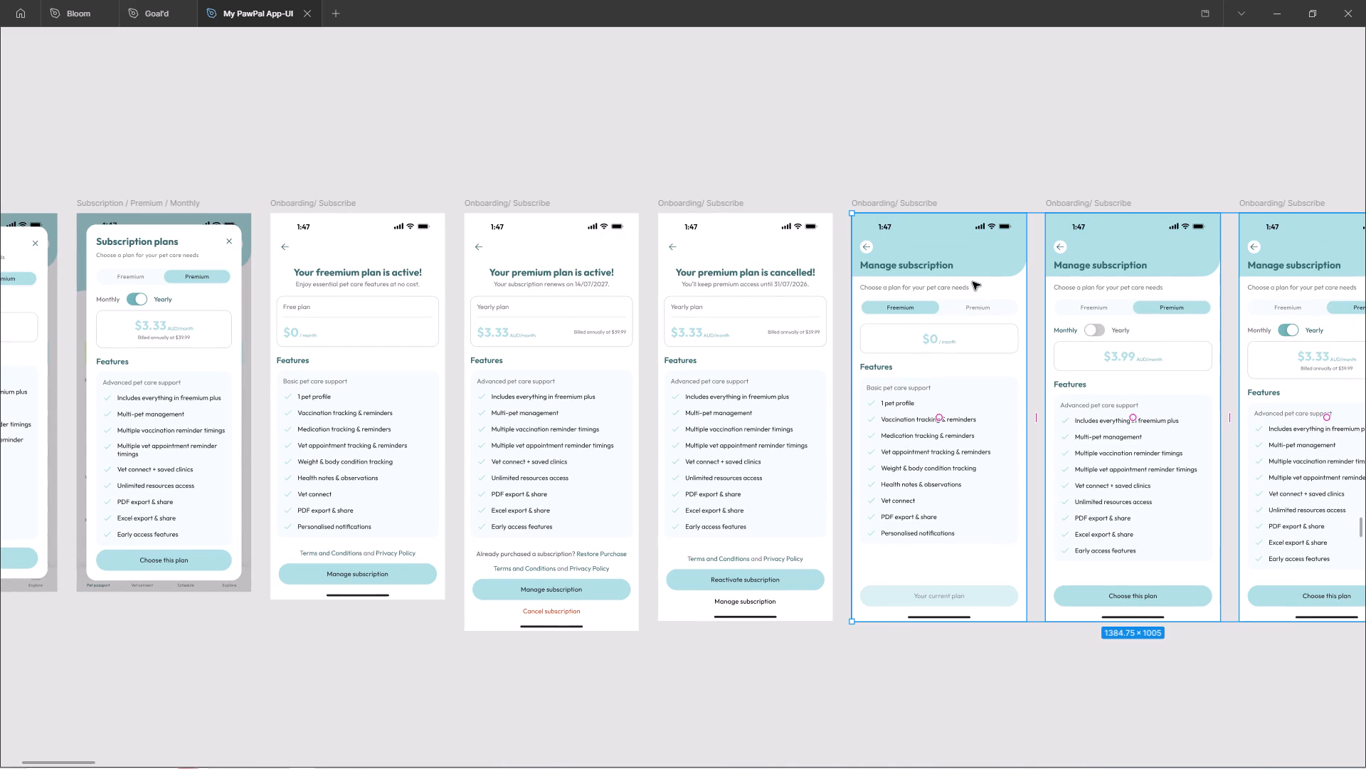
pyautogui.keyDown('shift'); pyautogui.scroll(-4, 973, 282); pyautogui.keyUp('shift')
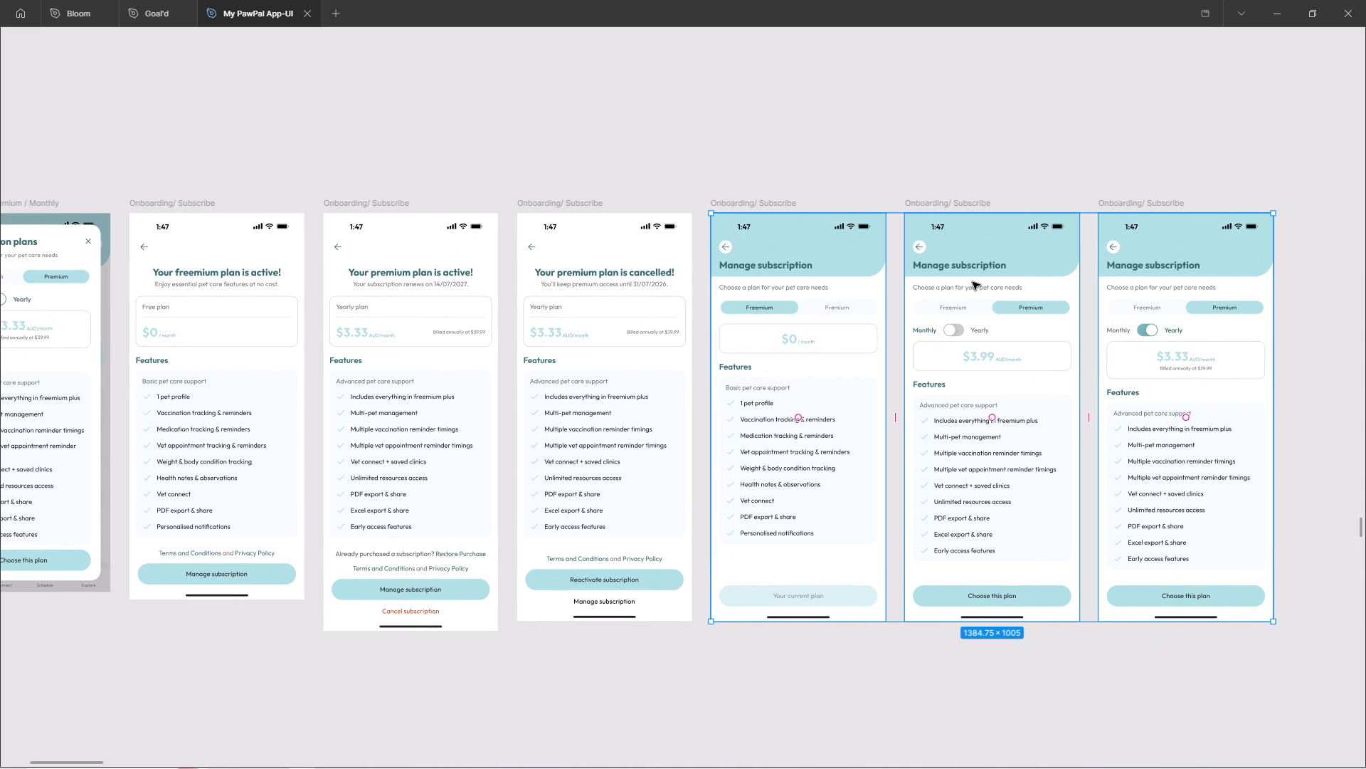
pyautogui.keyDown('ctrl'); pyautogui.scroll(-6, 857, 295); pyautogui.keyUp('ctrl')
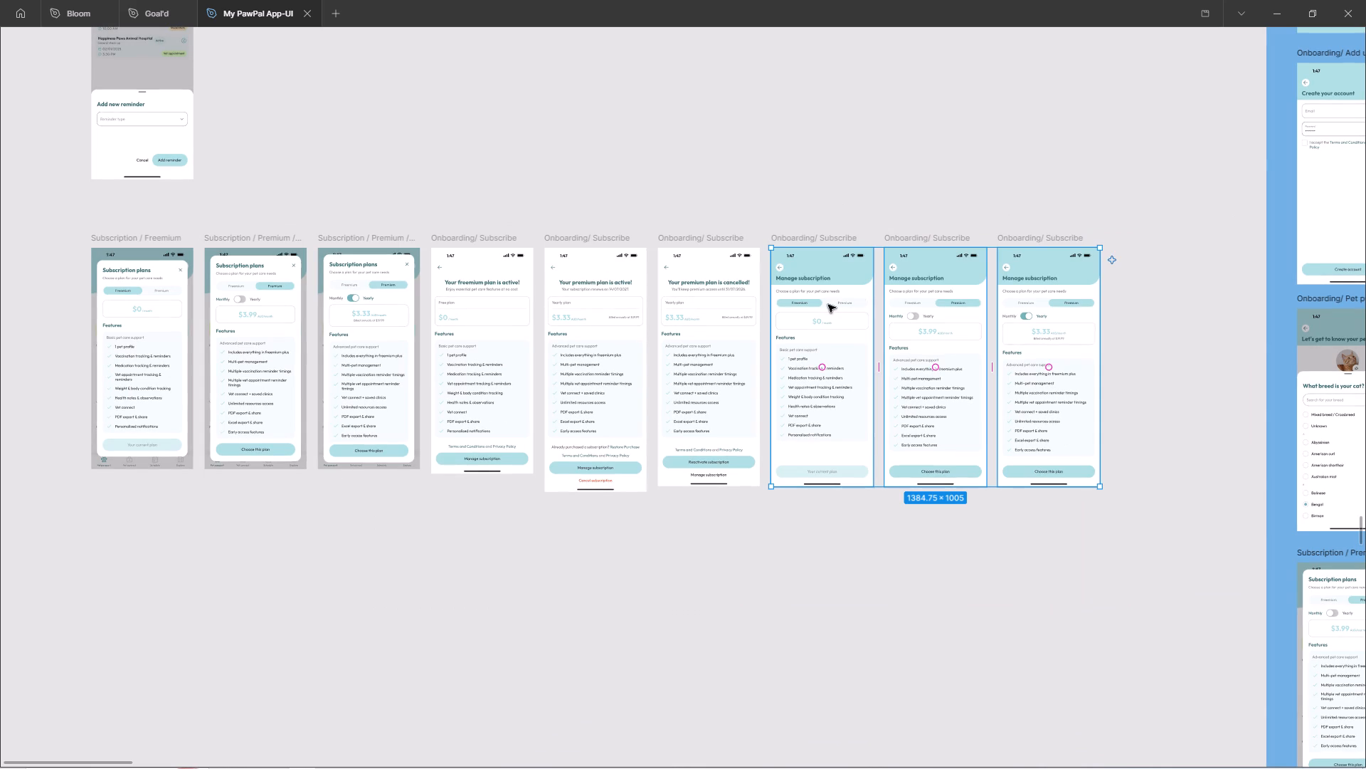
pyautogui.keyDown('ctrl'); pyautogui.scroll(6, 938, 314); pyautogui.keyUp('ctrl')
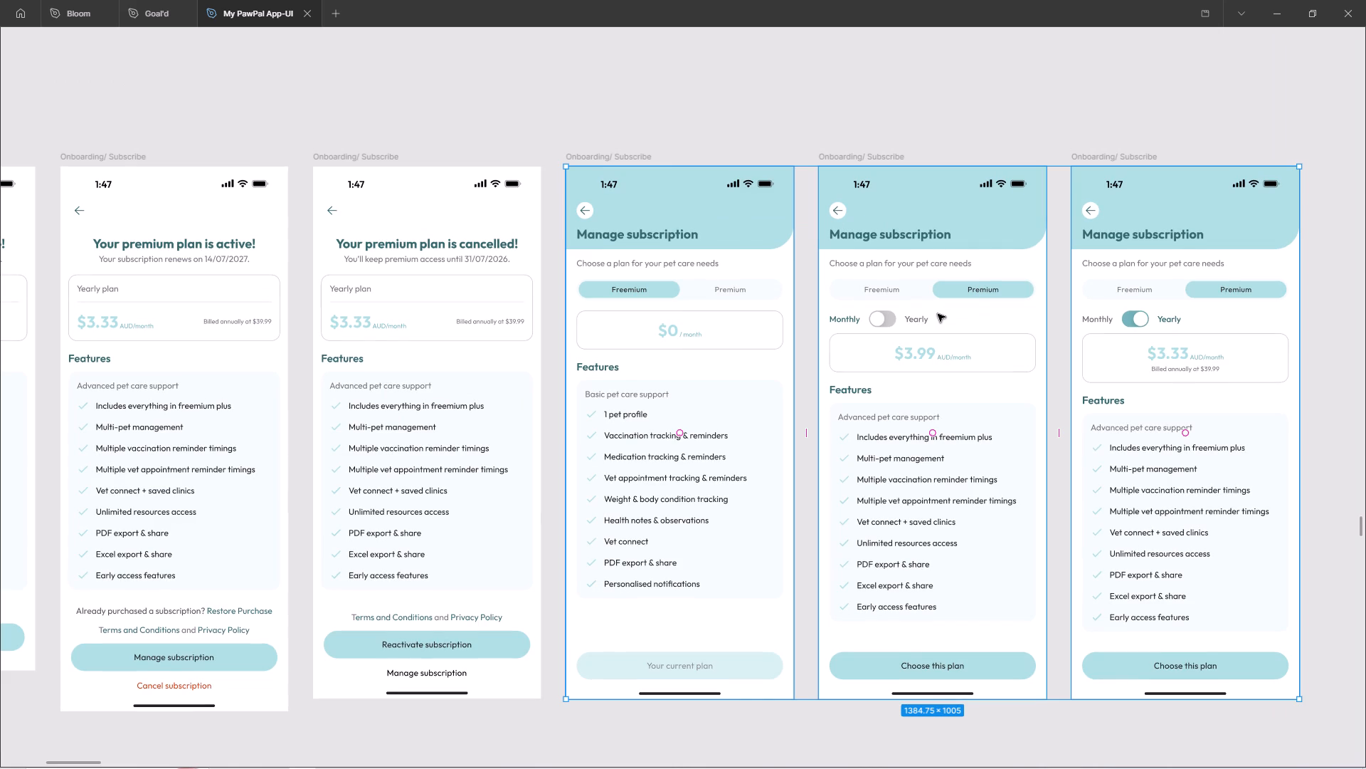
pyautogui.keyDown('ctrl'); pyautogui.scroll(-4, 938, 311); pyautogui.keyUp('ctrl')
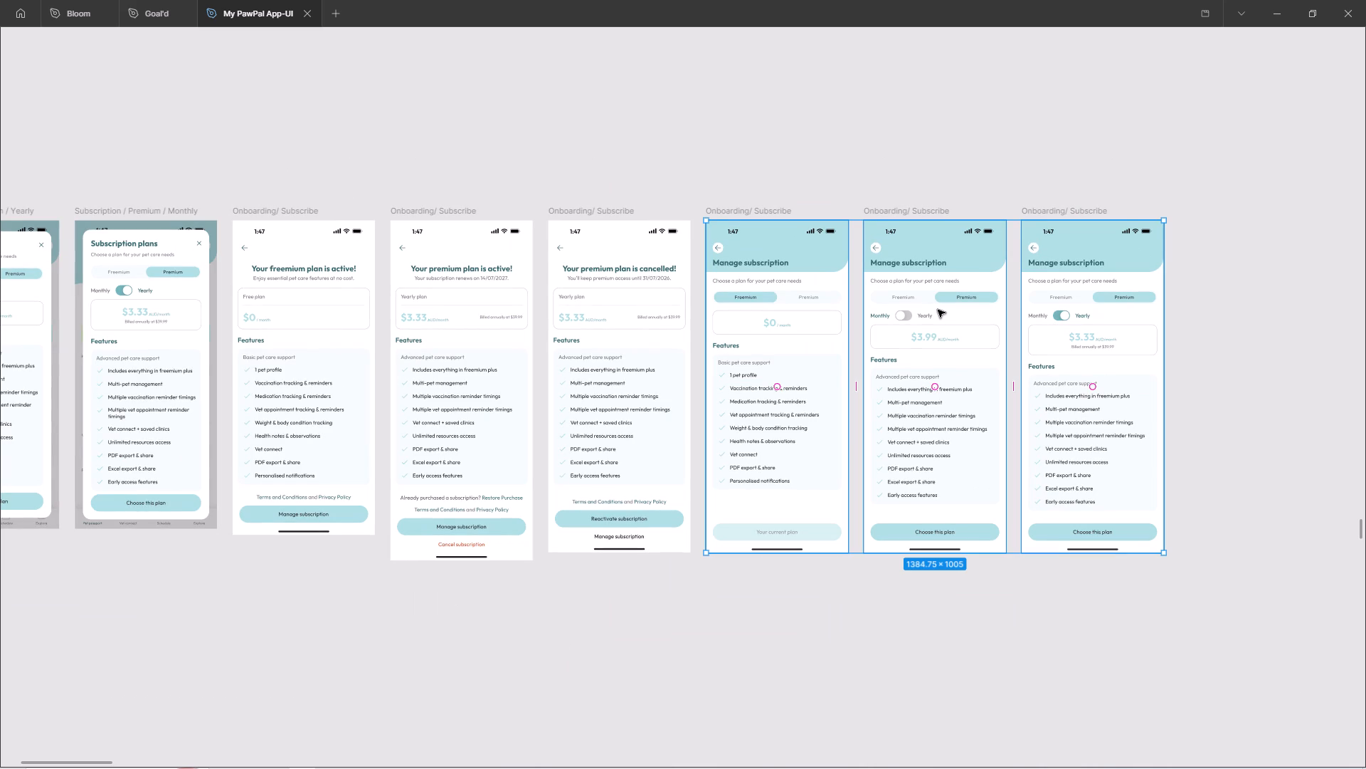
pyautogui.keyDown('ctrl'); pyautogui.scroll(-4, 938, 310); pyautogui.keyUp('ctrl')
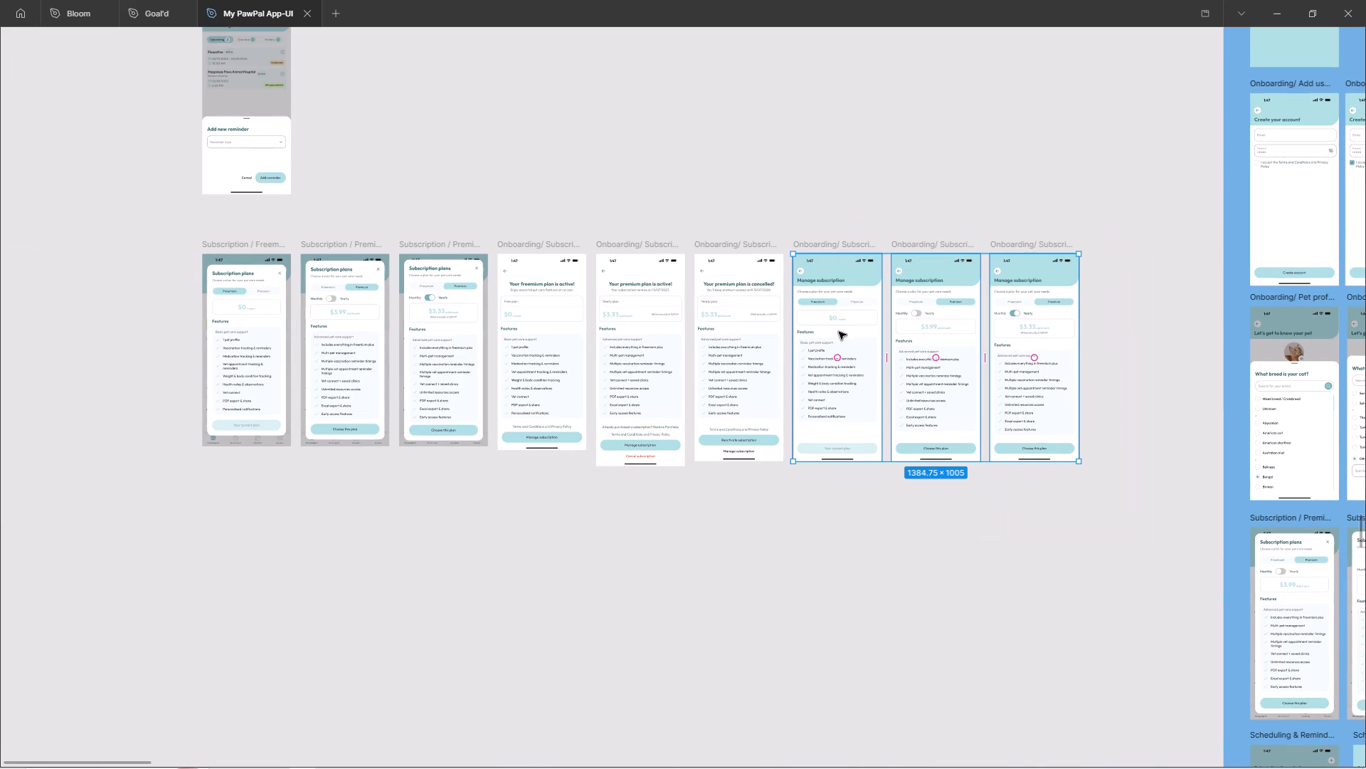
pyautogui.moveTo(844, 307); pyautogui.dragTo(166, 545)
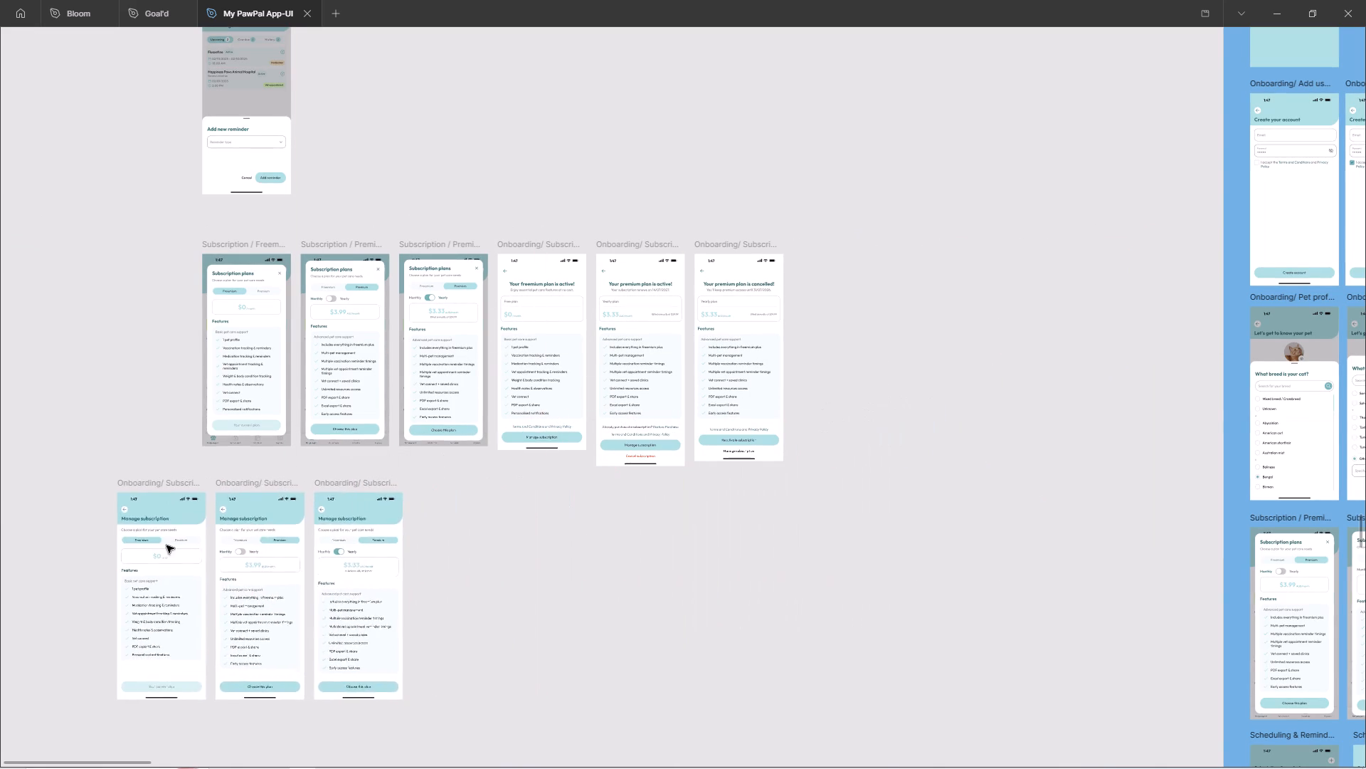
pyautogui.moveTo(166, 545); pyautogui.dragTo(251, 537)
pyautogui.click(746, 532)
# Move the freemium-active, premium-active and premium-cancelled screens into a third row beneath the "Manage subscription" screens, aligned column by column.
pyautogui.moveTo(854, 498); pyautogui.dragTo(850, 491)
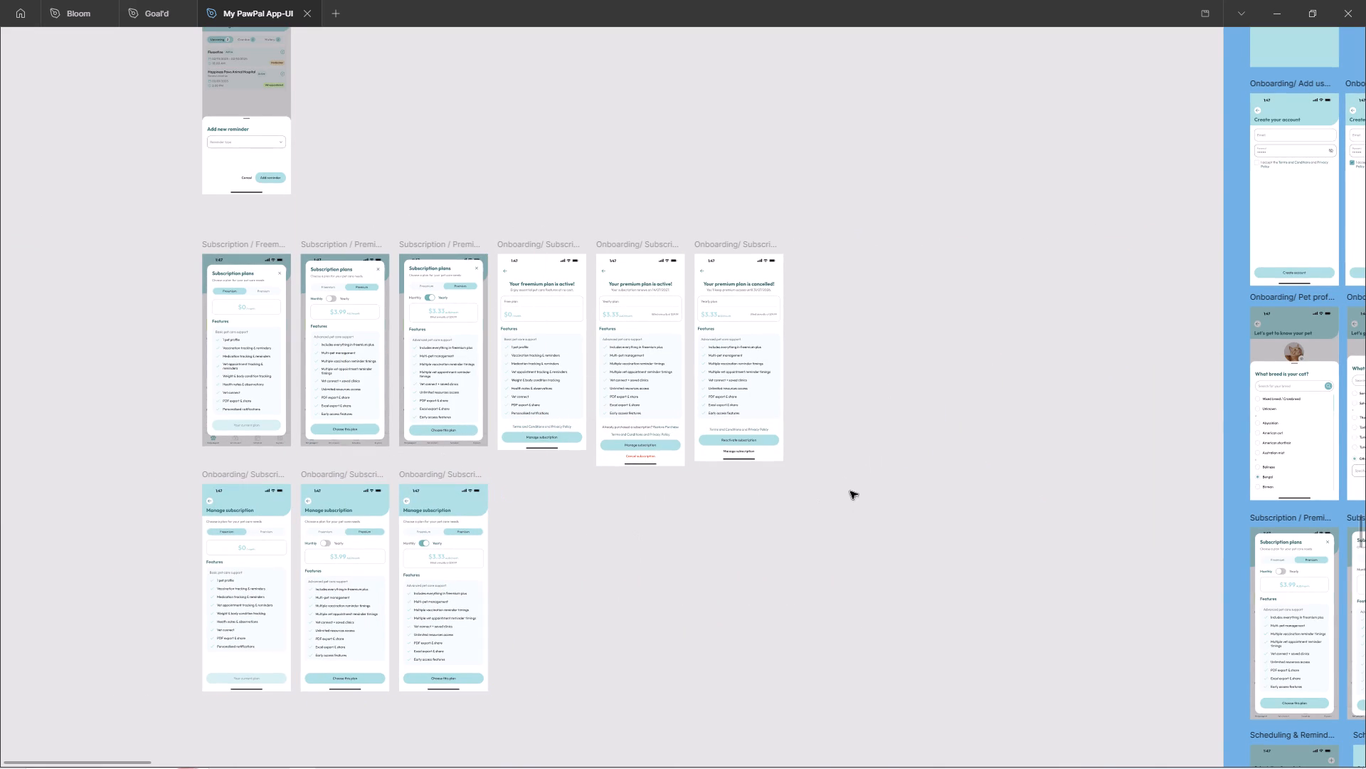
pyautogui.moveTo(850, 491); pyautogui.dragTo(500, 230)
pyautogui.keyDown('ctrl'); pyautogui.scroll(-10, 725, 291); pyautogui.keyUp('ctrl')
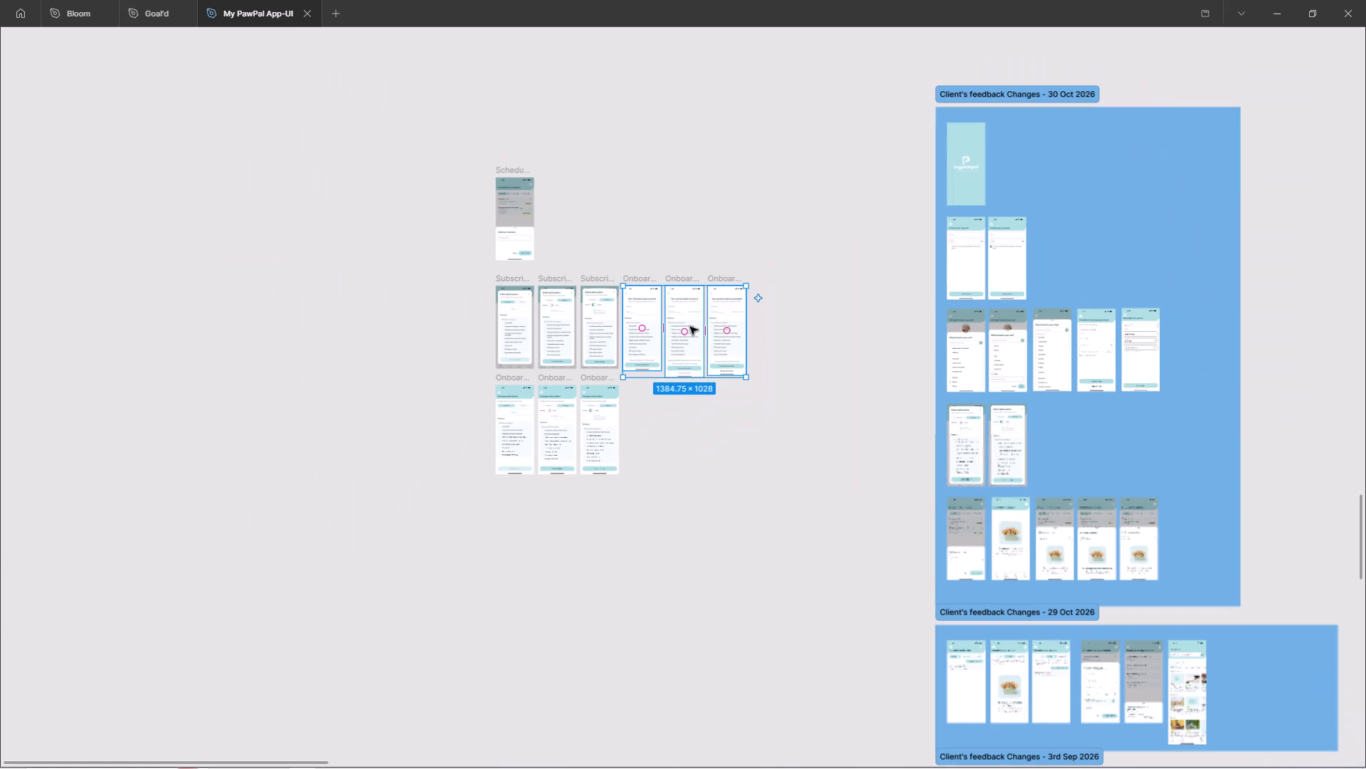
pyautogui.moveTo(696, 314); pyautogui.dragTo(567, 521)
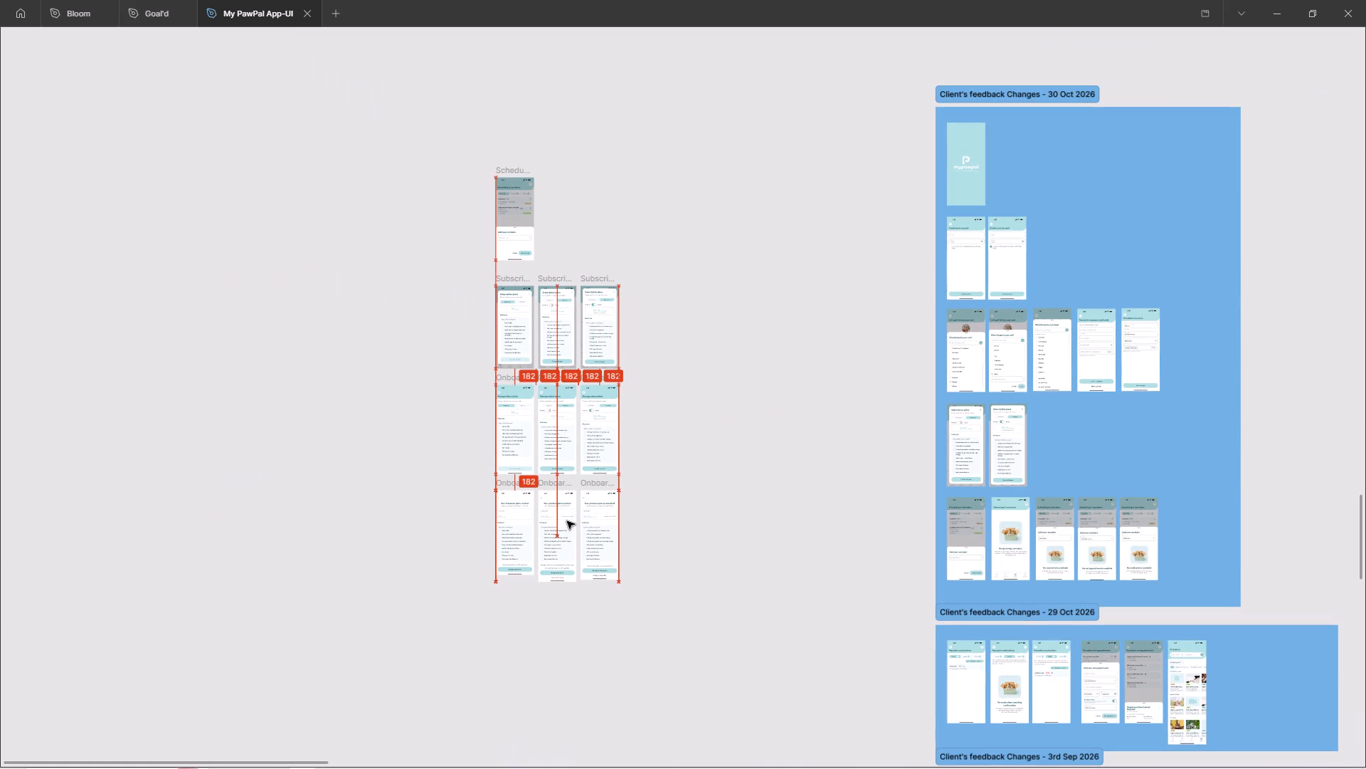
pyautogui.moveTo(567, 521); pyautogui.dragTo(567, 518)
pyautogui.click(852, 515)
# Examine the "Subscription plans", "Manage subscription" and plan status screens across the three rows, comparing their plan and feature details.
pyautogui.keyDown('ctrl'); pyautogui.scroll(8, 635, 515); pyautogui.keyUp('ctrl')
pyautogui.press('space')
pyautogui.press('space')
pyautogui.press('space')
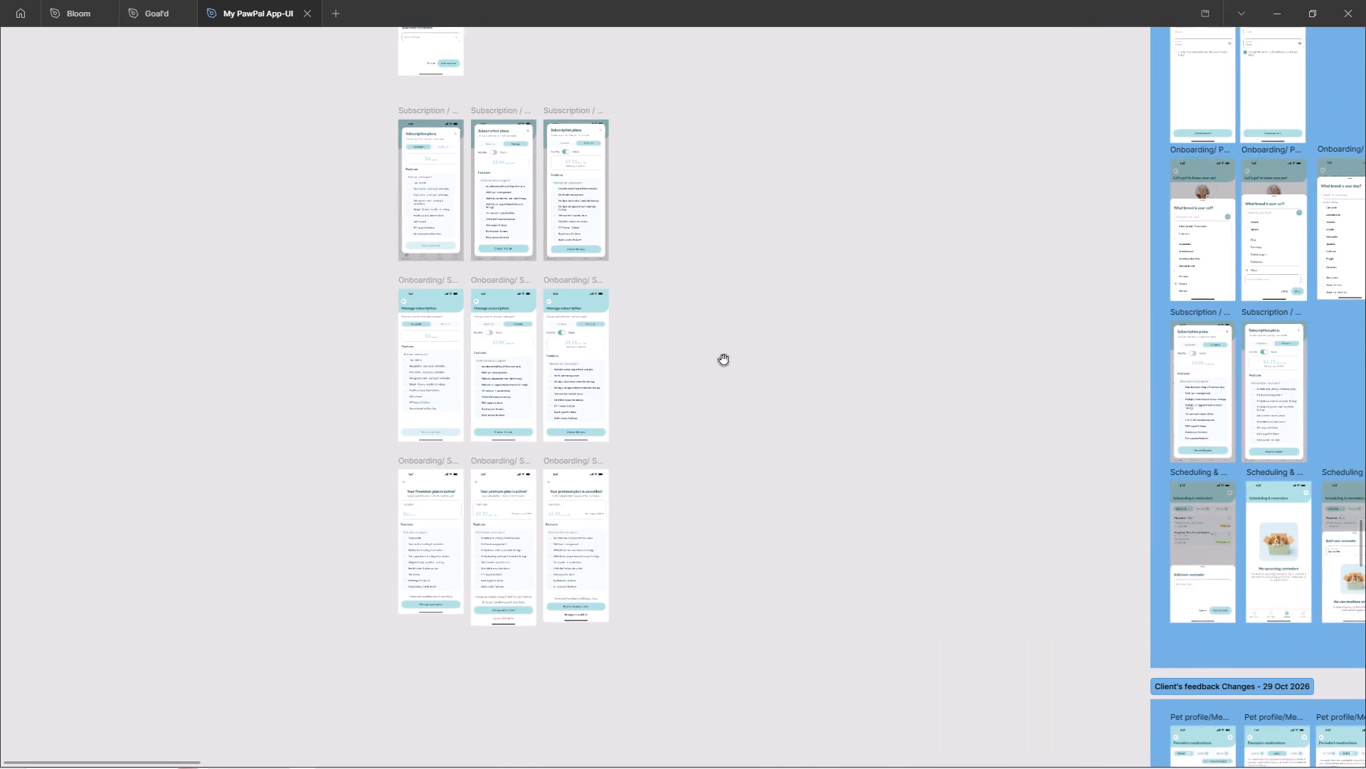
pyautogui.moveTo(722, 357); pyautogui.dragTo(796, 404)
pyautogui.keyDown('ctrl'); pyautogui.scroll(9, 499, 387); pyautogui.keyUp('ctrl')
pyautogui.press('space')
pyautogui.press('space')
pyautogui.press('space')
pyautogui.press('space')
pyautogui.press('space')
pyautogui.press('space')
pyautogui.press('space')
pyautogui.press('space')
pyautogui.press('space')
pyautogui.press('space')
pyautogui.press('space')
pyautogui.press('space')
pyautogui.press('space')
pyautogui.press('space')
pyautogui.press('space')
pyautogui.press('space')
pyautogui.press('space')
pyautogui.press('space')
pyautogui.press('space')
pyautogui.press('space')
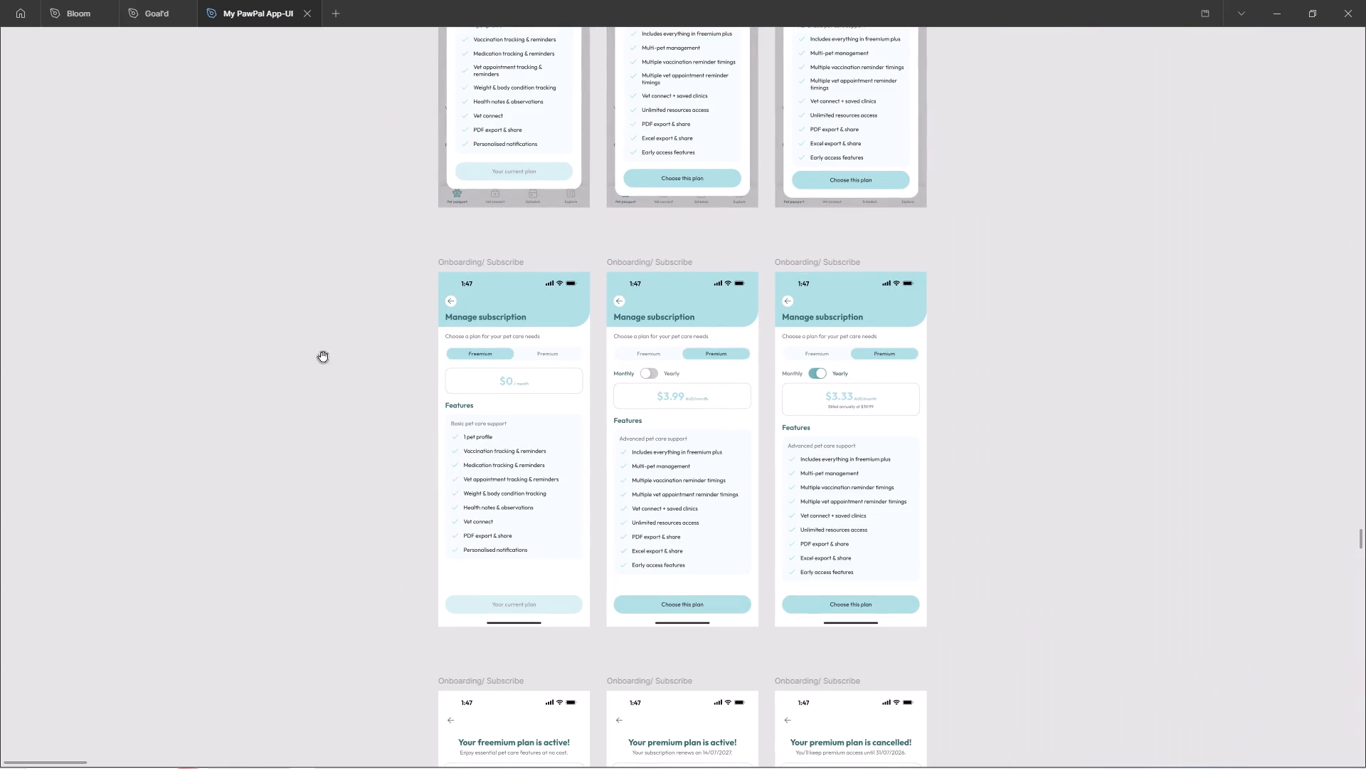
pyautogui.moveTo(323, 342); pyautogui.dragTo(363, 565)
pyautogui.moveTo(369, 499); pyautogui.dragTo(339, 290)
pyautogui.moveTo(343, 484); pyautogui.dragTo(193, 147)
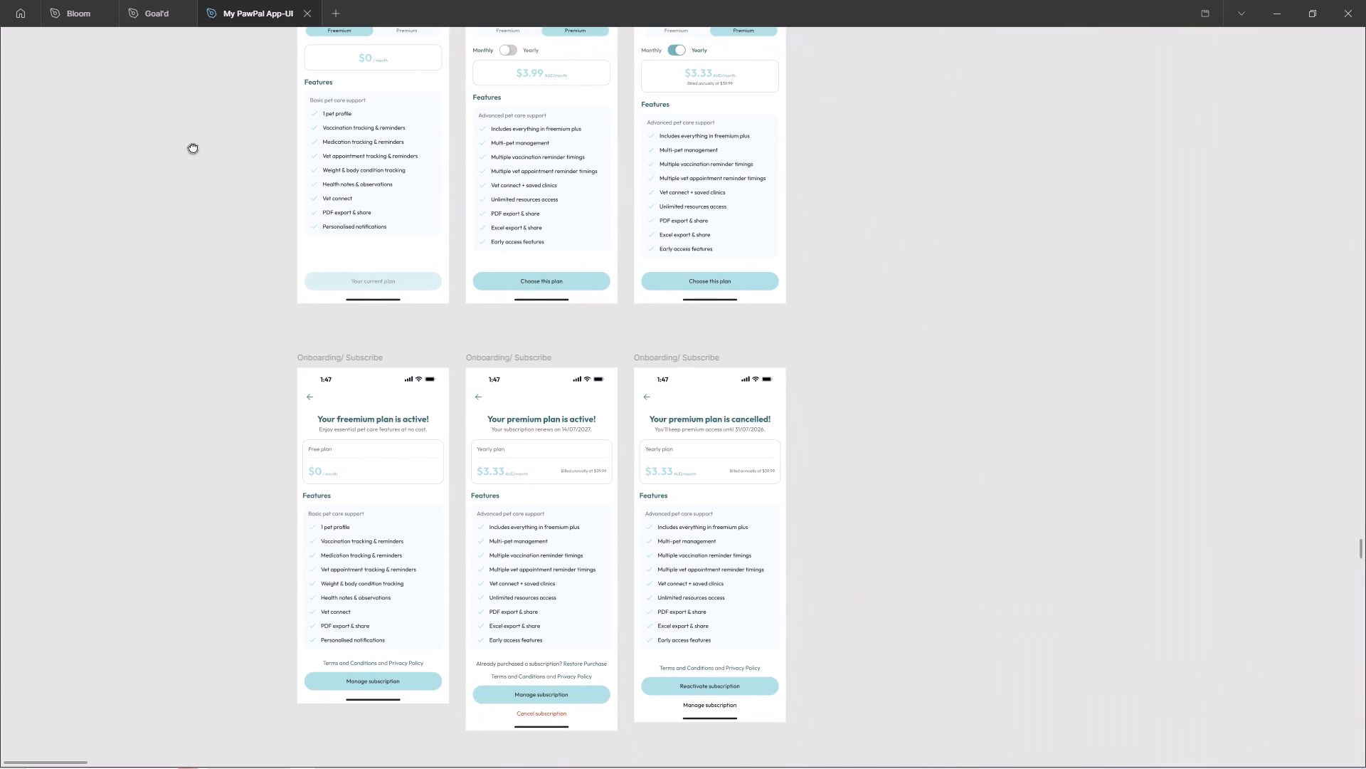
pyautogui.moveTo(193, 147); pyautogui.dragTo(152, 298)
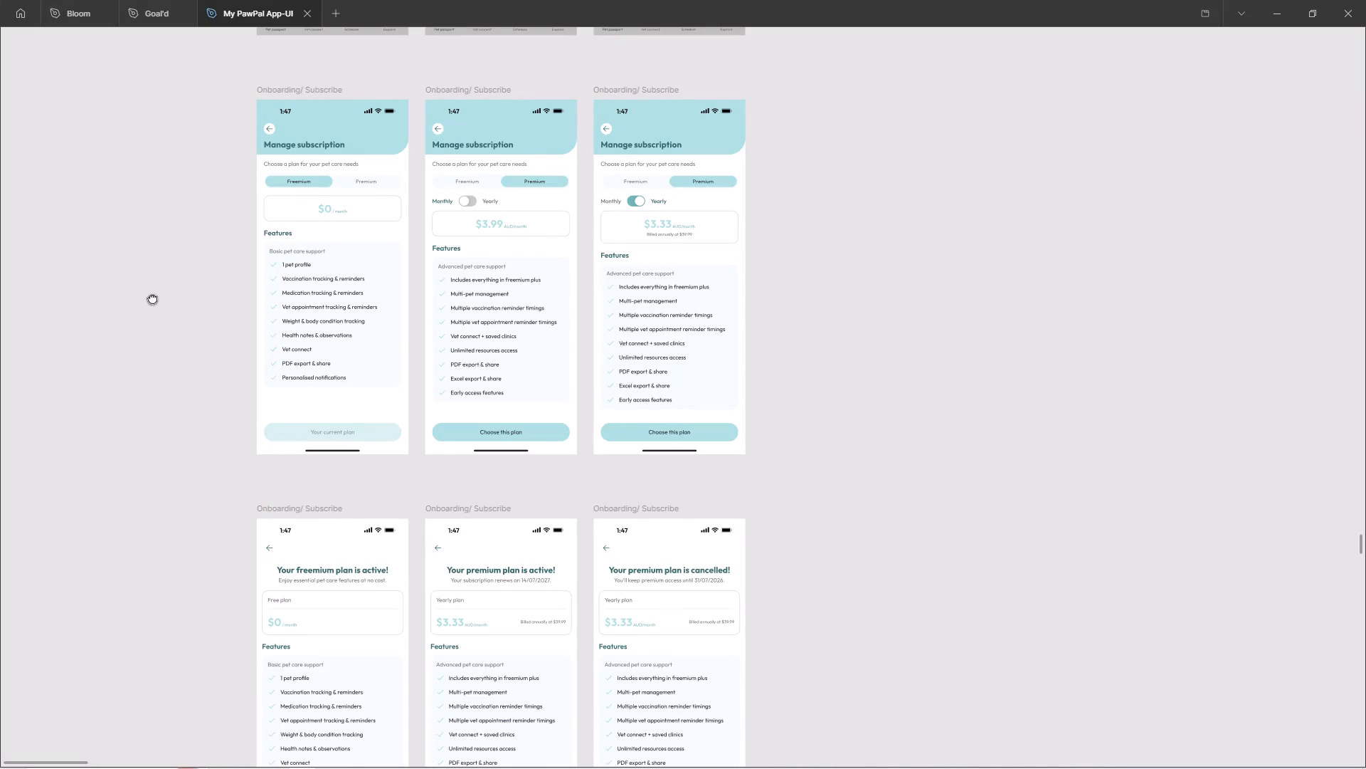
pyautogui.moveTo(152, 298); pyautogui.dragTo(174, 207)
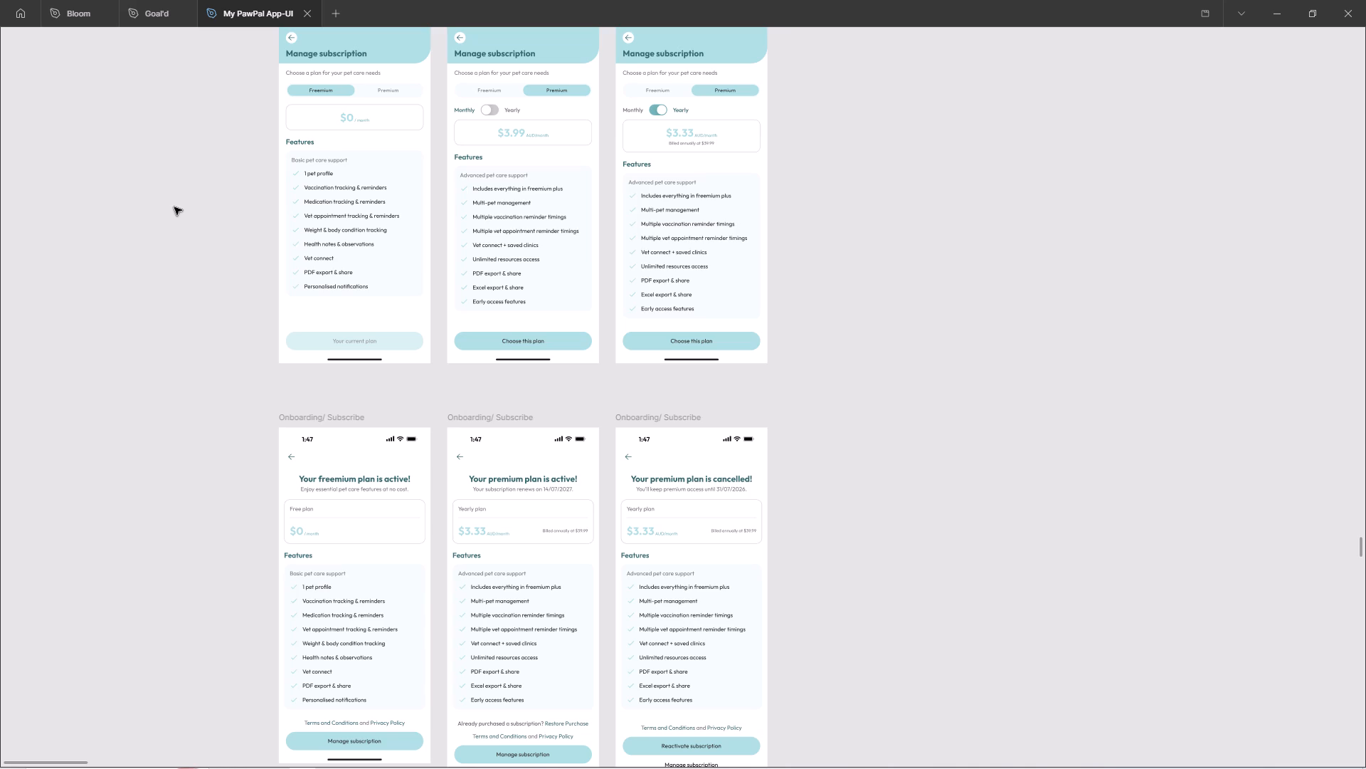
pyautogui.scroll(10, 257, 151)
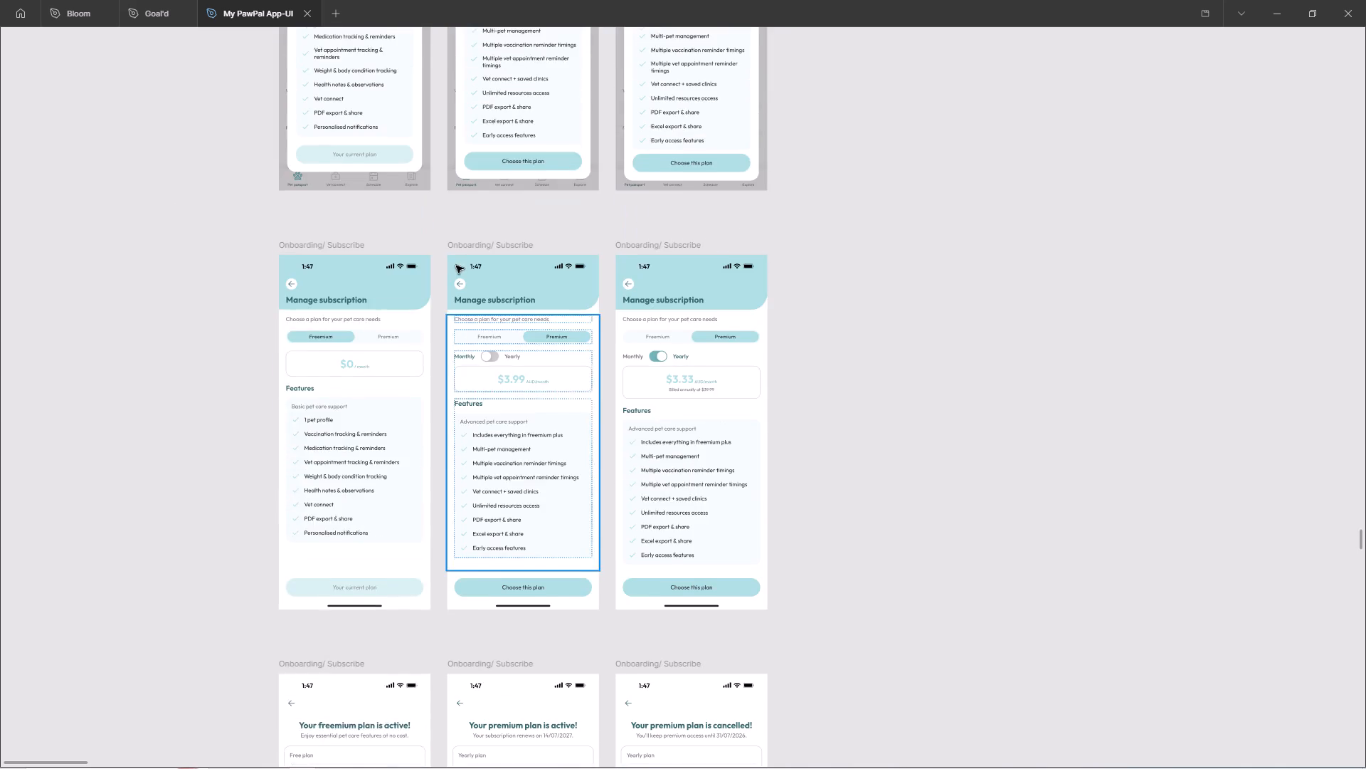
pyautogui.scroll(5, 453, 263)
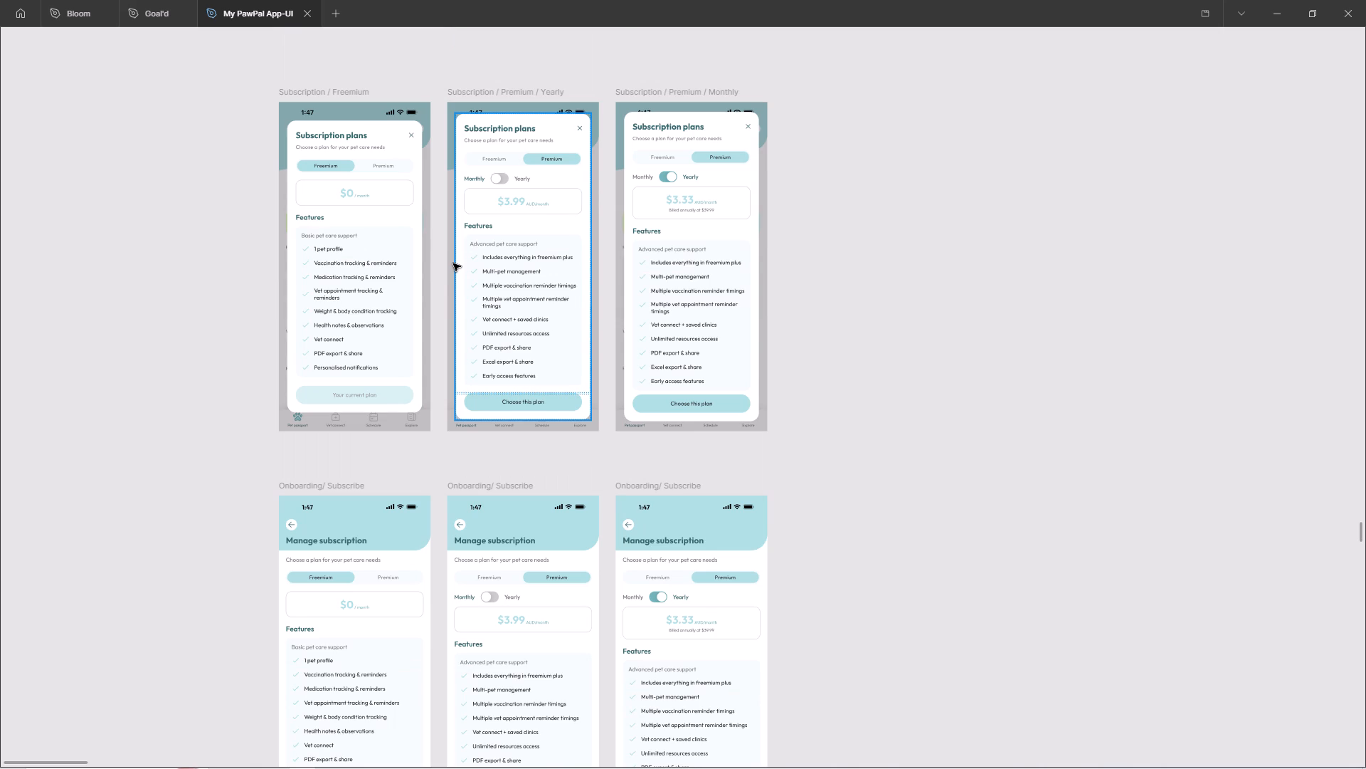
pyautogui.keyDown('ctrl'); pyautogui.scroll(4, 433, 222); pyautogui.keyUp('ctrl')
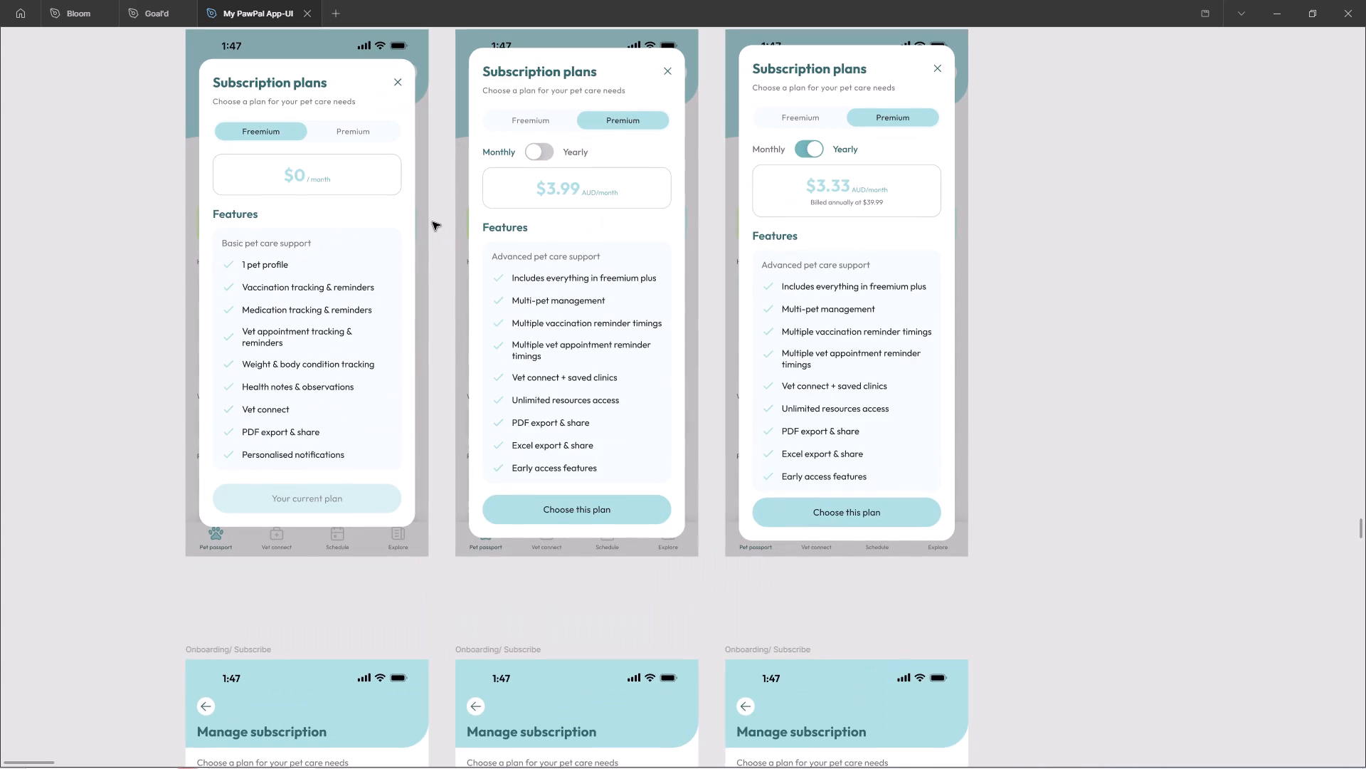
pyautogui.scroll(3, 433, 222)
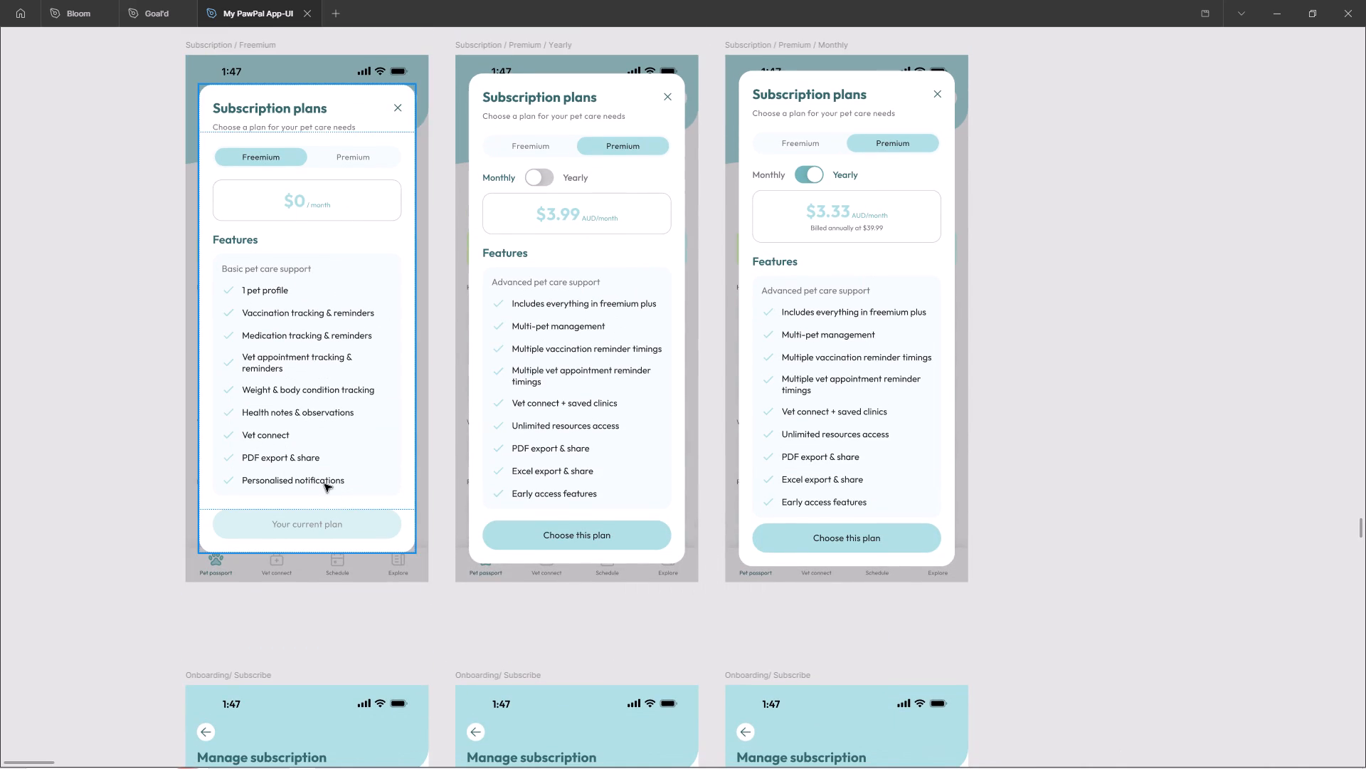
pyautogui.scroll(-14, 325, 481)
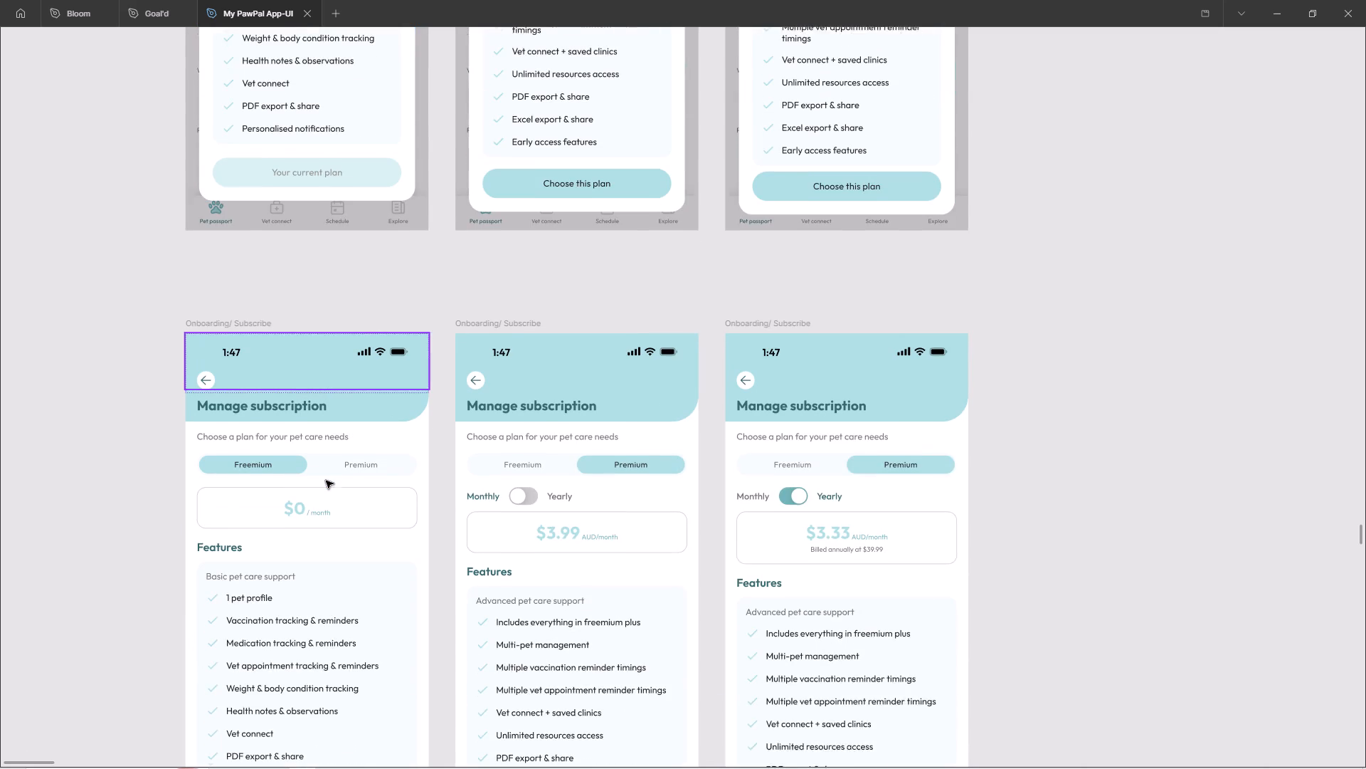
# Examine the copied "Manage subscription" screens down to their plan buttons, comparing the freemium, monthly and yearly versions.
pyautogui.scroll(-4, 326, 481)
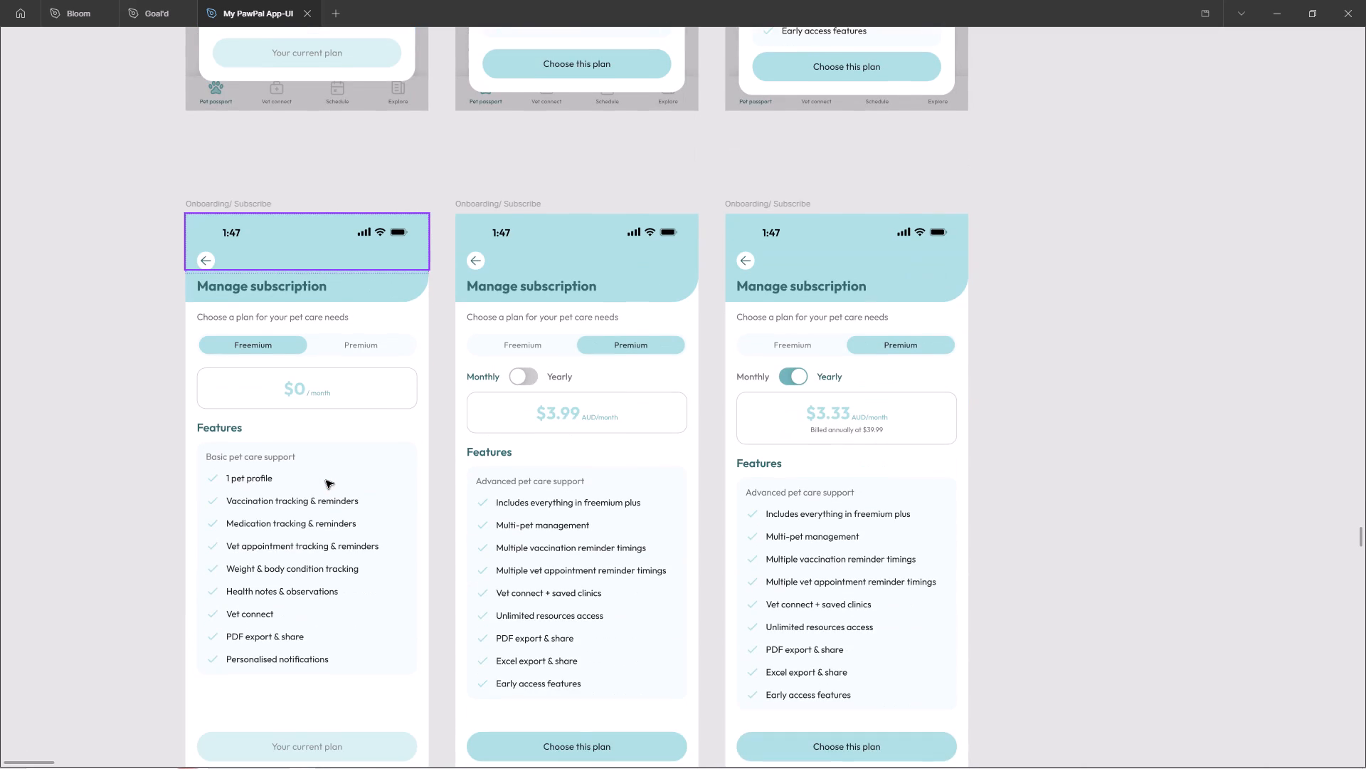
pyautogui.keyDown('ctrl'); pyautogui.scroll(-11, 163, 303); pyautogui.keyUp('ctrl')
pyautogui.keyDown('ctrl'); pyautogui.scroll(1, 159, 303); pyautogui.keyUp('ctrl')
pyautogui.keyDown('ctrl'); pyautogui.scroll(-17, 159, 303); pyautogui.keyUp('ctrl')
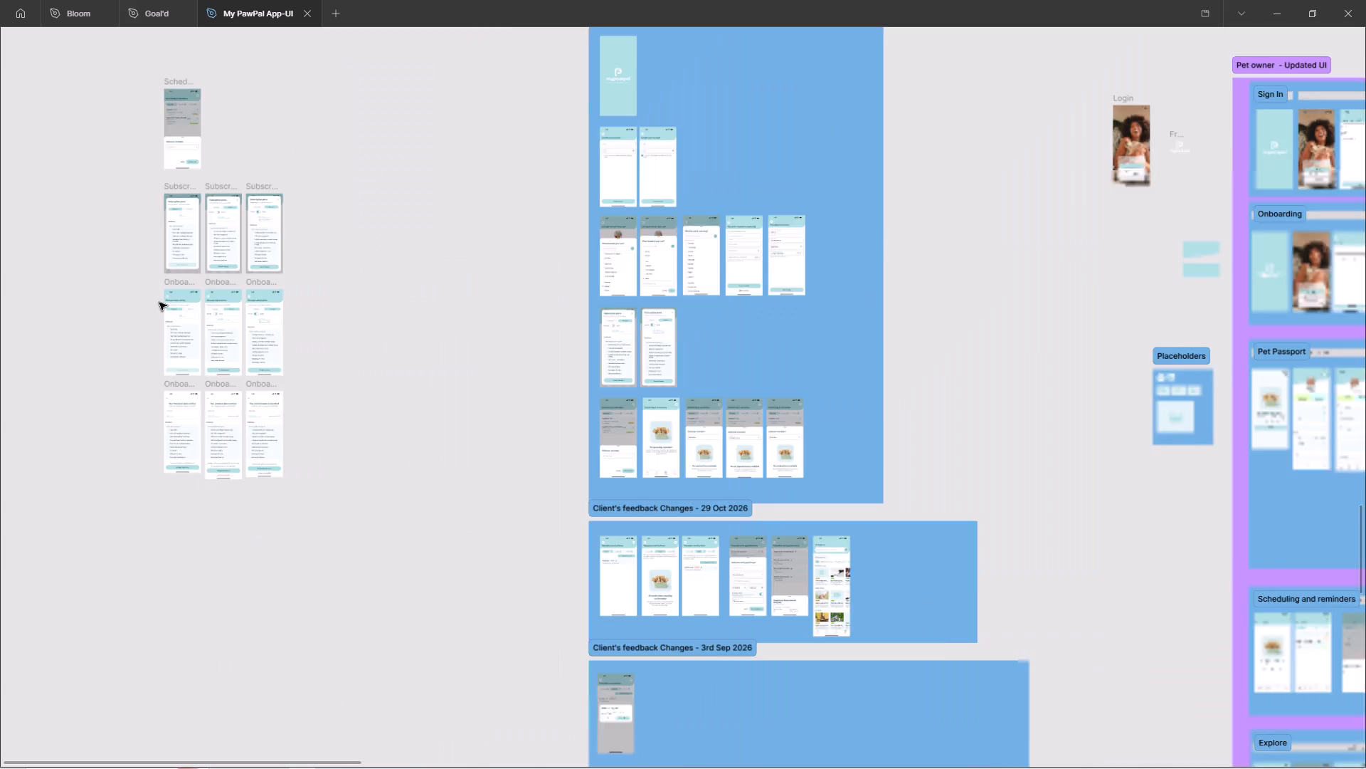
pyautogui.click(301, 389)
# Examine the Subscription Flow screens in the Settings section, including the plan status, cancellation dialog and "Manage subscription" screens.
pyautogui.scroll(-7, 301, 389)
pyautogui.keyDown('ctrl'); pyautogui.scroll(14, 1096, 662); pyautogui.keyUp('ctrl')
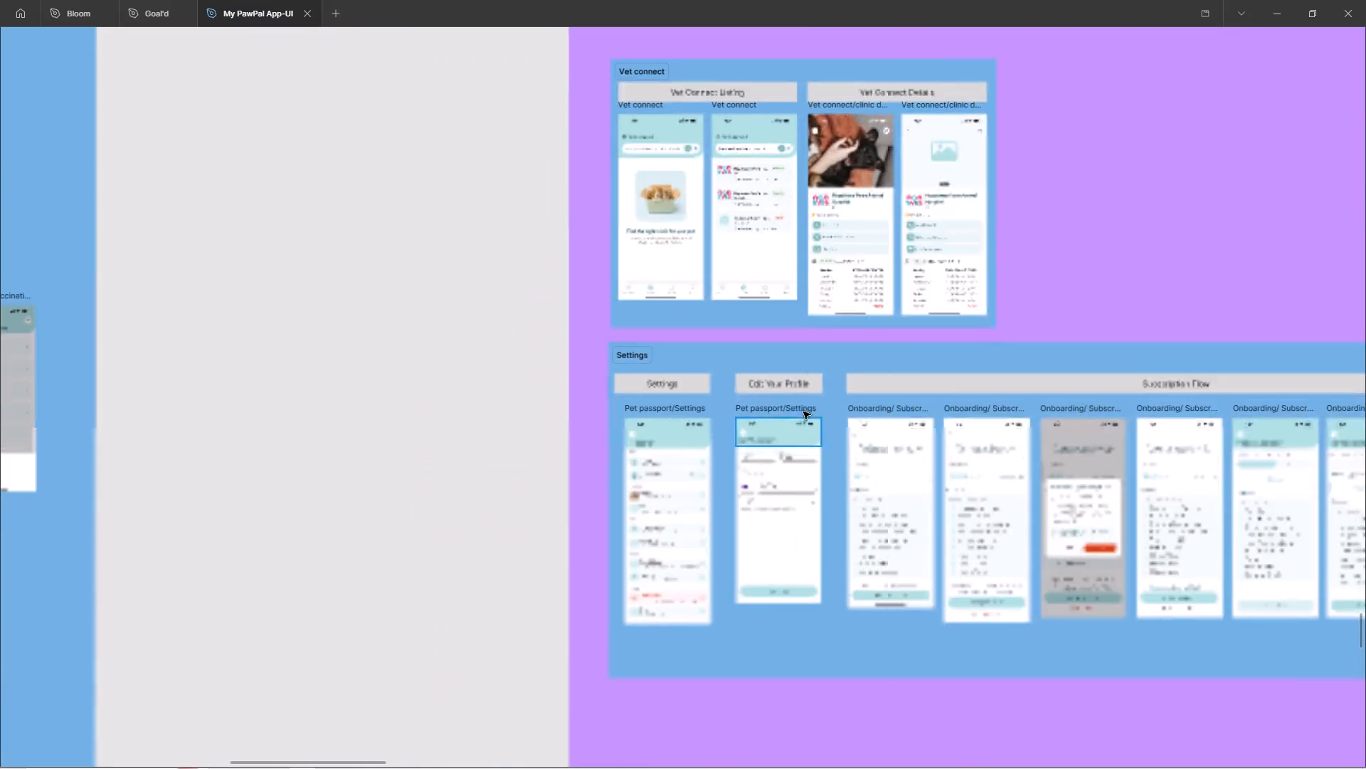
pyautogui.keyDown('ctrl'); pyautogui.scroll(7, 794, 419); pyautogui.keyUp('ctrl')
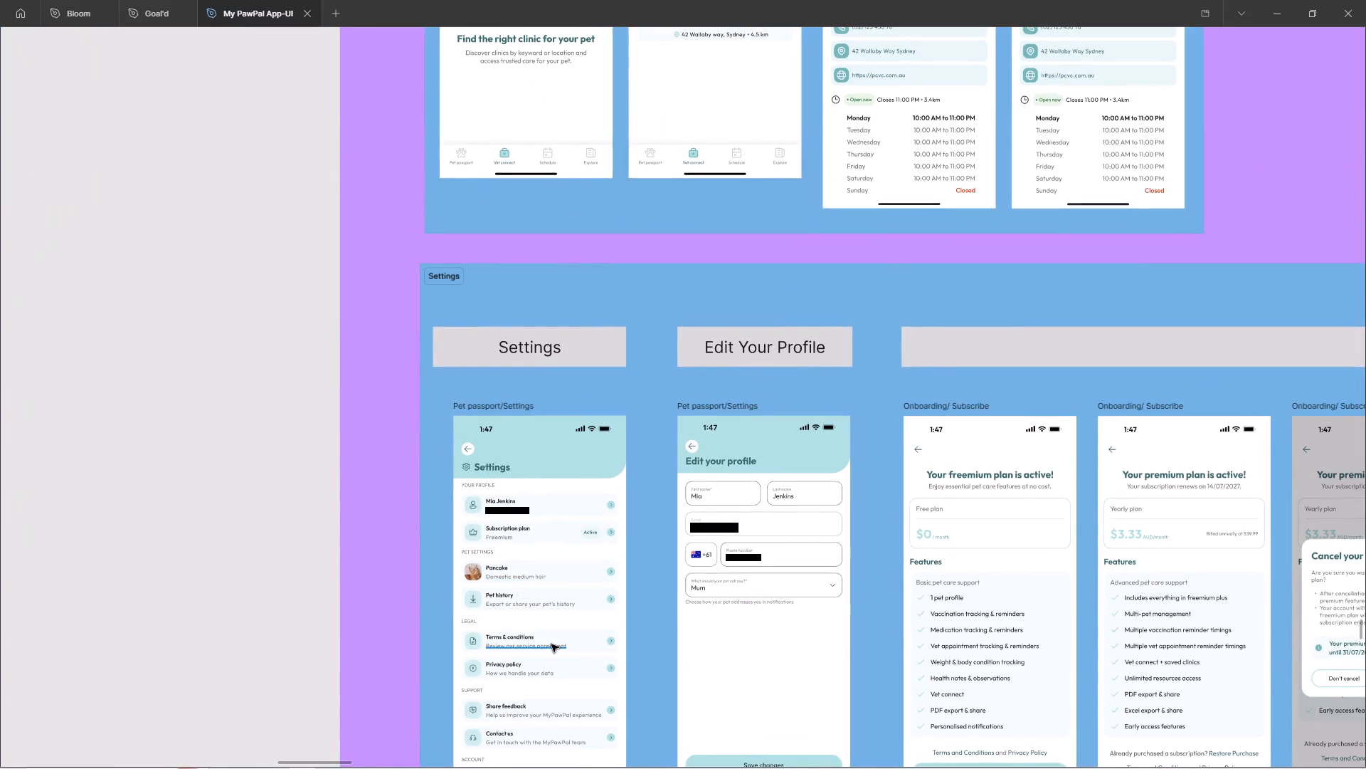
pyautogui.keyDown('ctrl'); pyautogui.scroll(-2, 551, 644); pyautogui.keyUp('ctrl')
pyautogui.keyDown('ctrl'); pyautogui.scroll(3, 555, 582); pyautogui.keyUp('ctrl')
pyautogui.keyDown('shift'); pyautogui.scroll(-10, 542, 544); pyautogui.keyUp('shift')
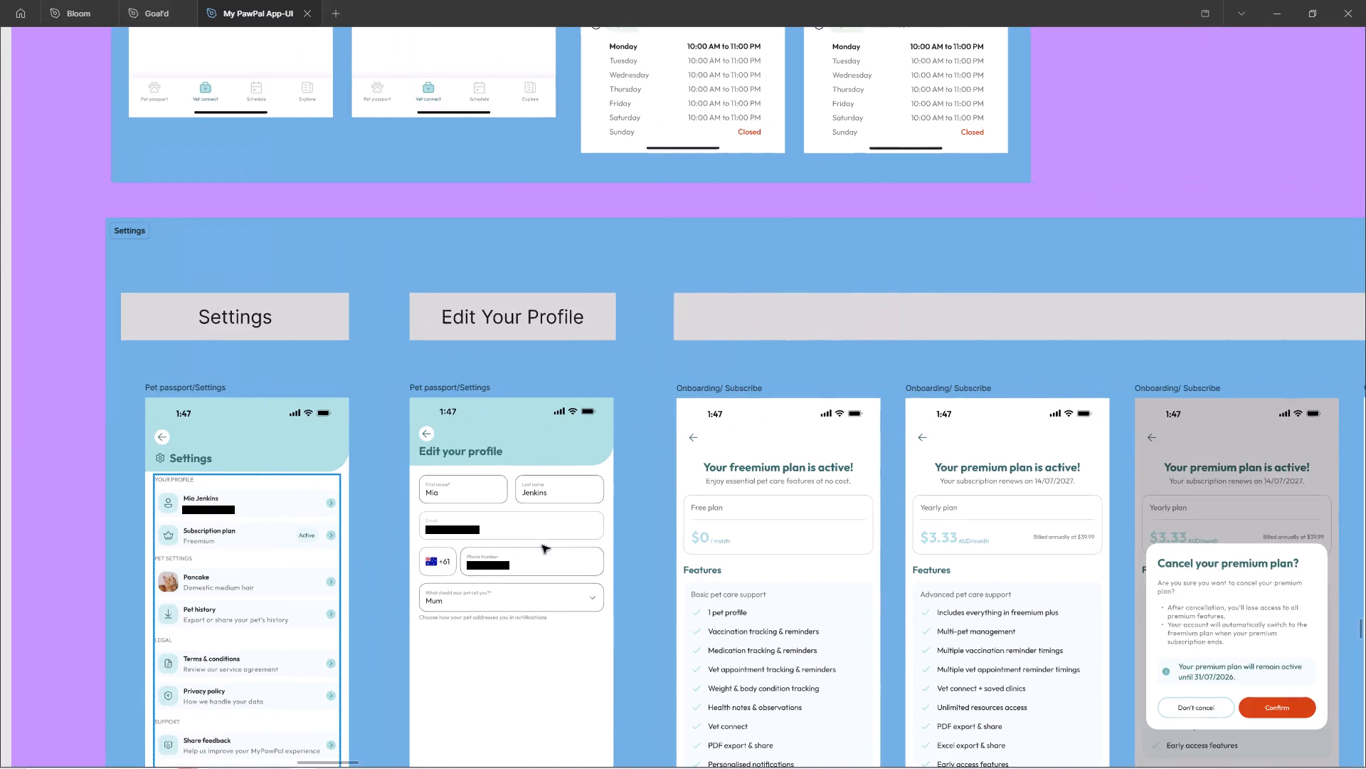
pyautogui.keyDown('ctrl'); pyautogui.scroll(-5, 330, 478); pyautogui.keyUp('ctrl')
pyautogui.keyDown('ctrl'); pyautogui.scroll(3, 757, 698); pyautogui.keyUp('ctrl')
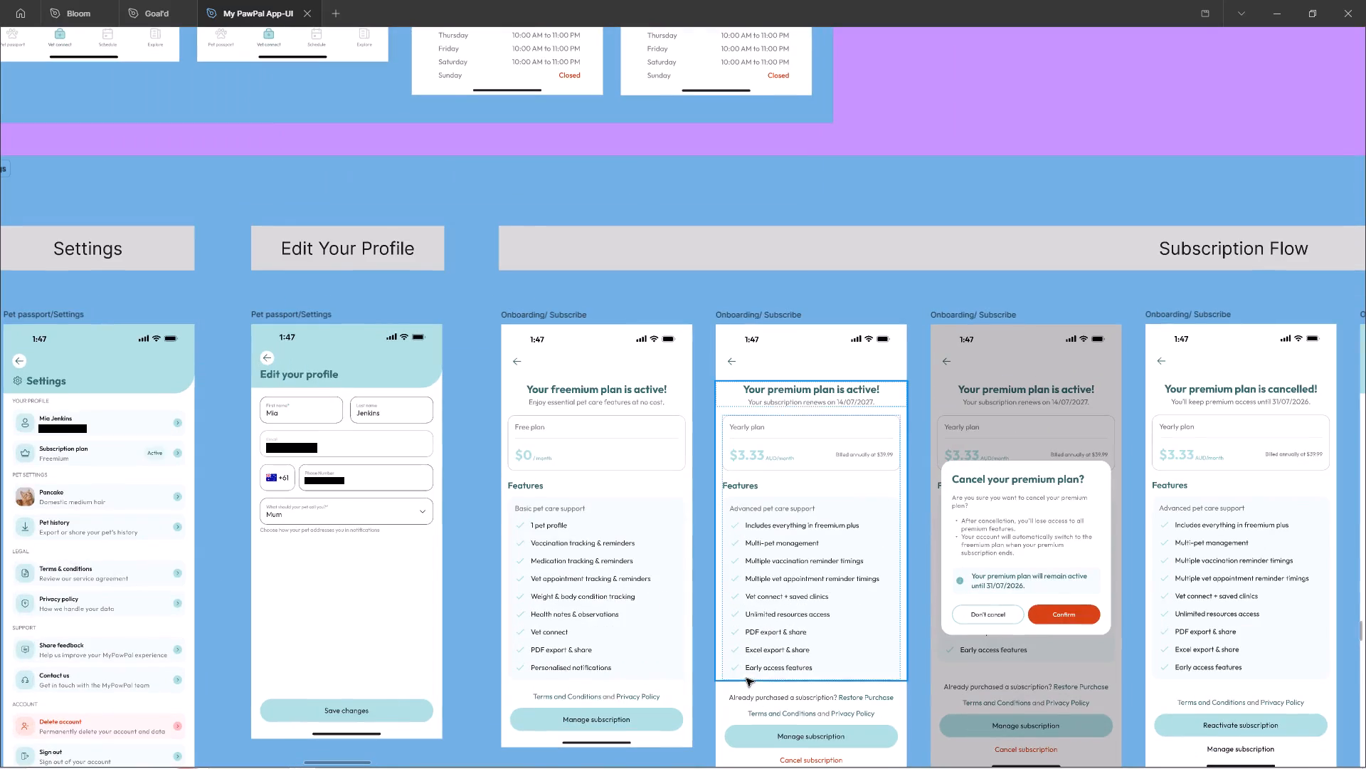
pyautogui.keyDown('ctrl'); pyautogui.scroll(-4, 597, 498); pyautogui.keyUp('ctrl')
pyautogui.keyDown('shift'); pyautogui.scroll(-3, 588, 599); pyautogui.keyUp('shift')
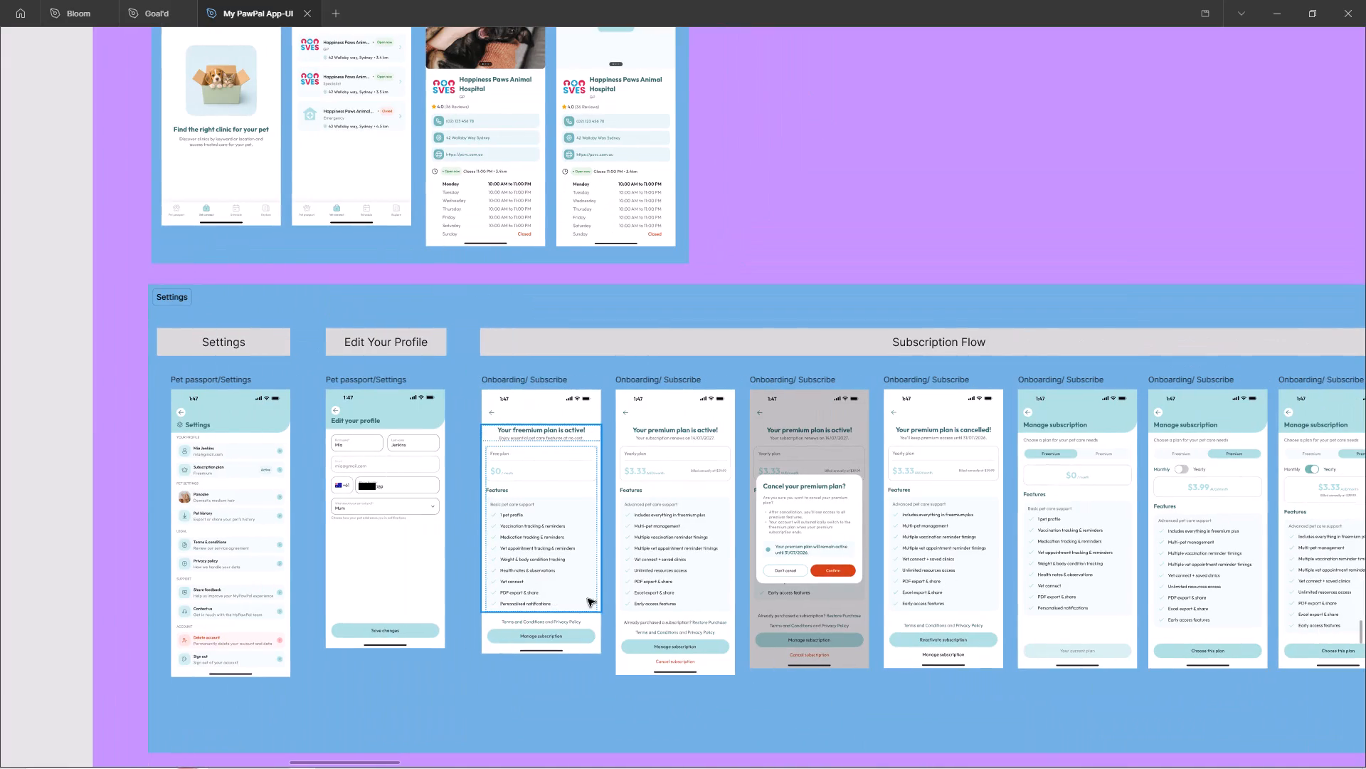
pyautogui.keyDown('shift'); pyautogui.scroll(-4, 567, 655); pyautogui.keyUp('shift')
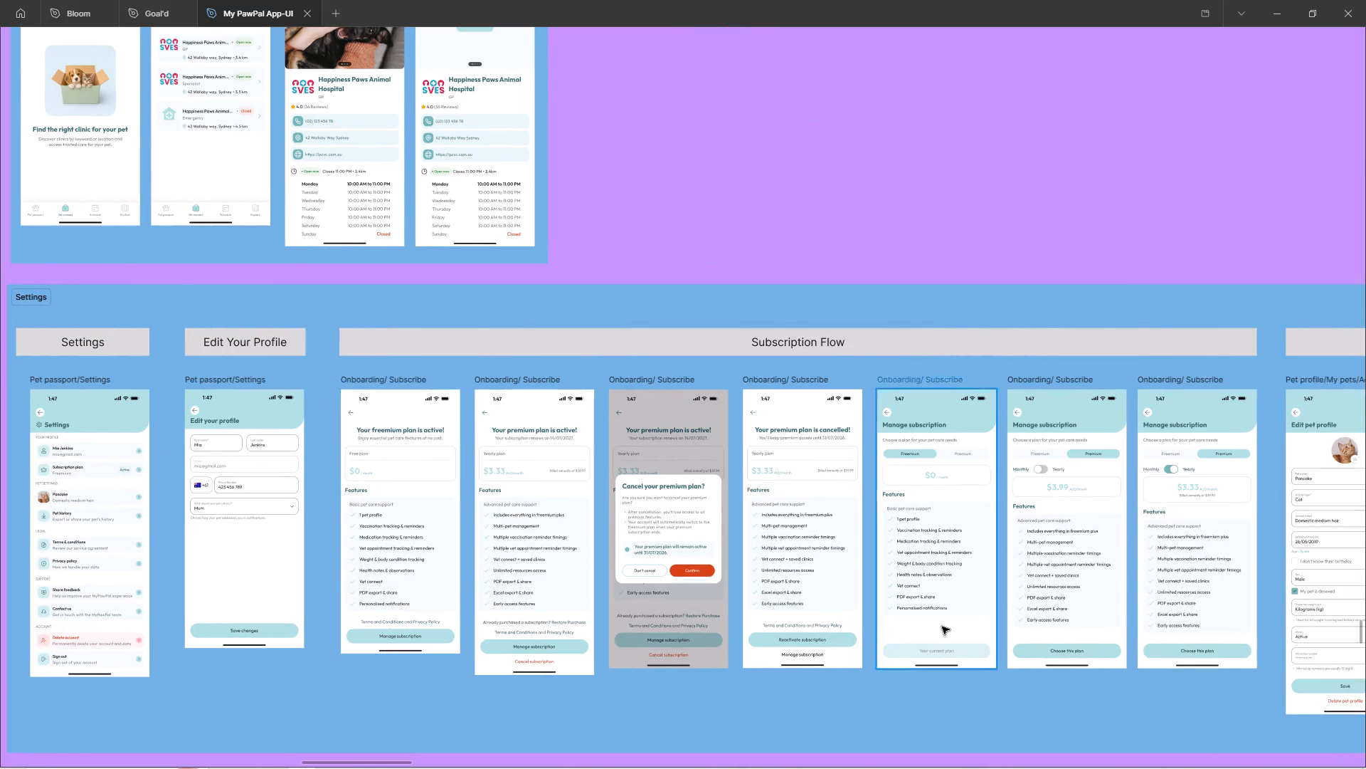
pyautogui.keyDown('ctrl'); pyautogui.scroll(3, 942, 627); pyautogui.keyUp('ctrl')
pyautogui.keyDown('shift'); pyautogui.scroll(-8, 942, 627); pyautogui.keyUp('shift')
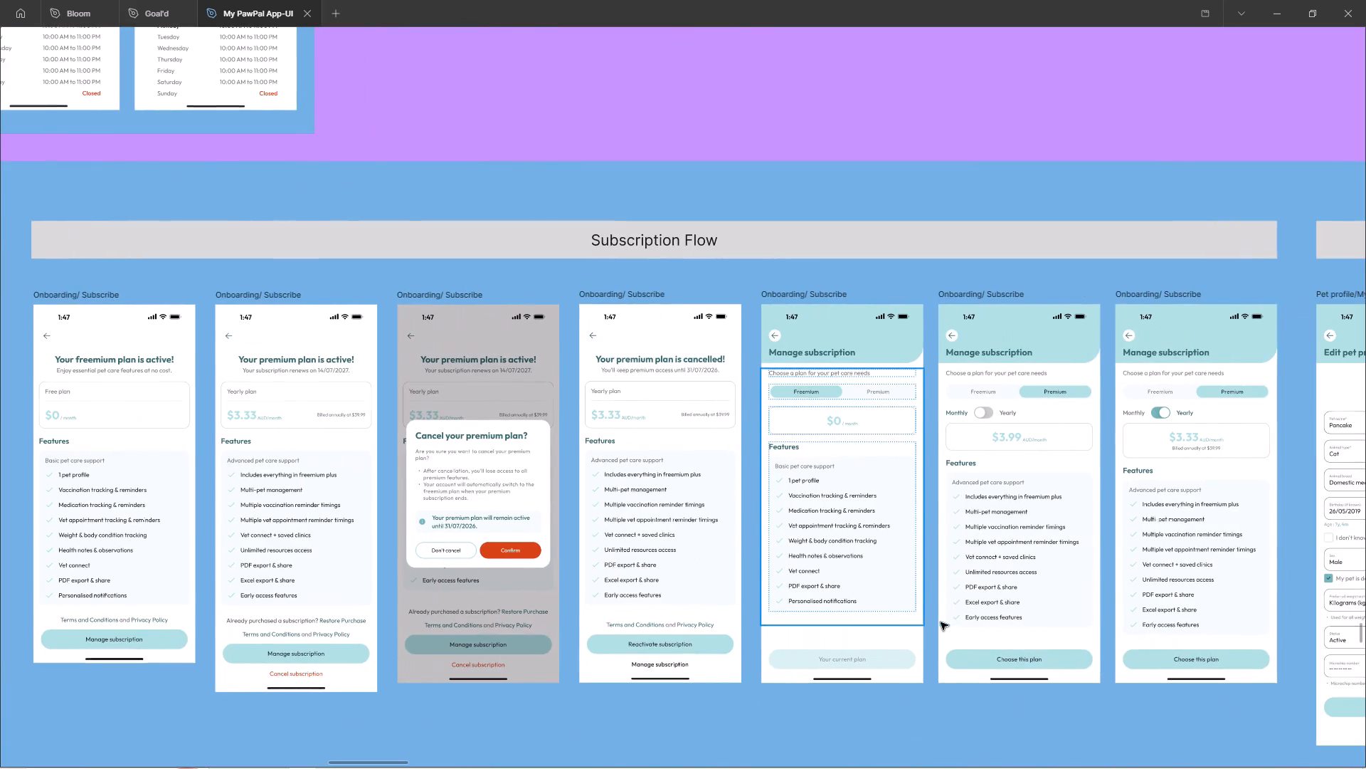
pyautogui.keyDown('ctrl'); pyautogui.scroll(4, 1049, 624); pyautogui.keyUp('ctrl')
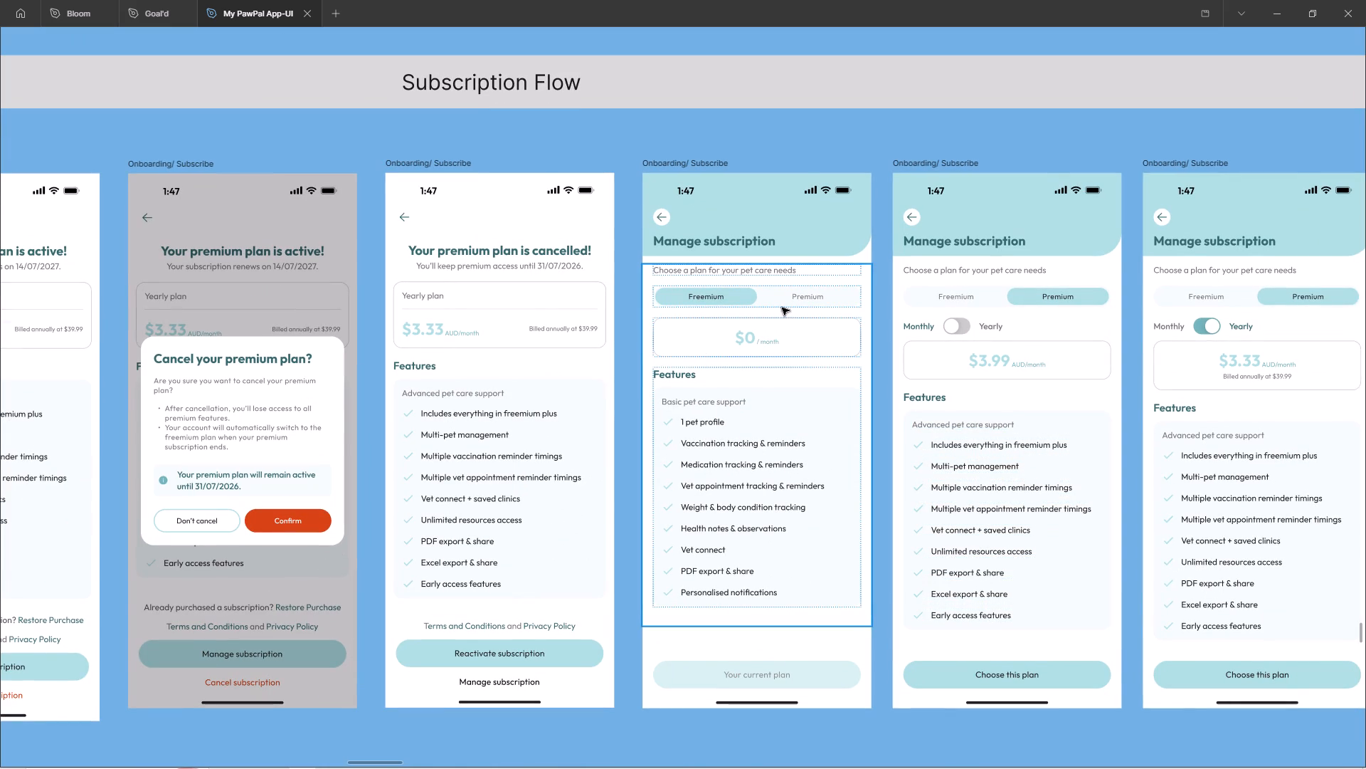
pyautogui.keyDown('shift'); pyautogui.scroll(-3, 773, 335); pyautogui.keyUp('shift')
pyautogui.keyDown('shift'); pyautogui.scroll(-3, 876, 446); pyautogui.keyUp('shift')
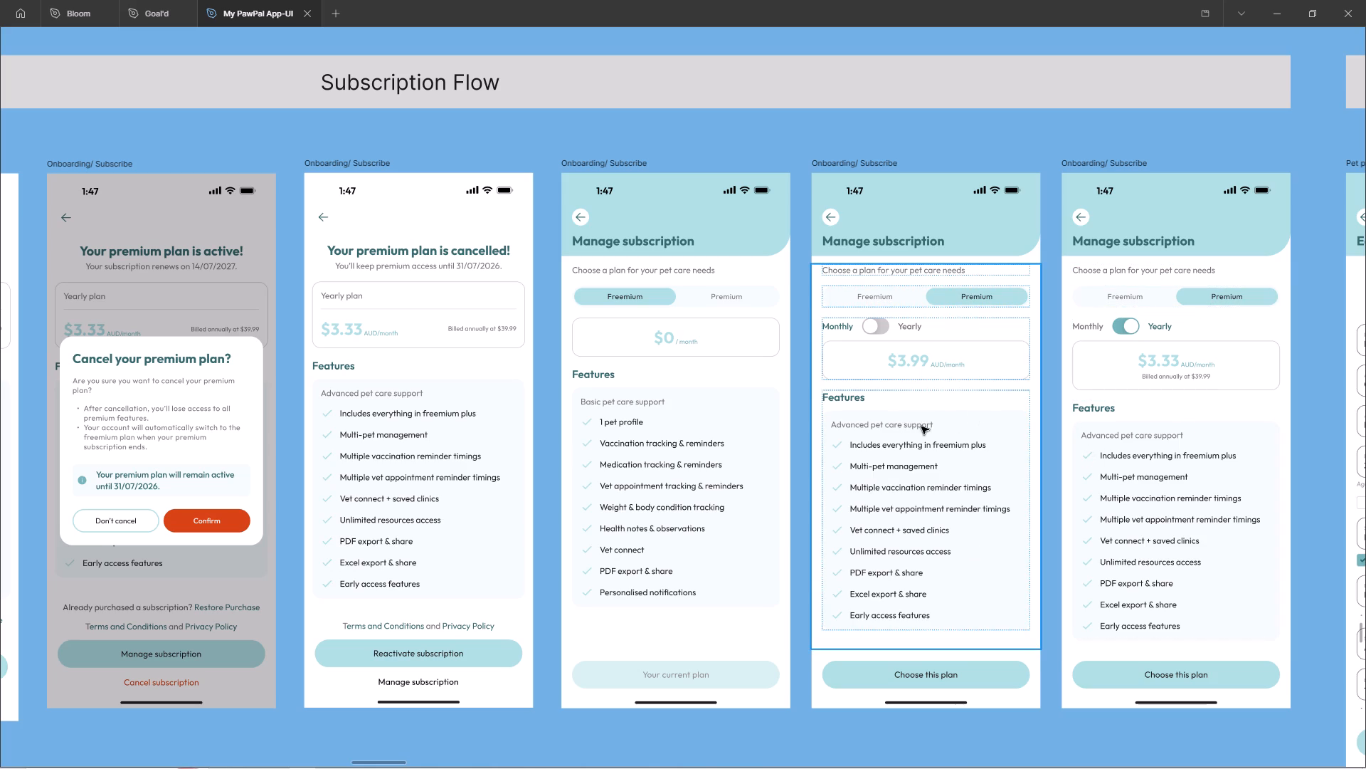
# Examine the three Subscription Plans screens in the Pet Passport section, comparing their prices and feature lists.
pyautogui.keyDown('ctrl'); pyautogui.scroll(-20, 992, 551); pyautogui.keyUp('ctrl')
pyautogui.keyDown('ctrl'); pyautogui.scroll(-7, 992, 551); pyautogui.keyUp('ctrl')
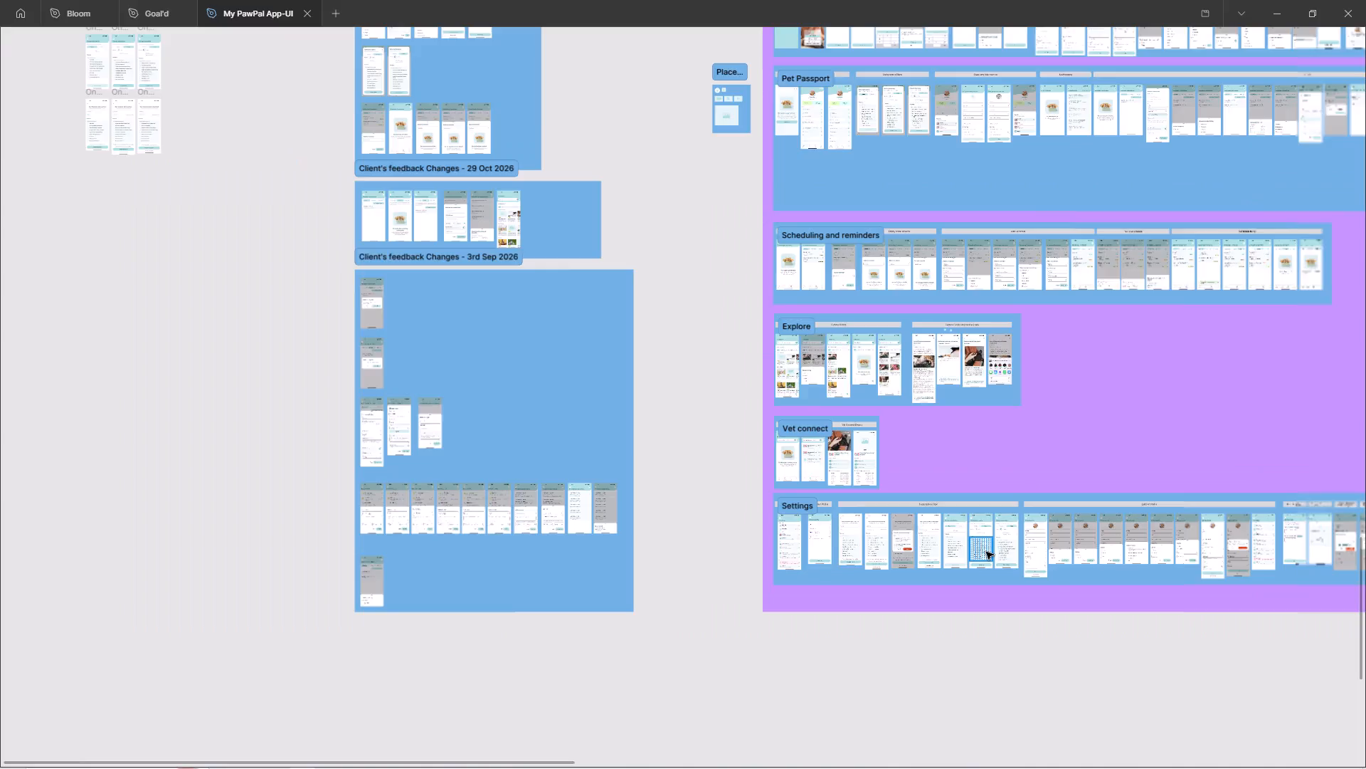
pyautogui.keyDown('ctrl'); pyautogui.scroll(8, 902, 213); pyautogui.keyUp('ctrl')
pyautogui.keyDown('ctrl'); pyautogui.scroll(-1, 862, 243); pyautogui.keyUp('ctrl')
pyautogui.keyDown('ctrl'); pyautogui.scroll(5, 862, 243); pyautogui.keyUp('ctrl')
pyautogui.keyDown('ctrl'); pyautogui.scroll(9, 1044, 255); pyautogui.keyUp('ctrl')
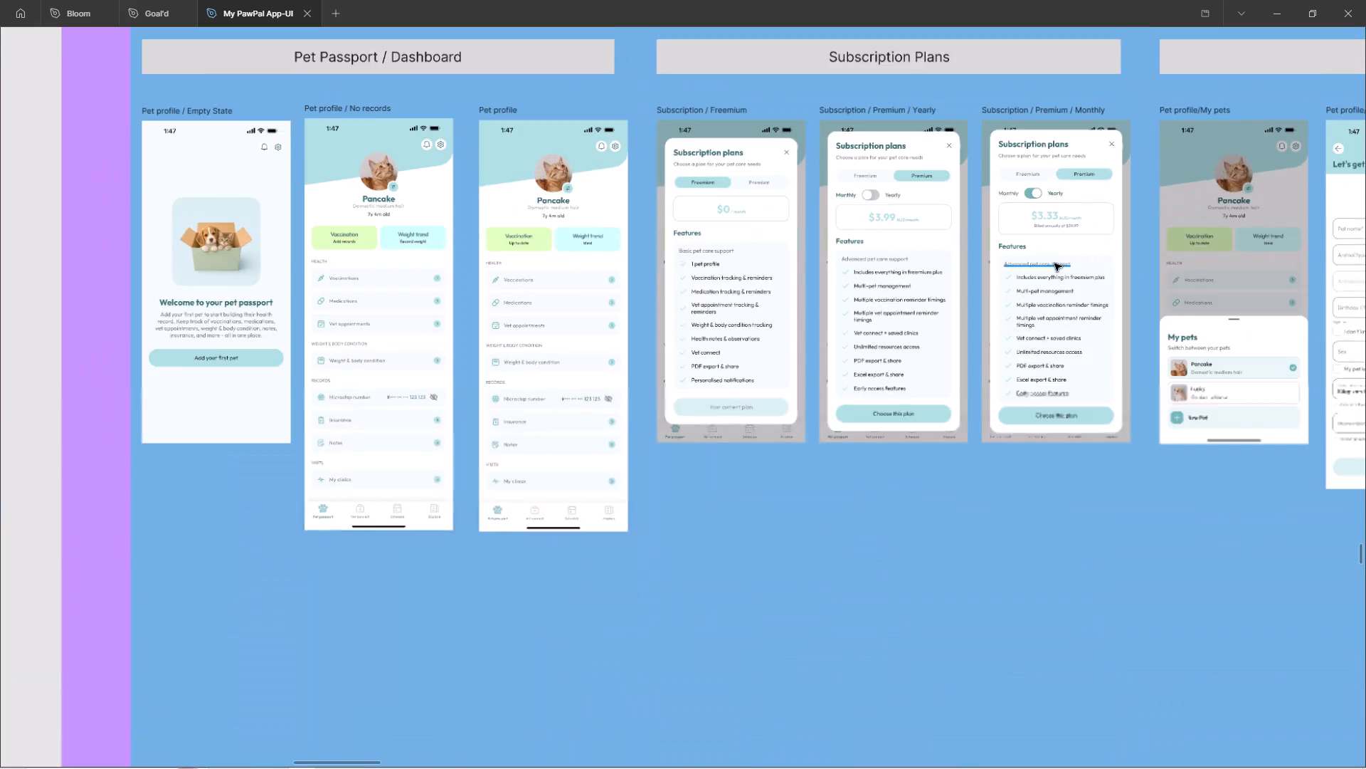
pyautogui.keyDown('ctrl'); pyautogui.scroll(5, 1054, 263); pyautogui.keyUp('ctrl')
pyautogui.keyDown('ctrl'); pyautogui.scroll(3, 1020, 344); pyautogui.keyUp('ctrl')
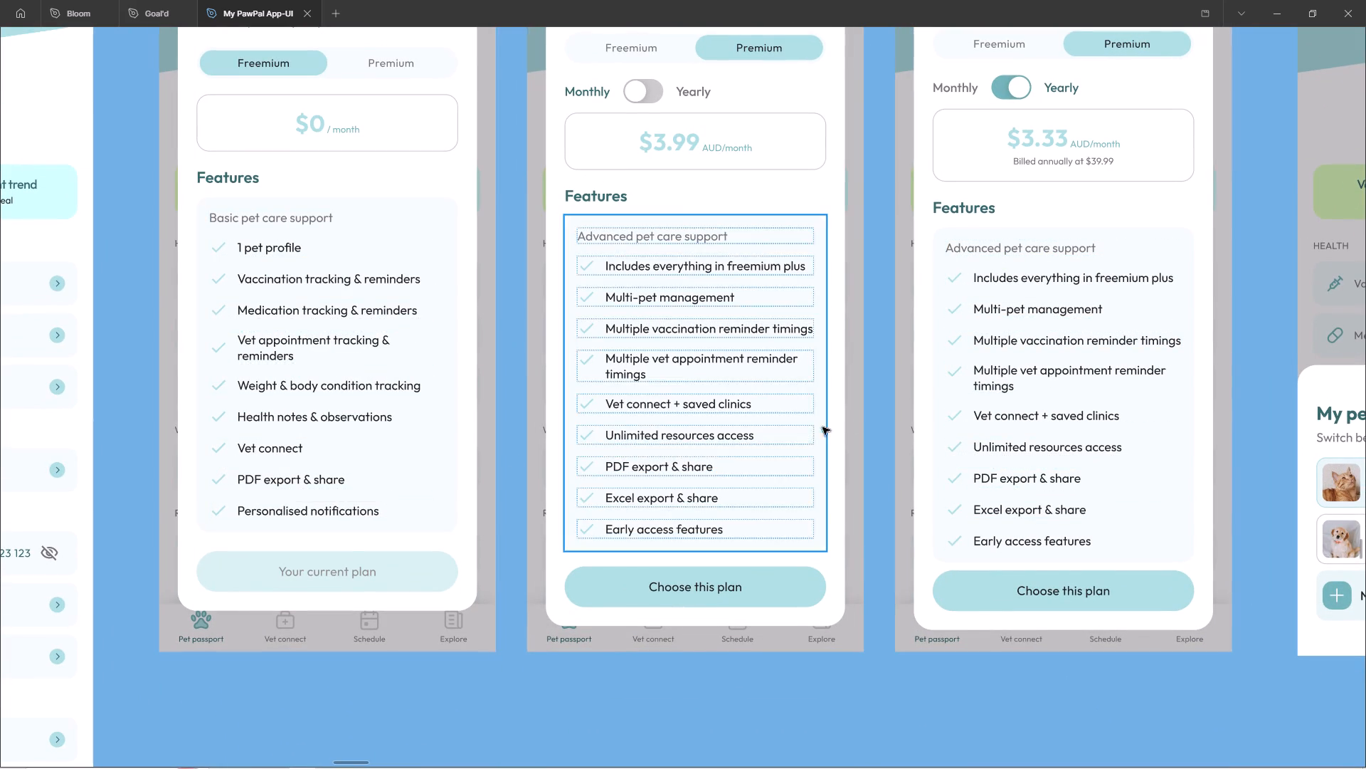
pyautogui.keyDown('ctrl'); pyautogui.scroll(-20, 920, 401); pyautogui.keyUp('ctrl')
pyautogui.keyDown('ctrl'); pyautogui.scroll(-4, 920, 401); pyautogui.keyUp('ctrl')
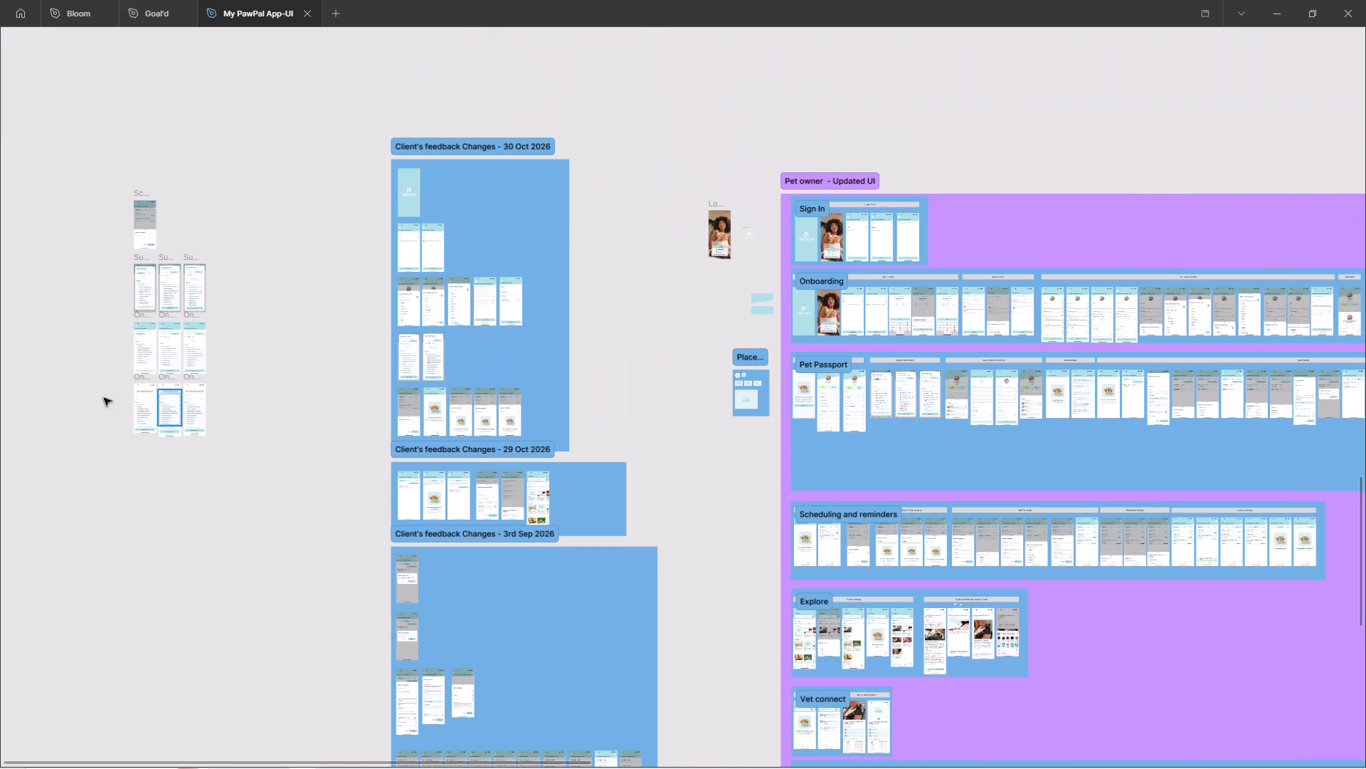
# Wrap the copied reminder screen and the three rows of subscription screens together in a new section.
pyautogui.keyDown('ctrl'); pyautogui.scroll(5, 68, 271); pyautogui.keyUp('ctrl')
pyautogui.press('space')
pyautogui.press('space')
pyautogui.press('space')
pyautogui.press('space')
pyautogui.press('space')
pyautogui.press('space')
pyautogui.press('space')
pyautogui.press('space')
pyautogui.moveTo(47, 241); pyautogui.dragTo(302, 275)
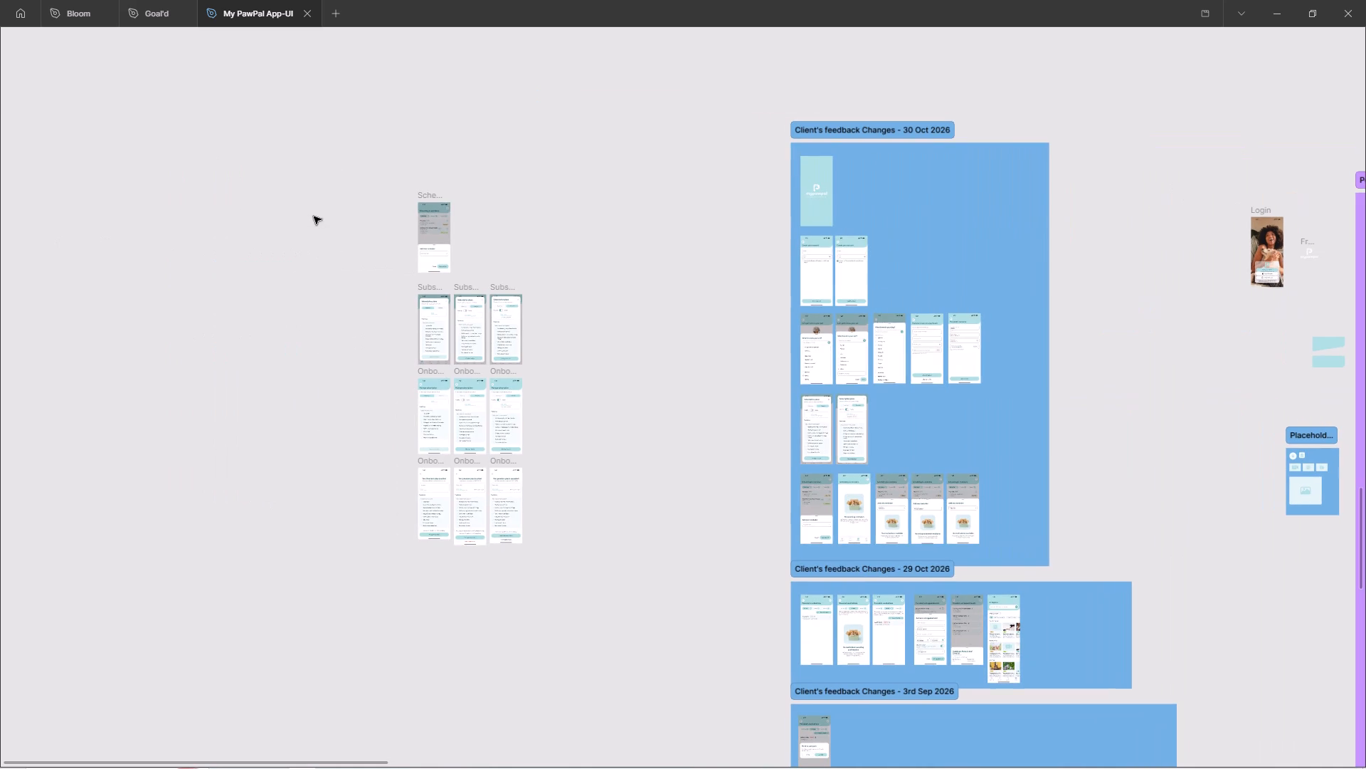
pyautogui.moveTo(345, 148); pyautogui.dragTo(582, 590)
pyautogui.keyDown('ctrl'); pyautogui.scroll(-10, 520, 474); pyautogui.keyUp('ctrl')
pyautogui.keyDown('ctrl'); pyautogui.scroll(6, 520, 474); pyautogui.keyUp('ctrl')
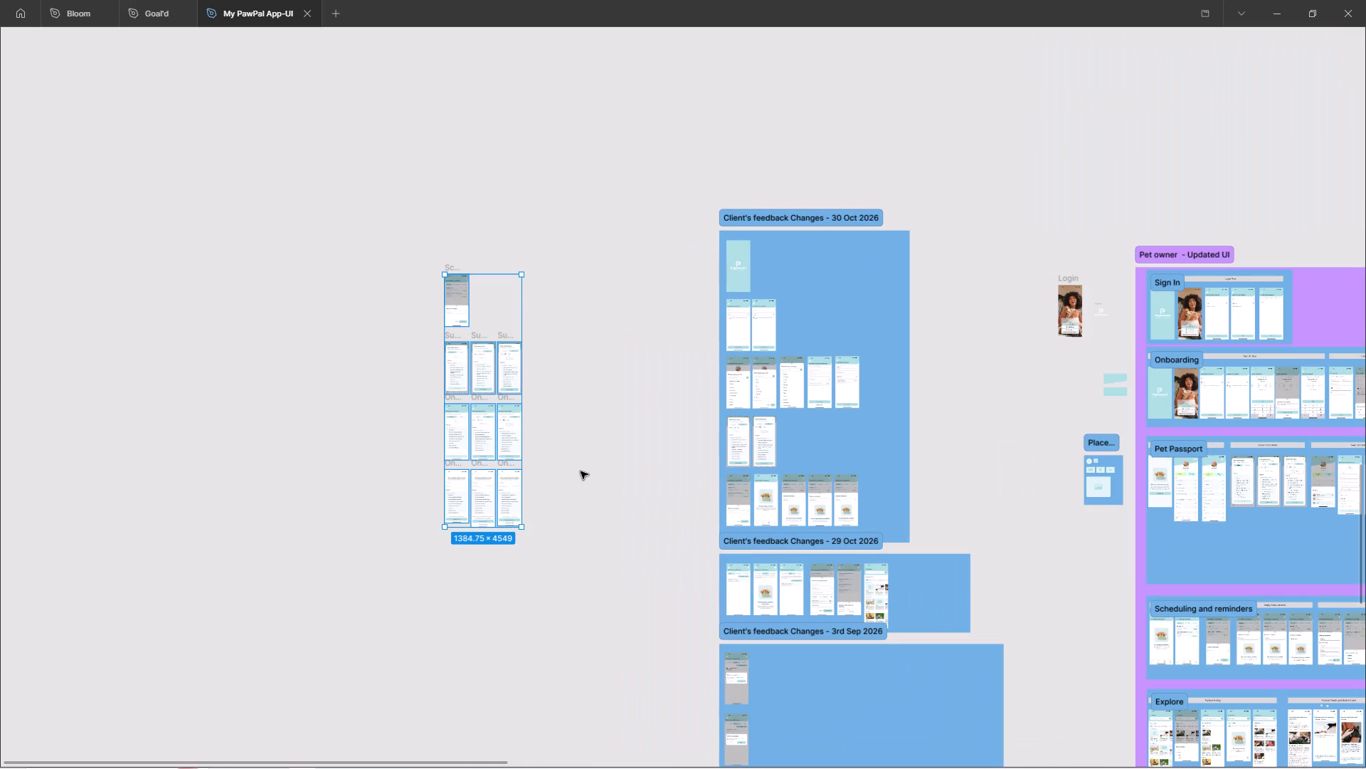
pyautogui.hotkey('ctrl', 's')
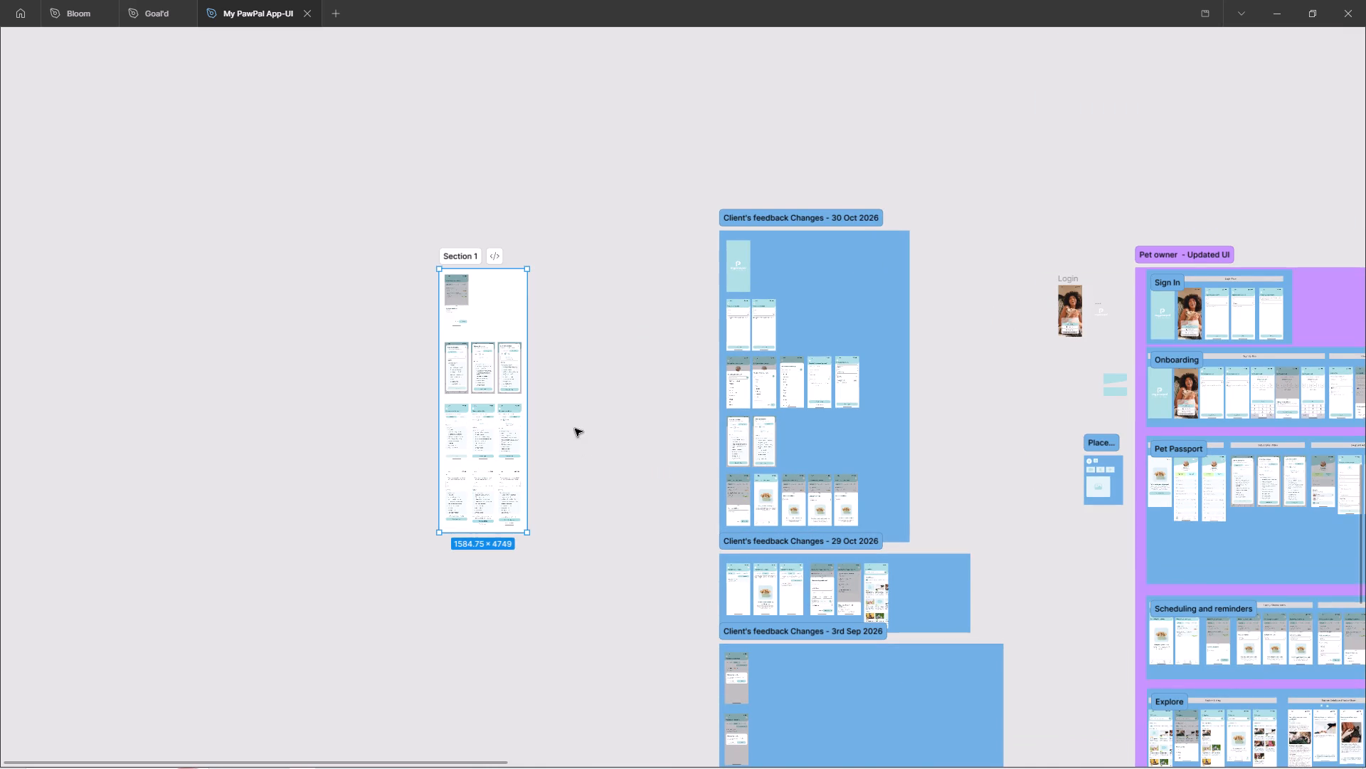
# Rename the new section "Client's feedback Changes - 30 Oct 2026", copying the name from the existing feedback section.
pyautogui.doubleClick(735, 217)
pyautogui.hotkey('ctrl', 'c')
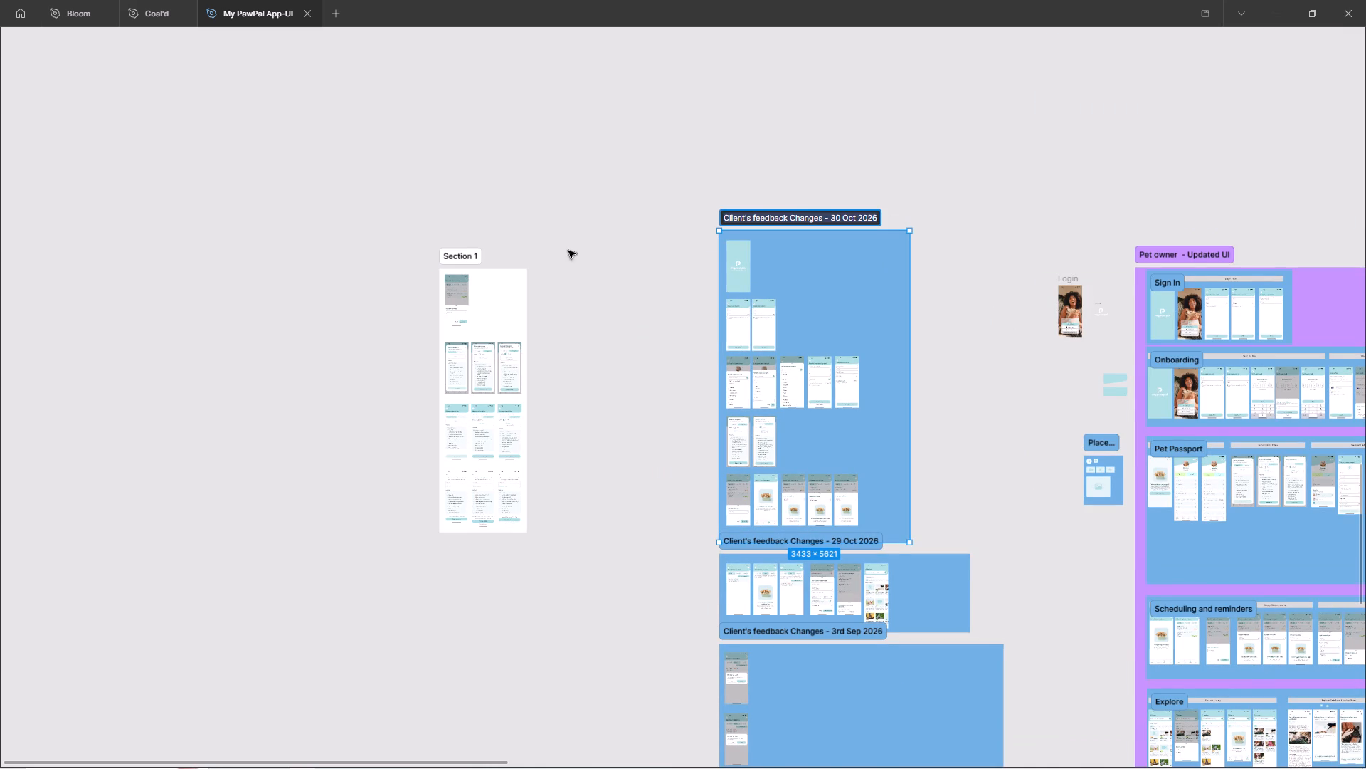
pyautogui.doubleClick(450, 249)
pyautogui.doubleClick(460, 256)
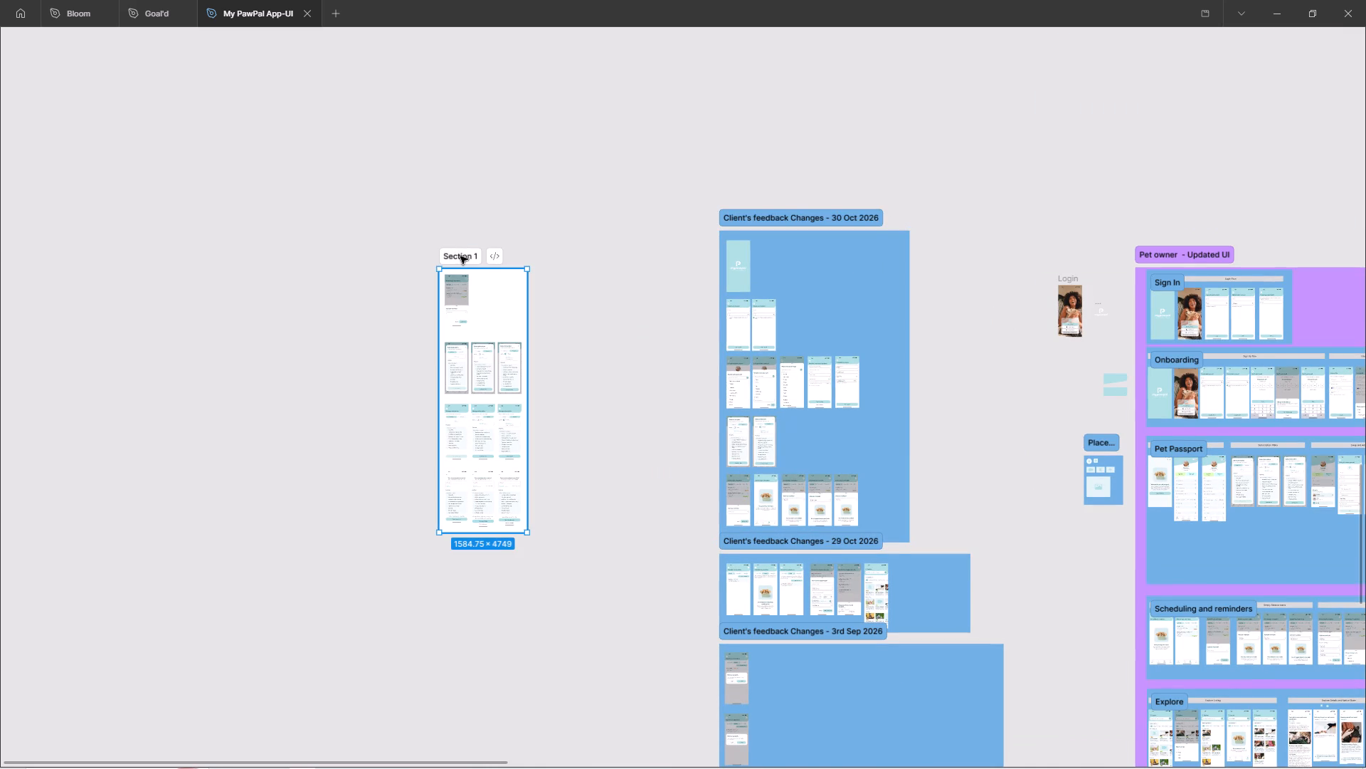
pyautogui.hotkey('ctrl', 'v')
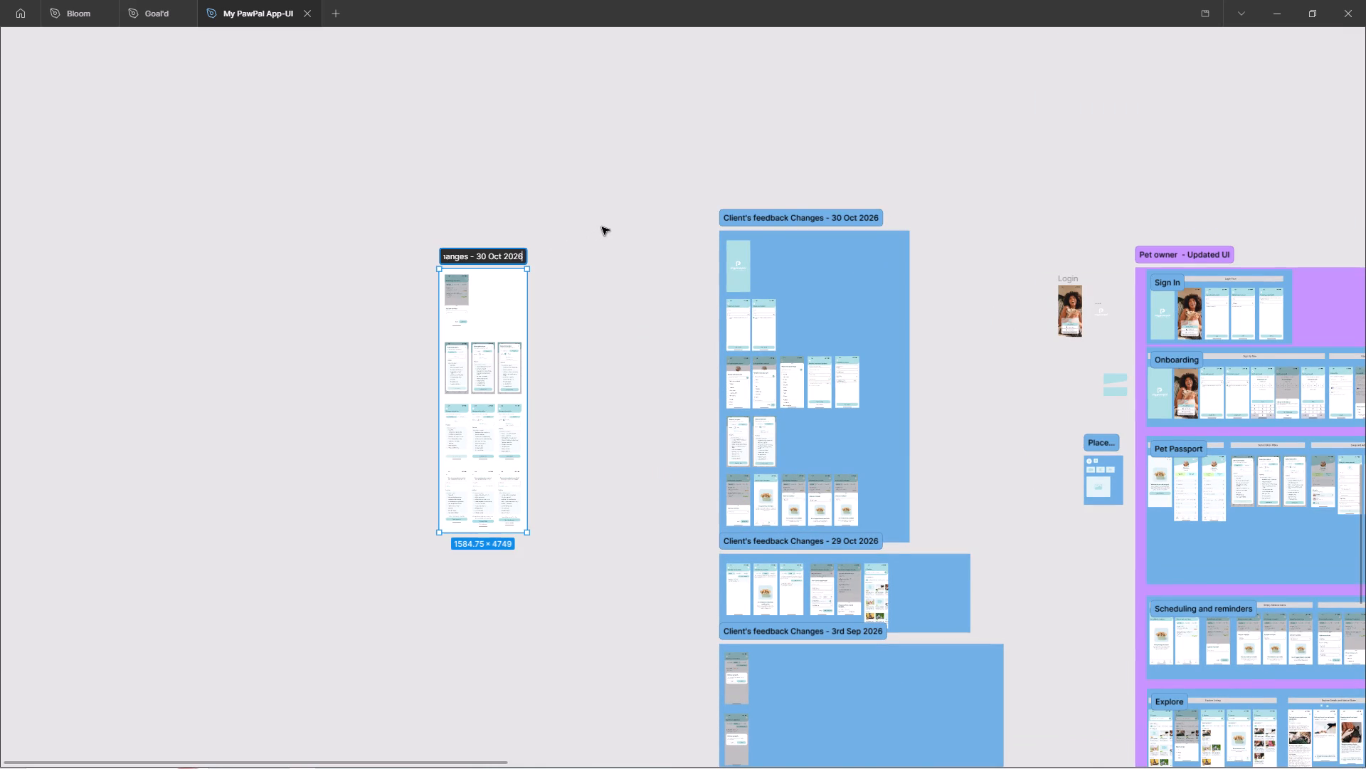
pyautogui.click(603, 226)
# Switch from Figma to the open Google Chrome windows.
pyautogui.hotkey('alt', 'Tab')
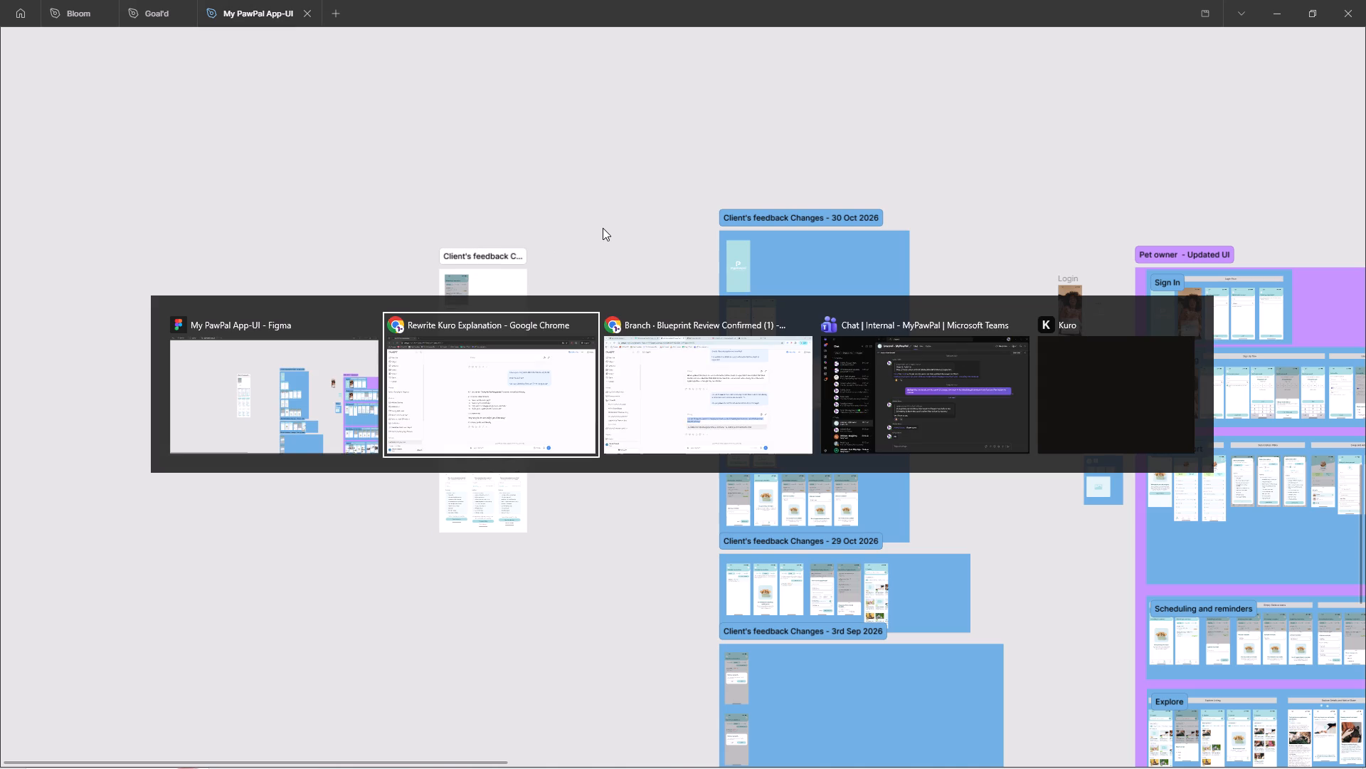
pyautogui.hotkey('alt', 'Tab')
pyautogui.hotkey('alt', 'Tab')
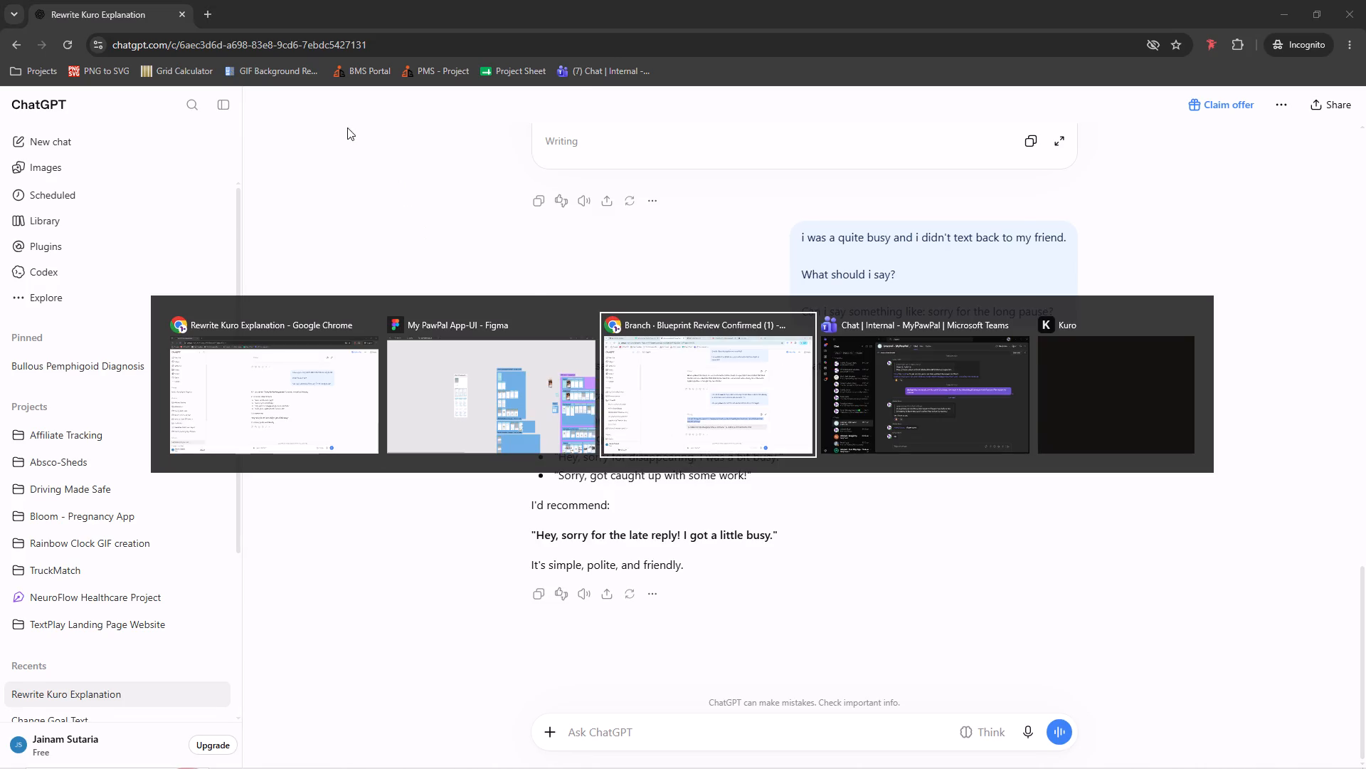
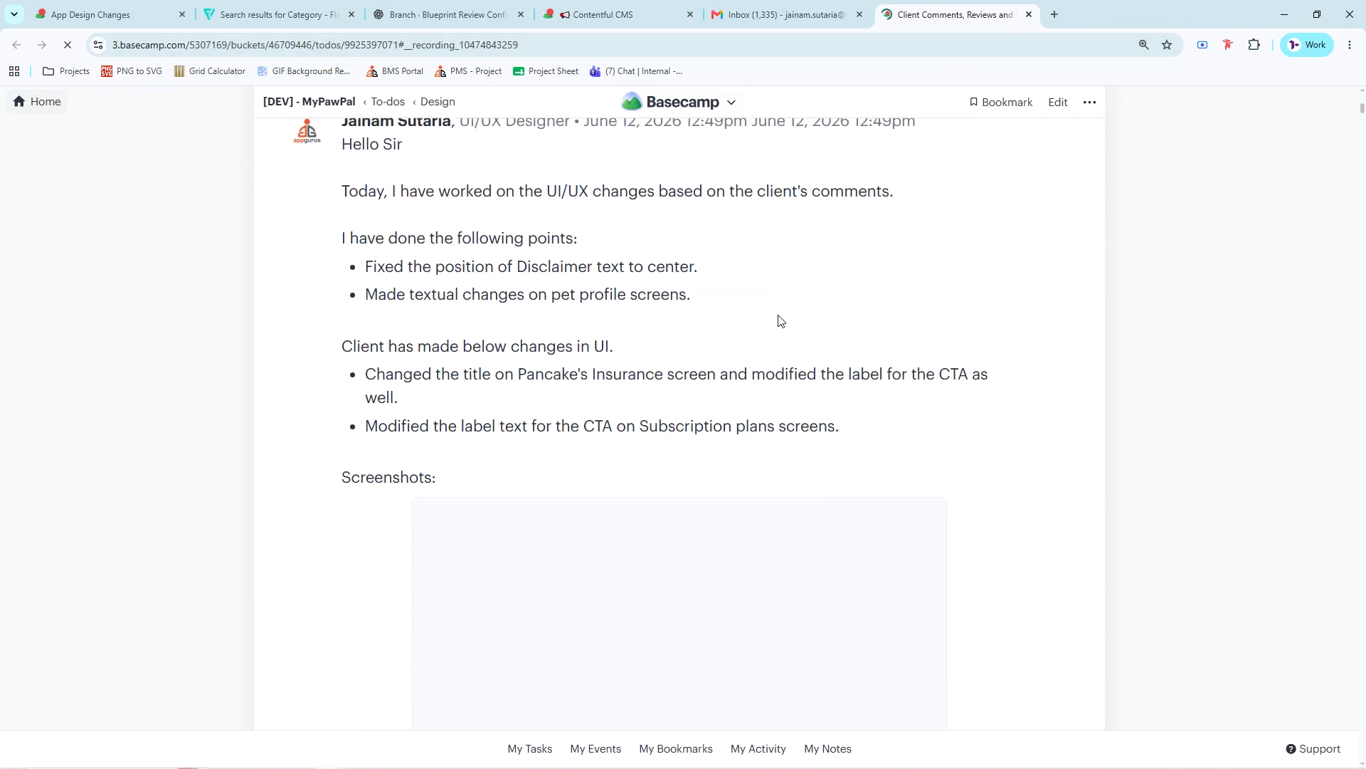
# Examine the latest client feedback comment near the end of the Basecamp thread, including its date.
pyautogui.scroll(-13, 778, 308)
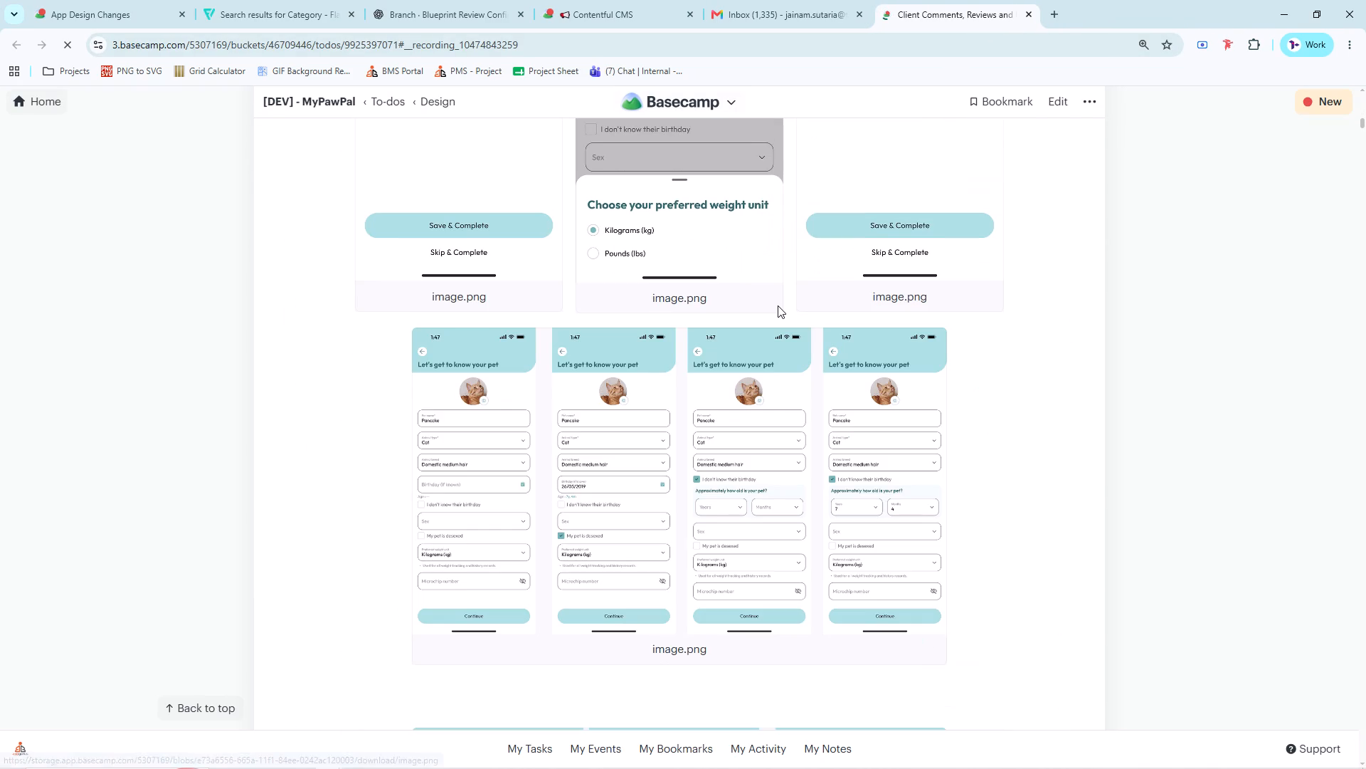
pyautogui.scroll(-9, 778, 305)
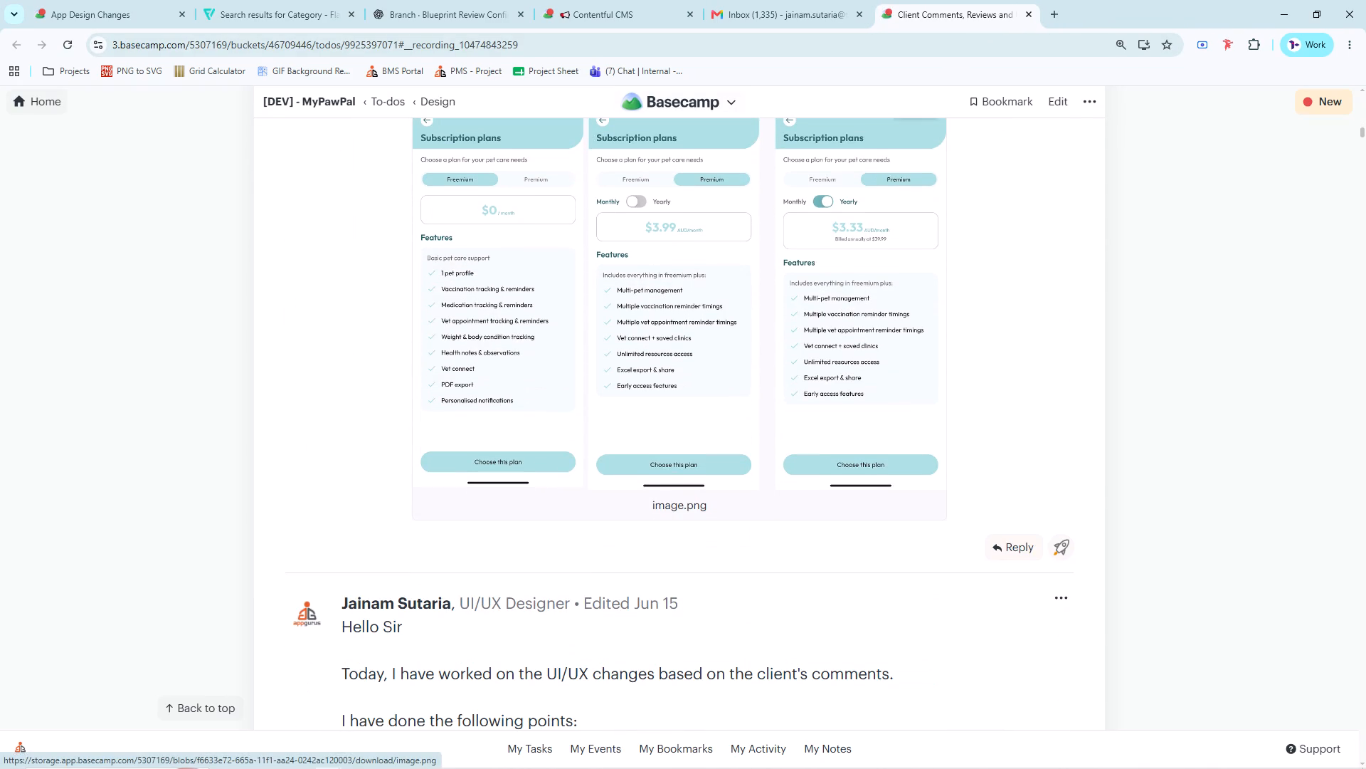
pyautogui.moveTo(1365, 135); pyautogui.dragTo(1365, 697)
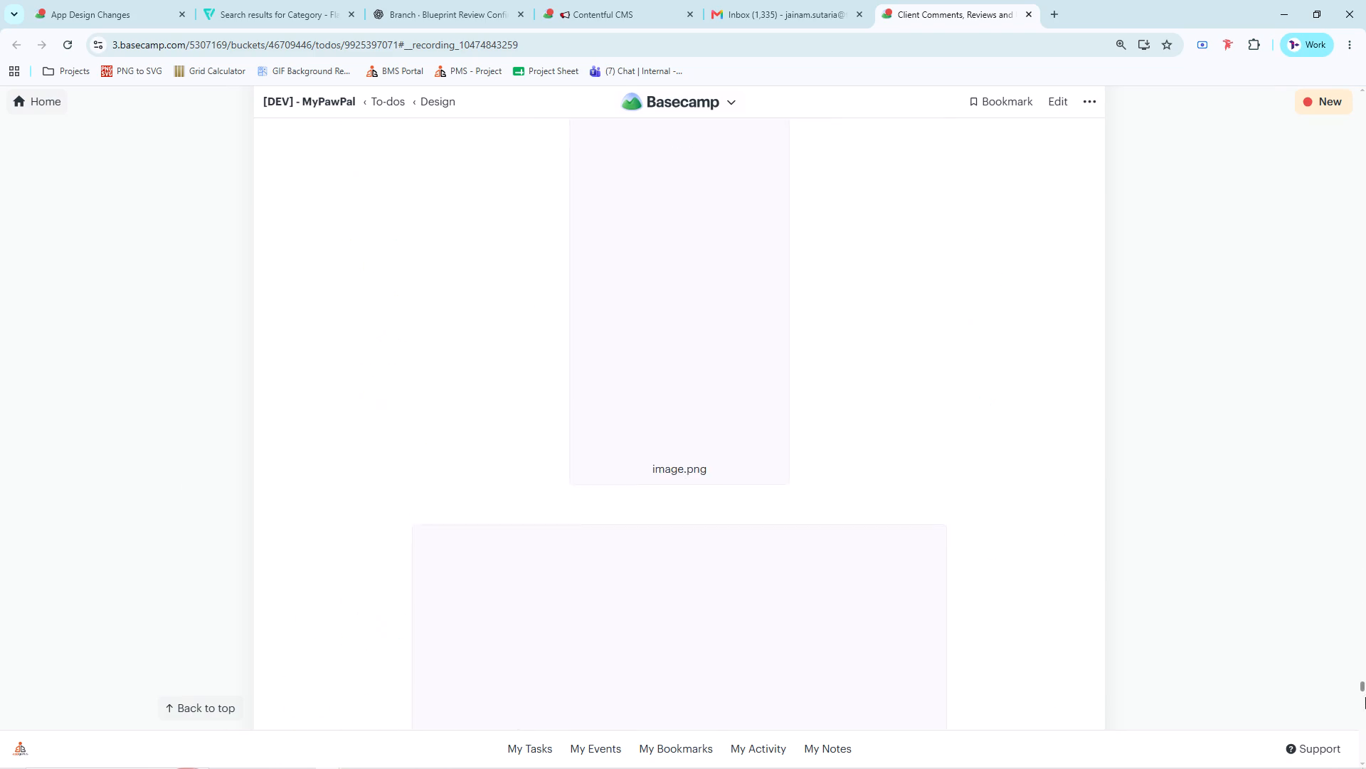
pyautogui.moveTo(1365, 697); pyautogui.dragTo(1365, 716)
pyautogui.scroll(-7, 700, 256)
pyautogui.scroll(20, 716, 249)
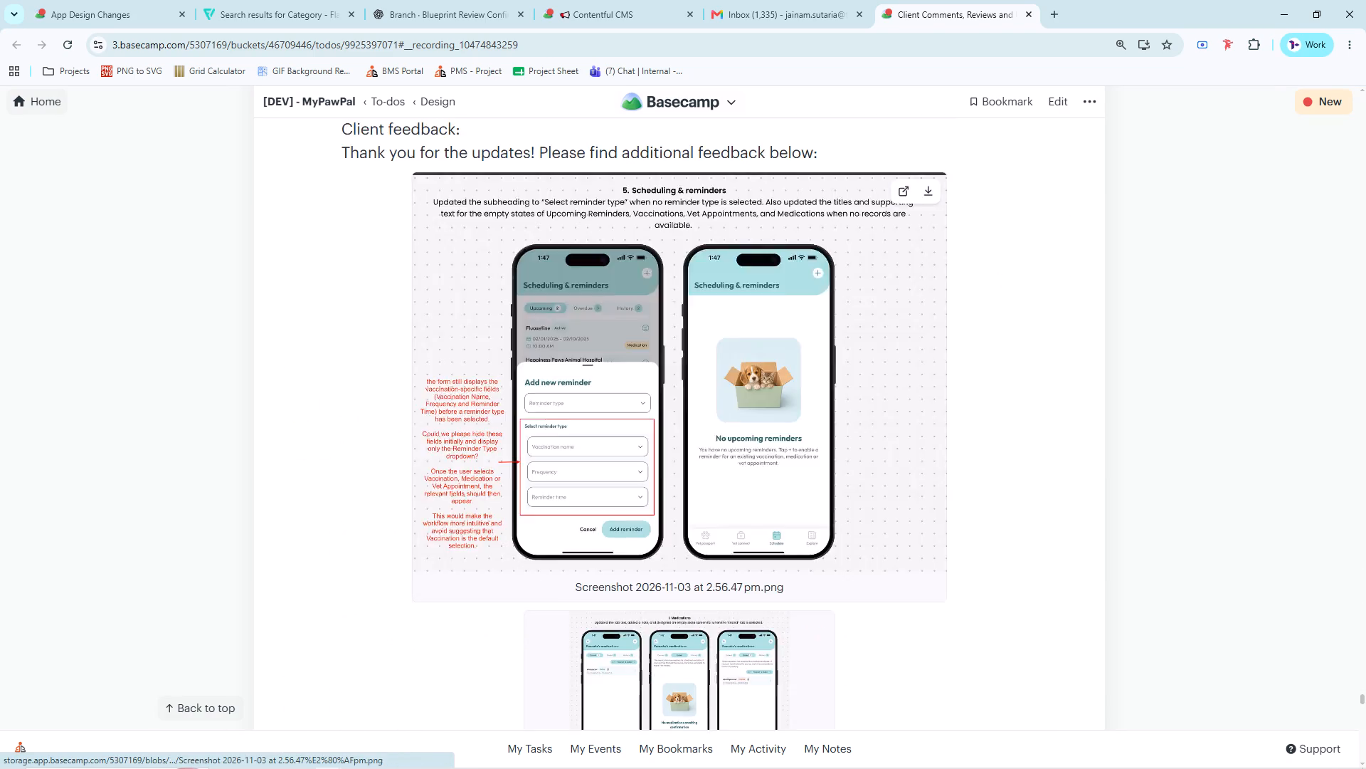
pyautogui.scroll(6, 730, 232)
pyautogui.scroll(-1, 728, 246)
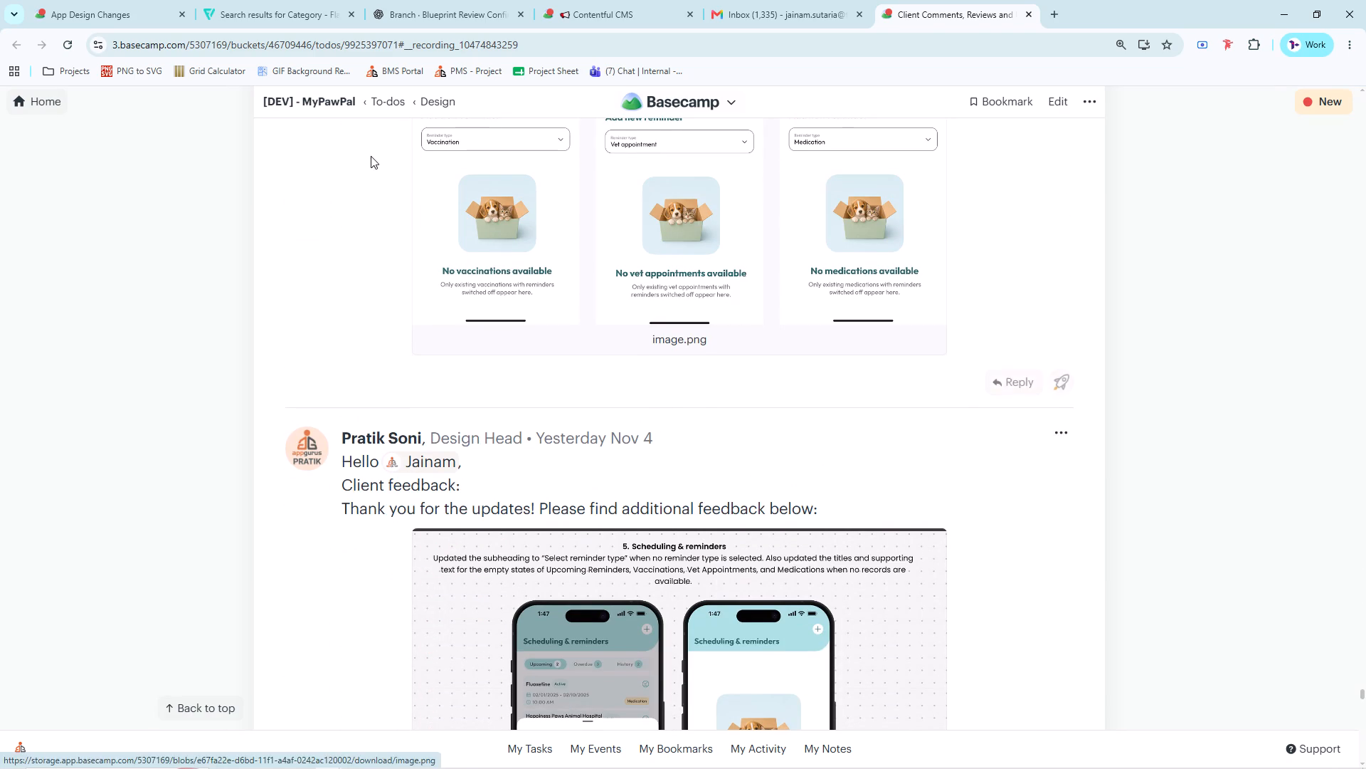
# Switch back to Figma and rename the new feedback section "Client's feedback Changes - 4 Nov 2026".
pyautogui.hotkey('alt', 'Tab')
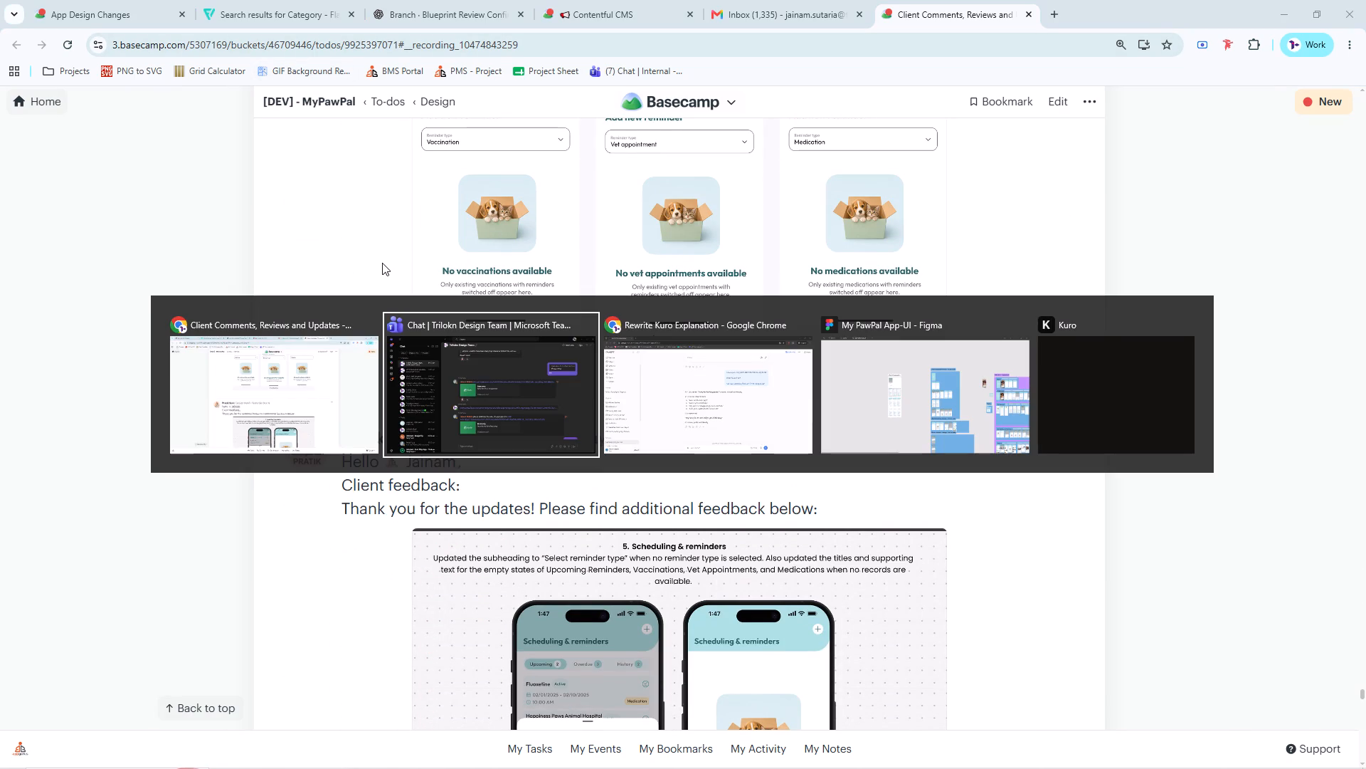
pyautogui.hotkey('alt', 'Tab')
pyautogui.hotkey('alt', 'Tab')
pyautogui.keyDown('ctrl'); pyautogui.scroll(11, 435, 266); pyautogui.keyUp('ctrl')
pyautogui.keyDown('ctrl'); pyautogui.scroll(4, 495, 258); pyautogui.keyUp('ctrl')
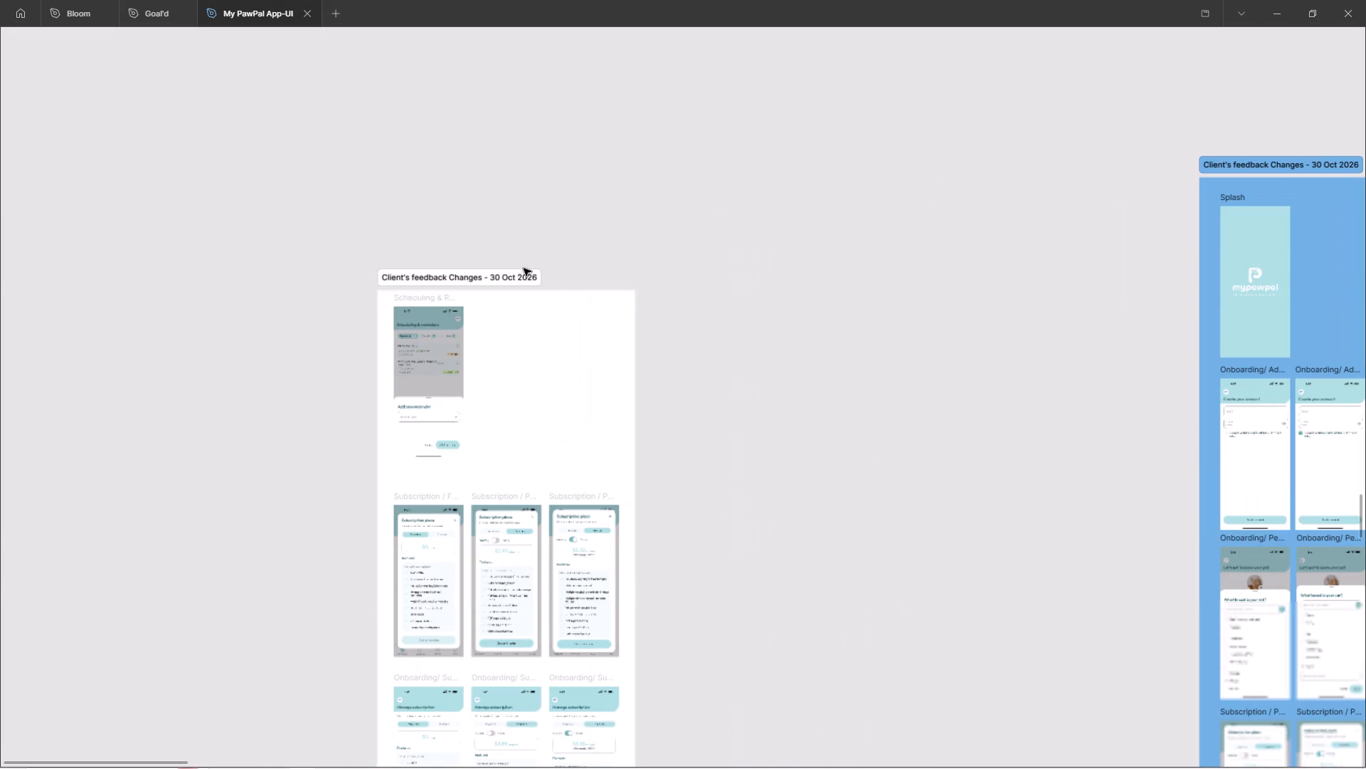
pyautogui.doubleClick(512, 278)
pyautogui.click(489, 278)
pyautogui.moveTo(490, 278); pyautogui.dragTo(558, 276)
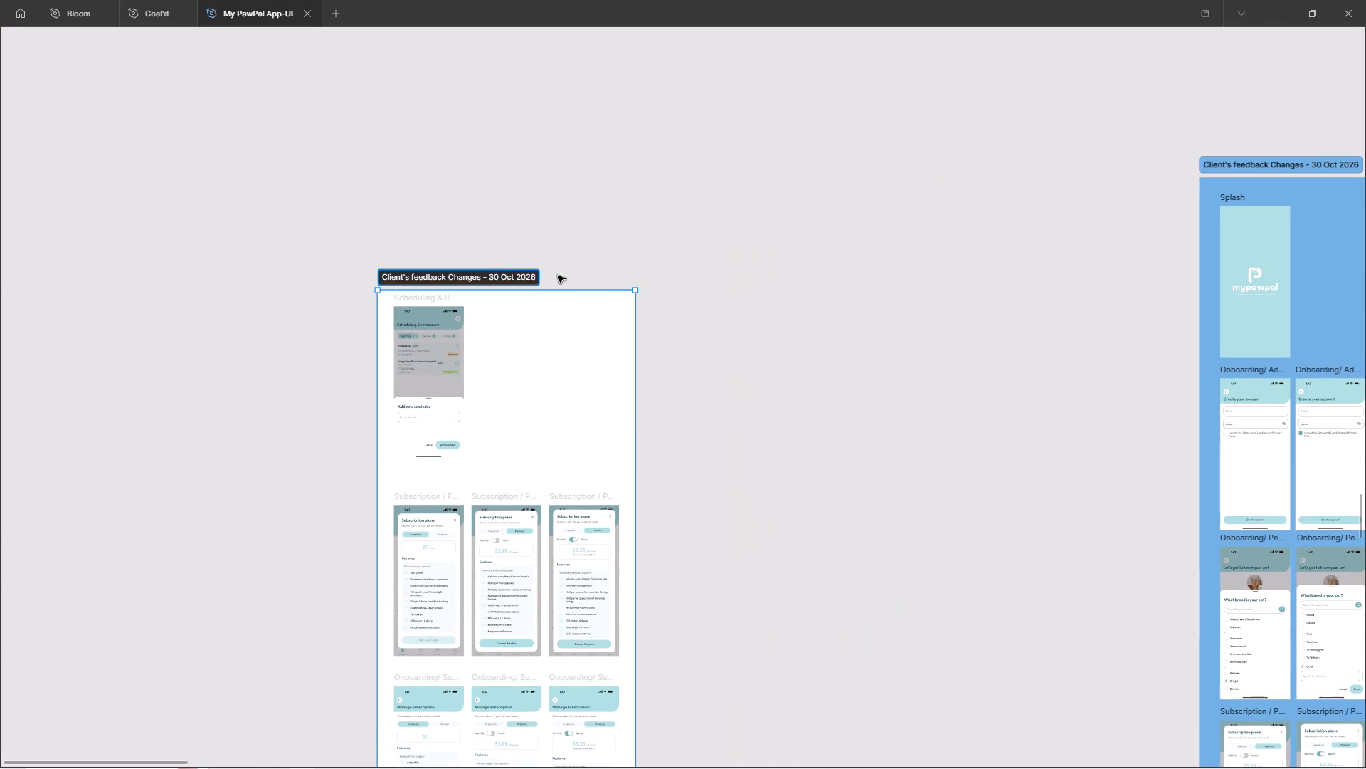
pyautogui.moveTo(558, 276); pyautogui.dragTo(583, 274)
pyautogui.write('4')
pyautogui.press('space')
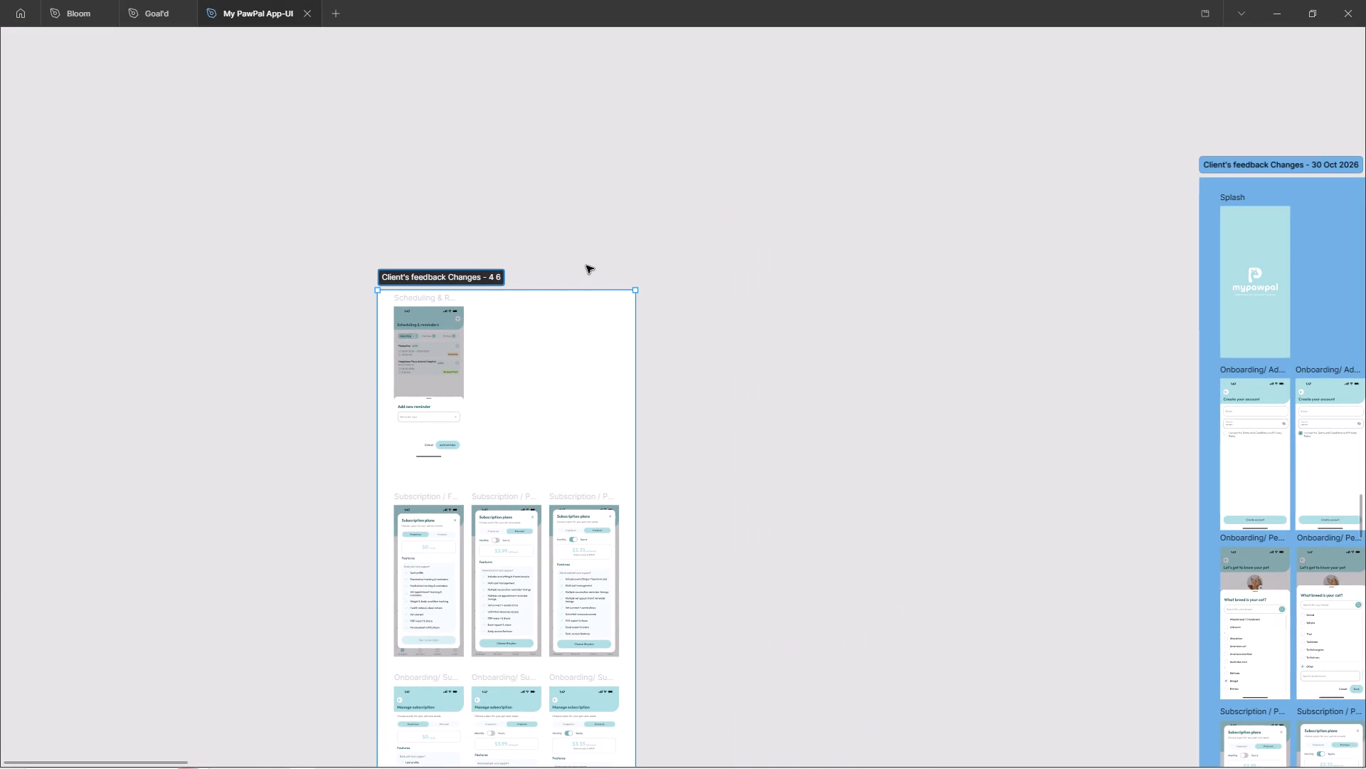
pyautogui.write('Nov 202')
pyautogui.press('Return')
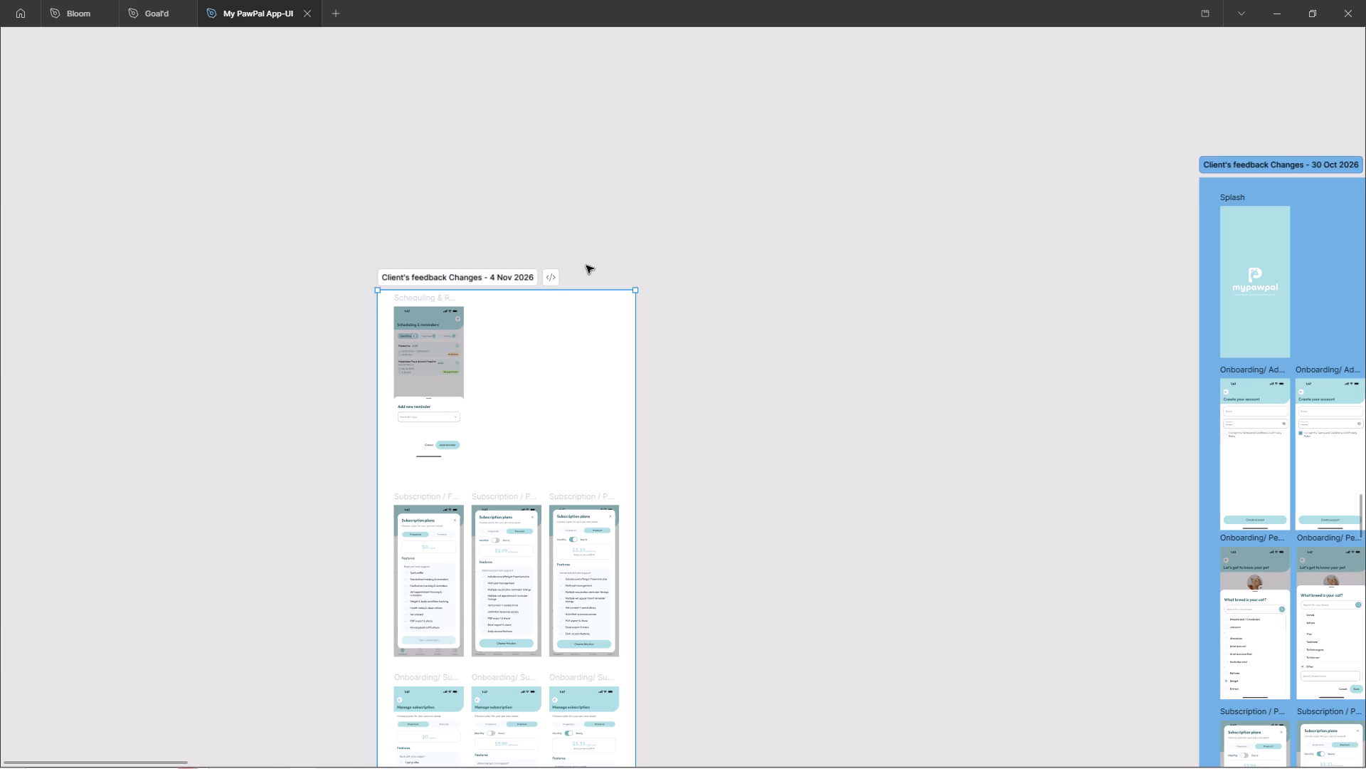
pyautogui.click(588, 239)
# Fill the 4 Nov 2026 section with the blue 6FB0E4 sampled from the 30 Oct 2026 section.
pyautogui.click(428, 274)
pyautogui.press('i')
pyautogui.click(1345, 249)
pyautogui.click(581, 91)
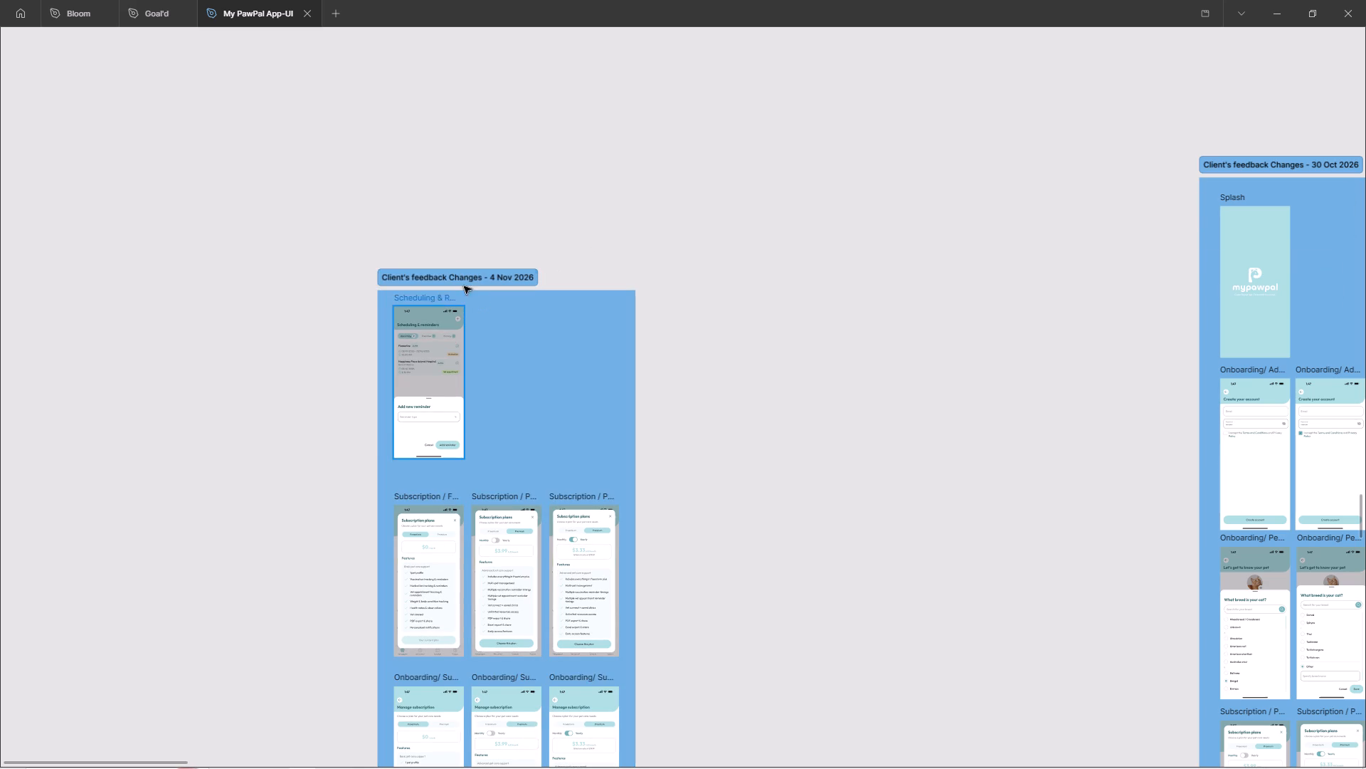
# Move the 4 Nov 2026 section directly above the 30 Oct 2026 section, aligned with its left edge.
pyautogui.keyDown('ctrl'); pyautogui.scroll(-5, 448, 273); pyautogui.keyUp('ctrl')
pyautogui.moveTo(454, 271); pyautogui.dragTo(685, 218)
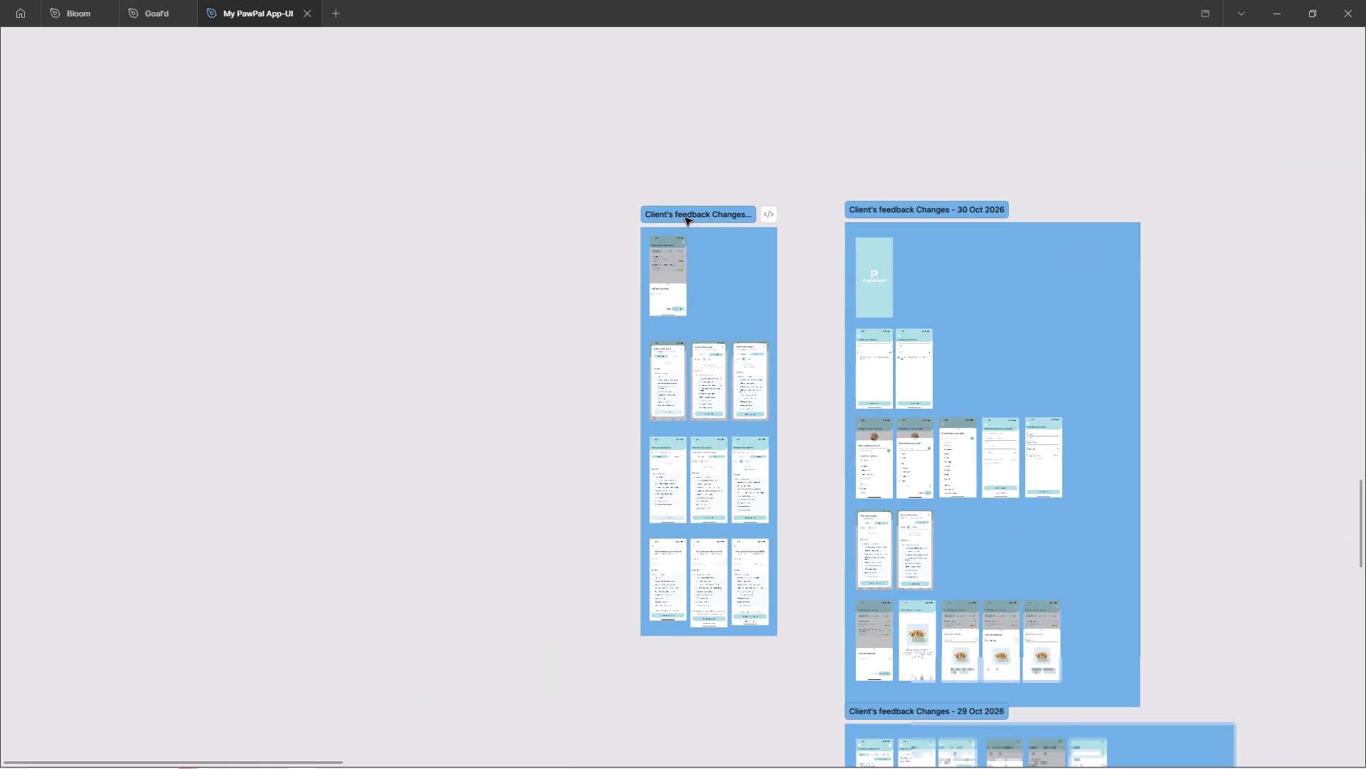
pyautogui.moveTo(685, 218); pyautogui.dragTo(701, 213)
pyautogui.keyDown('ctrl'); pyautogui.scroll(-12, 397, 375); pyautogui.keyUp('ctrl')
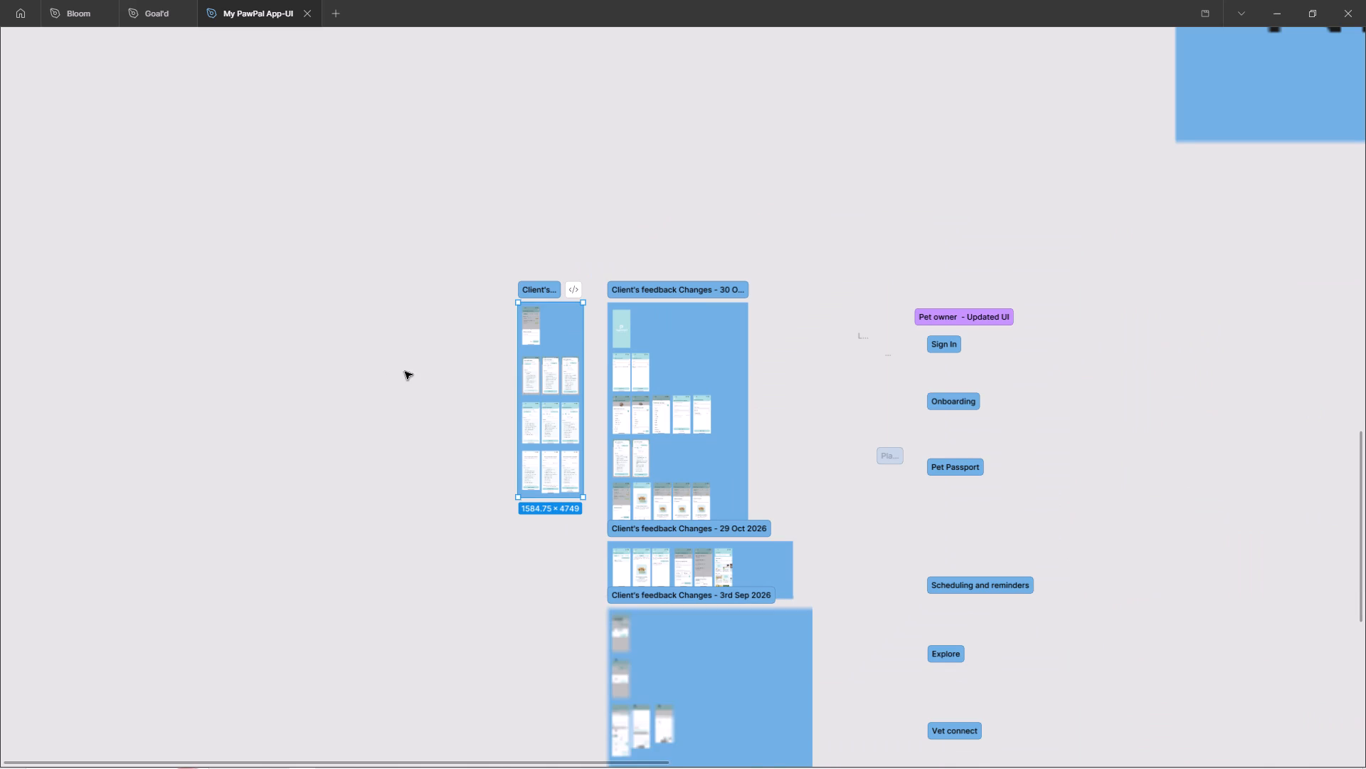
pyautogui.moveTo(536, 402); pyautogui.dragTo(603, 177)
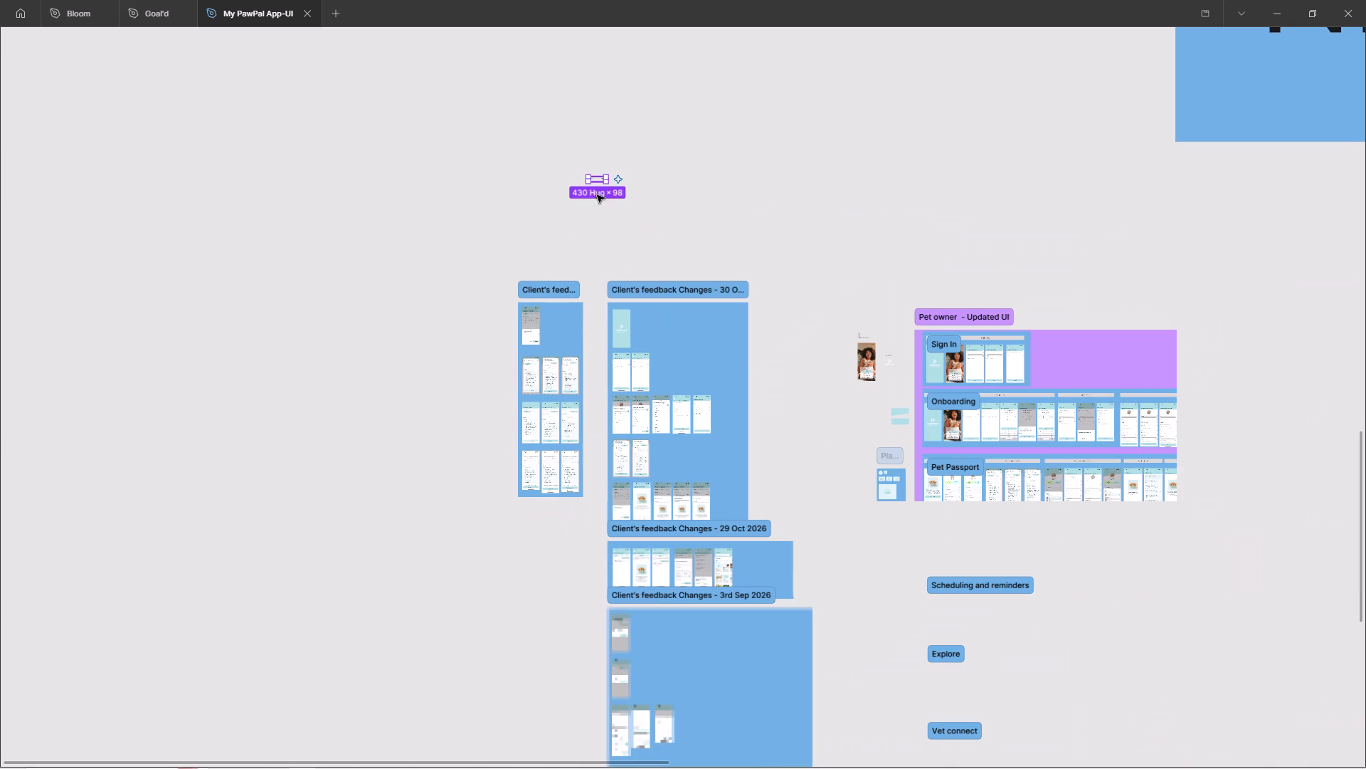
pyautogui.hotkey('ctrl', 'z')
pyautogui.moveTo(541, 286); pyautogui.dragTo(646, 89)
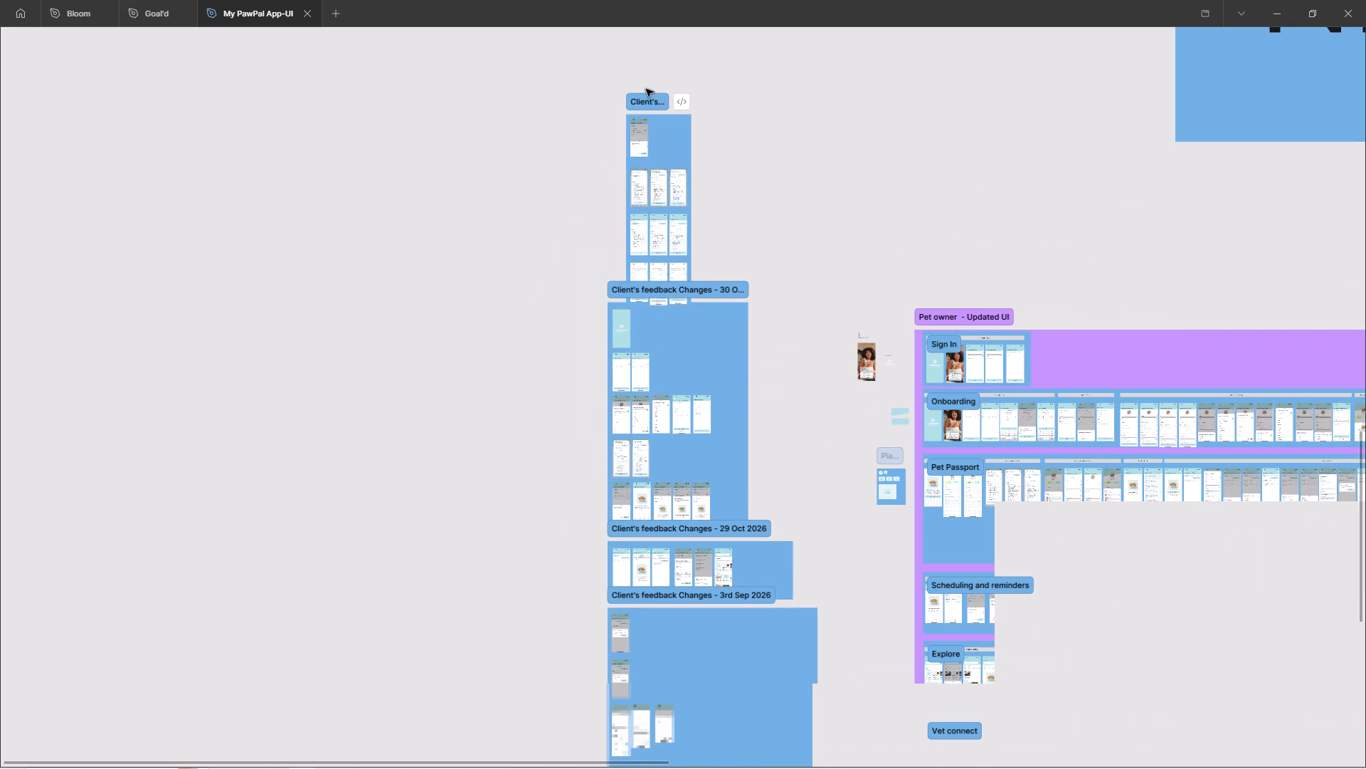
pyautogui.moveTo(646, 89); pyautogui.dragTo(631, 82)
pyautogui.keyDown('ctrl'); pyautogui.scroll(5, 669, 85); pyautogui.keyUp('ctrl')
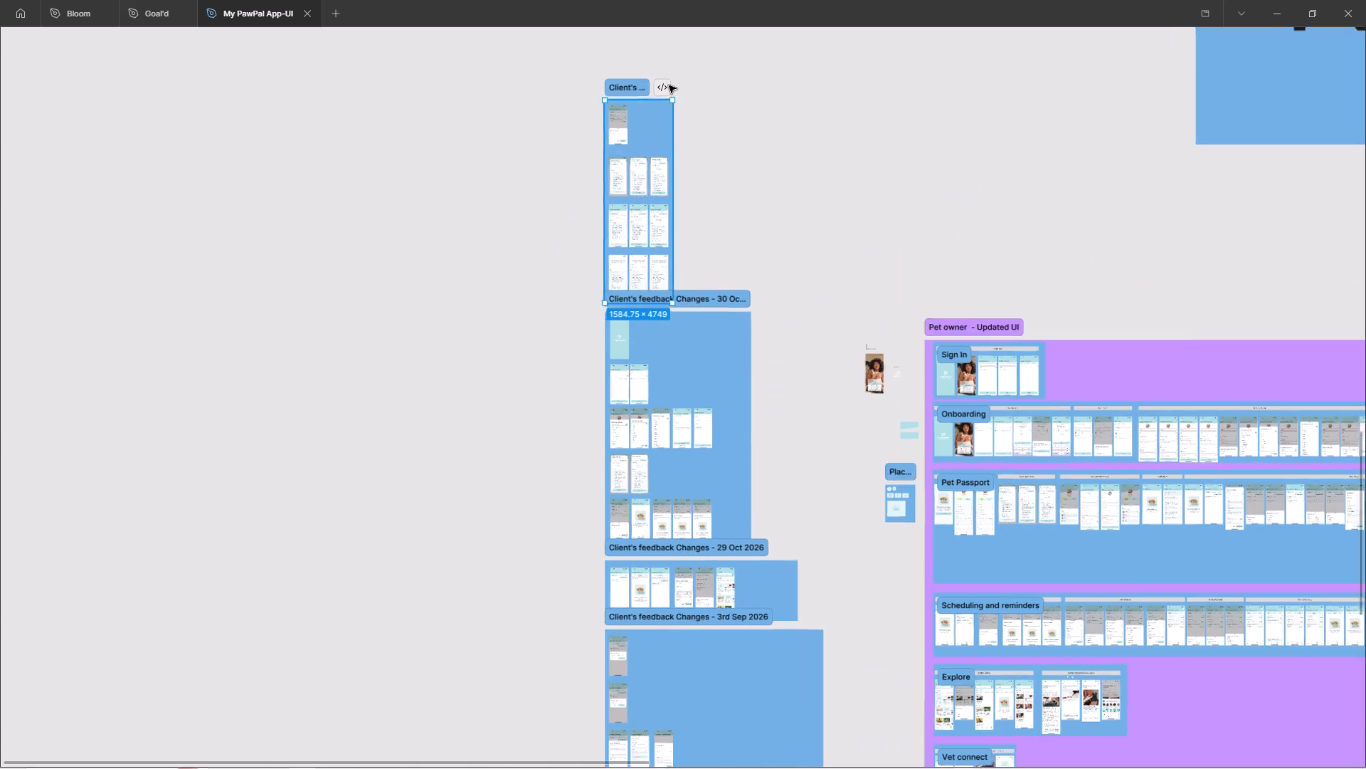
pyautogui.keyDown('ctrl'); pyautogui.scroll(7, 669, 85); pyautogui.keyUp('ctrl')
pyautogui.click(773, 468)
# Move the three rows of subscription screens up together, closer to the reminder screen in the 4 Nov 2026 section.
pyautogui.keyDown('ctrl'); pyautogui.scroll(3, 752, 499); pyautogui.keyUp('ctrl')
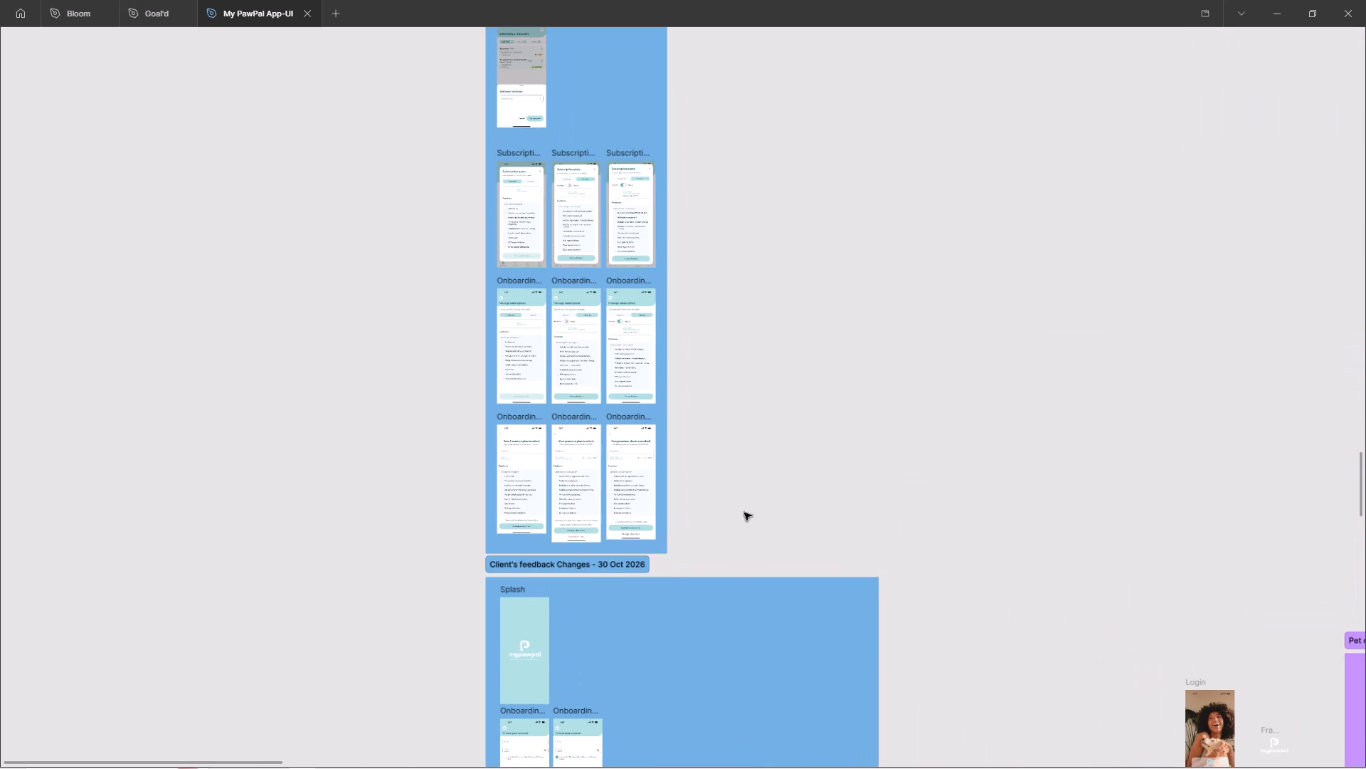
pyautogui.moveTo(728, 541); pyautogui.dragTo(472, 174)
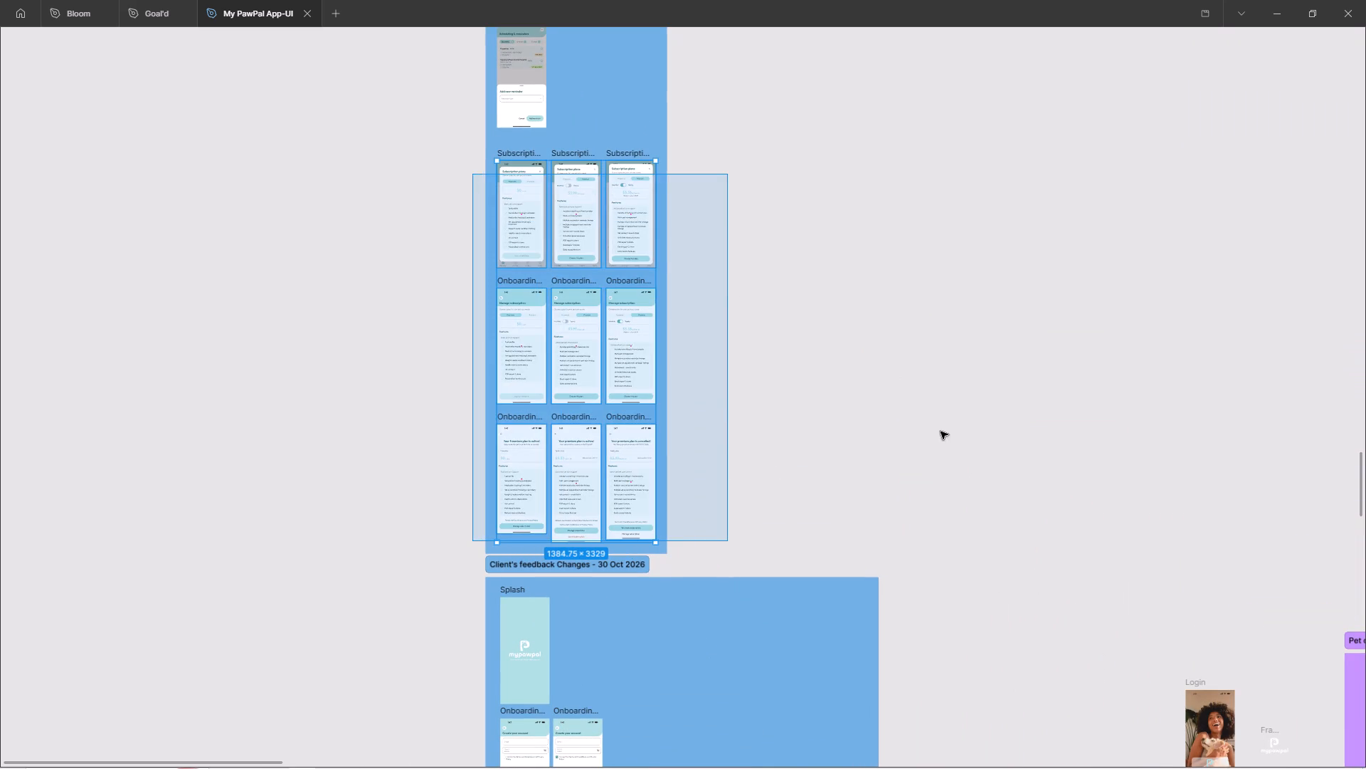
pyautogui.click(941, 431)
pyautogui.moveTo(744, 549); pyautogui.dragTo(477, 173)
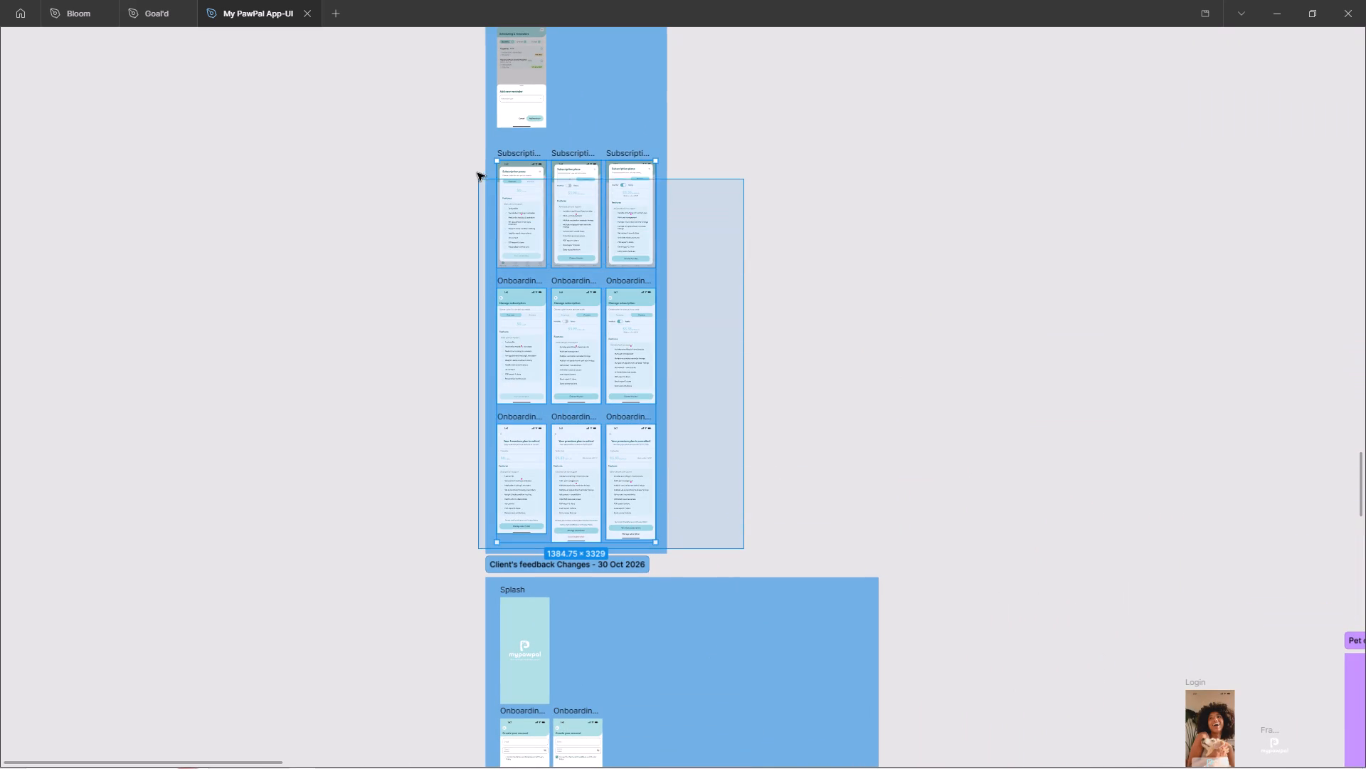
pyautogui.moveTo(477, 173); pyautogui.dragTo(475, 148)
pyautogui.keyDown('shift'); pyautogui.moveTo(511, 189); pyautogui.dragTo(512, 170); pyautogui.keyUp('shift')
# Resize the 4 Nov 2026 section to about 1585 × 4677, extending its top edge and trimming its bottom edge.
pyautogui.keyDown('ctrl'); pyautogui.scroll(-3, 560, 447); pyautogui.keyUp('ctrl')
pyautogui.click(536, 110)
pyautogui.keyDown('ctrl'); pyautogui.scroll(4, 541, 113); pyautogui.keyUp('ctrl')
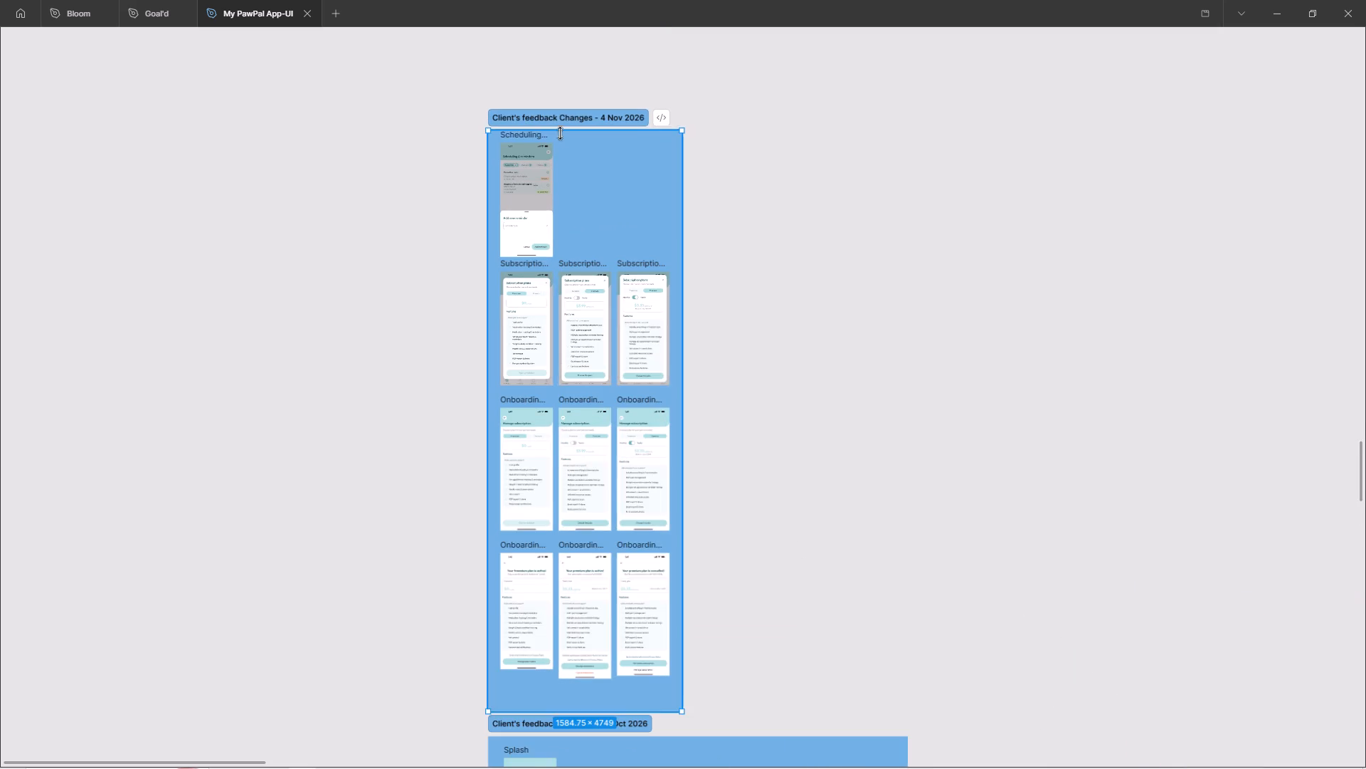
pyautogui.keyDown('ctrl'); pyautogui.moveTo(572, 134); pyautogui.dragTo(578, 125); pyautogui.keyUp('ctrl')
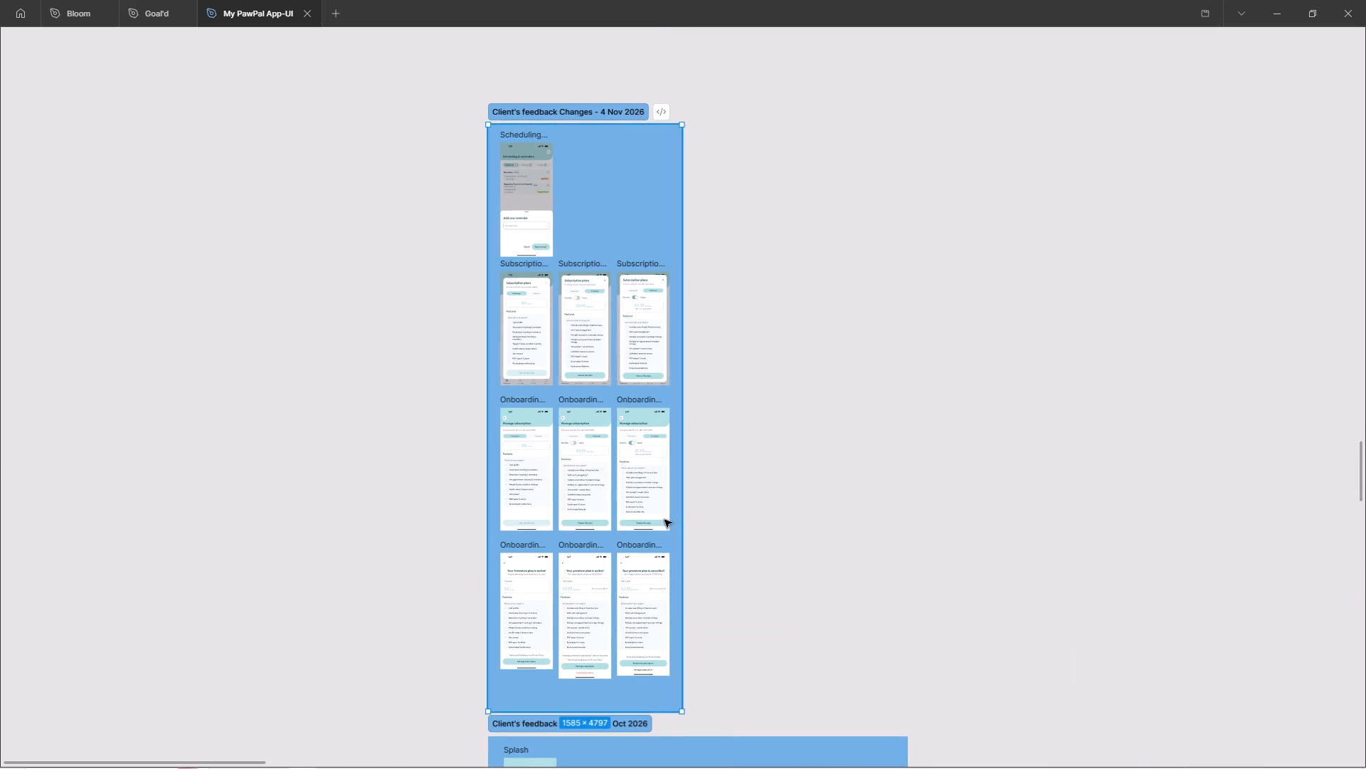
pyautogui.keyDown('ctrl'); pyautogui.moveTo(650, 714); pyautogui.dragTo(654, 696); pyautogui.keyUp('ctrl')
pyautogui.click(789, 650)
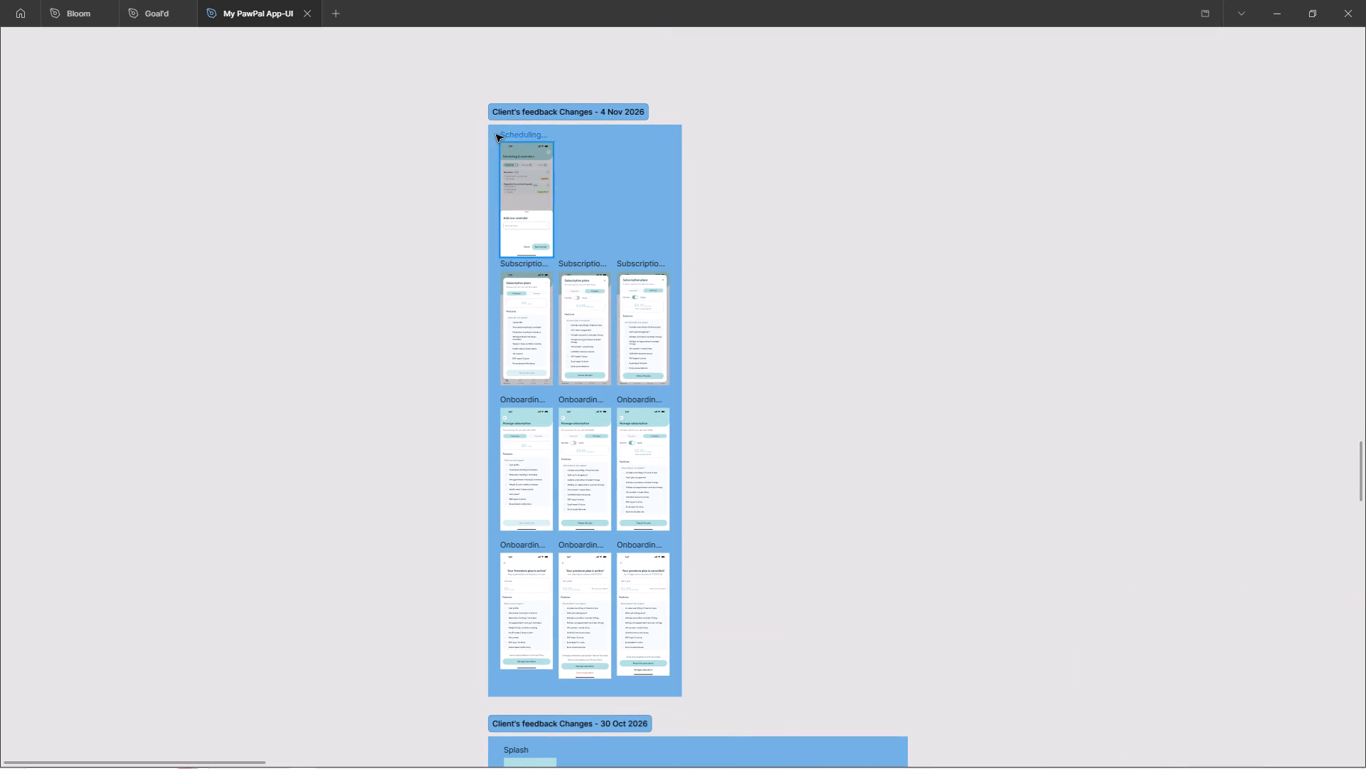
# Move the 4 Nov 2026 section slightly down, closing the gap to the 30 Oct 2026 section.
pyautogui.moveTo(514, 115); pyautogui.dragTo(514, 126)
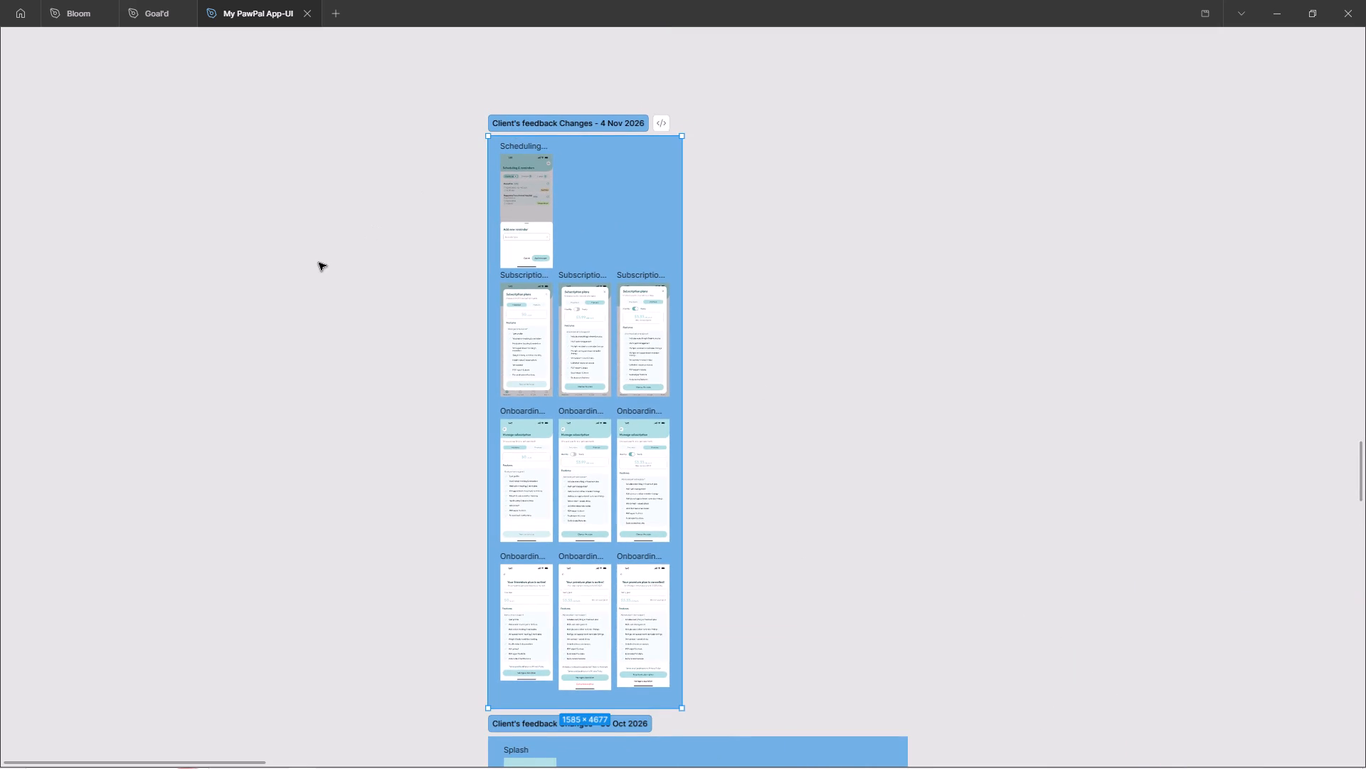
pyautogui.click(319, 263)
# Copy the 4 Nov 2026 feedback section and open the Archive page.
pyautogui.keyDown('ctrl'); pyautogui.scroll(-3, 319, 263); pyautogui.keyUp('ctrl')
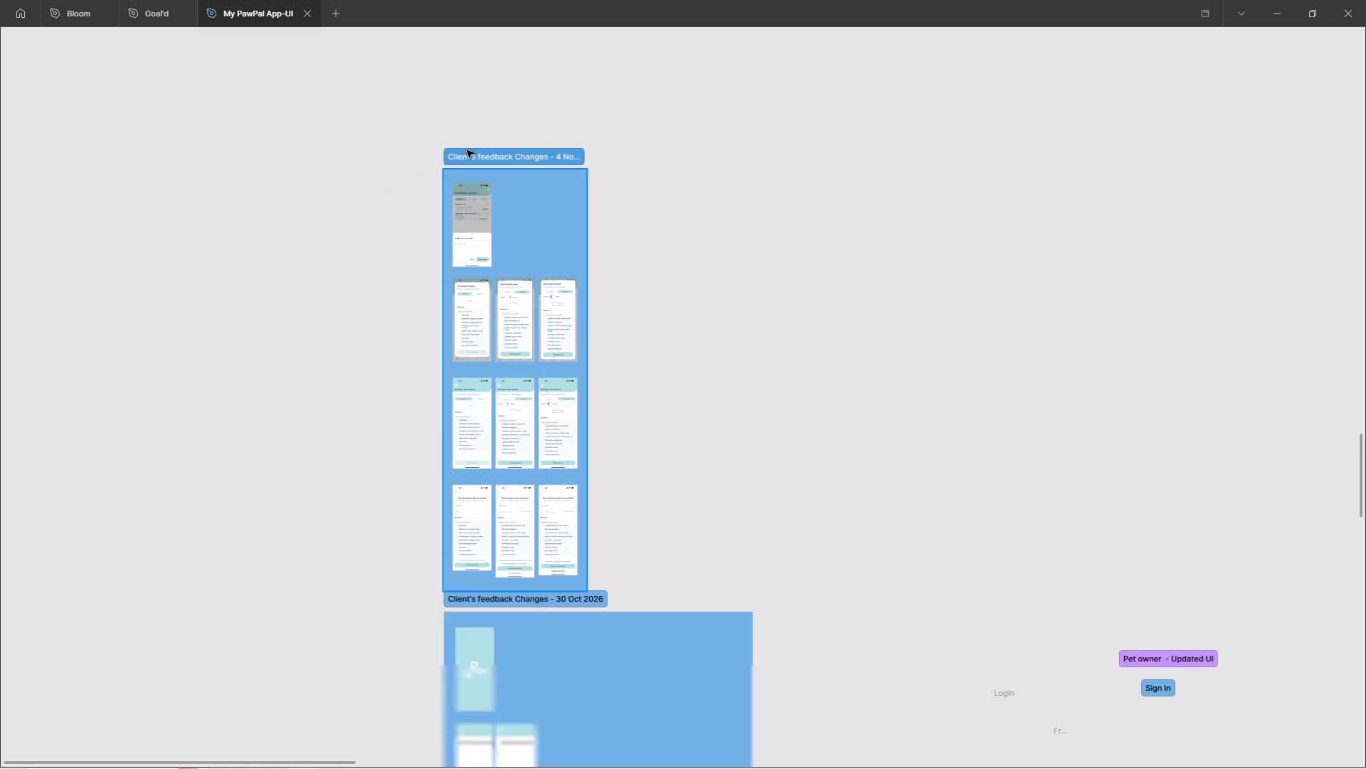
pyautogui.click(467, 150)
pyautogui.hotkey('ctrl', 'c')
pyautogui.hotkey('ctrl', 'c')
pyautogui.hotkey('ctrl', '\\')
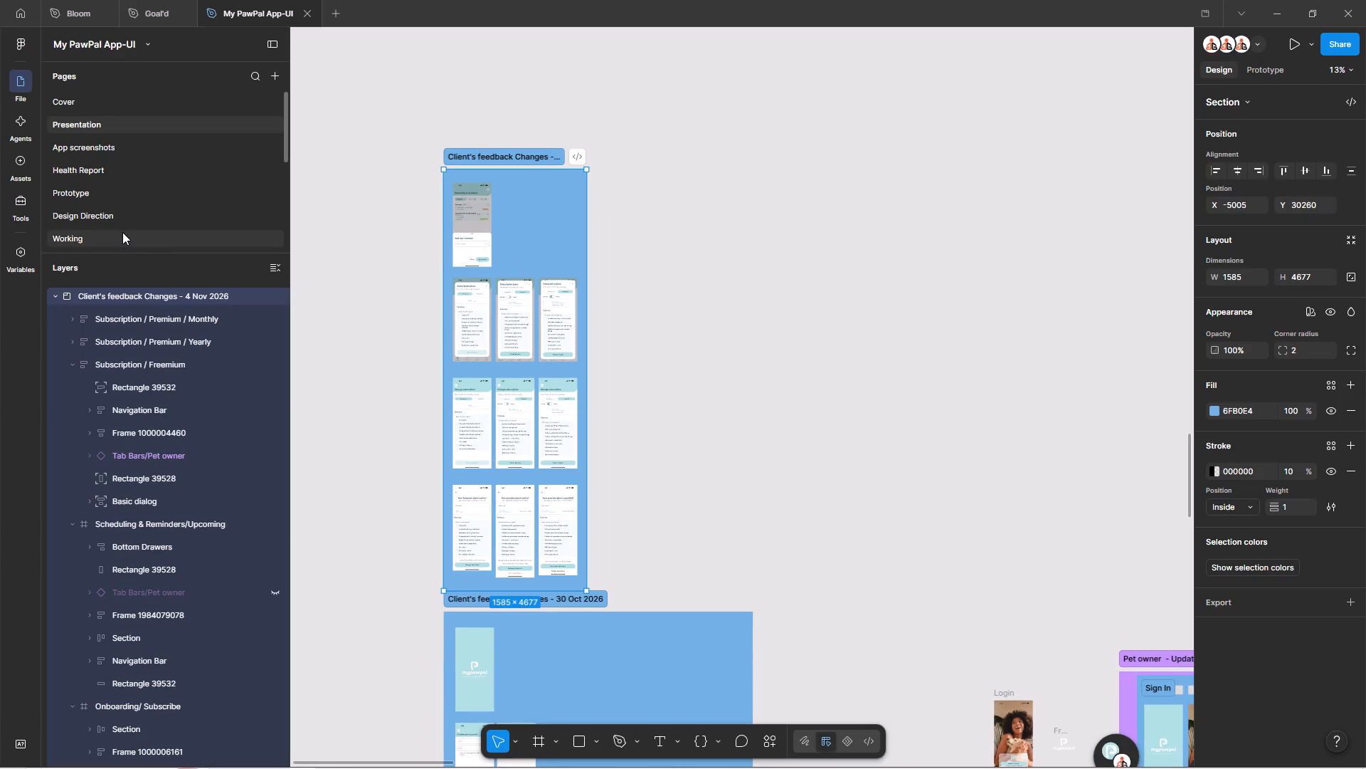
pyautogui.scroll(-5, 122, 232)
pyautogui.click(104, 237)
pyautogui.hotkey('ctrl', '\\')
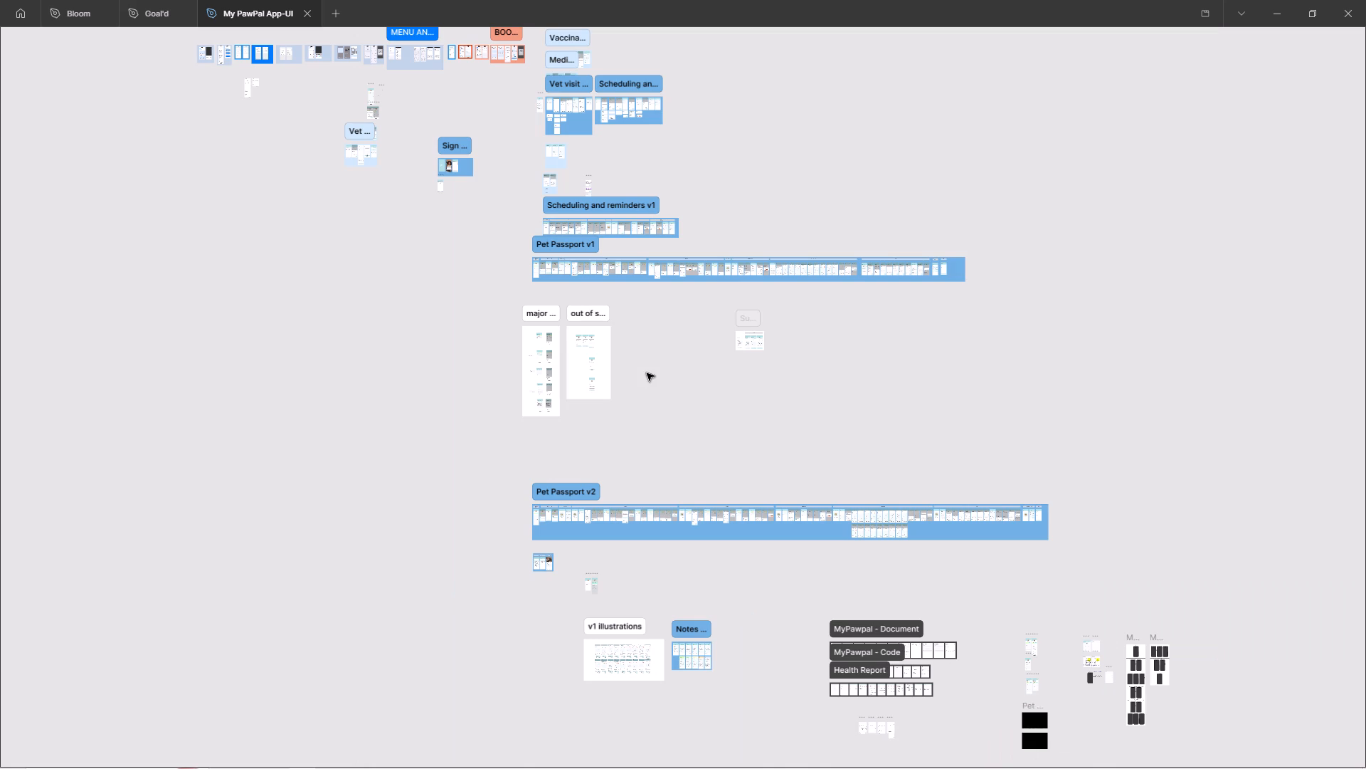
# Paste the copied section on the Archive page, beside the "My Pawpal - Client's feedback Changes" mockup frames.
pyautogui.hotkey('shift', '!')
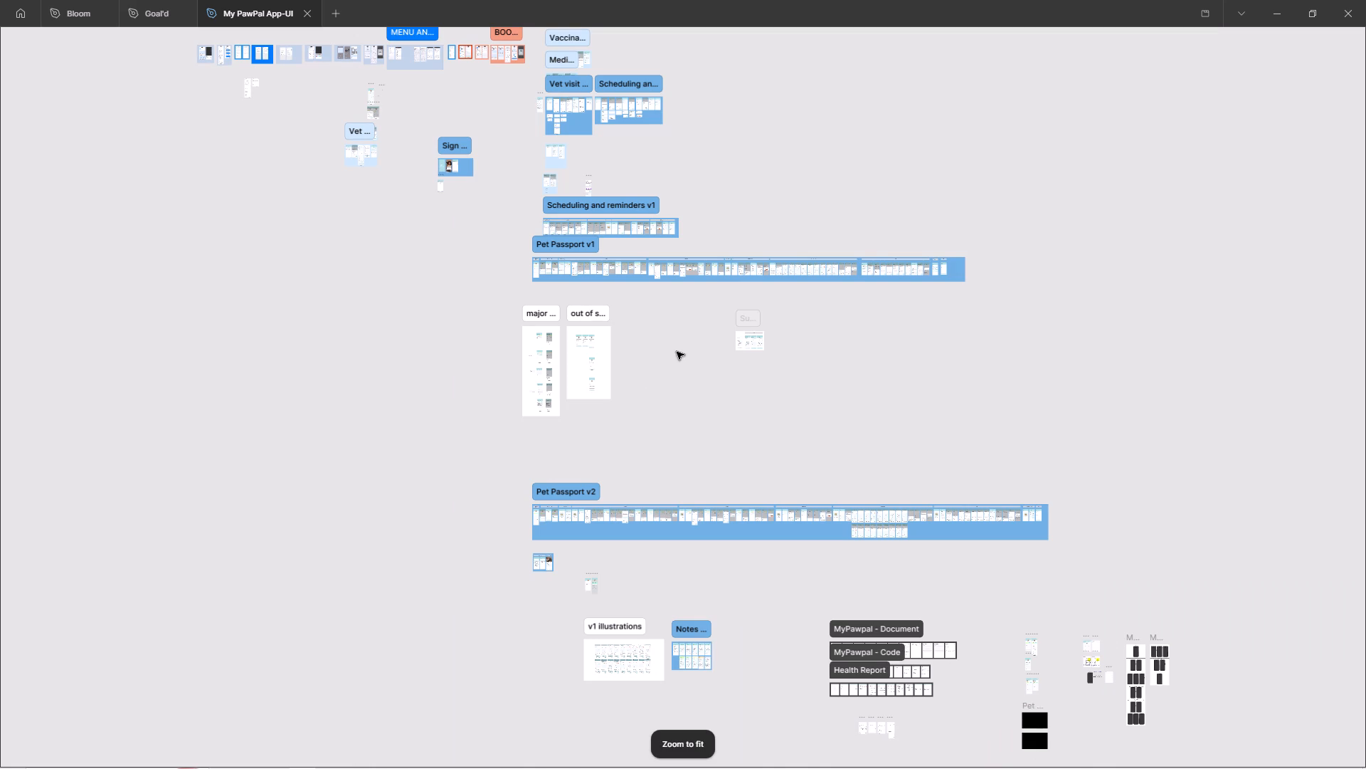
pyautogui.press('space')
pyautogui.press('space')
pyautogui.press('space')
pyautogui.press('space')
pyautogui.press('space')
pyautogui.press('space')
pyautogui.moveTo(1040, 379); pyautogui.dragTo(686, 145)
pyautogui.keyDown('ctrl'); pyautogui.scroll(12, 891, 434); pyautogui.keyUp('ctrl')
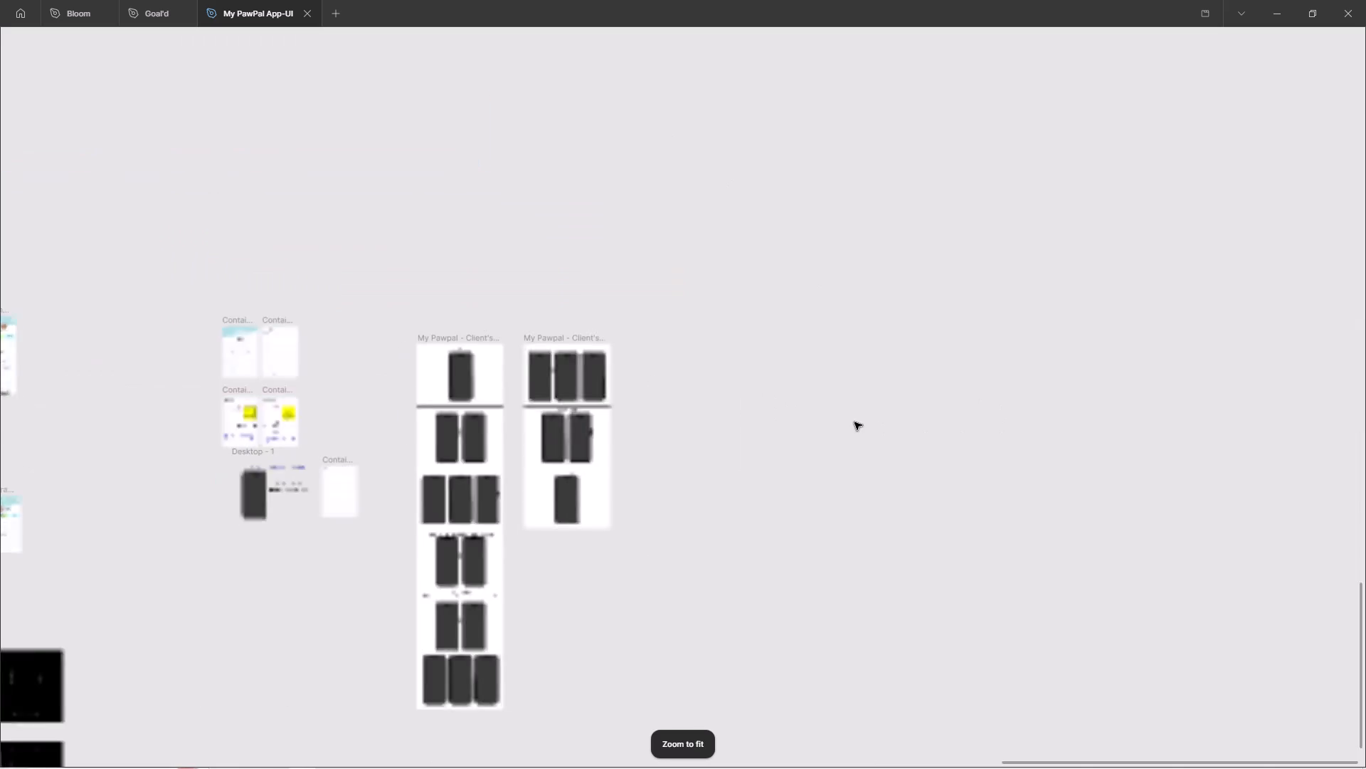
pyautogui.keyDown('ctrl'); pyautogui.scroll(6, 854, 422); pyautogui.keyUp('ctrl')
pyautogui.rightClick(566, 140)
pyautogui.click(614, 150)
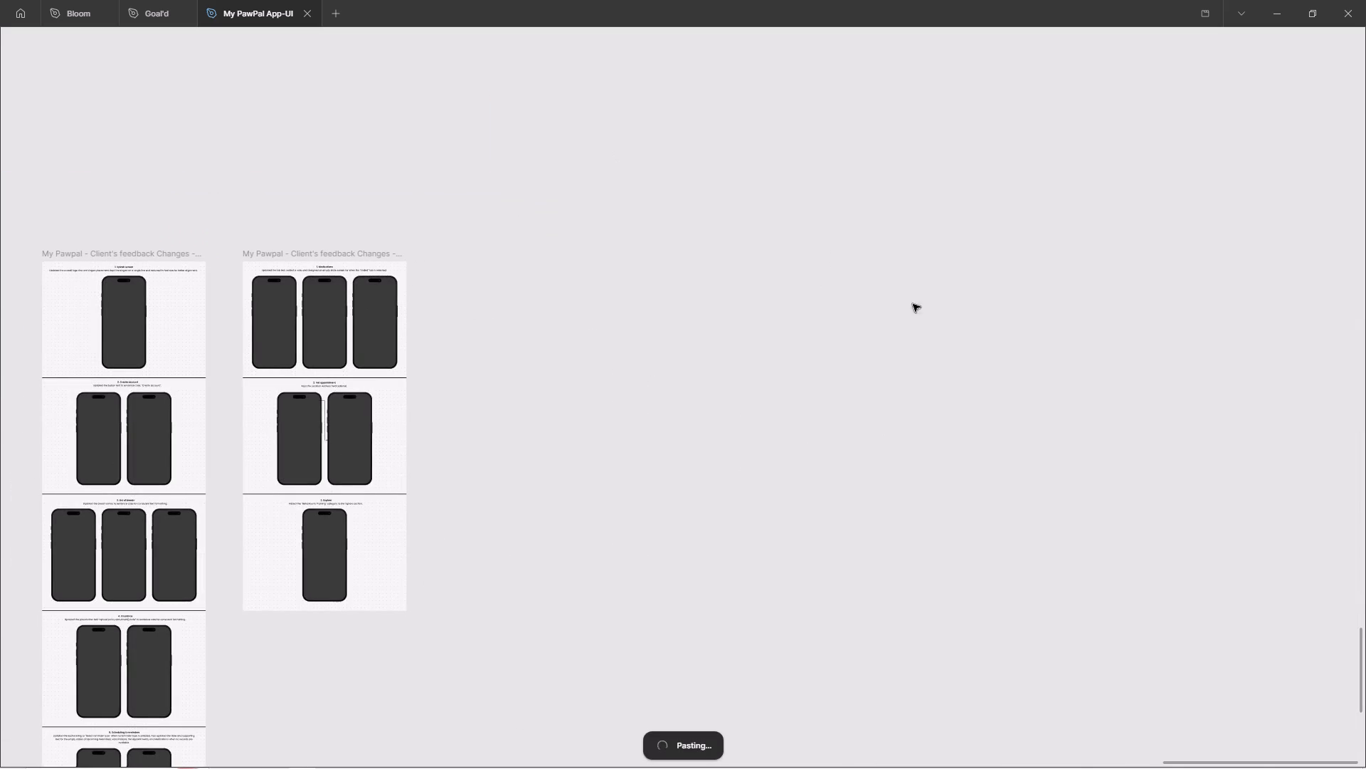
# Return to the Presentation page and deselect the original 4 Nov 2026 section.
pyautogui.hotkey('ctrl', '\\')
pyautogui.scroll(4, 136, 145)
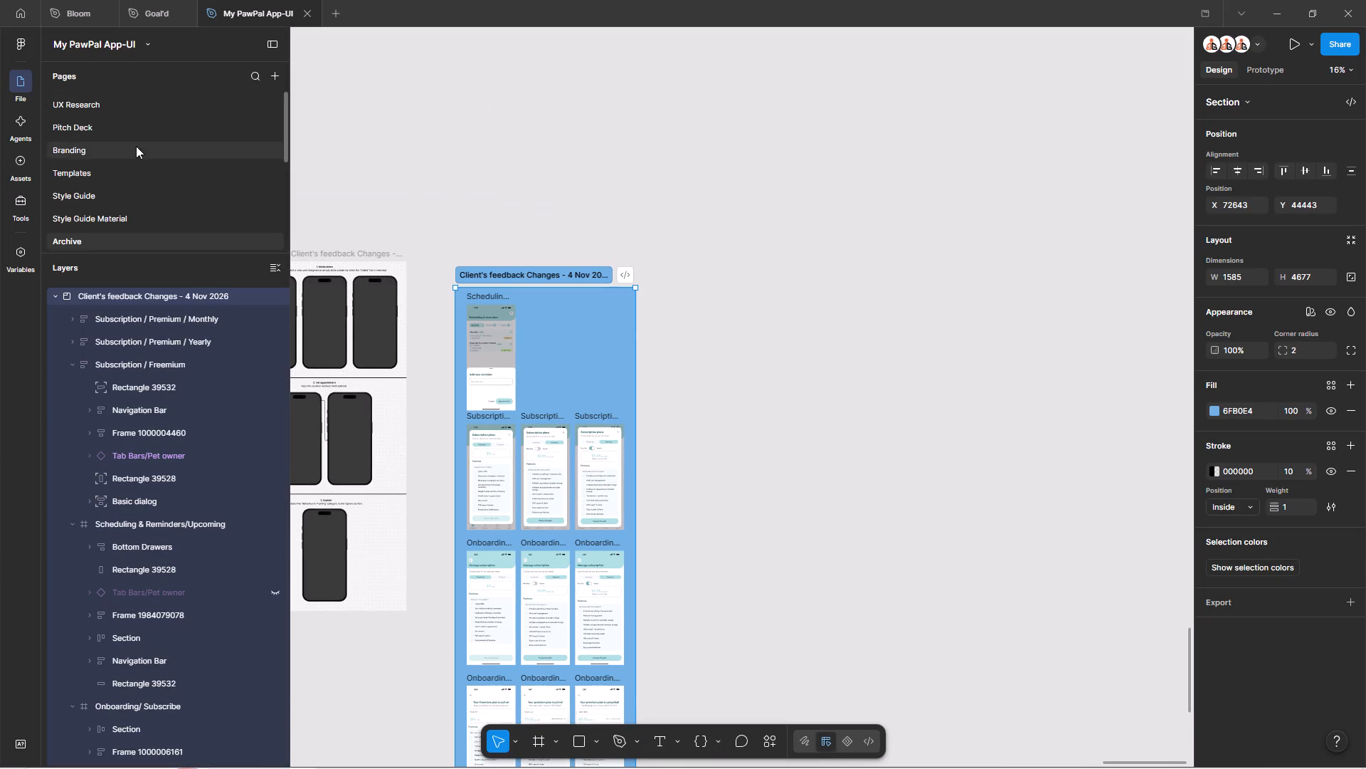
pyautogui.scroll(3, 136, 146)
pyautogui.click(112, 123)
pyautogui.hotkey('ctrl', '\\')
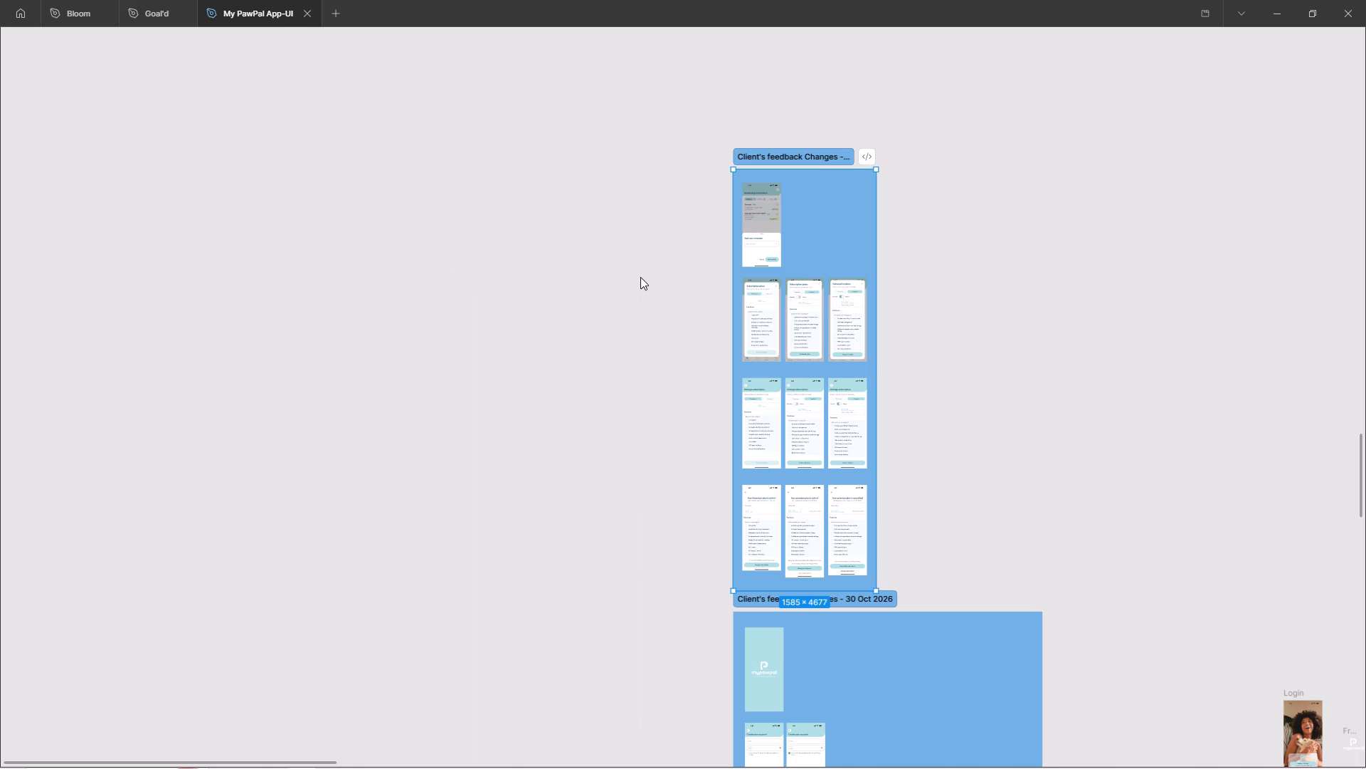
pyautogui.click(536, 282)
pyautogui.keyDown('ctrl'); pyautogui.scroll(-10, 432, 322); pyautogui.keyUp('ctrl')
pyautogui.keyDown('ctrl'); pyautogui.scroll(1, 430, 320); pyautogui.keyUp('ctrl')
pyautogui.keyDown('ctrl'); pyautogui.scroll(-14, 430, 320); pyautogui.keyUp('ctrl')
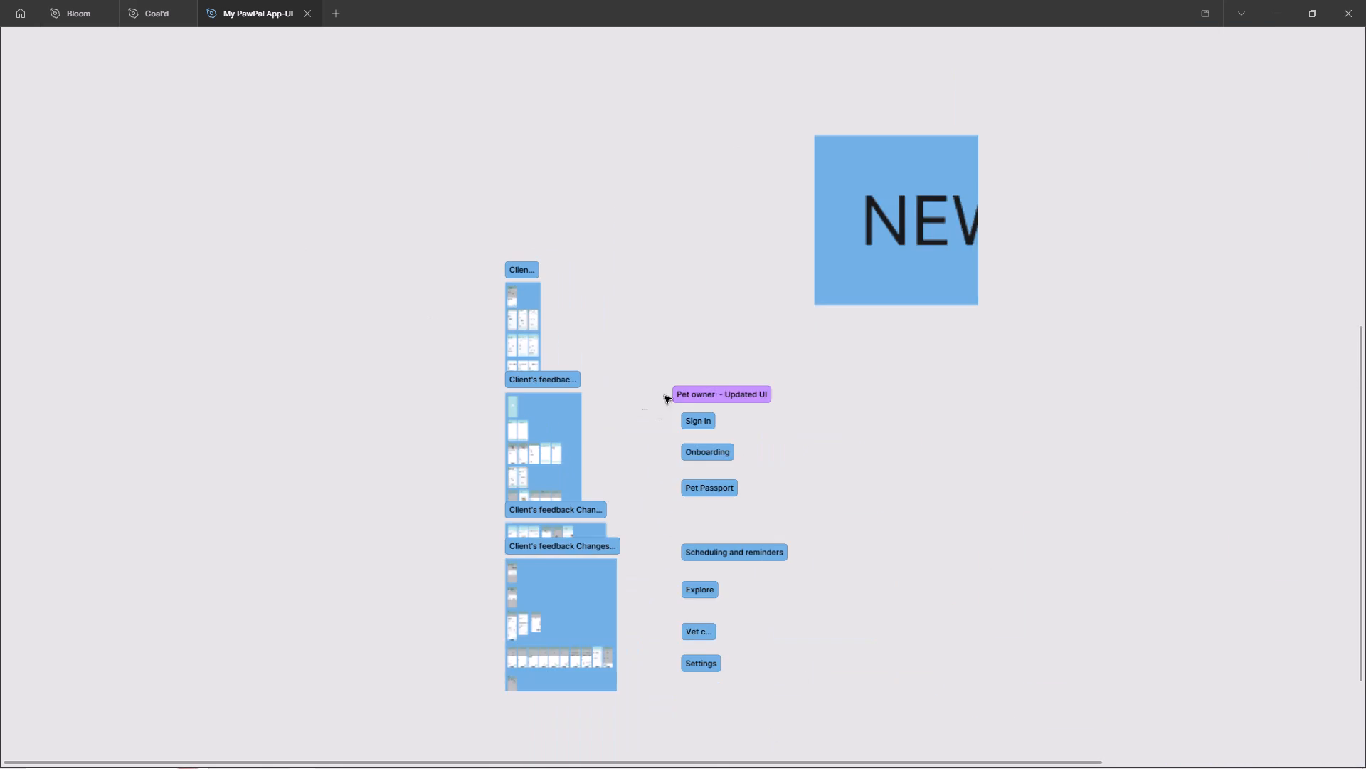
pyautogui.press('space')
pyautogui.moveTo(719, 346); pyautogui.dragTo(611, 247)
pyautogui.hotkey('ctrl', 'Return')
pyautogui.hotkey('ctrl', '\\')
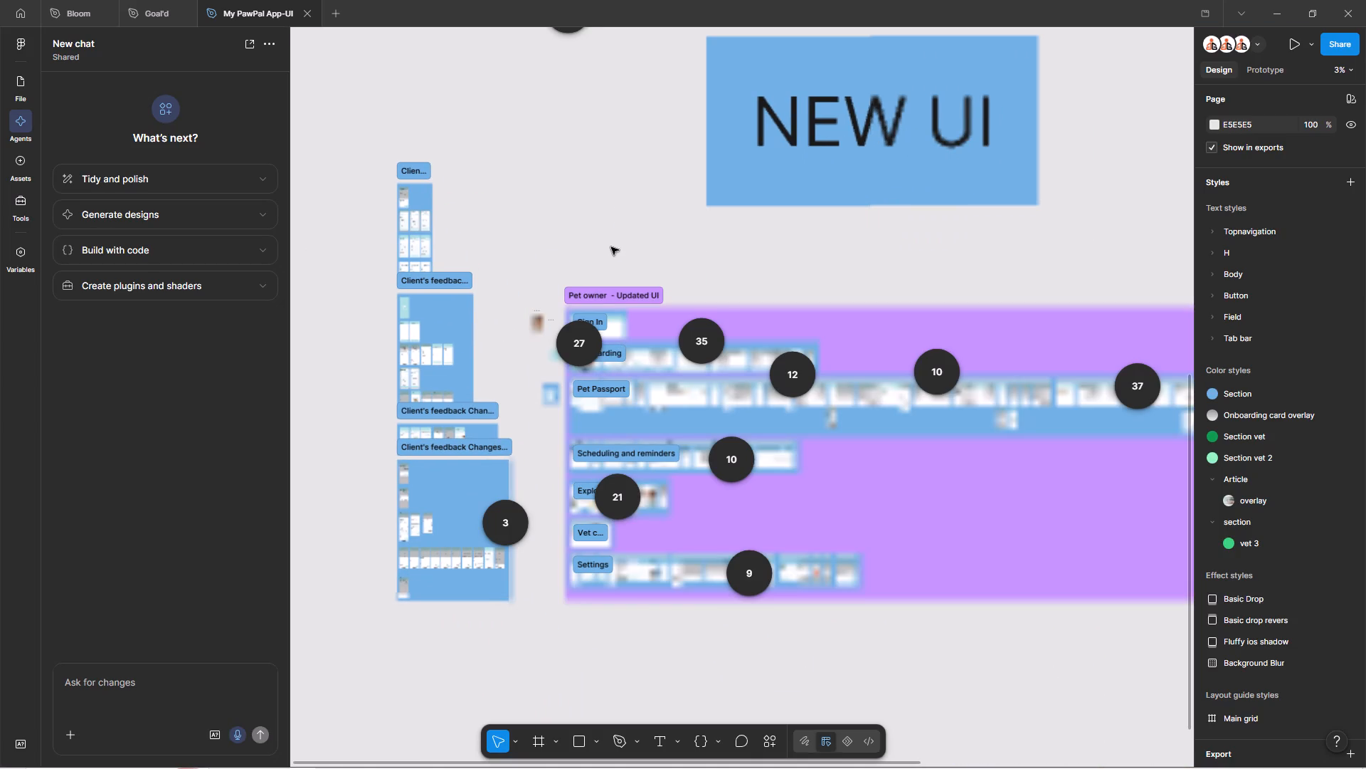
# Show the file's pages and layers, and check the remaining AI credit balance.
pyautogui.click(28, 110)
pyautogui.click(29, 98)
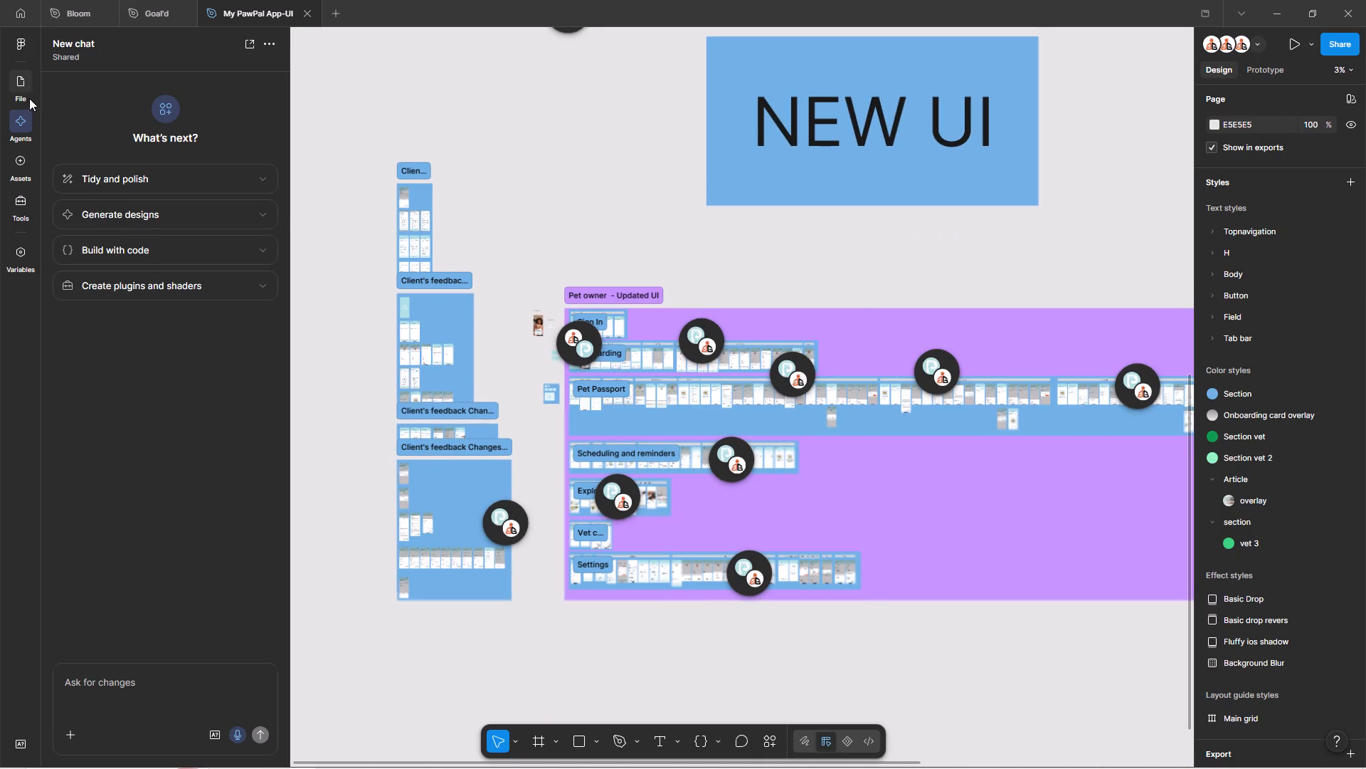
pyautogui.click(27, 96)
pyautogui.click(23, 46)
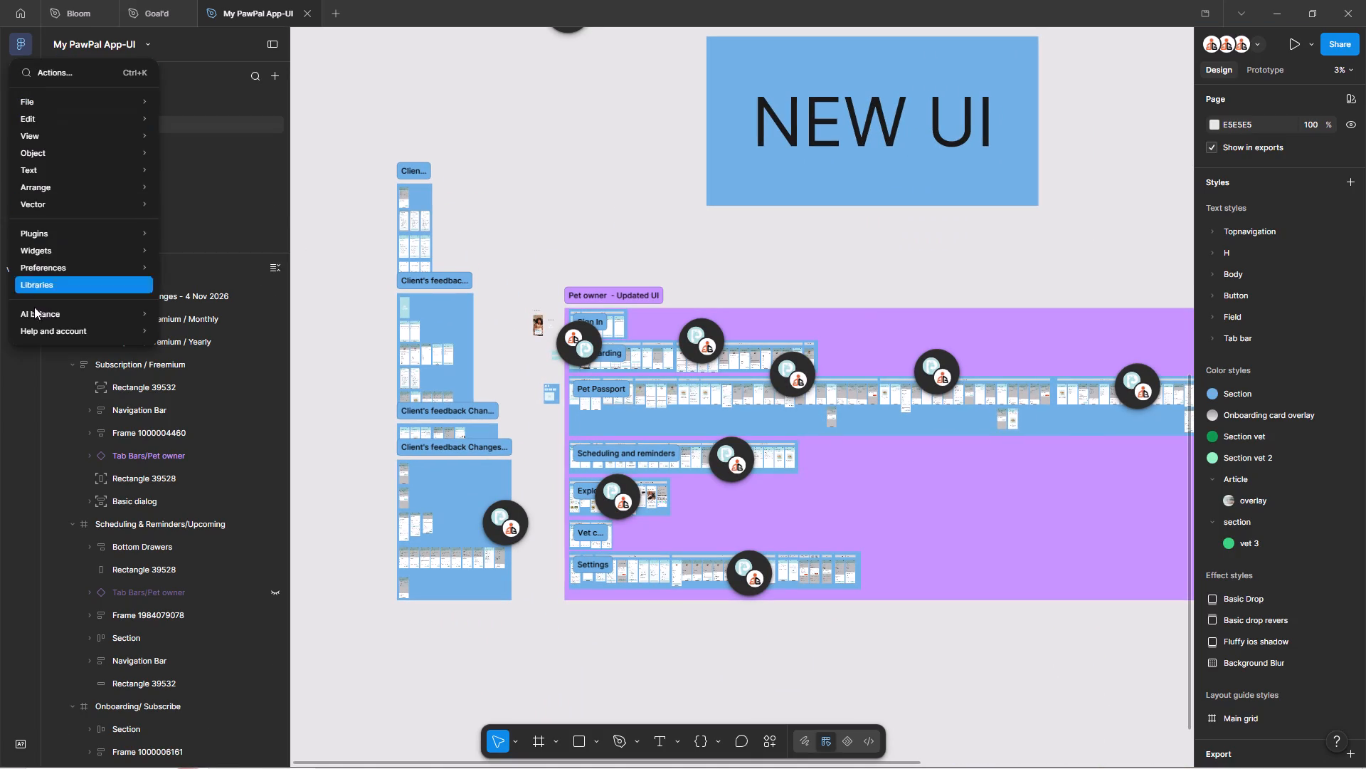
pyautogui.click(92, 307)
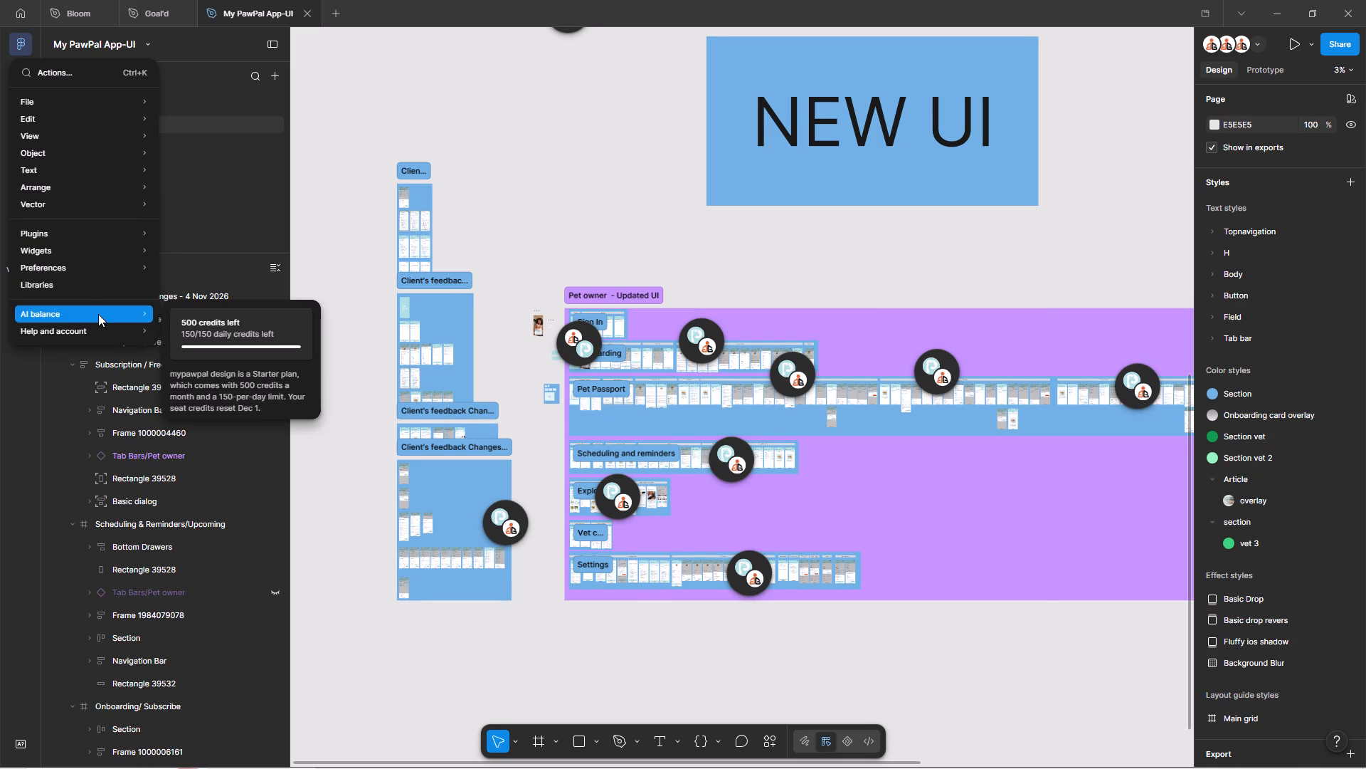
pyautogui.click(369, 156)
# Open the Archive page and hide the interface around the canvas.
pyautogui.scroll(-7, 89, 244)
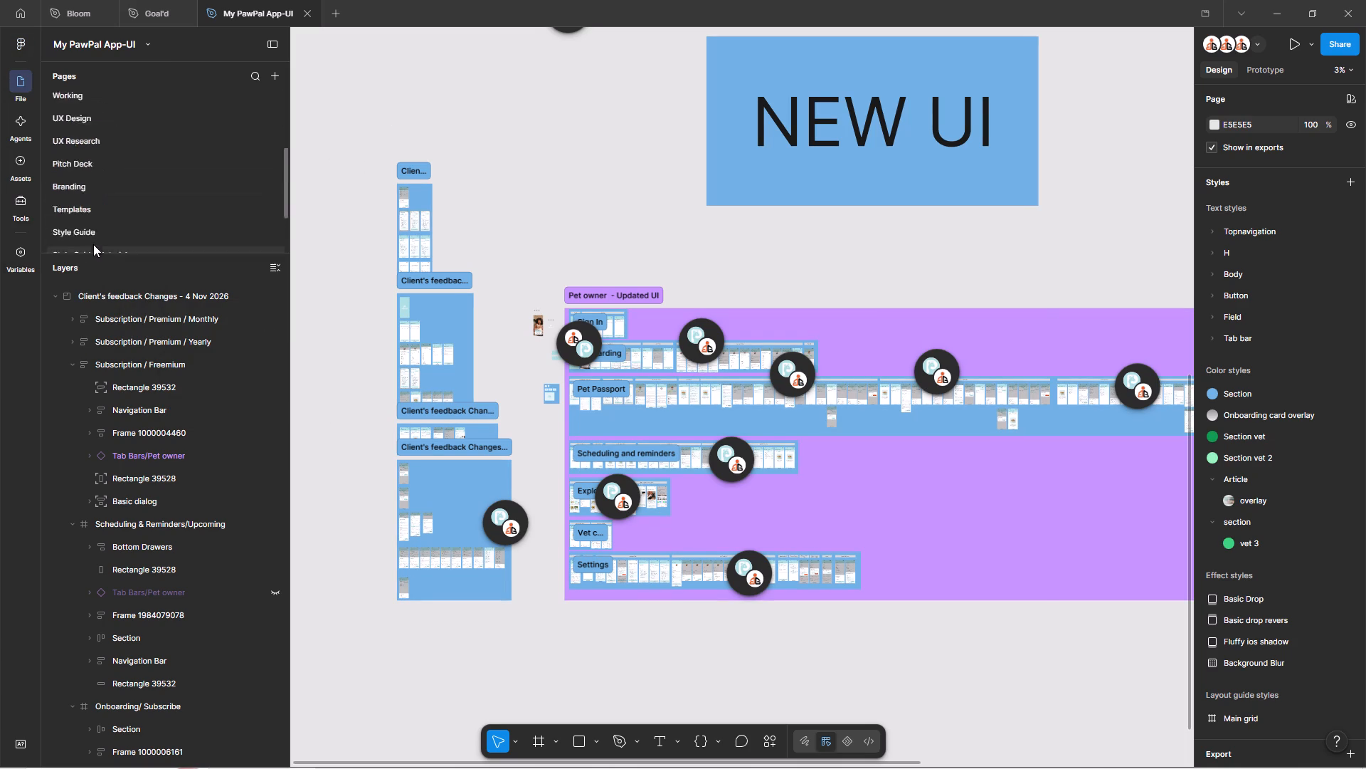
pyautogui.click(99, 239)
pyautogui.hotkey('ctrl', '\\')
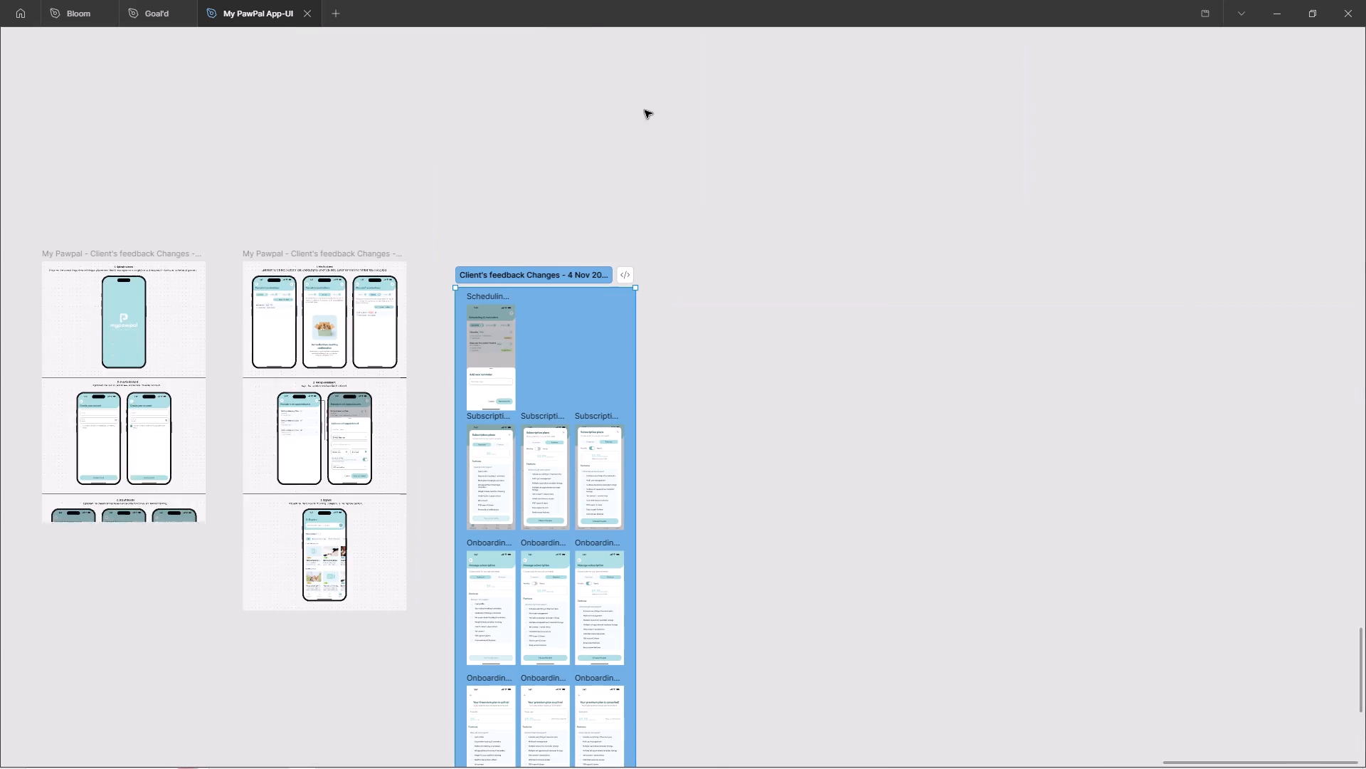
# Duplicate the 29 Oct "My Pawpal - Client's feedback Changes" mockup frame to the free area beyond the 4 Nov 2026 section.
pyautogui.press('space')
pyautogui.press('space')
pyautogui.press('space')
pyautogui.press('space')
pyautogui.moveTo(734, 342); pyautogui.dragTo(861, 232)
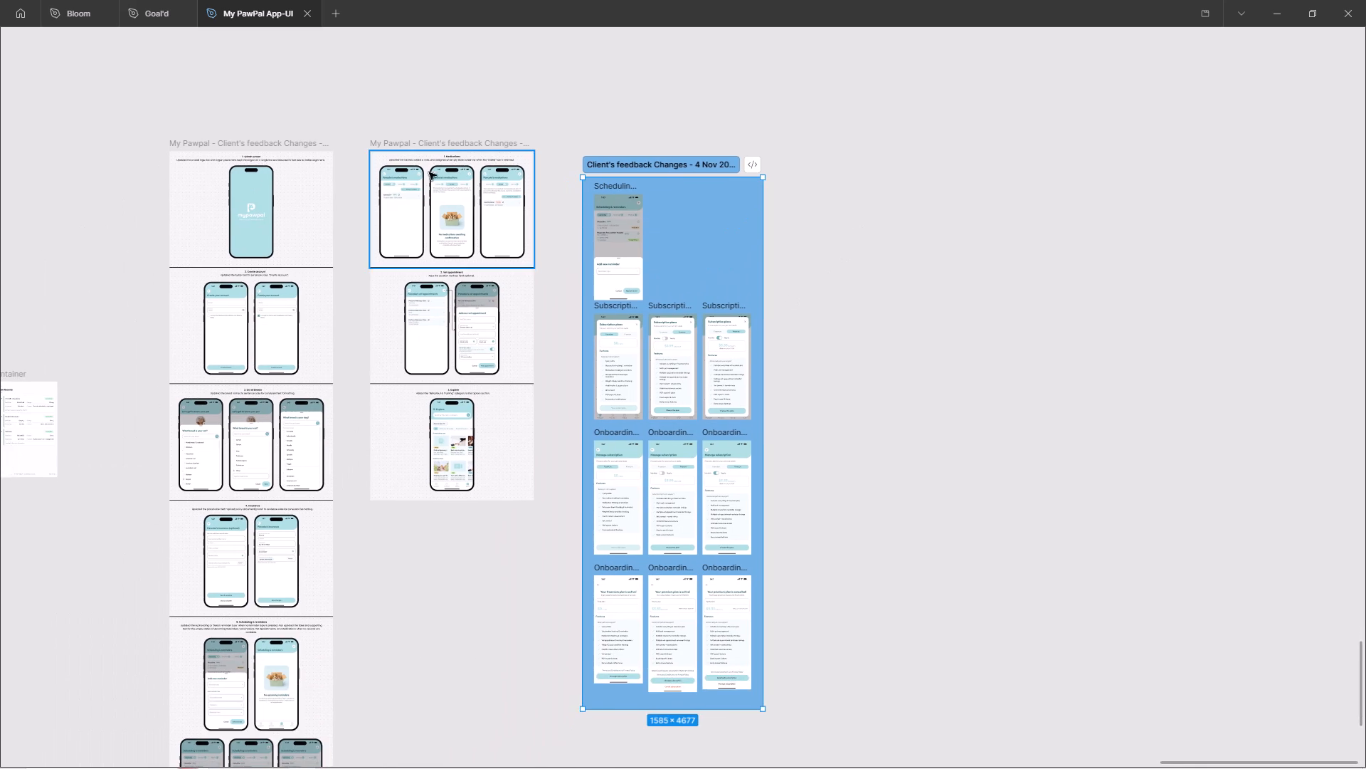
pyautogui.click(454, 135)
pyautogui.click(408, 152)
pyautogui.click(420, 145)
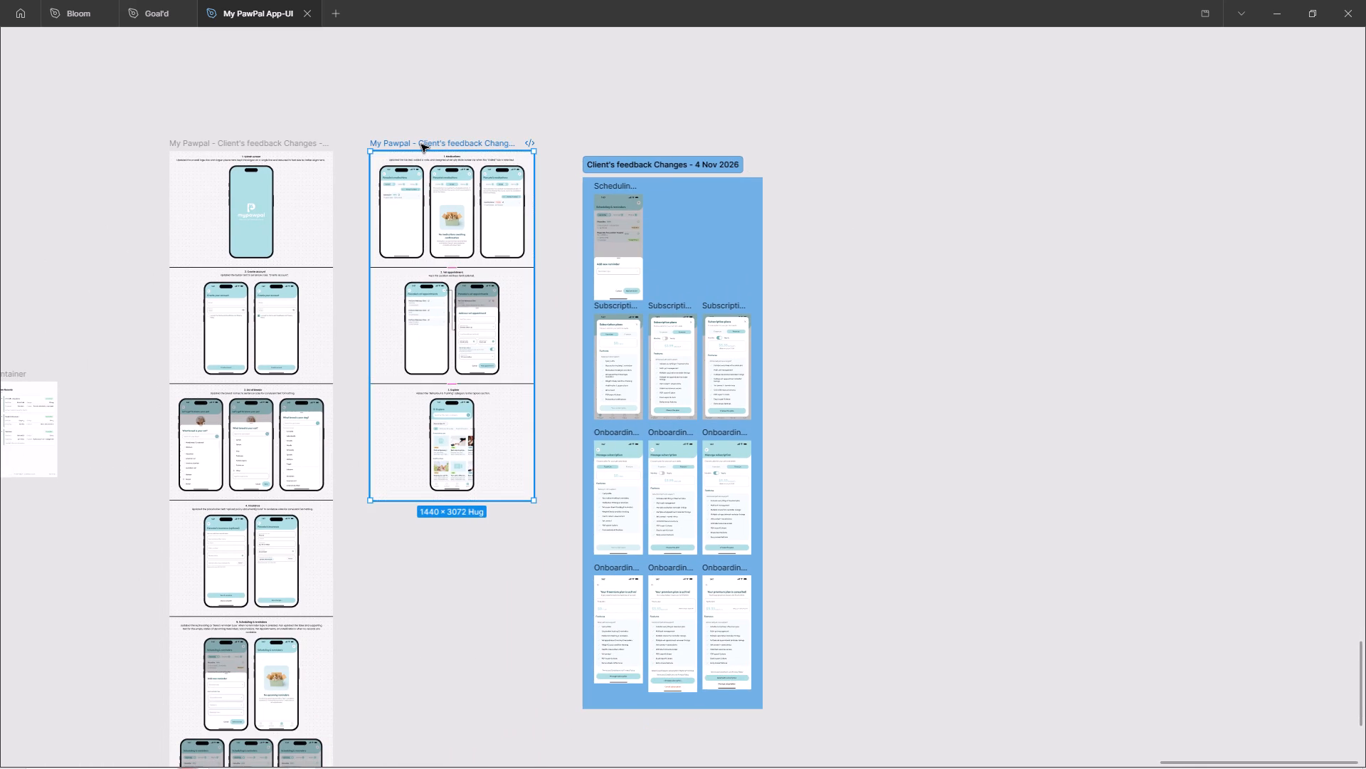
pyautogui.keyDown('alt'); pyautogui.moveTo(418, 271); pyautogui.dragTo(881, 249); pyautogui.keyUp('alt')
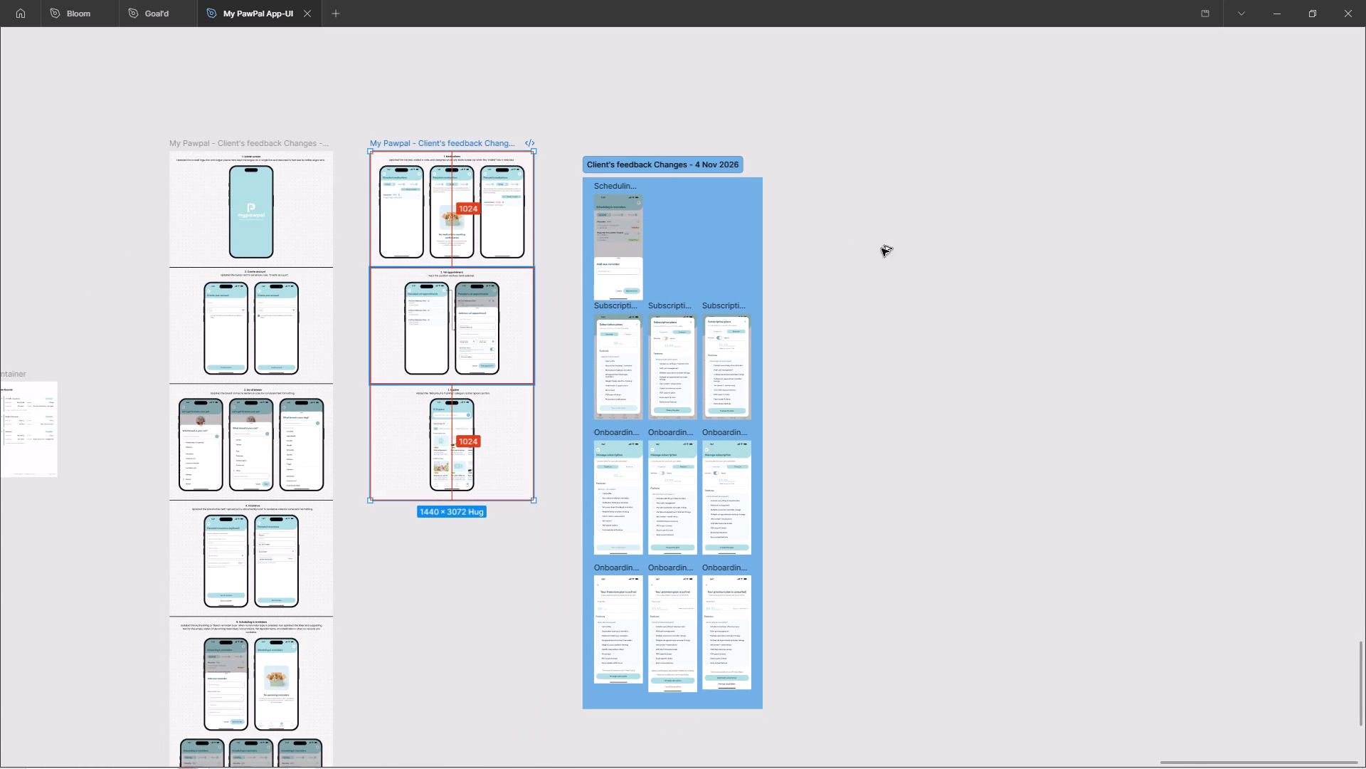
pyautogui.keyDown('alt'); pyautogui.moveTo(881, 249); pyautogui.dragTo(851, 295); pyautogui.keyUp('alt')
pyautogui.click(1126, 310)
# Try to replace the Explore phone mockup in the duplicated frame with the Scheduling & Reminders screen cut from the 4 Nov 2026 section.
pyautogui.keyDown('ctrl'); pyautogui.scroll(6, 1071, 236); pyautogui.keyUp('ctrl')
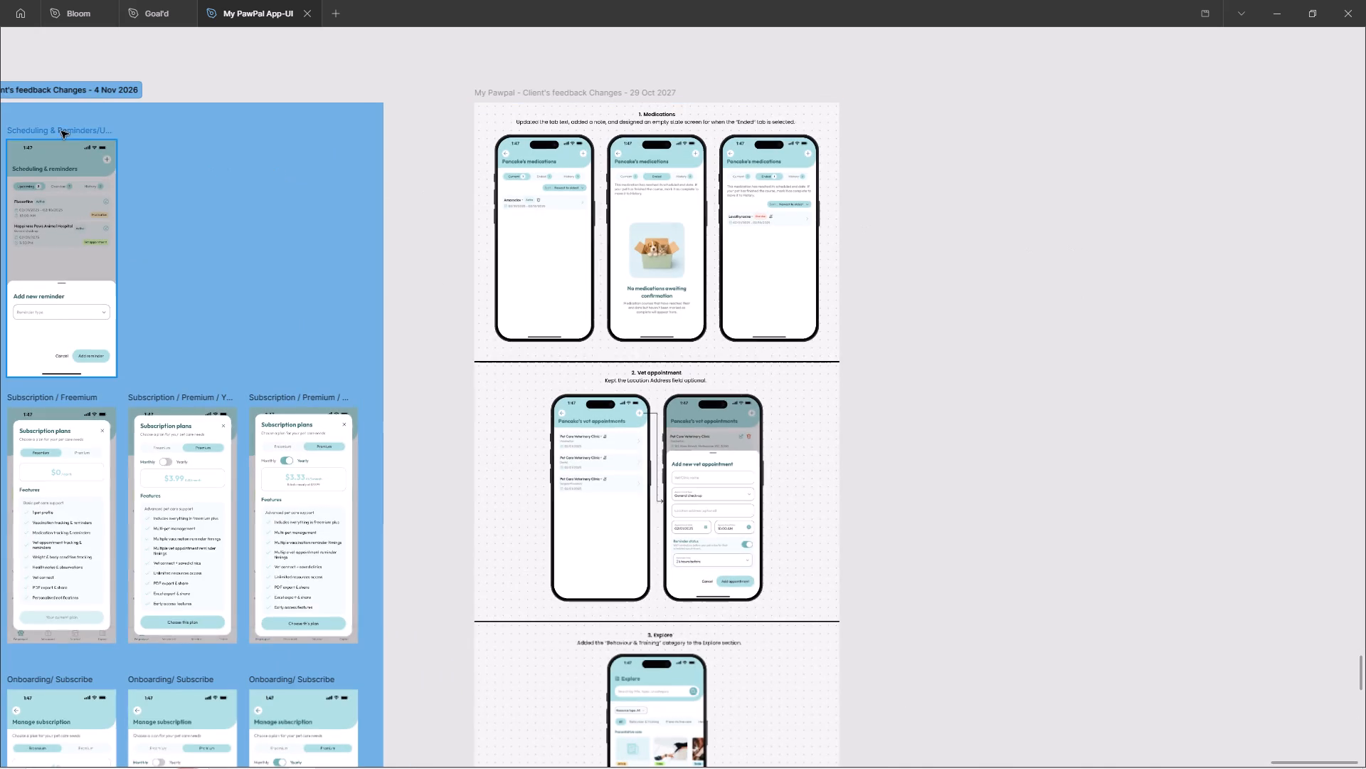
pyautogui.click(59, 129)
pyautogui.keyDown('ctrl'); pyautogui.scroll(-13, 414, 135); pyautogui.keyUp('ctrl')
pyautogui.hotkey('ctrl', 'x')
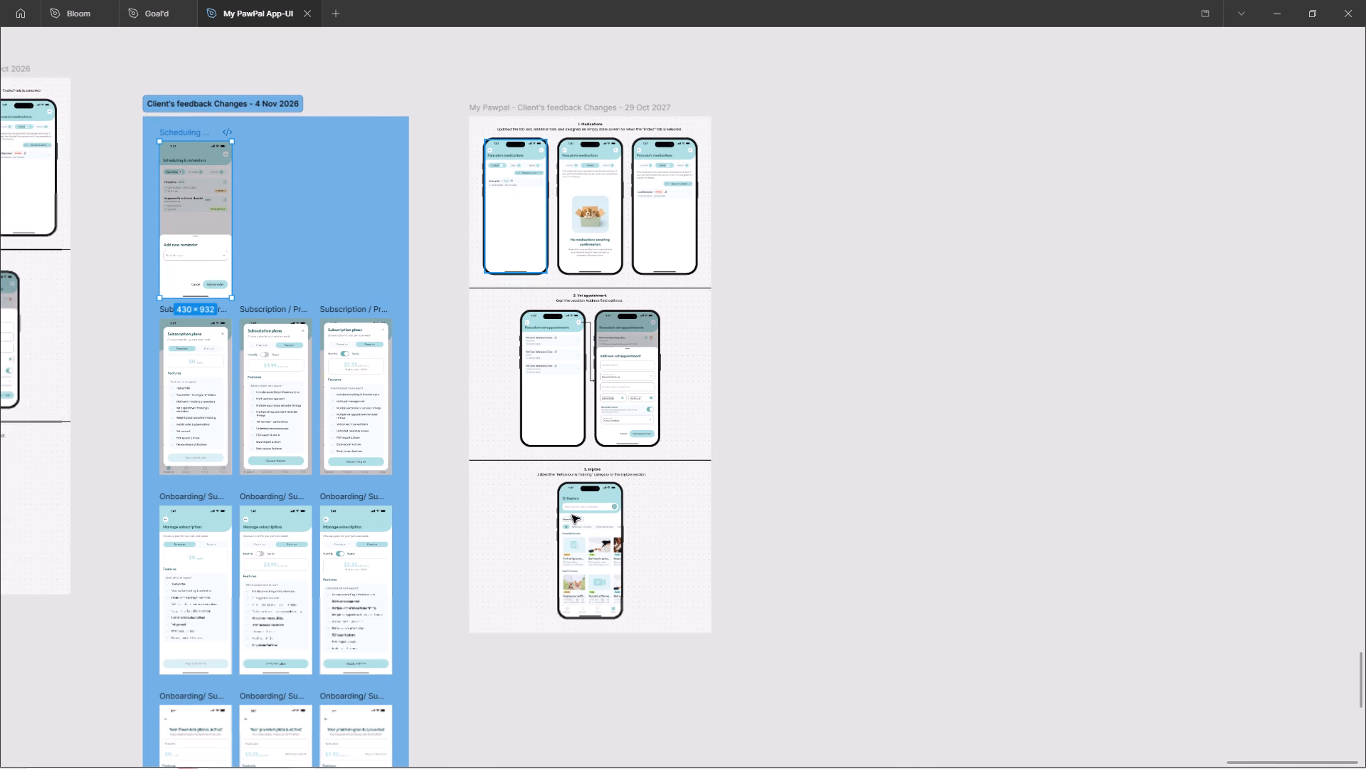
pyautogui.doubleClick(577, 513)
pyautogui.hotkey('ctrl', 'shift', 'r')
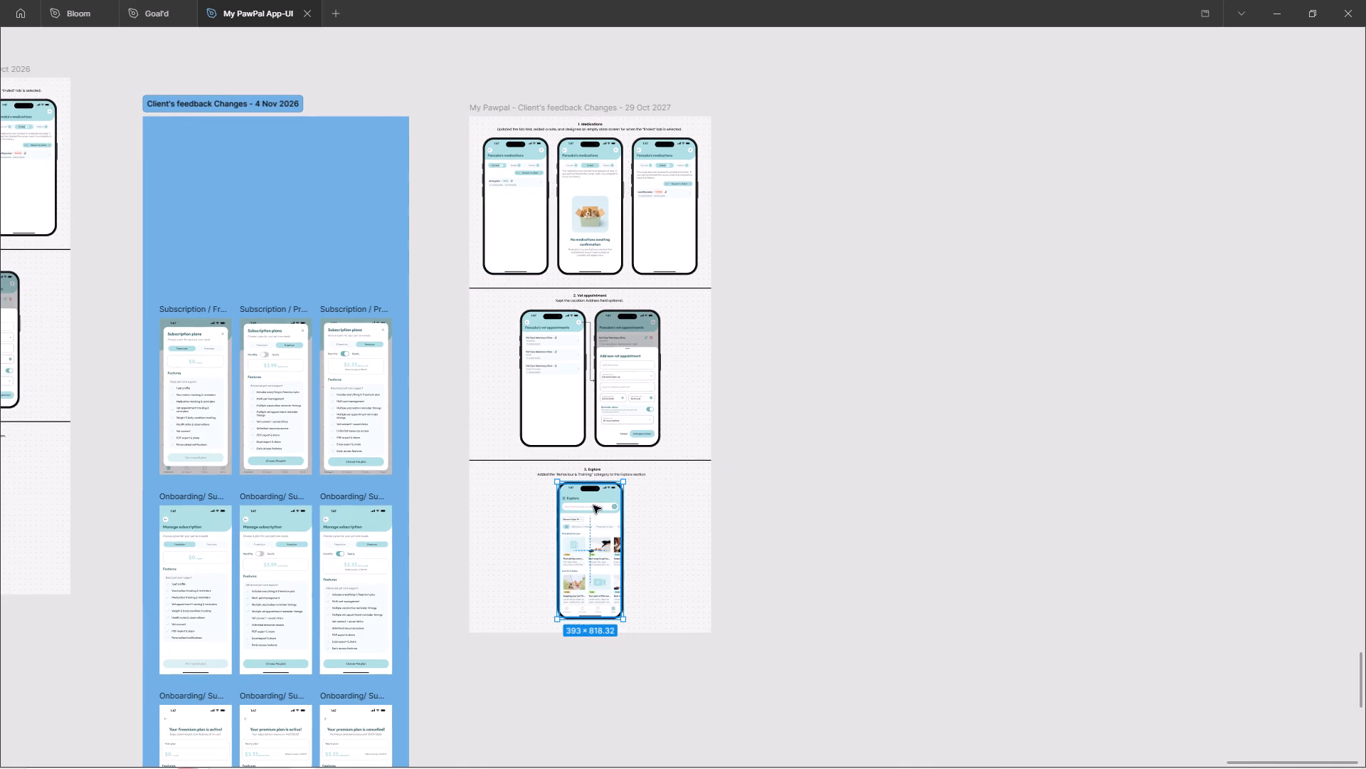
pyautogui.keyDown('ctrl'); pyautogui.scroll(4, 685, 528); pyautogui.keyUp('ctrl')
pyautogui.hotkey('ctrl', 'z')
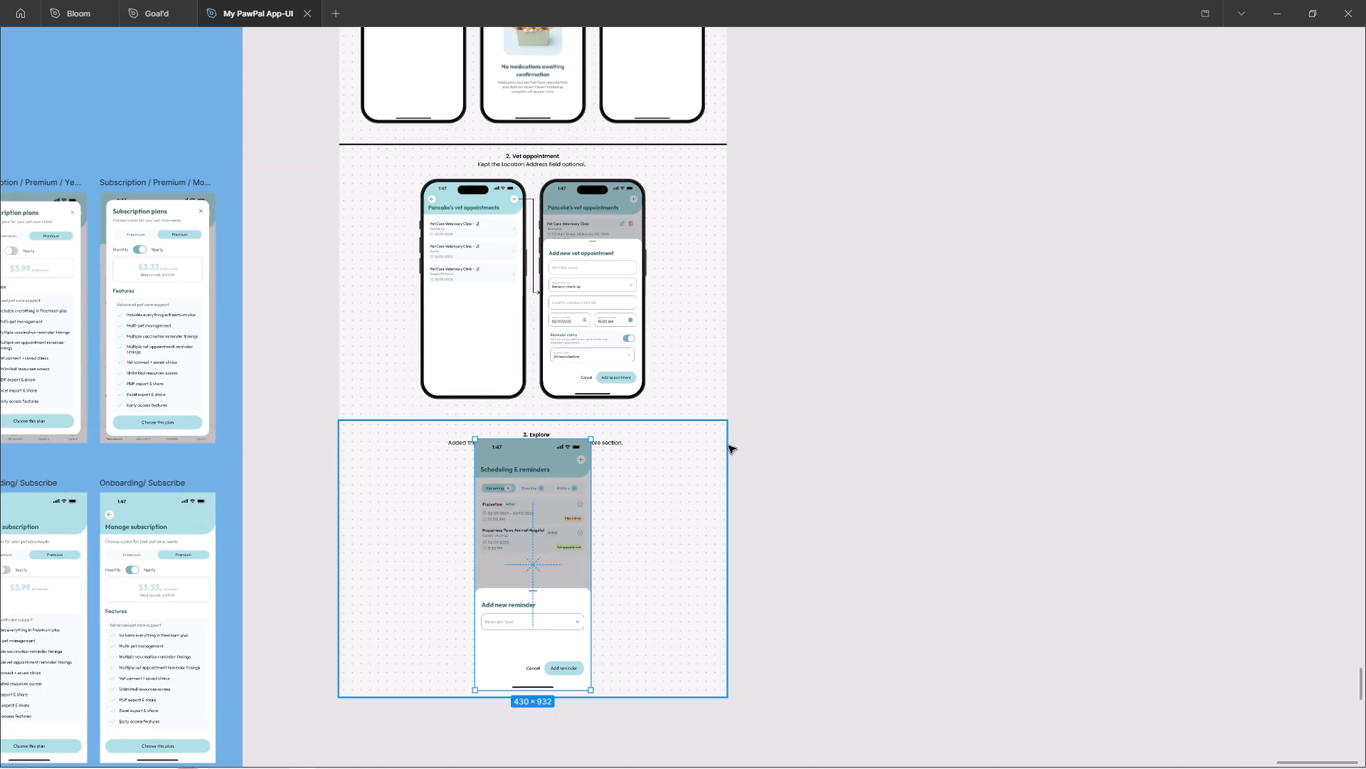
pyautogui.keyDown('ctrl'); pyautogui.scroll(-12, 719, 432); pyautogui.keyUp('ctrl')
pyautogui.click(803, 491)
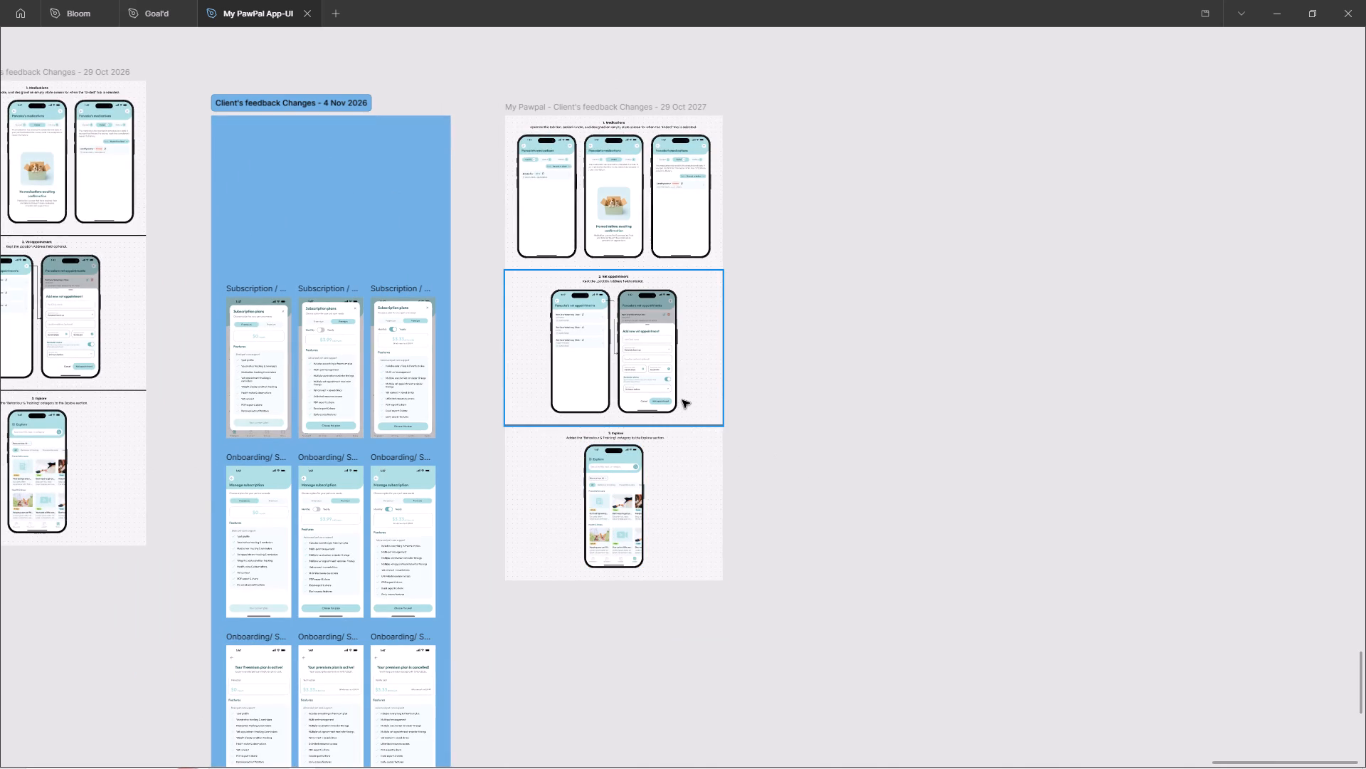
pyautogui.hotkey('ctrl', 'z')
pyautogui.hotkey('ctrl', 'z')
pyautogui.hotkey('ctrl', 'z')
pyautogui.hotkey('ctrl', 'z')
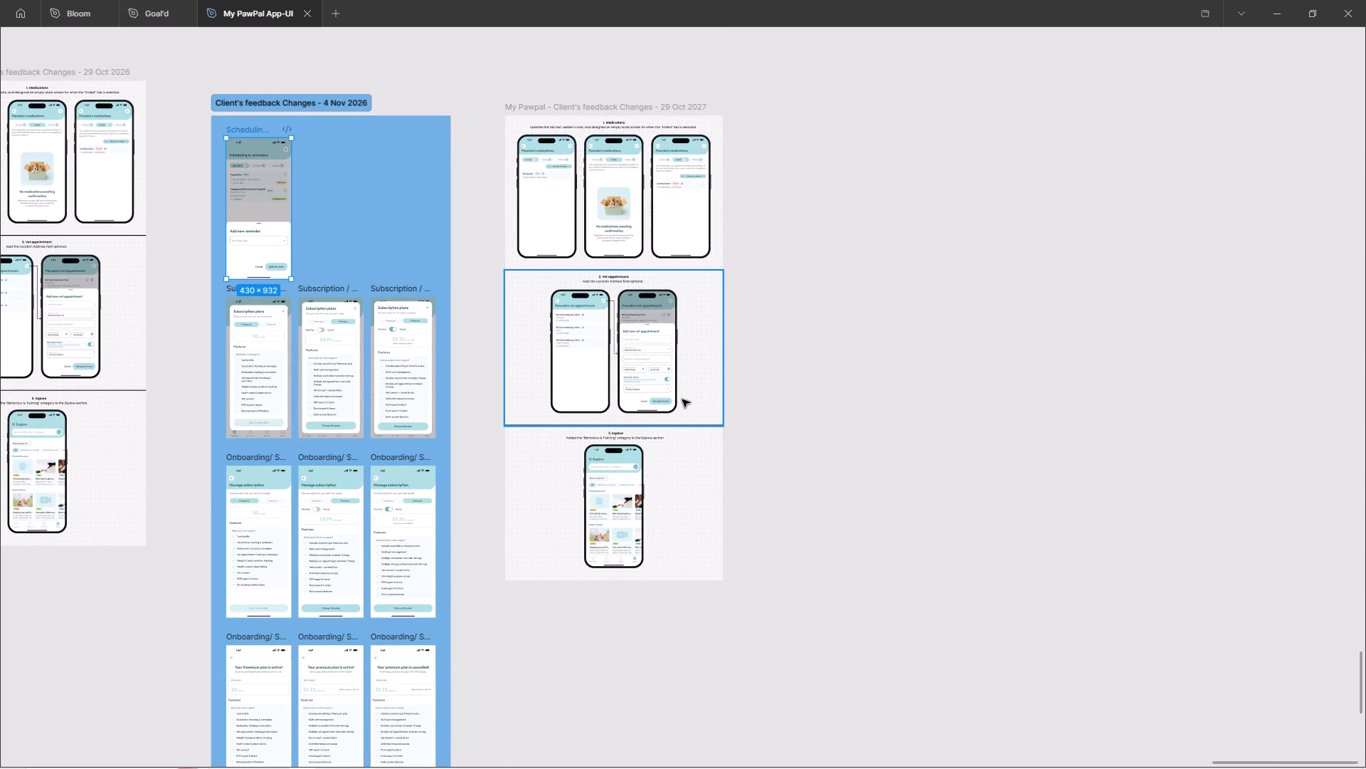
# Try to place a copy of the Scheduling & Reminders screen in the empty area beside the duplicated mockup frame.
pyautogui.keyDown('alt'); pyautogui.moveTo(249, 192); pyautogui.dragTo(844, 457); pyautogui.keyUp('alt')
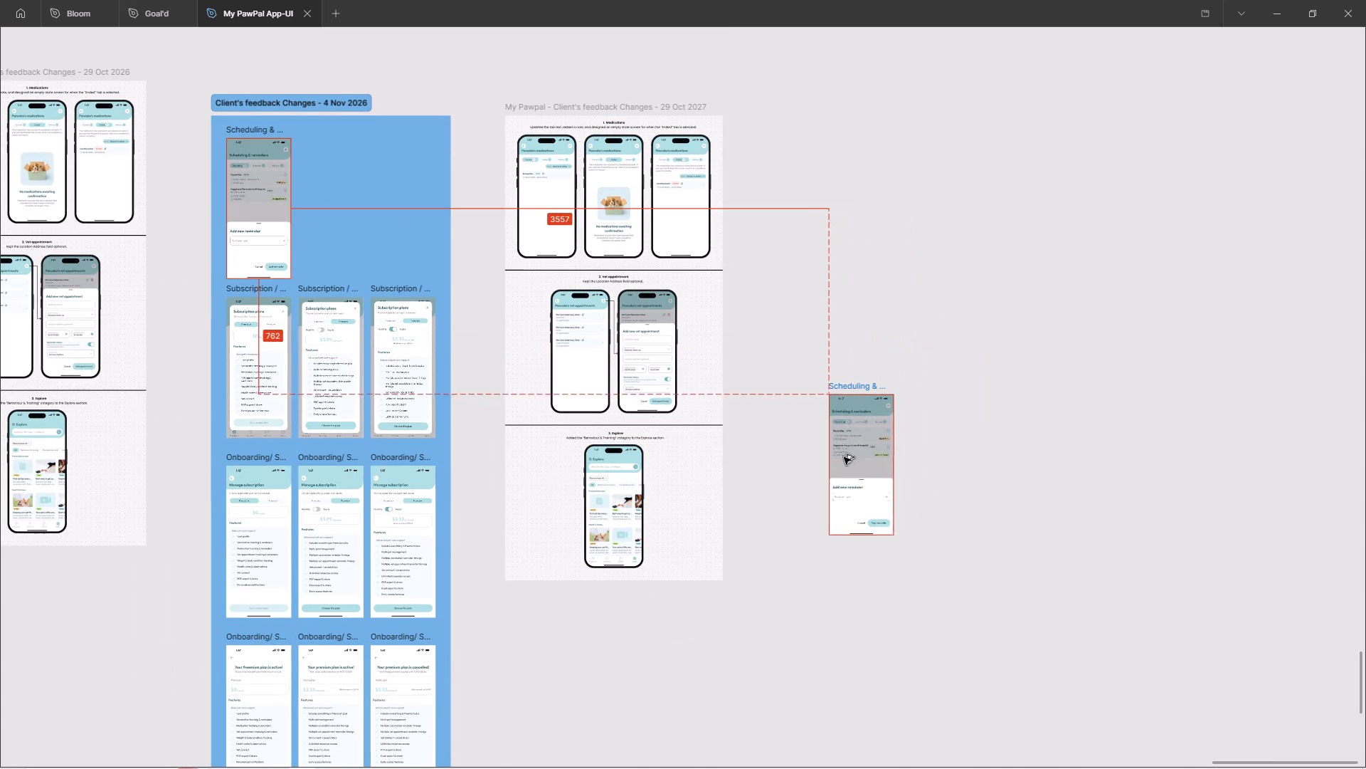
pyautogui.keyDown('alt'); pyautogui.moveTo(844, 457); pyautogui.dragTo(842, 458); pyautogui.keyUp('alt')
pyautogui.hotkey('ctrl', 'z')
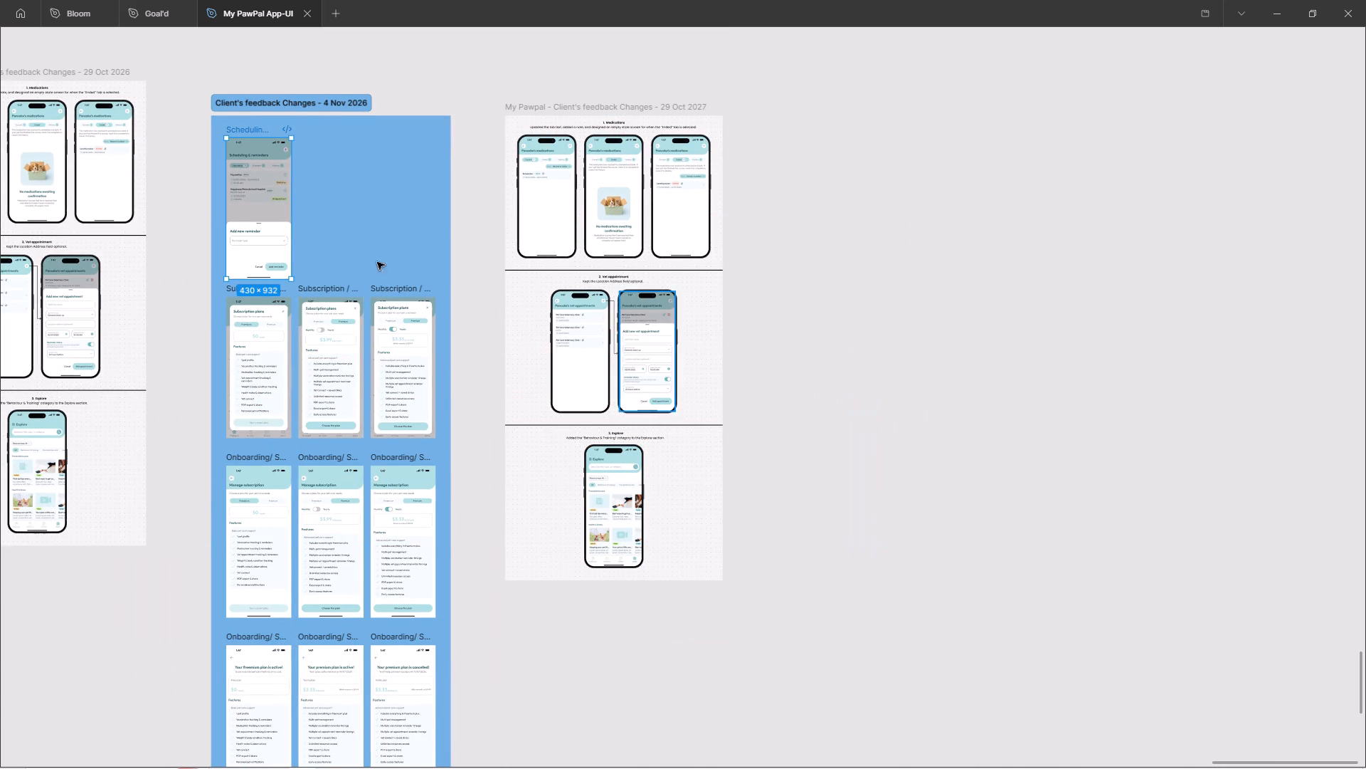
# Add a 4x PNG export setting to all screens inside the 4 Nov 2026 section.
pyautogui.hotkey('ctrl', '\\')
pyautogui.keyDown('ctrl'); pyautogui.scroll(-6, 519, 231); pyautogui.keyUp('ctrl')
pyautogui.click(387, 130)
pyautogui.press('Return')
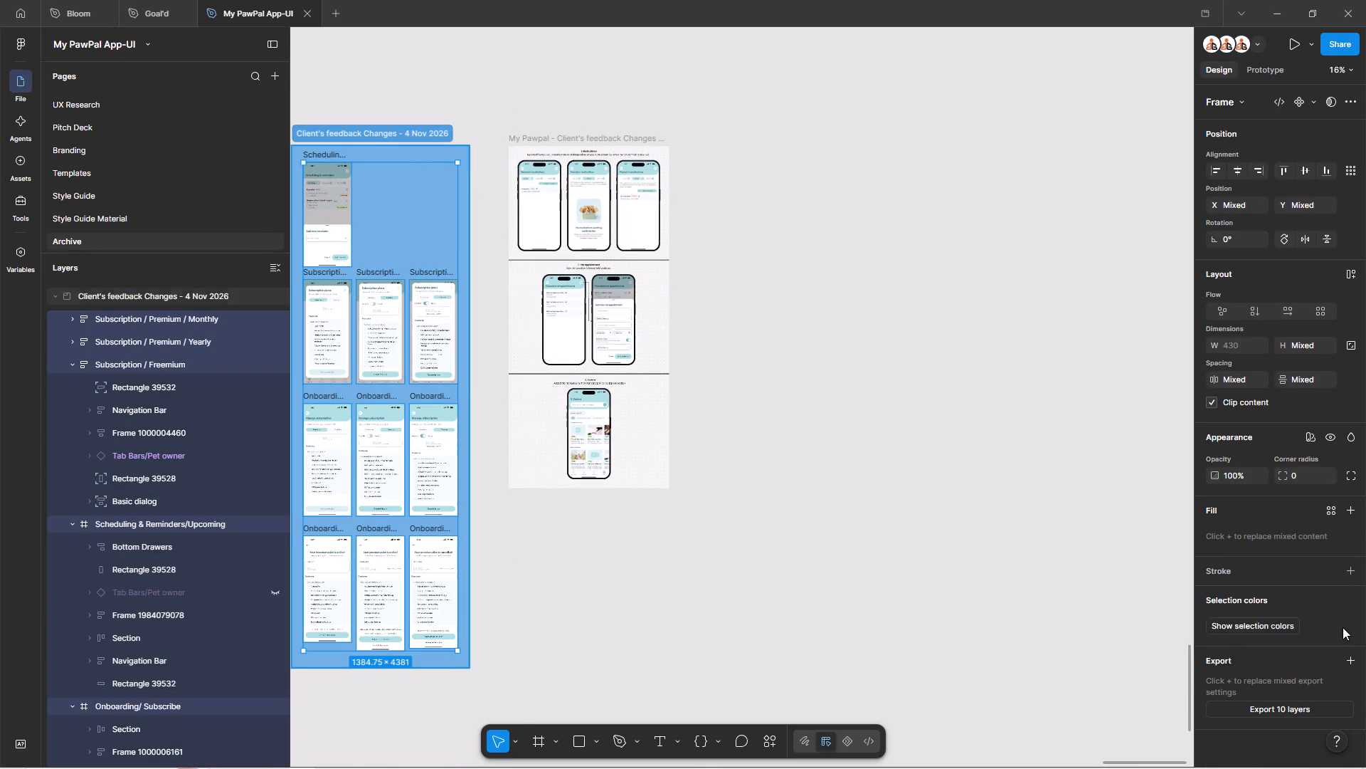
pyautogui.scroll(-5, 1258, 635)
pyautogui.scroll(-8, 1219, 569)
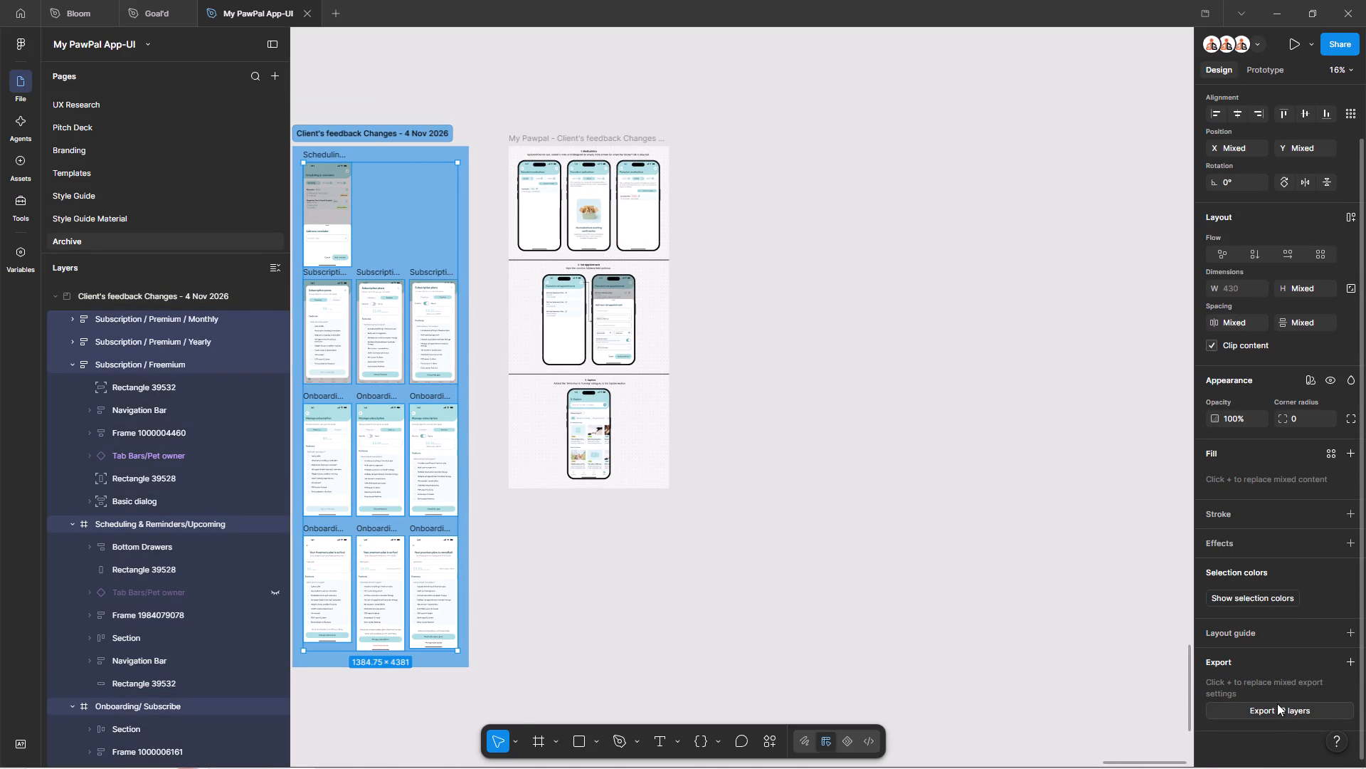
pyautogui.click(1296, 663)
pyautogui.click(1243, 715)
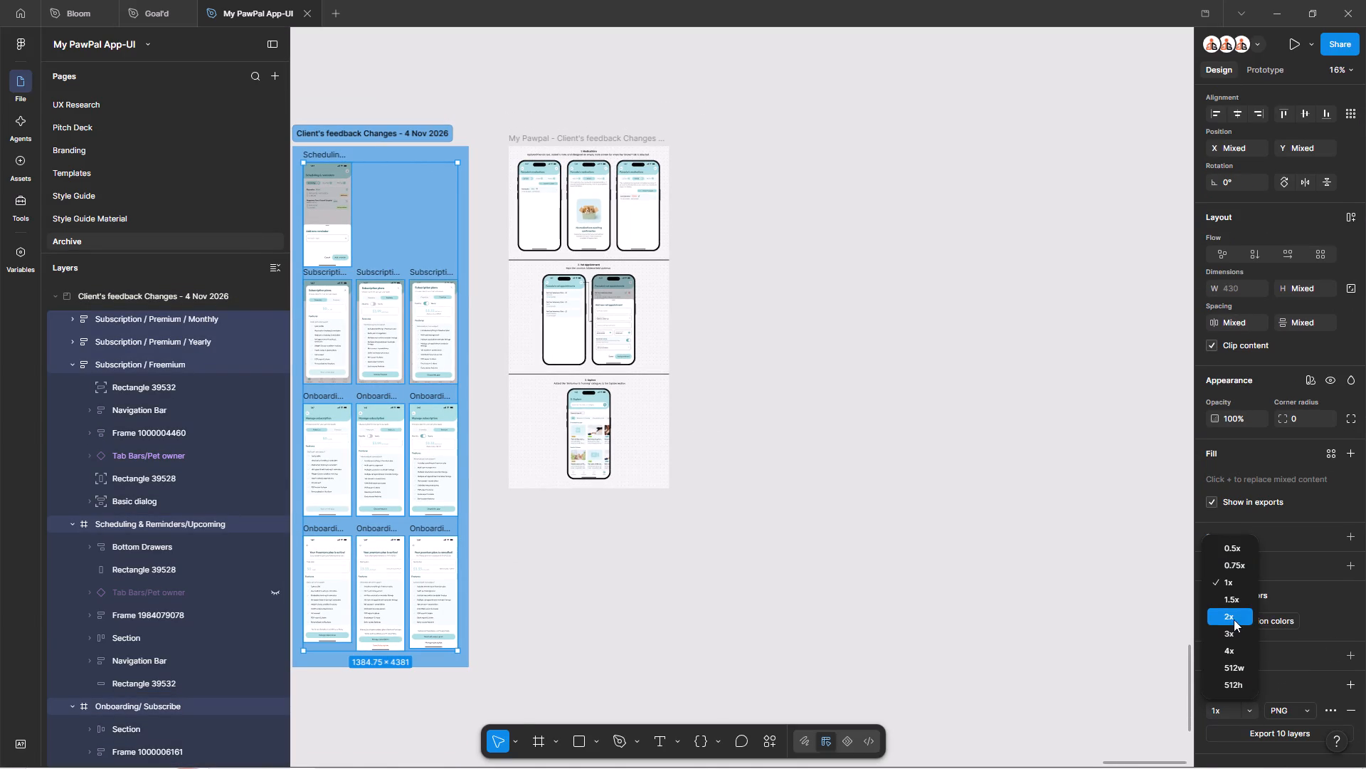
pyautogui.click(1239, 652)
pyautogui.hotkey('ctrl', '\\')
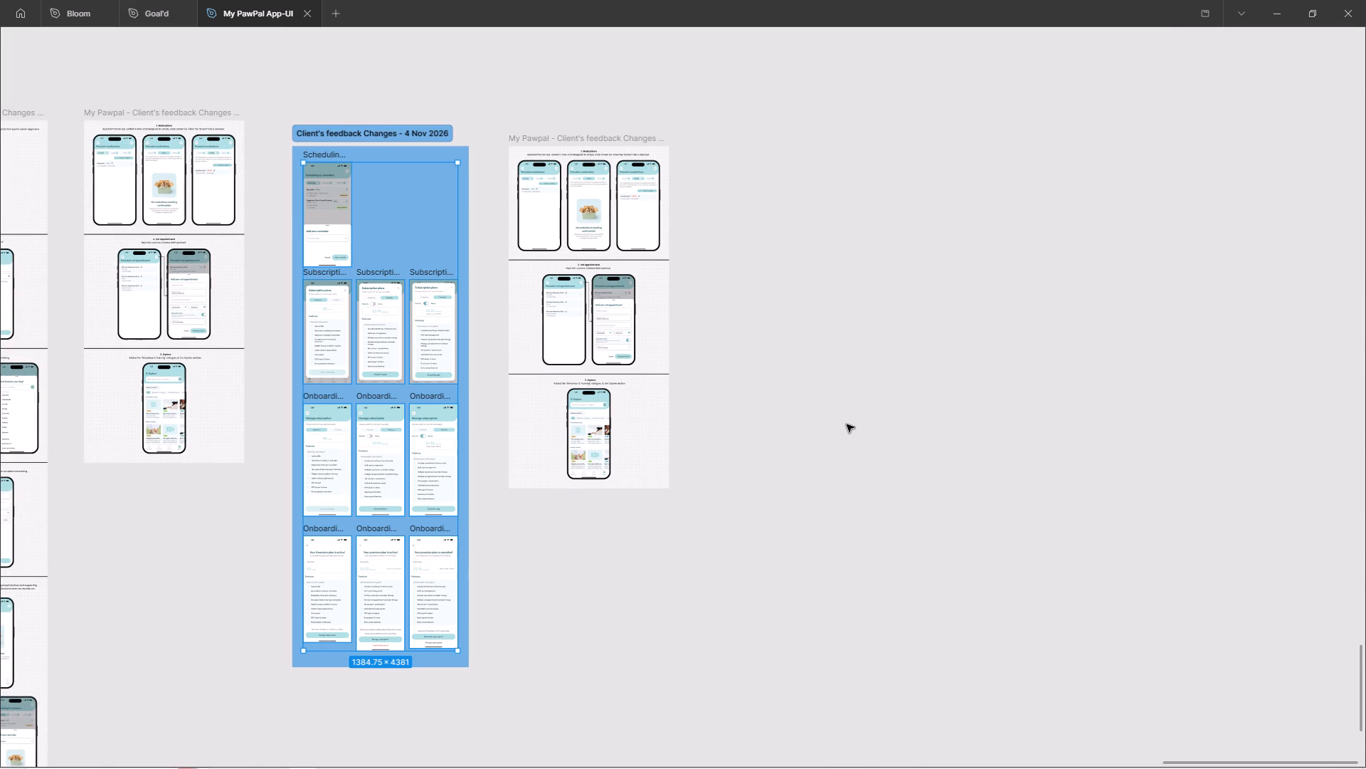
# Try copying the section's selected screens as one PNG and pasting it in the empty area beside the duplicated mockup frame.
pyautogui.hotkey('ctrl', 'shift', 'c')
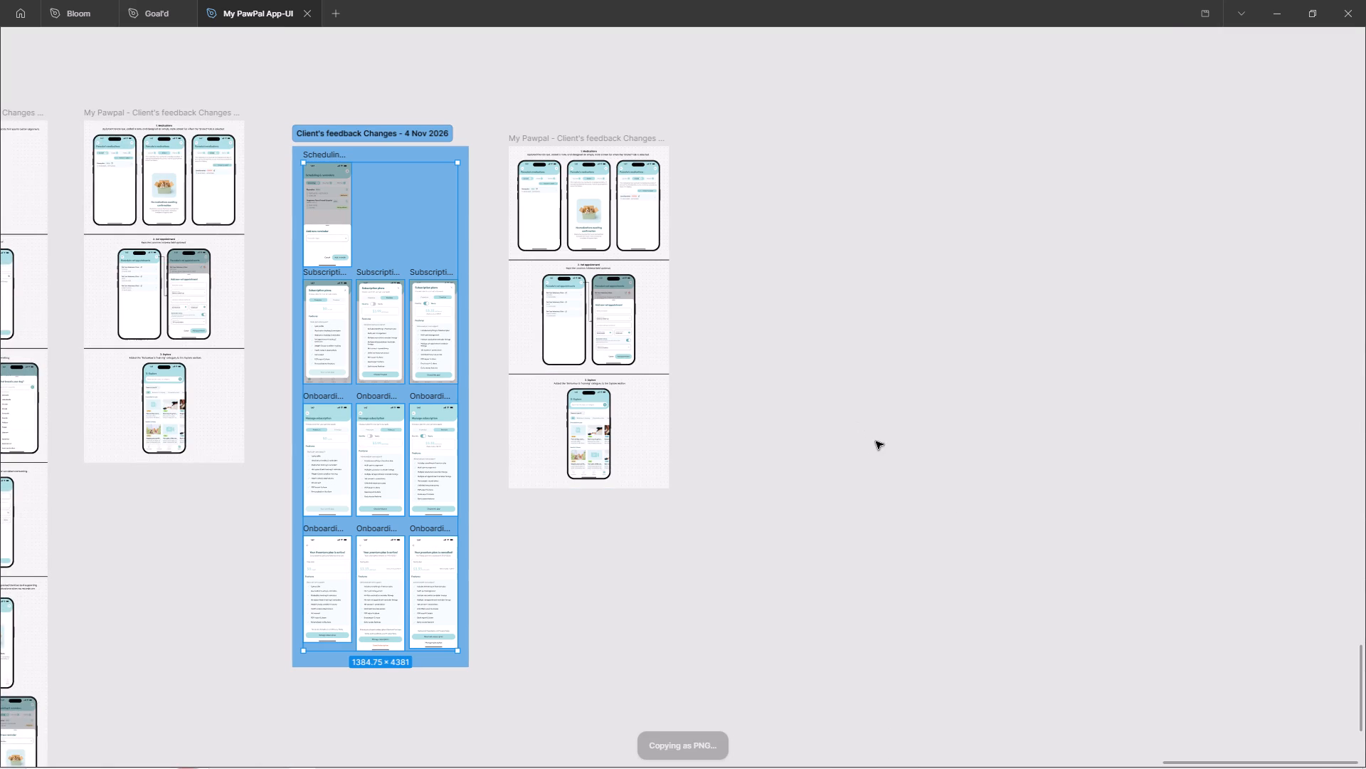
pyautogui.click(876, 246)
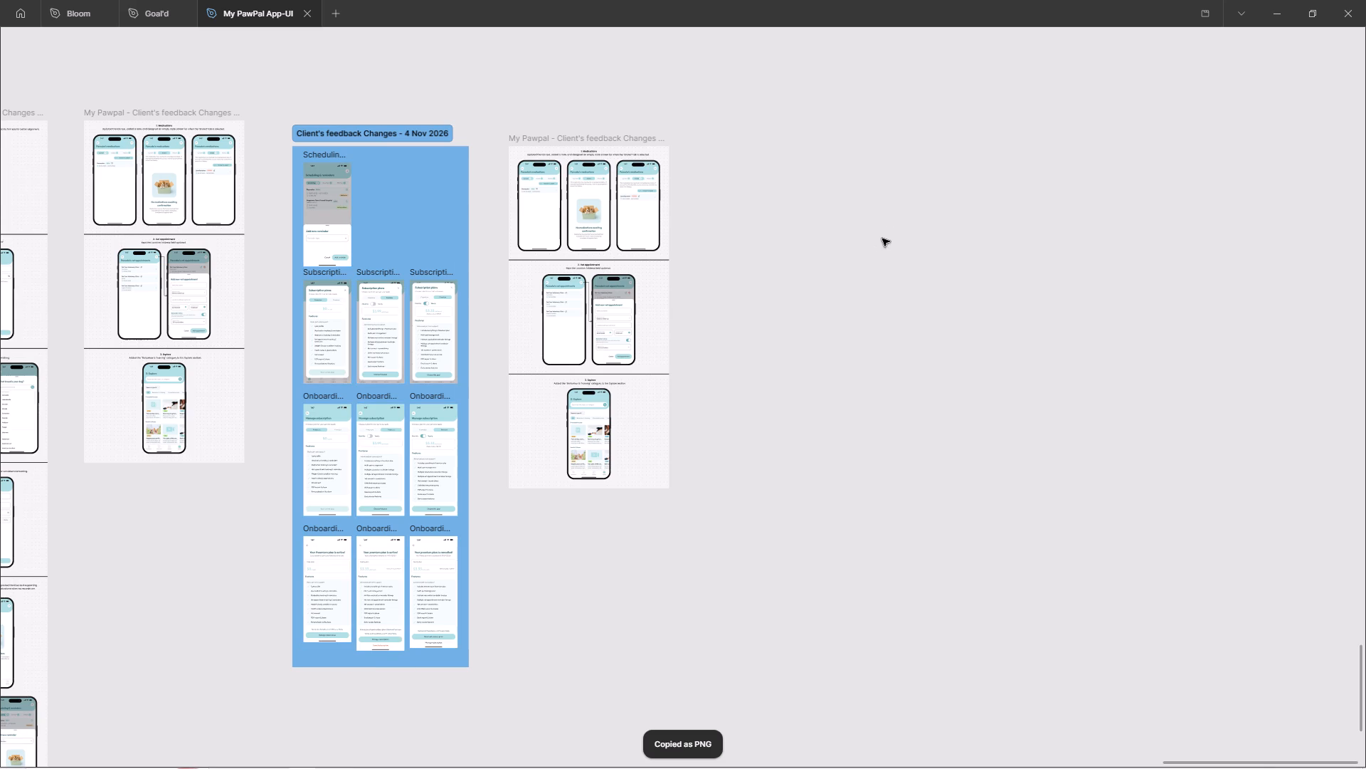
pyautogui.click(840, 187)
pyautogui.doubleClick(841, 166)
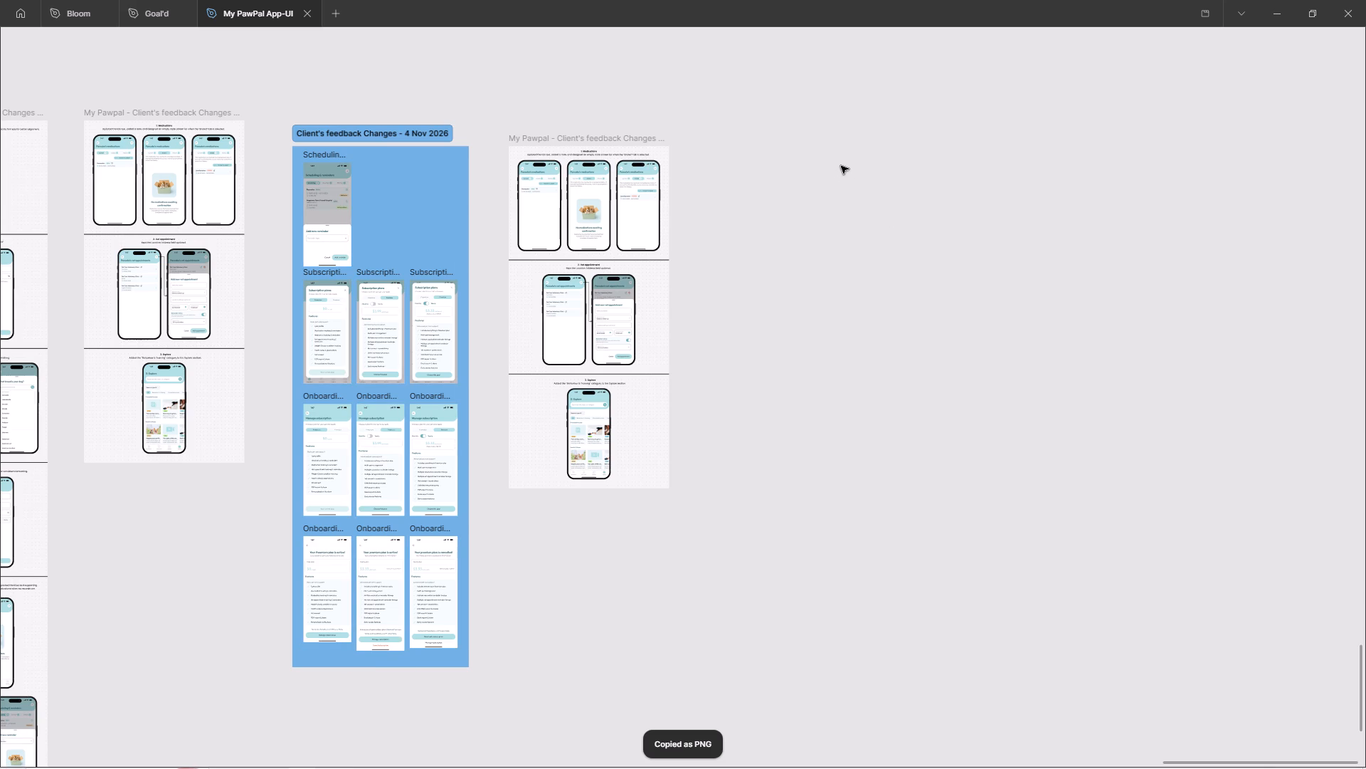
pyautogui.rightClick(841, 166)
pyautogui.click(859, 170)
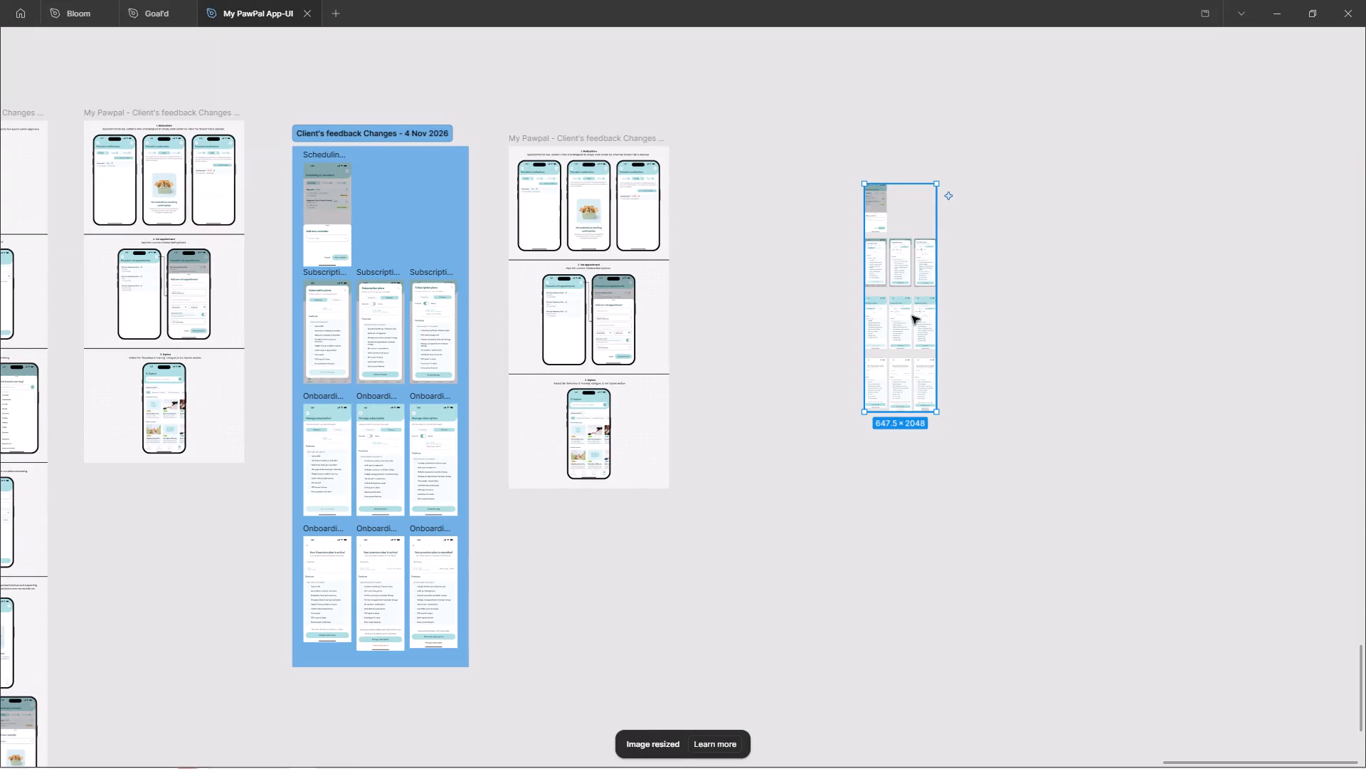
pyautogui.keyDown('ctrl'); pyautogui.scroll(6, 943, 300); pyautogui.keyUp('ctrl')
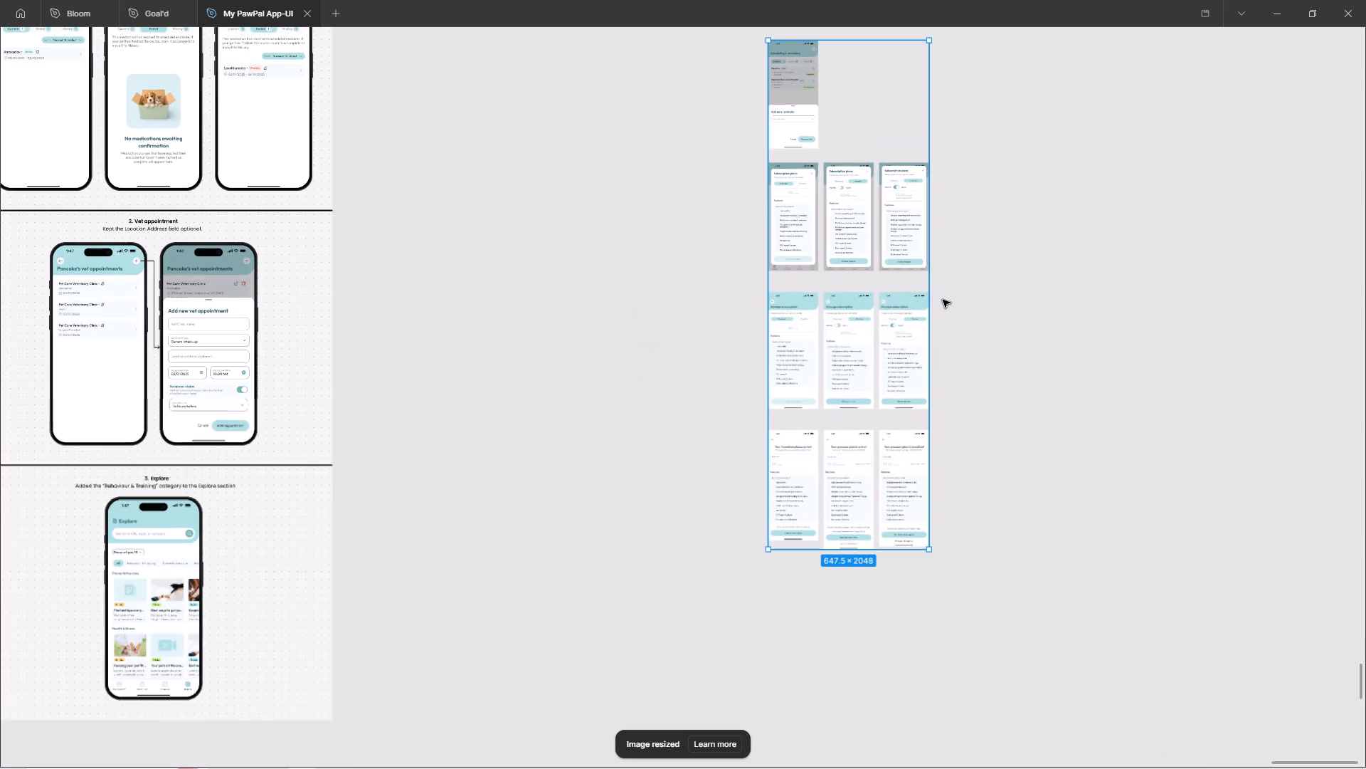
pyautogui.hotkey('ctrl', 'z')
# Copy the Scheduling & Reminders screen in the 4 Nov 2026 section as PNG and deselect it.
pyautogui.keyDown('ctrl'); pyautogui.scroll(-8, 943, 304); pyautogui.keyUp('ctrl')
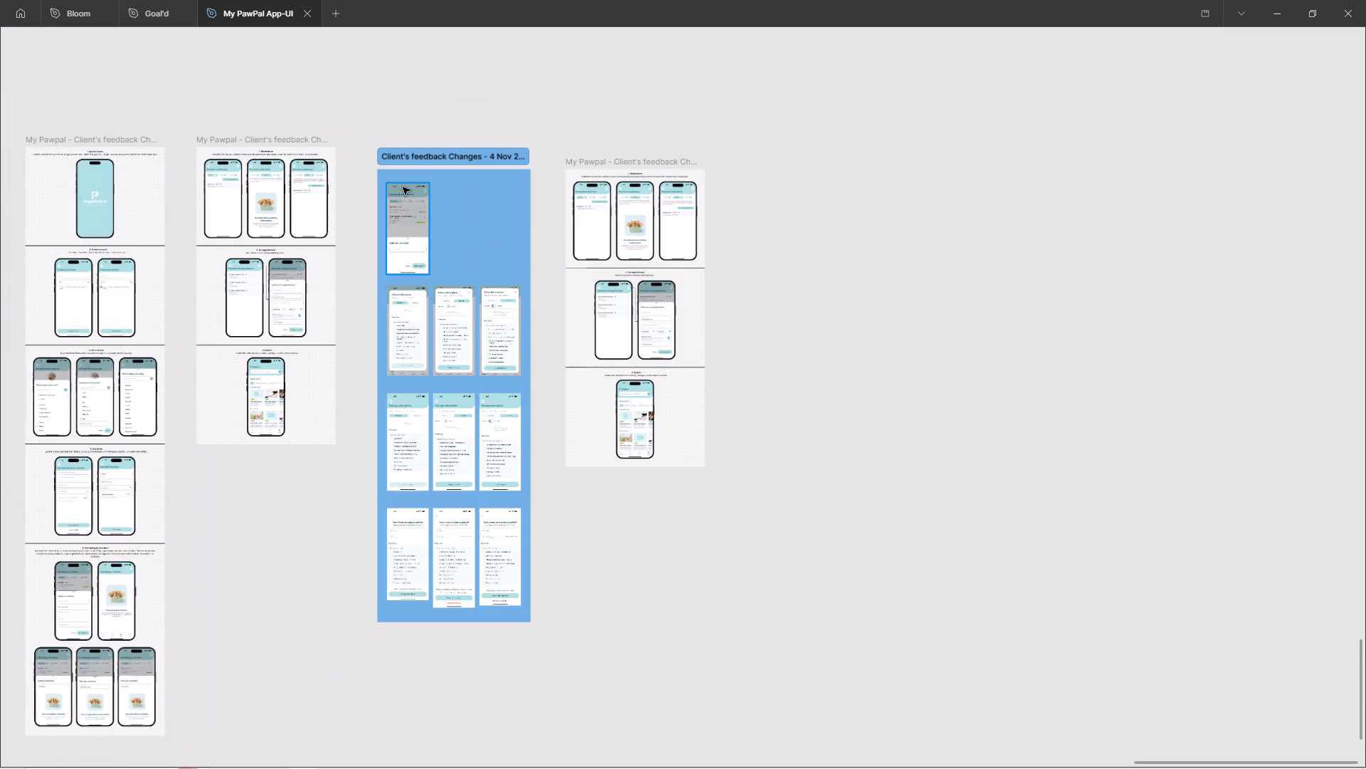
pyautogui.click(402, 185)
pyautogui.hotkey('ctrl', 'shift', 'c')
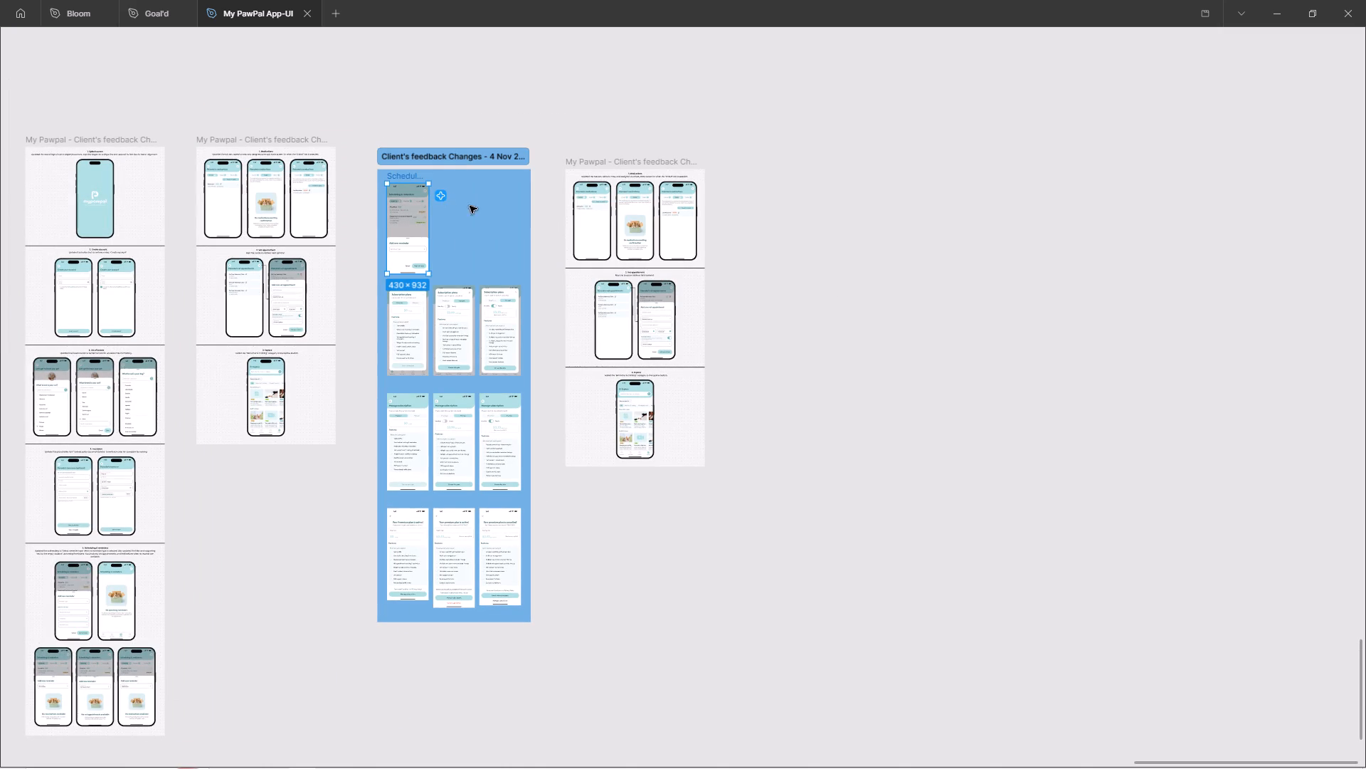
pyautogui.click(807, 274)
# Select all ten screens inside the 4 Nov 2026 section and export them as 4x PNG files.
pyautogui.keyDown('ctrl'); pyautogui.scroll(5, 457, 269); pyautogui.keyUp('ctrl')
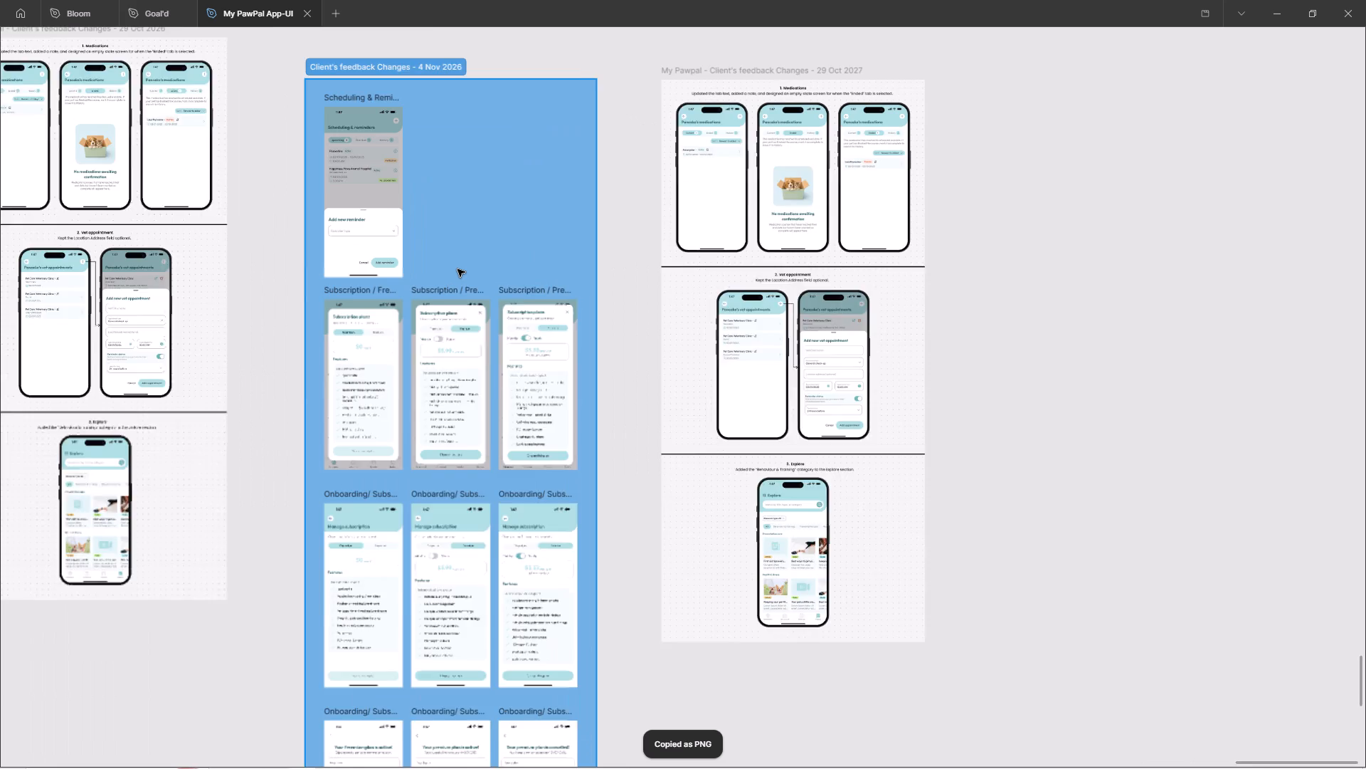
pyautogui.keyDown('ctrl'); pyautogui.scroll(1, 457, 269); pyautogui.keyUp('ctrl')
pyautogui.keyDown('ctrl'); pyautogui.scroll(-4, 458, 264); pyautogui.keyUp('ctrl')
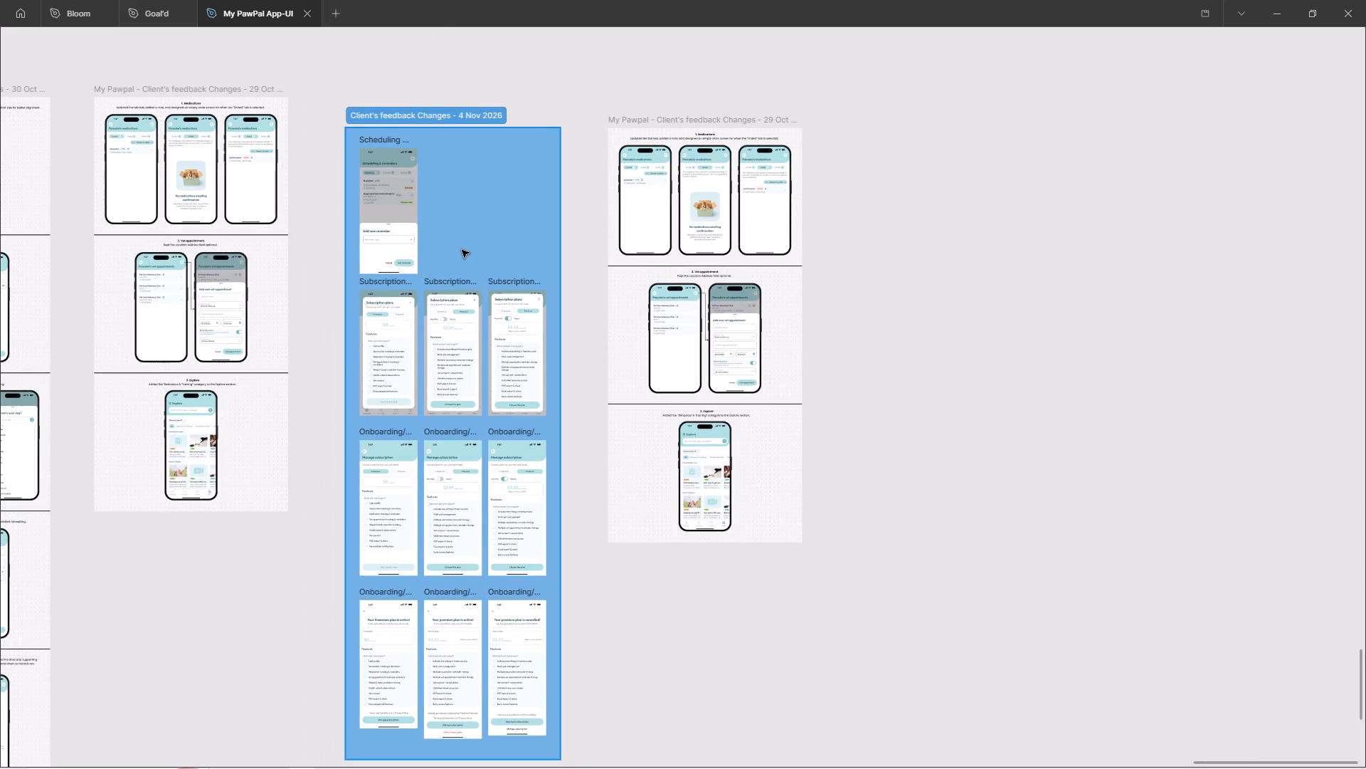
pyautogui.keyDown('ctrl'); pyautogui.scroll(-3, 462, 250); pyautogui.keyUp('ctrl')
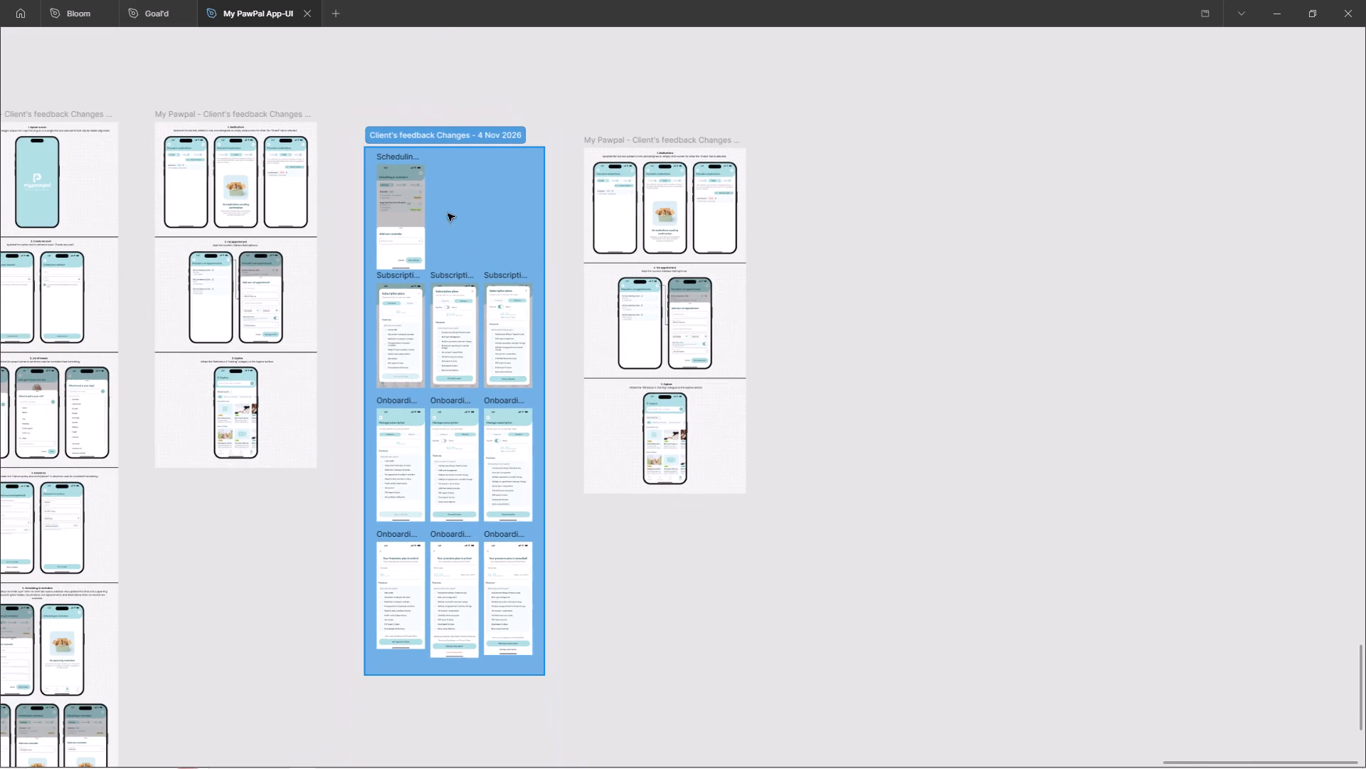
pyautogui.click(423, 138)
pyautogui.press('Return')
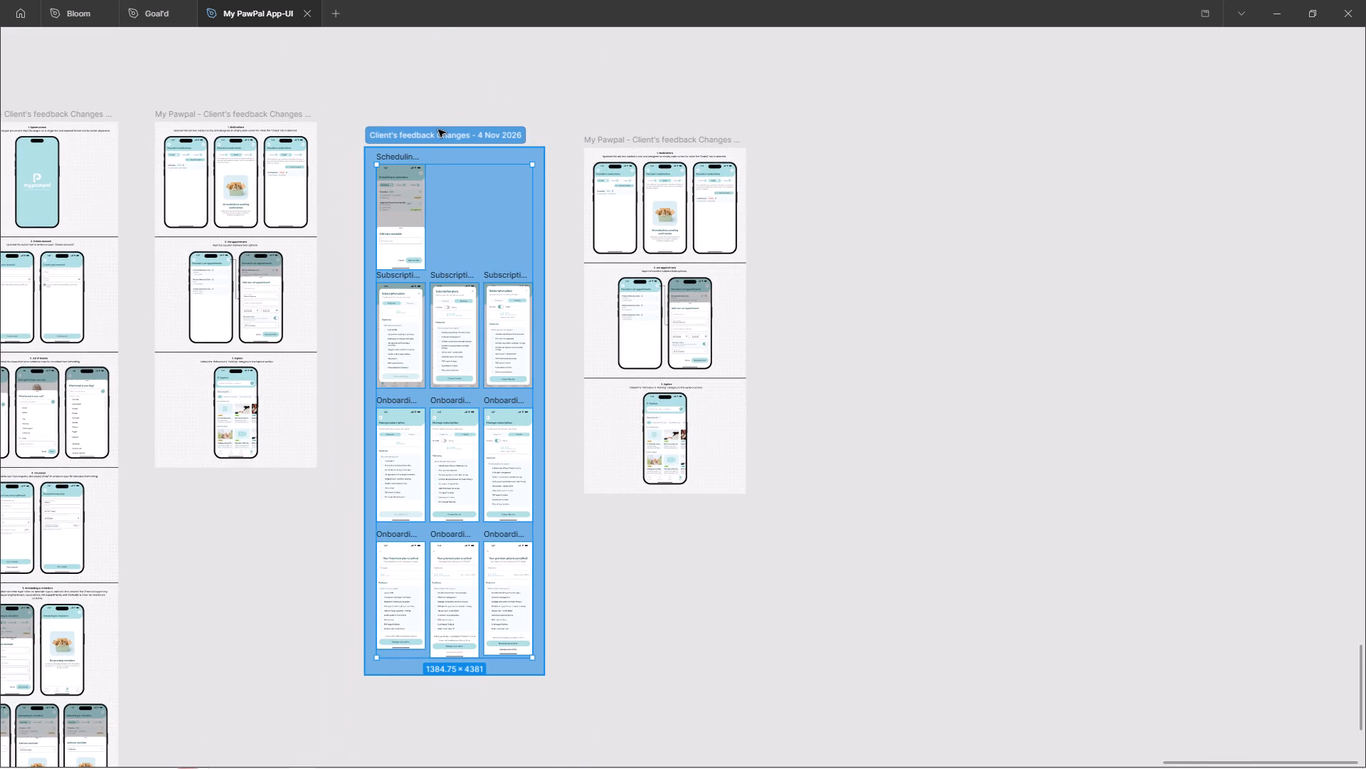
pyautogui.hotkey('ctrl', '\\')
pyautogui.scroll(-13, 1365, 591)
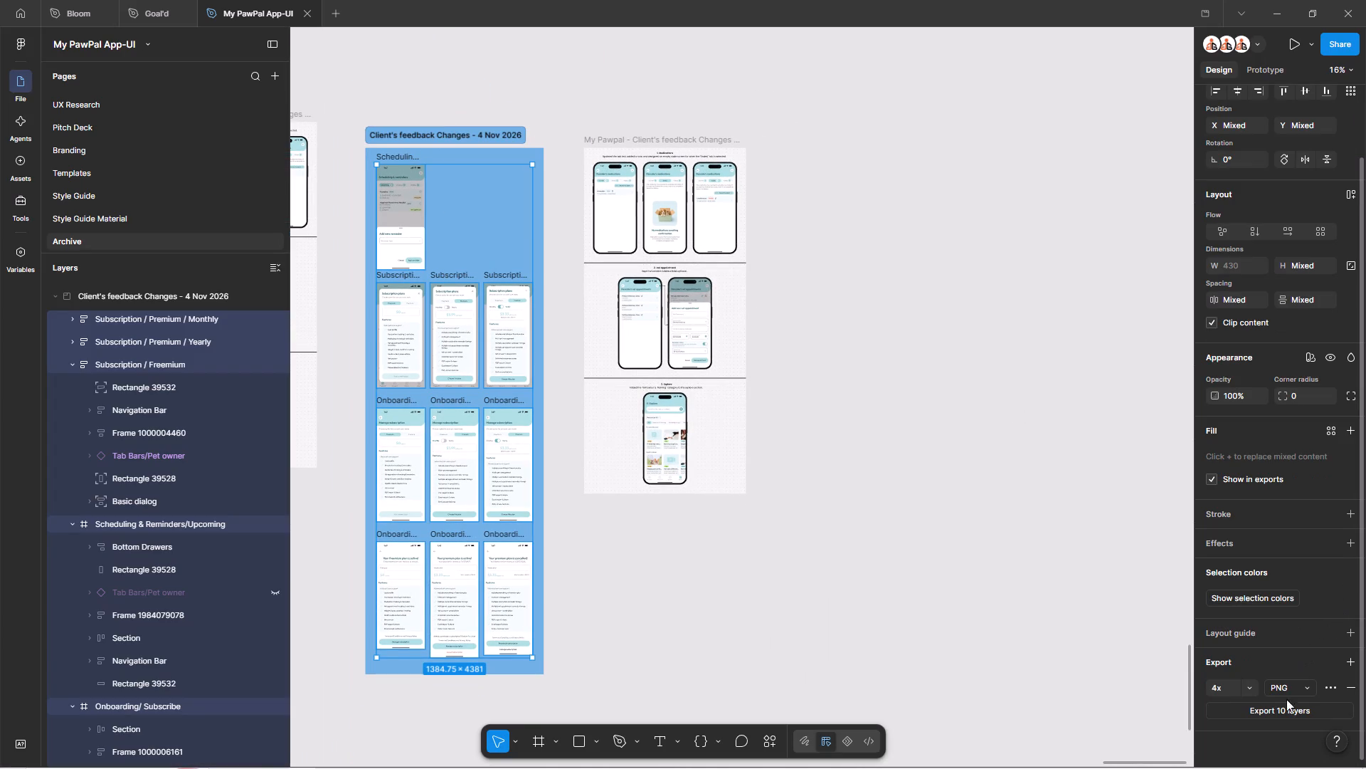
pyautogui.click(1298, 711)
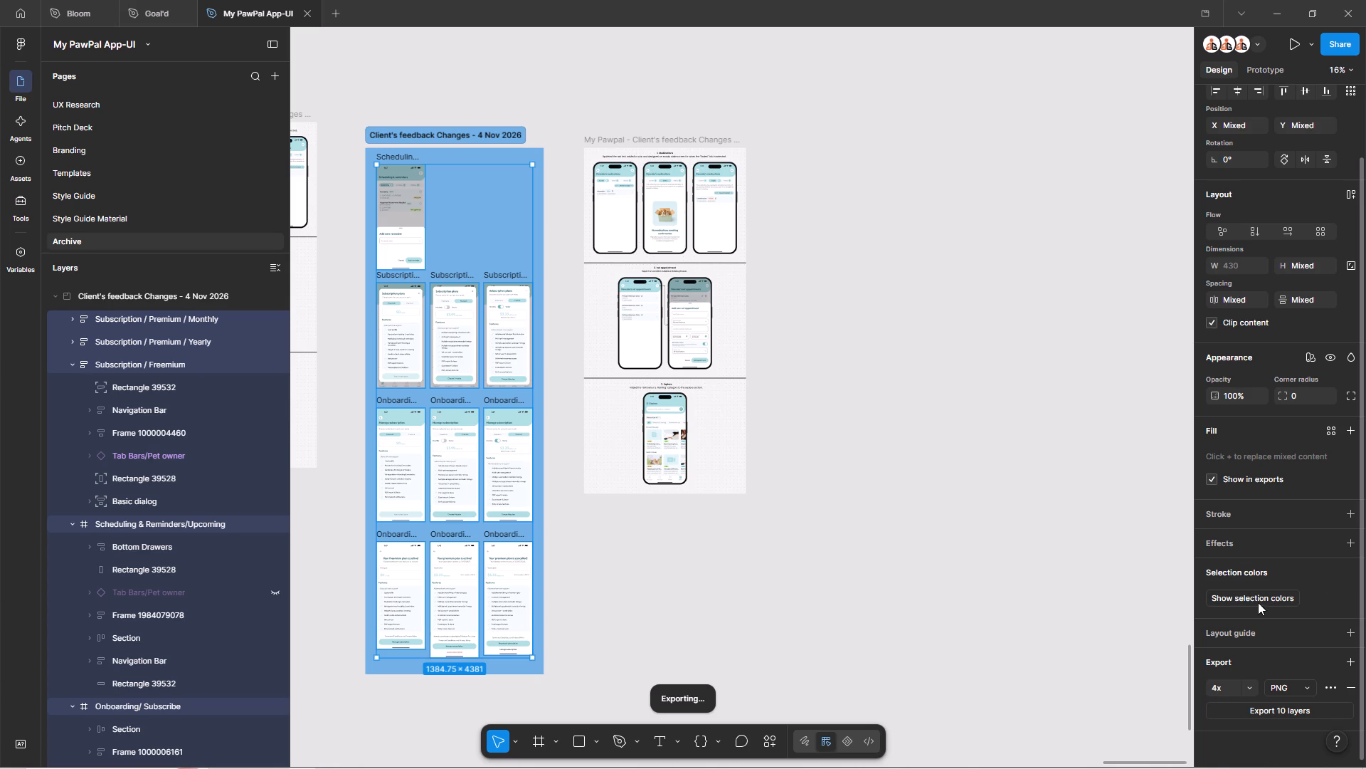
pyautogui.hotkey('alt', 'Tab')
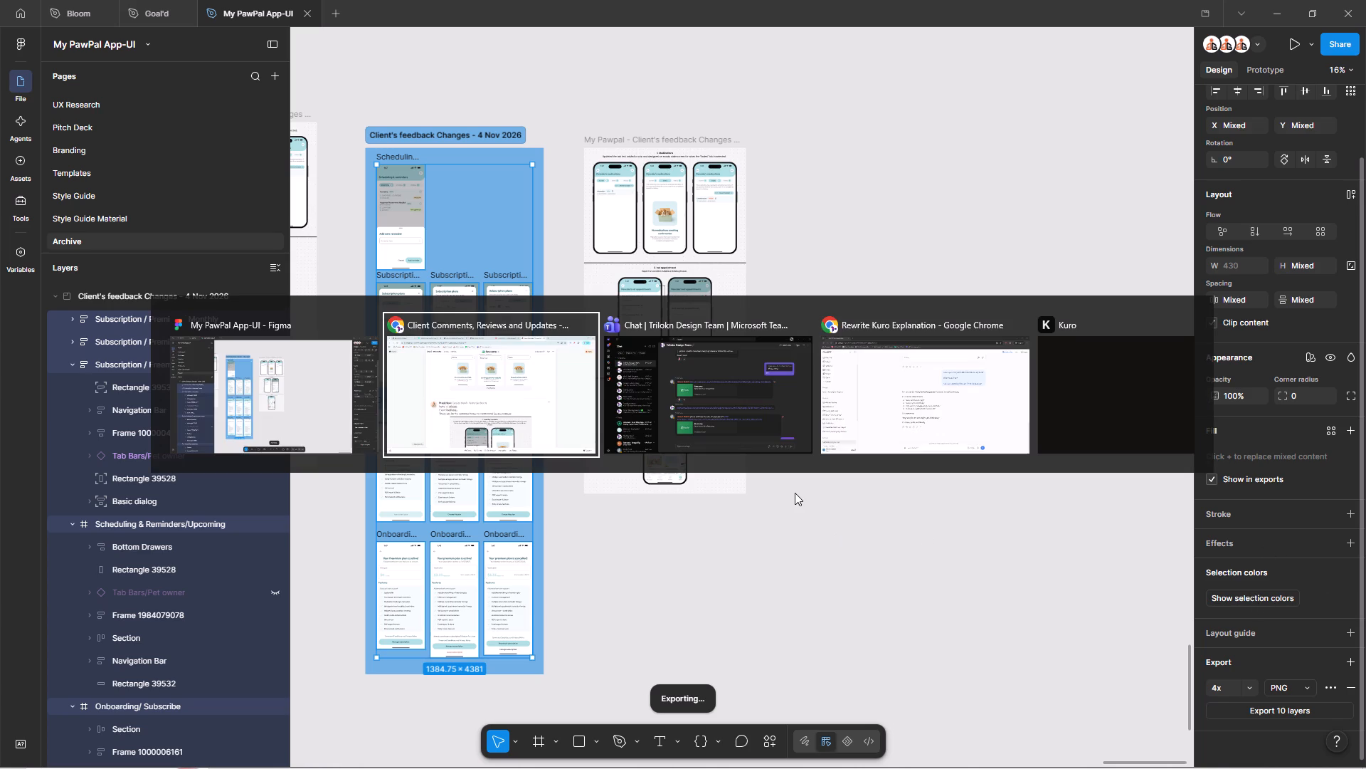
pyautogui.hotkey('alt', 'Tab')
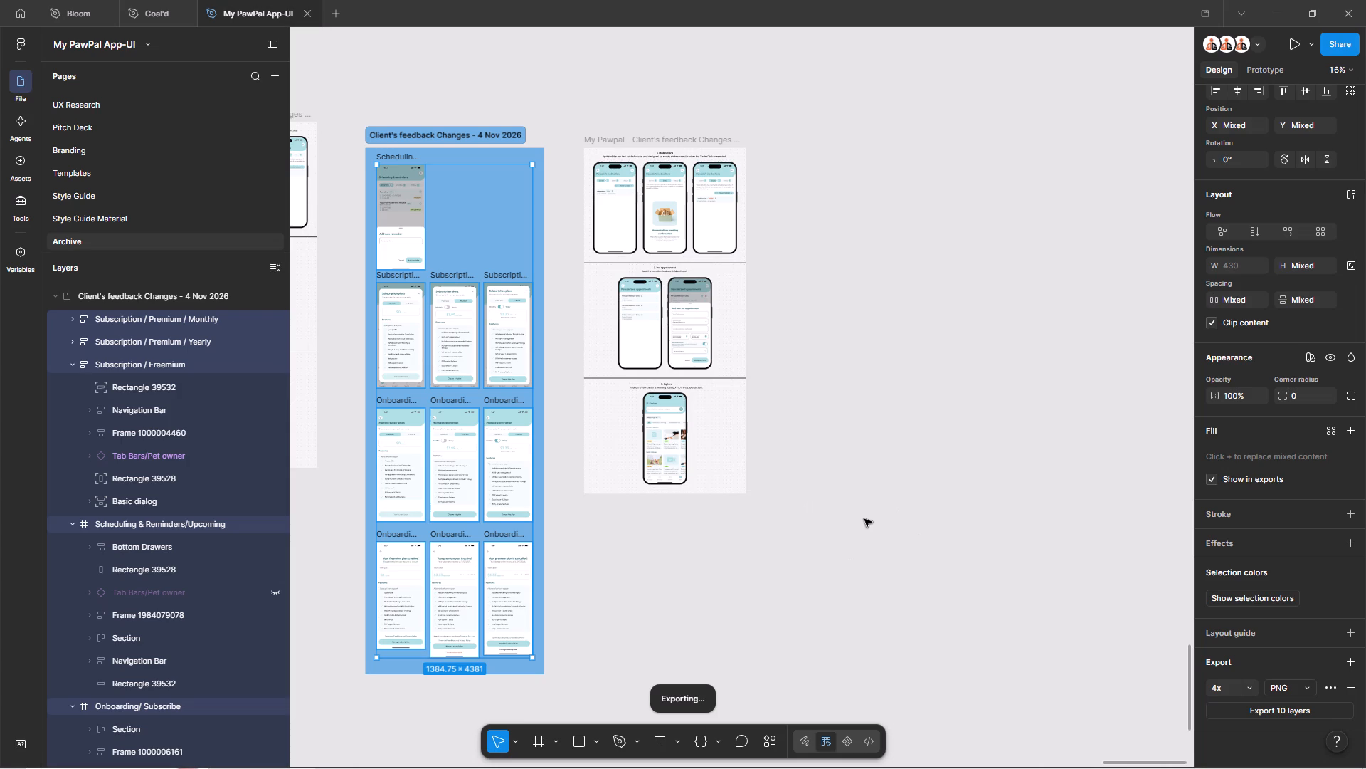
# Create a Downloads folder named "4 nov 2026 - my pawpal" and save the exported screens in it.
pyautogui.click(879, 508)
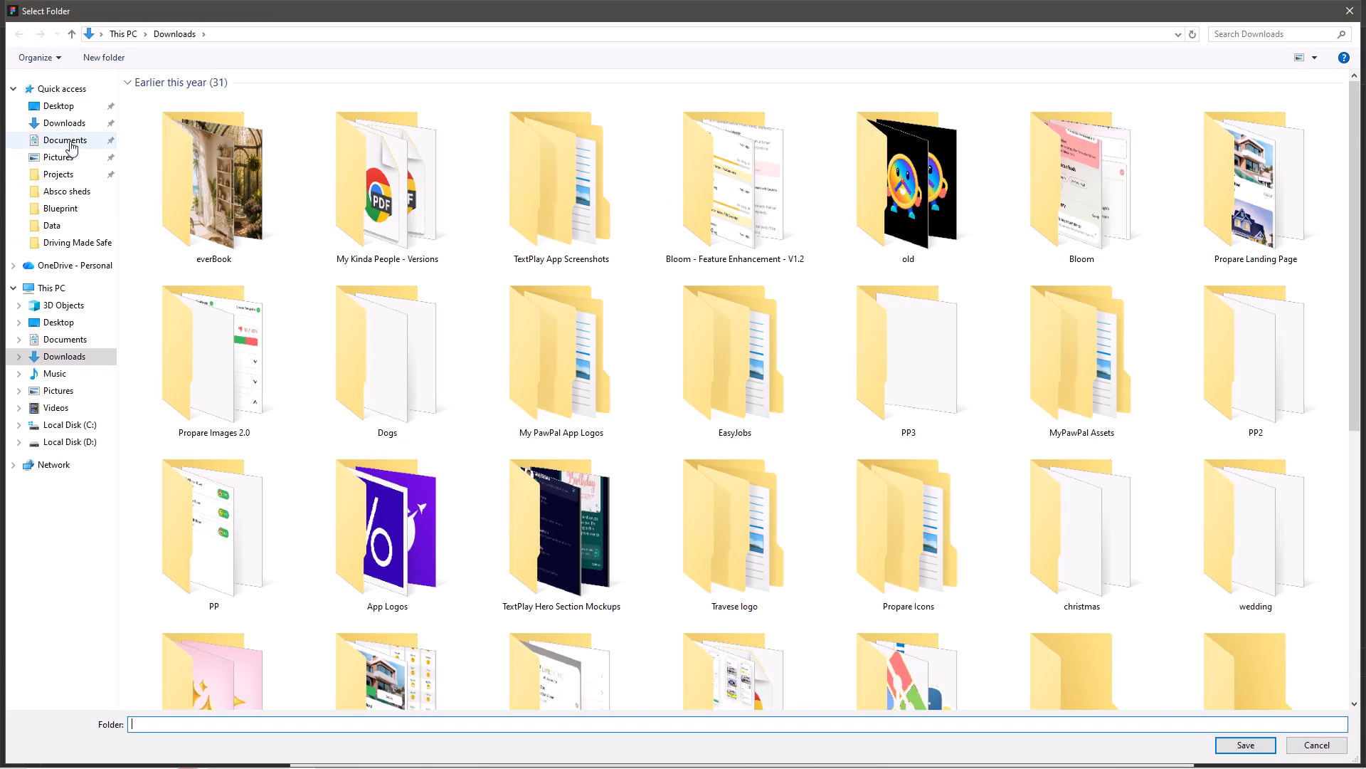
pyautogui.click(63, 118)
pyautogui.hotkey('ctrl', 'shift', 'n')
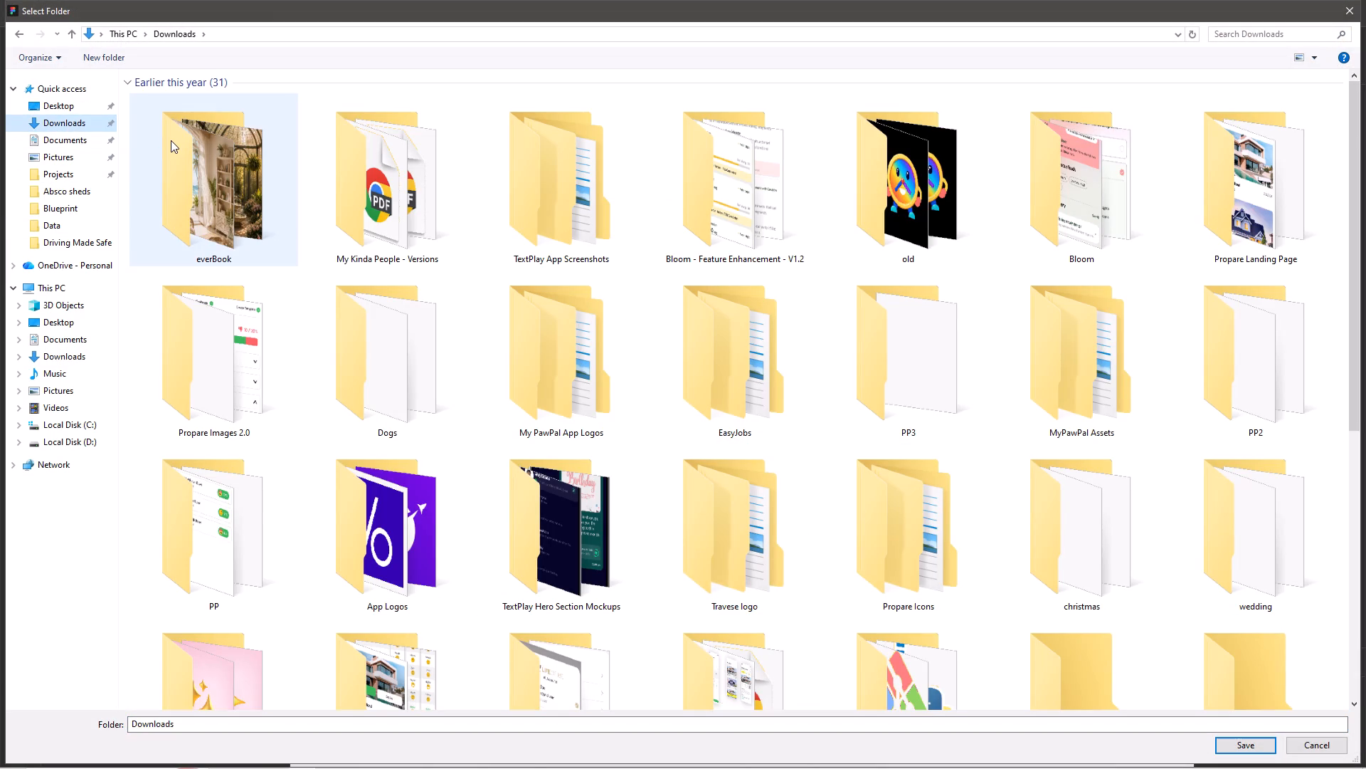
pyautogui.write('4 nov 2026 =')
pyautogui.press('space')
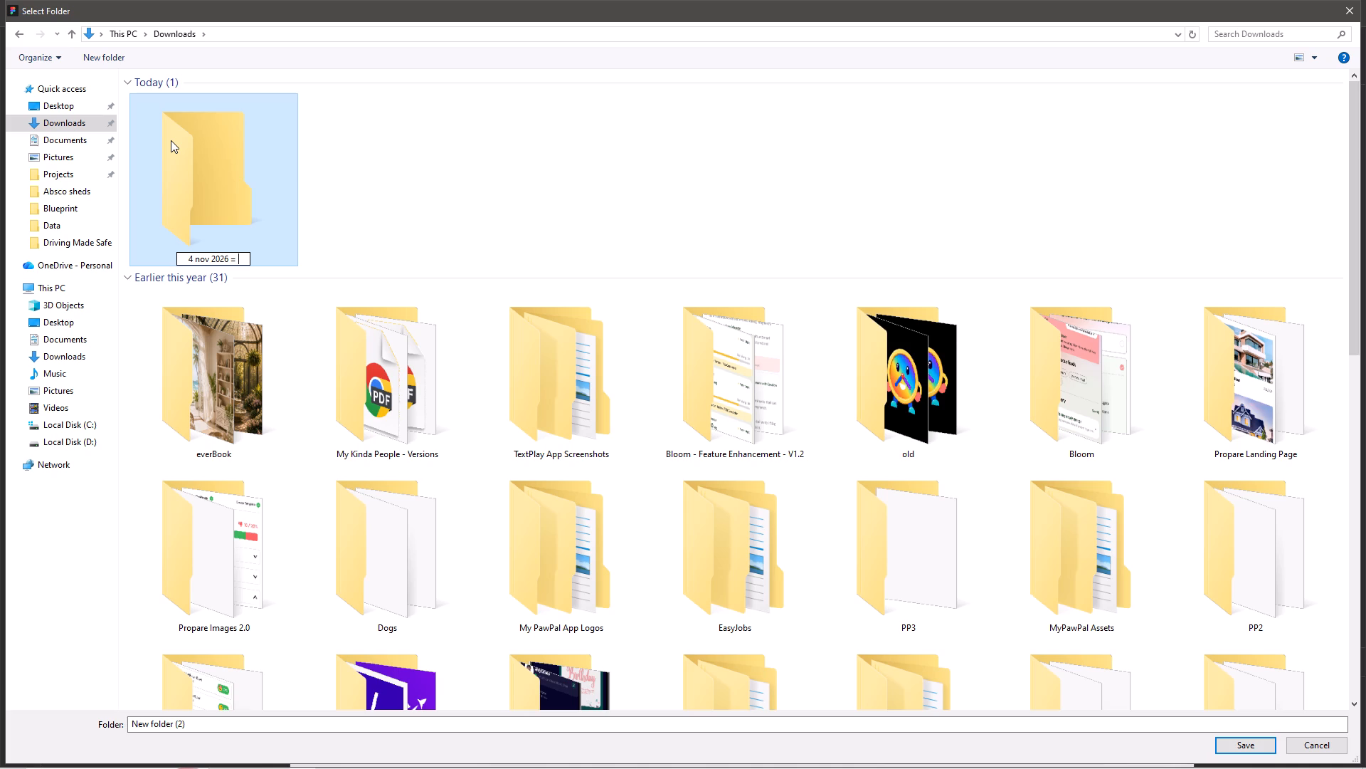
pyautogui.press('BackSpace')
pyautogui.press('BackSpace')
pyautogui.write('- my pawpa;')
pyautogui.press('Return')
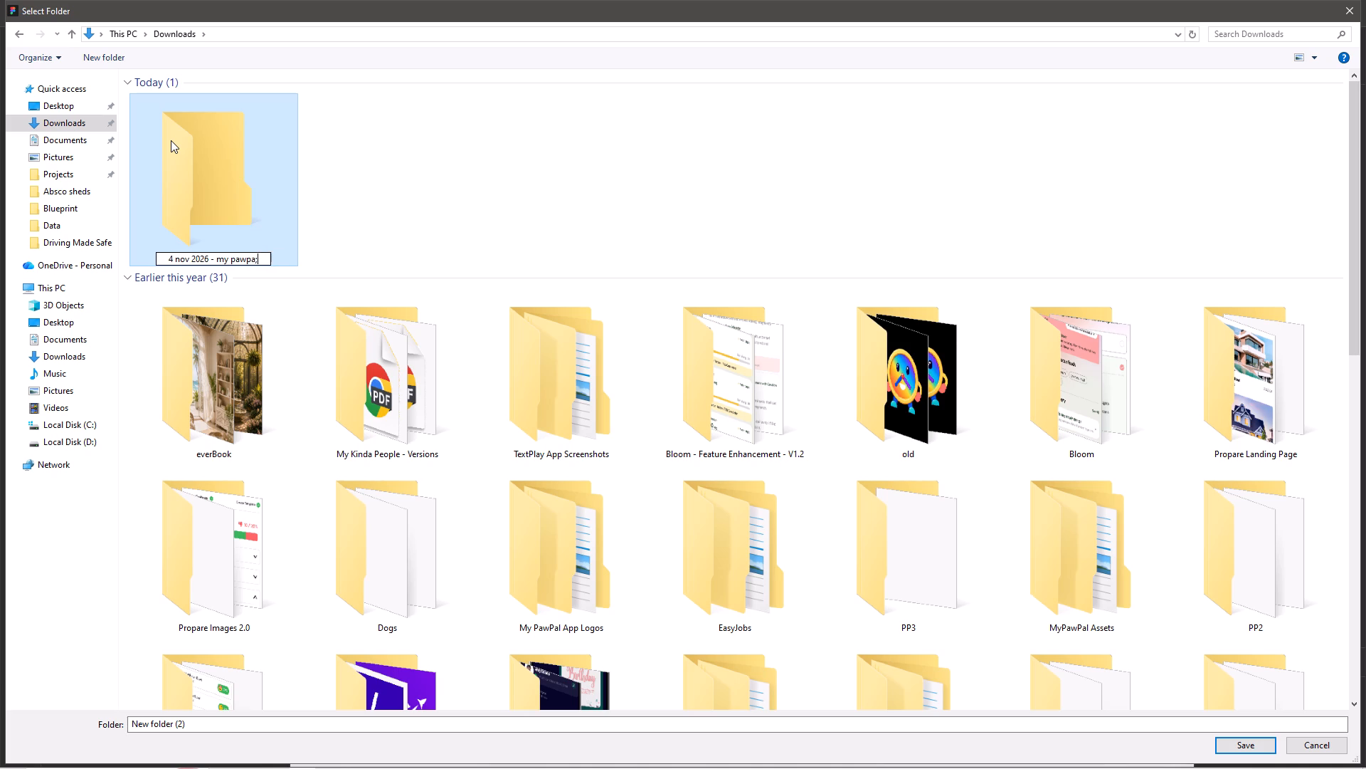
pyautogui.press('F2')
pyautogui.press('F2')
pyautogui.press('Right')
pyautogui.press('BackSpace')
pyautogui.press('l')
pyautogui.press('Return')
pyautogui.press('Return')
pyautogui.click(1247, 741)
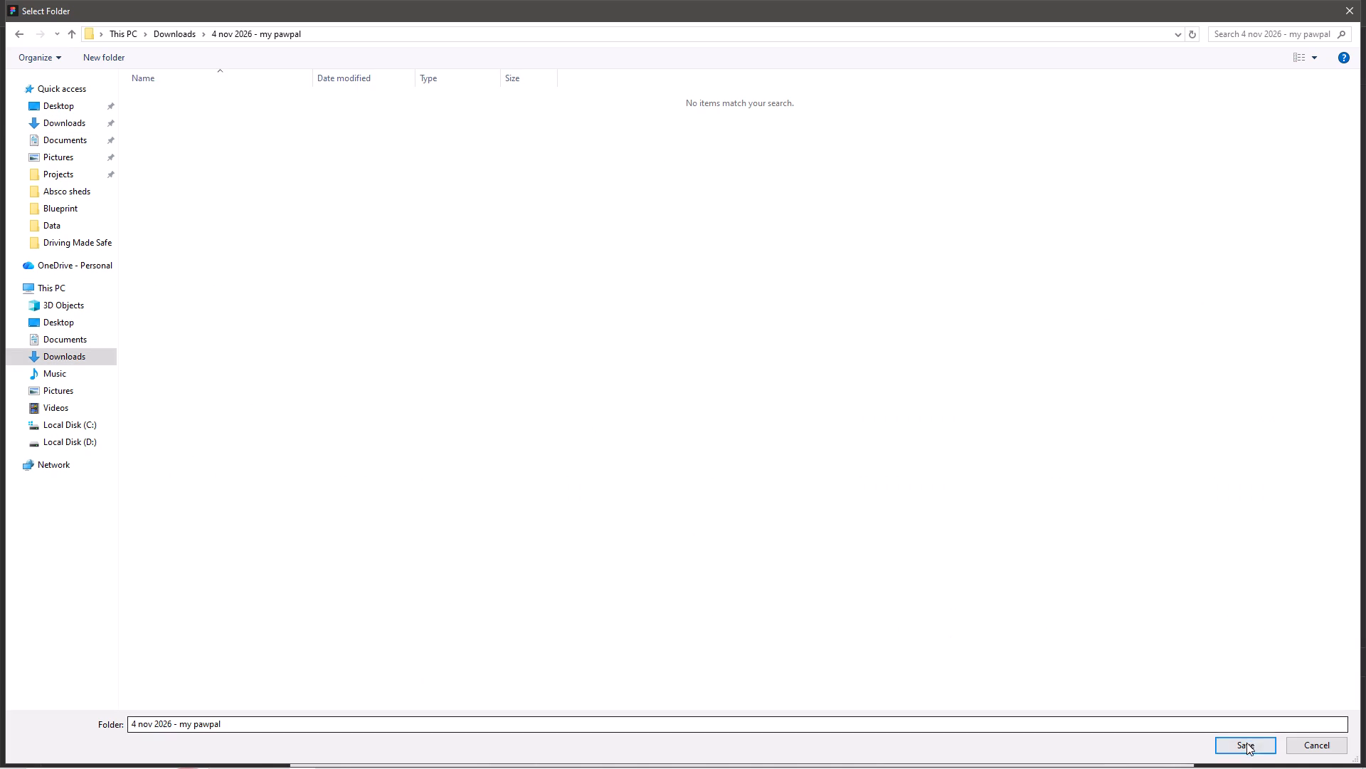
# Browse the export folder's Onboarding, Scheduling & Reminders and Subscription subfolders for images to place in the Figma file.
pyautogui.hotkey('alt', 'Tab')
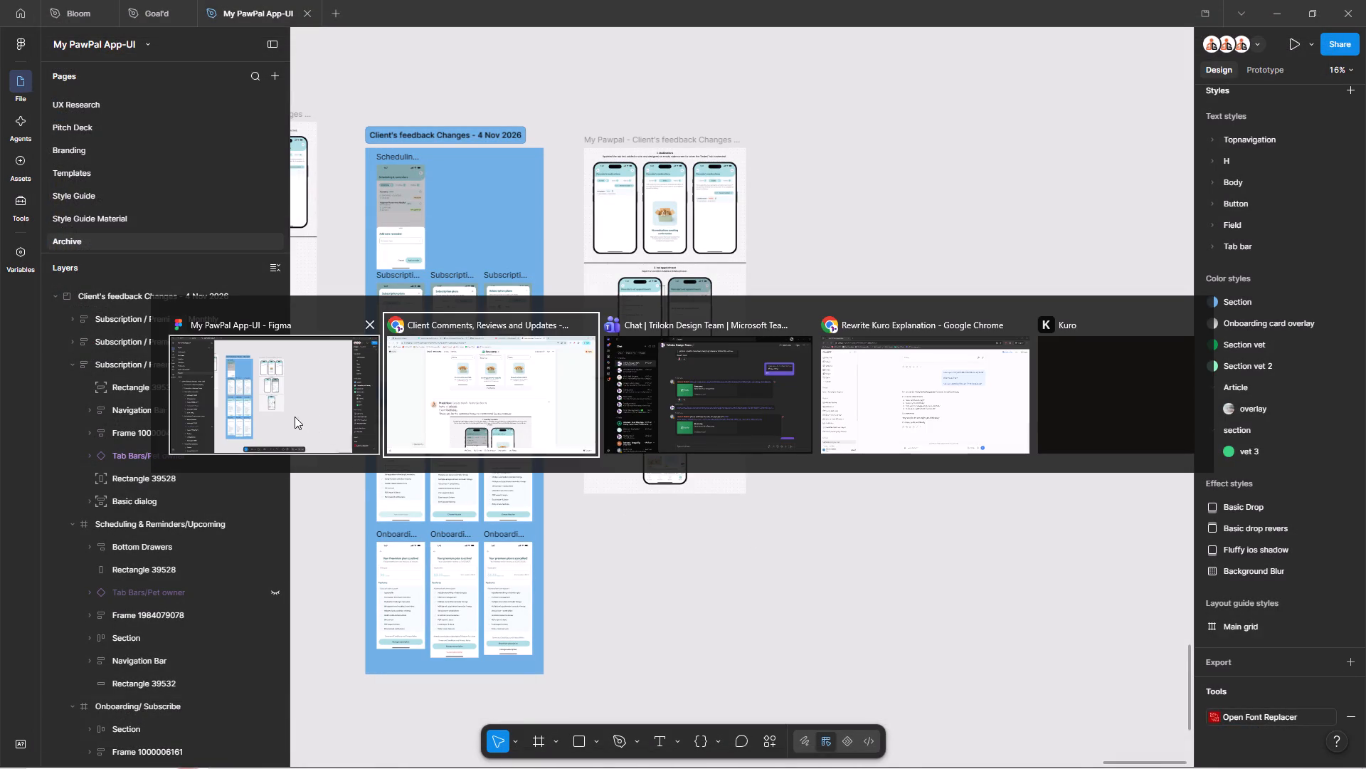
pyautogui.keyDown('alt'); pyautogui.click(295, 411); pyautogui.keyUp('alt')
pyautogui.click(895, 419)
pyautogui.hotkey('ctrl', 'shift', 'k')
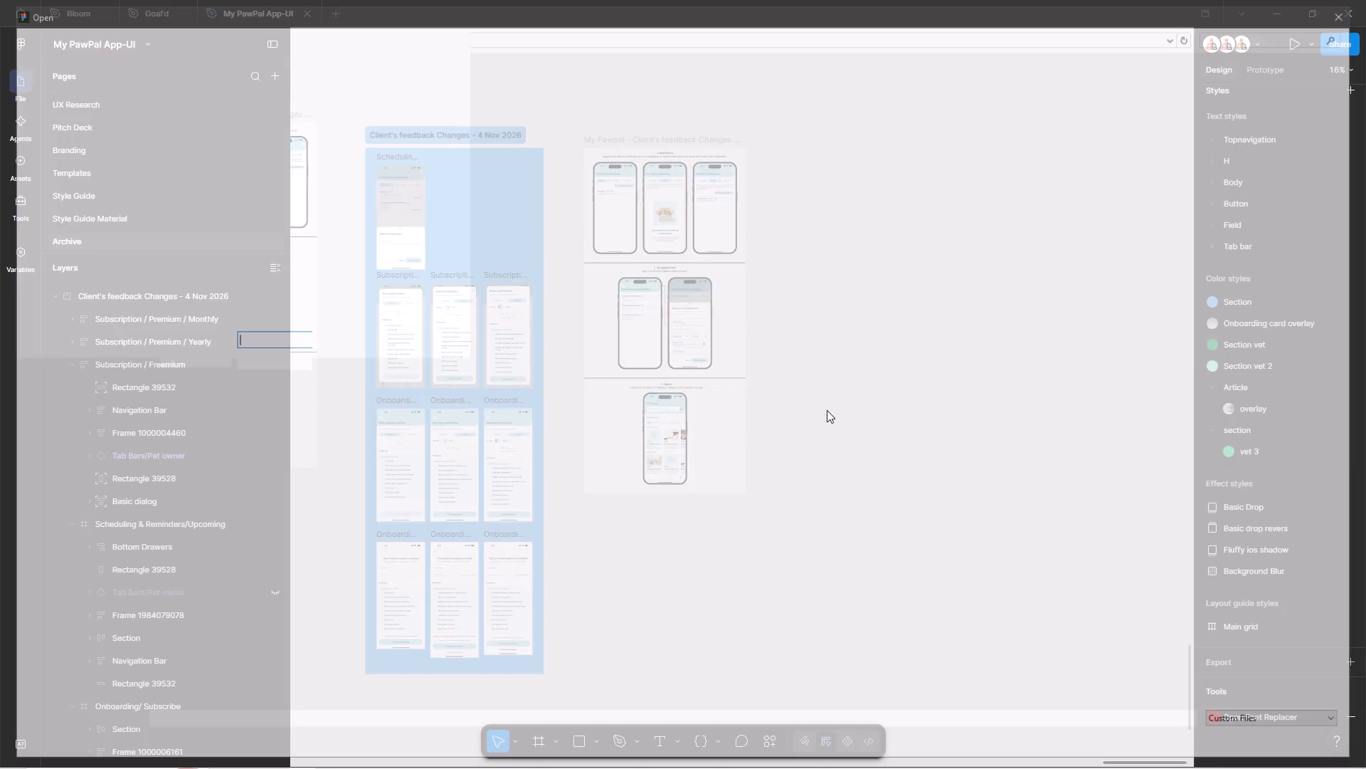
pyautogui.click(64, 117)
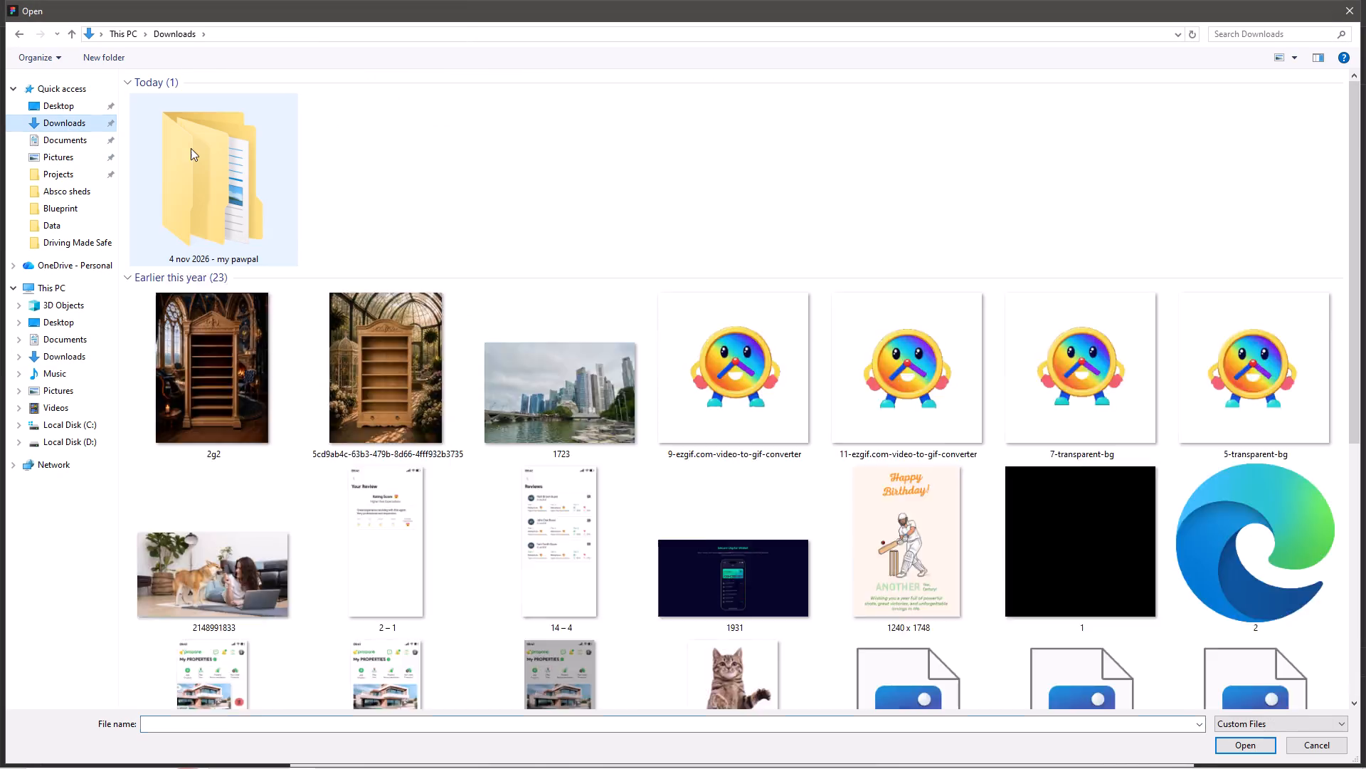
pyautogui.doubleClick(189, 140)
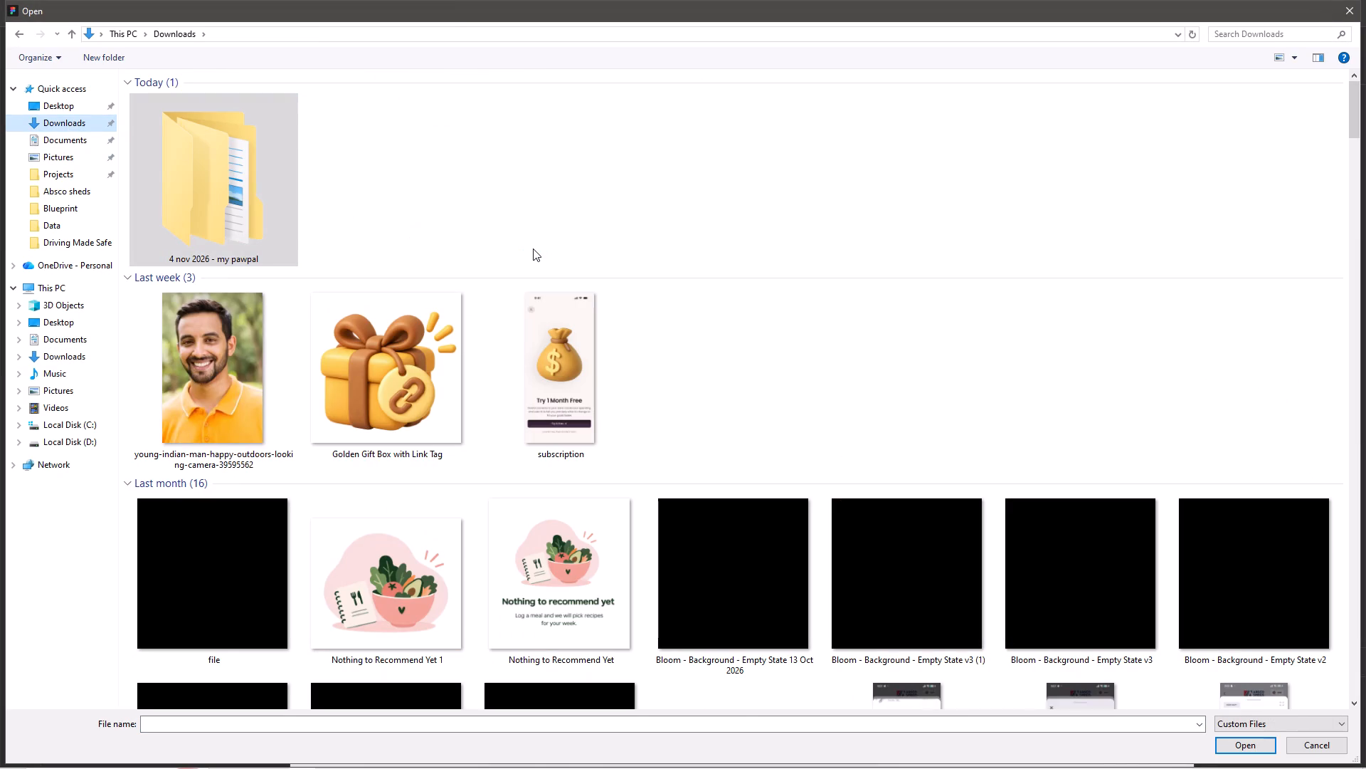
pyautogui.press('Return')
pyautogui.doubleClick(263, 236)
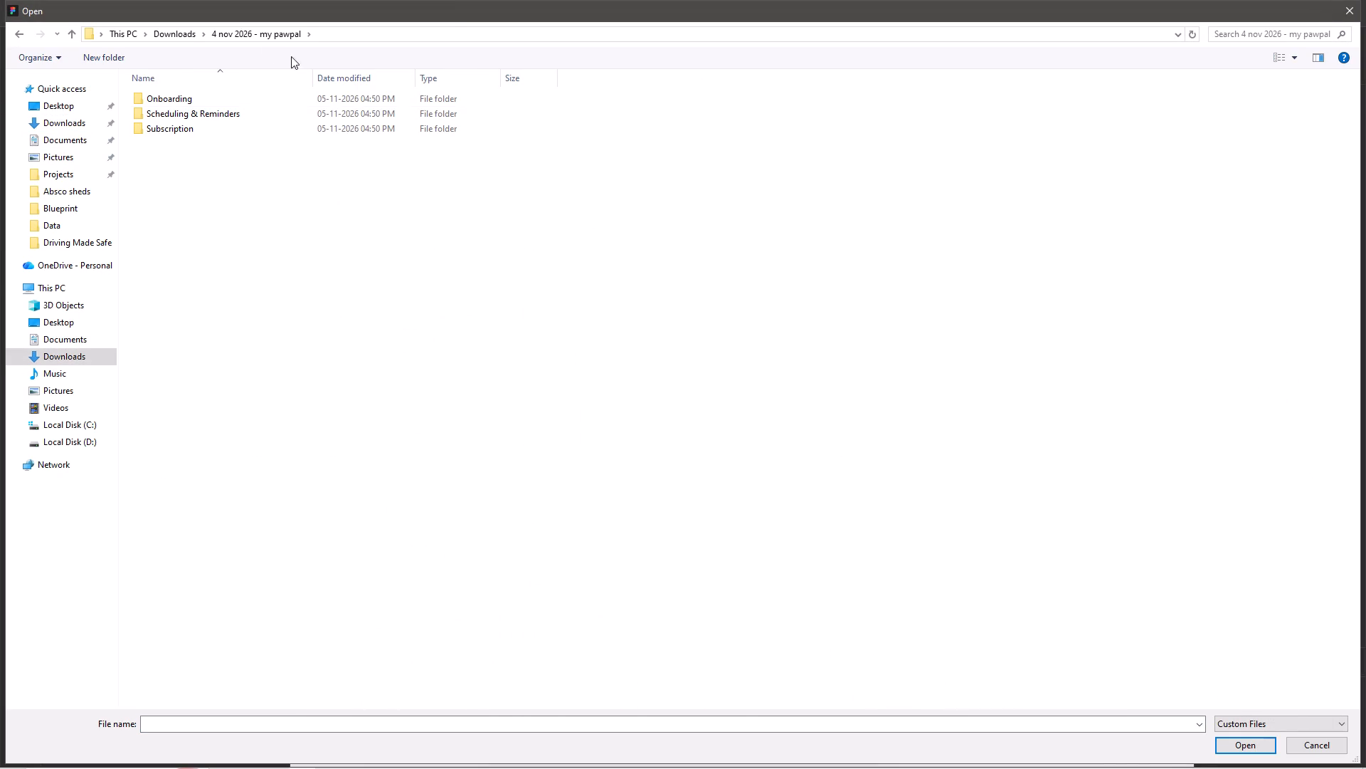
pyautogui.click(228, 33)
pyautogui.click(172, 33)
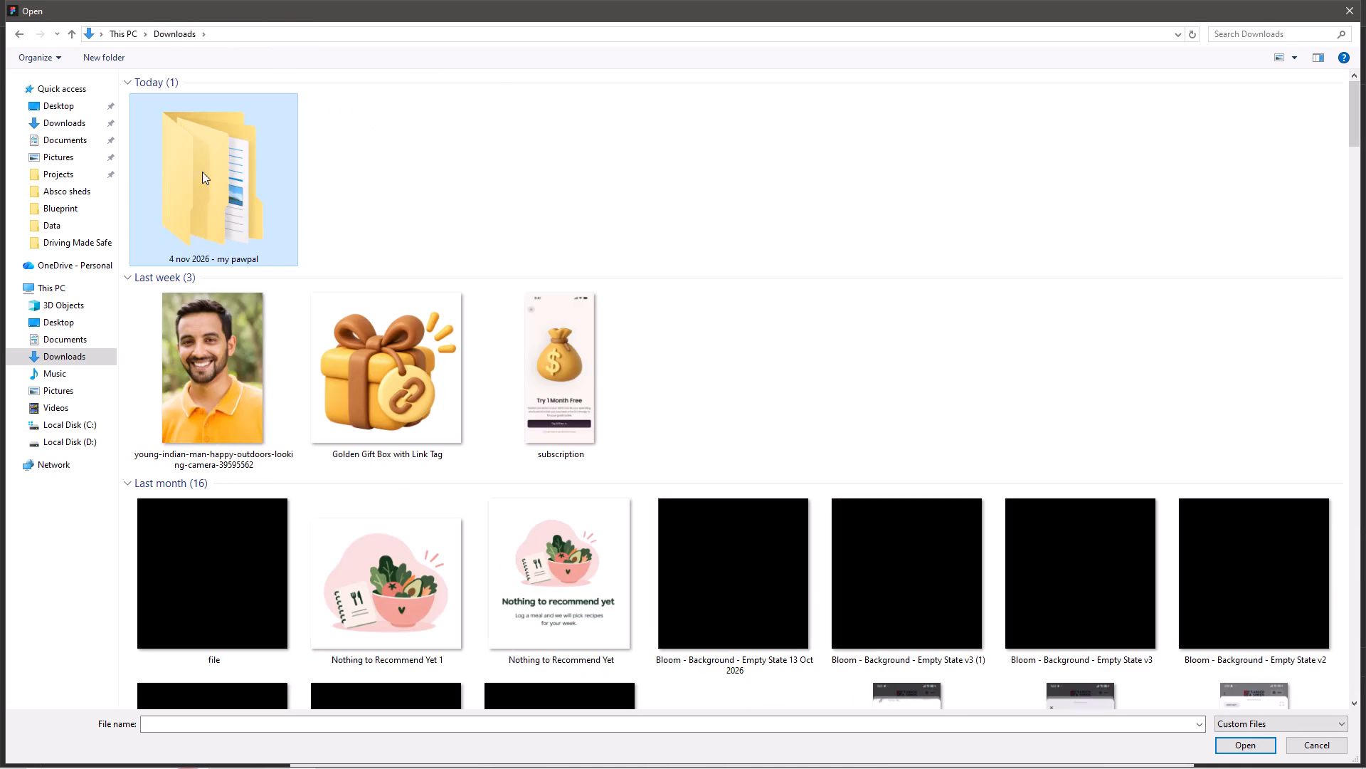
pyautogui.doubleClick(200, 177)
pyautogui.doubleClick(191, 100)
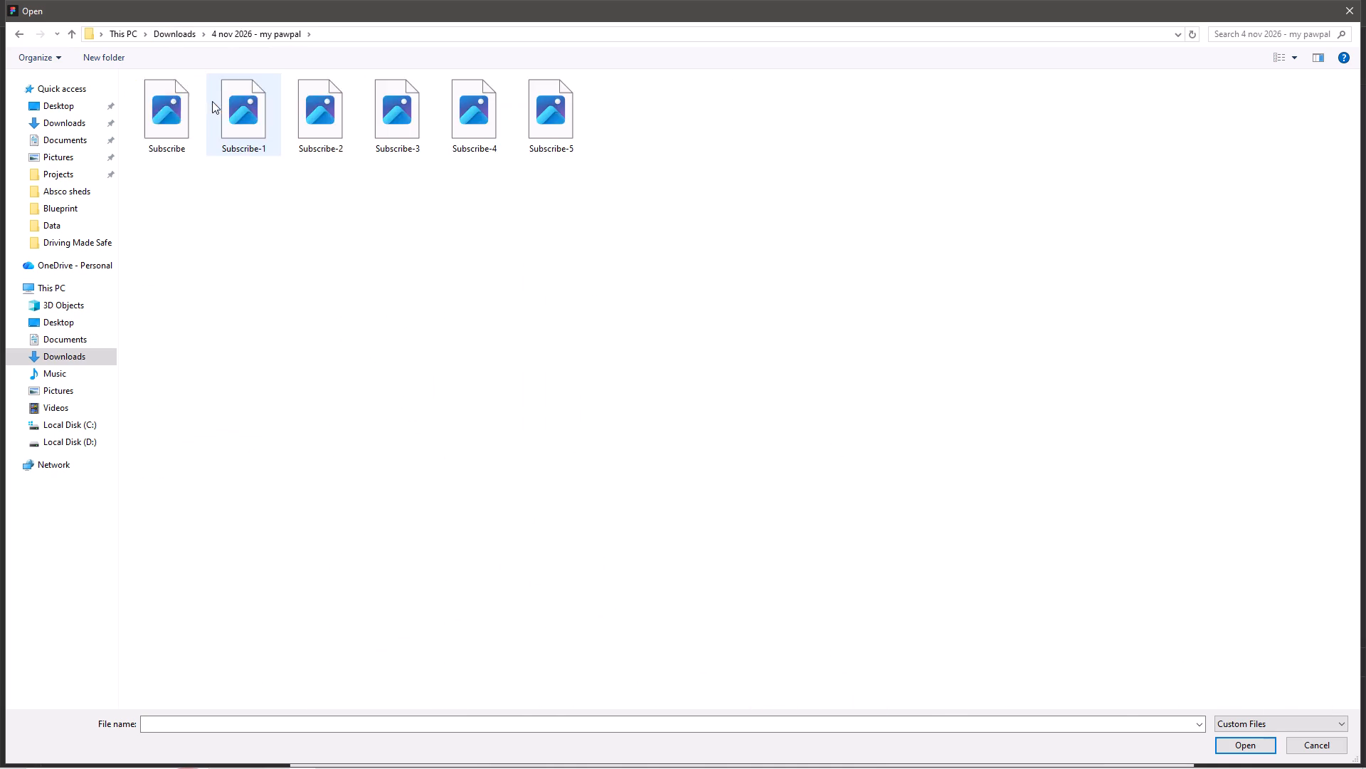
pyautogui.press('BackSpace')
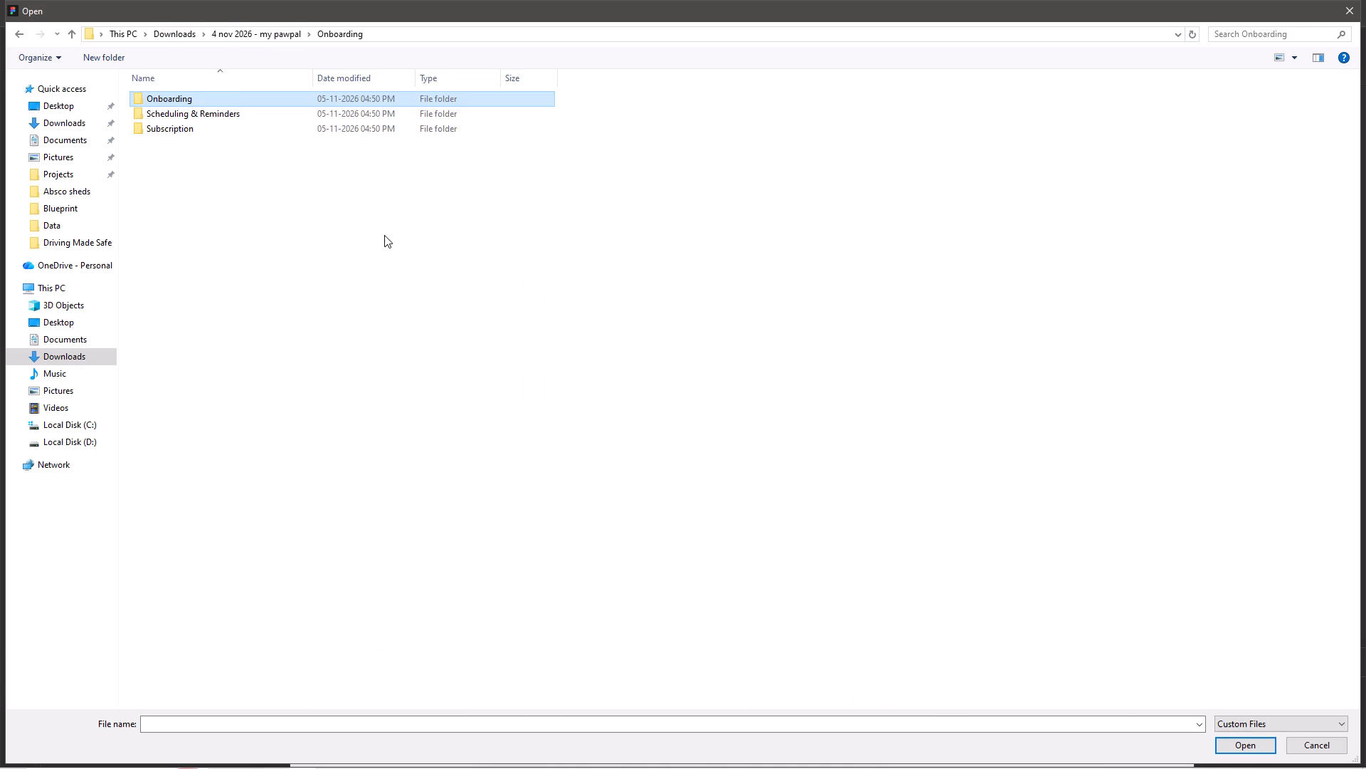
pyautogui.press('Down')
pyautogui.press('Return')
pyautogui.press('BackSpace')
pyautogui.press('Down')
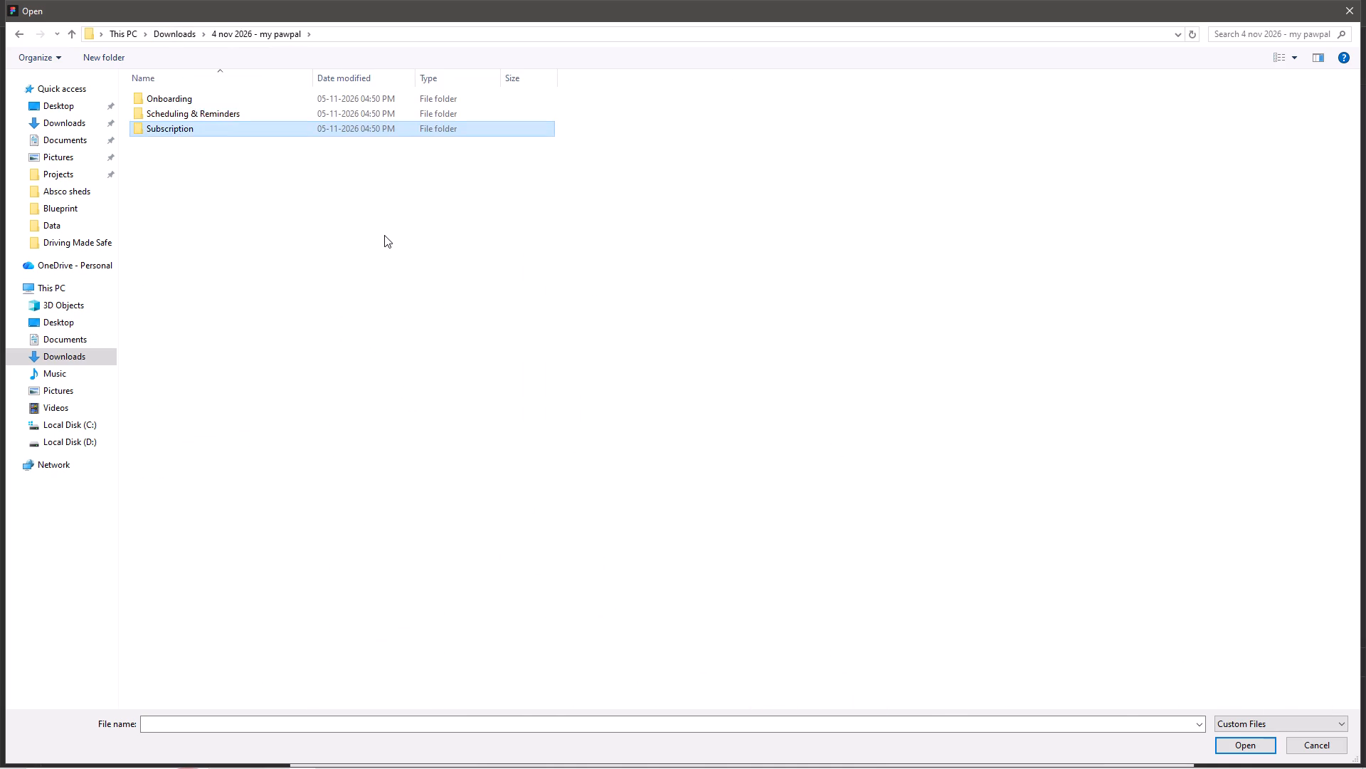
pyautogui.press('Return')
pyautogui.press('BackSpace')
pyautogui.click(1365, 0)
pyautogui.click(822, 432)
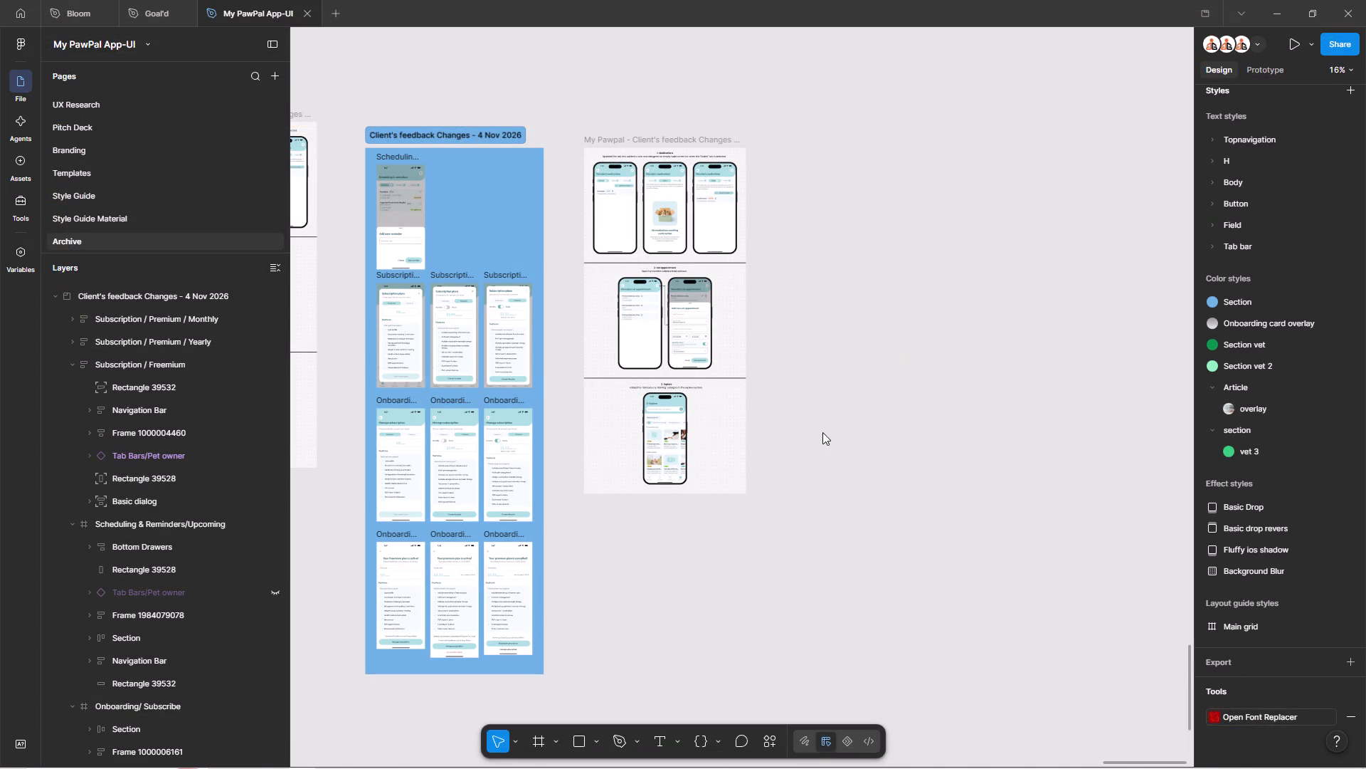
# Copy the Scheduling & Reminders screen as PNG and paste it on the empty canvas beside the duplicated mockup frame.
pyautogui.hotkey('ctrl', '\\')
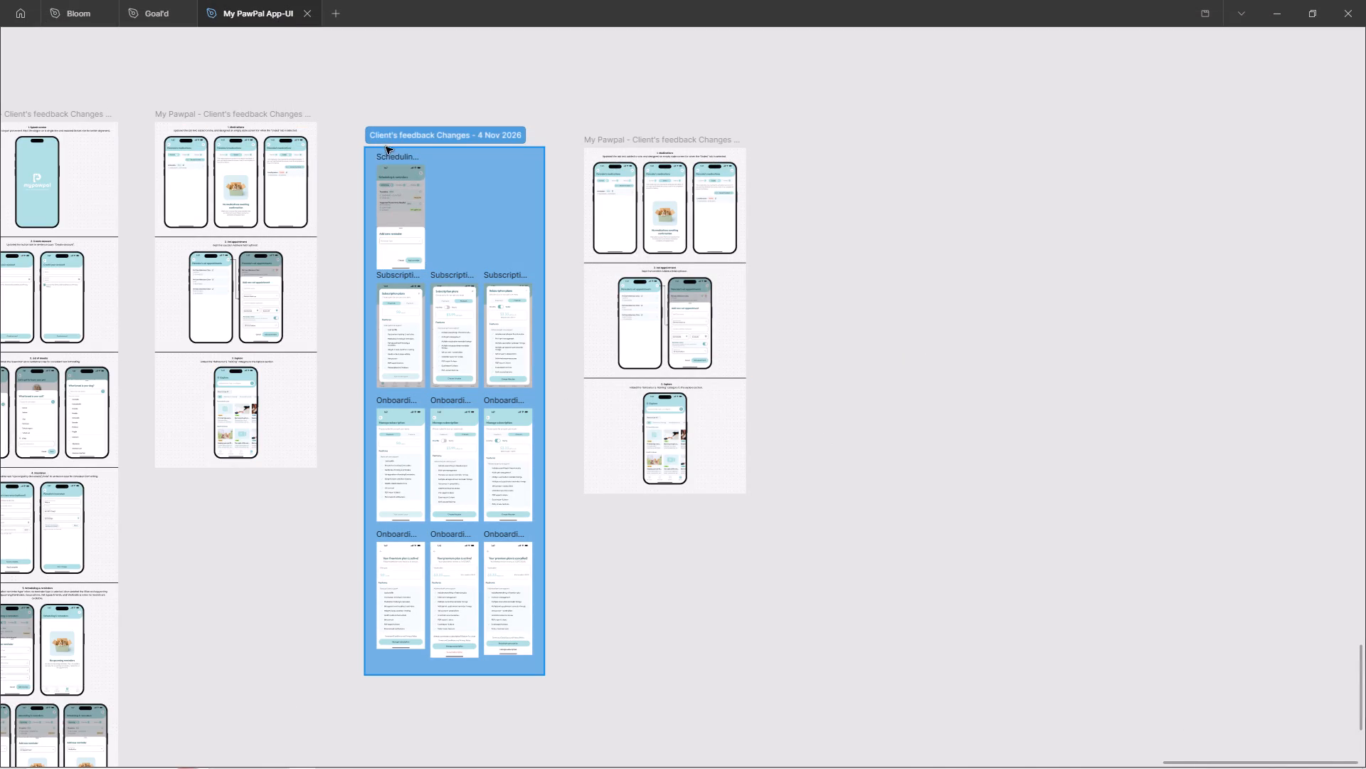
pyautogui.click(388, 158)
pyautogui.hotkey('ctrl', 'shift', 'c')
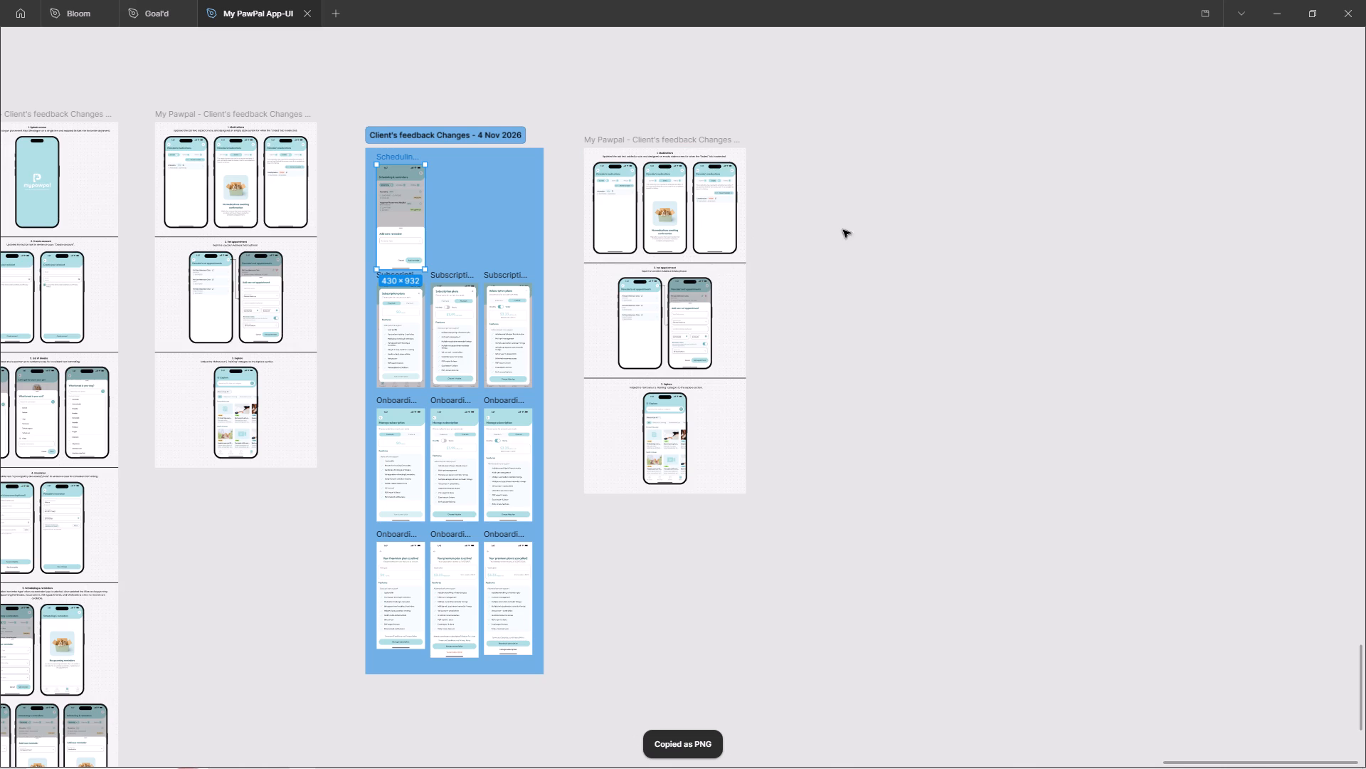
pyautogui.click(868, 227)
pyautogui.rightClick(1007, 183)
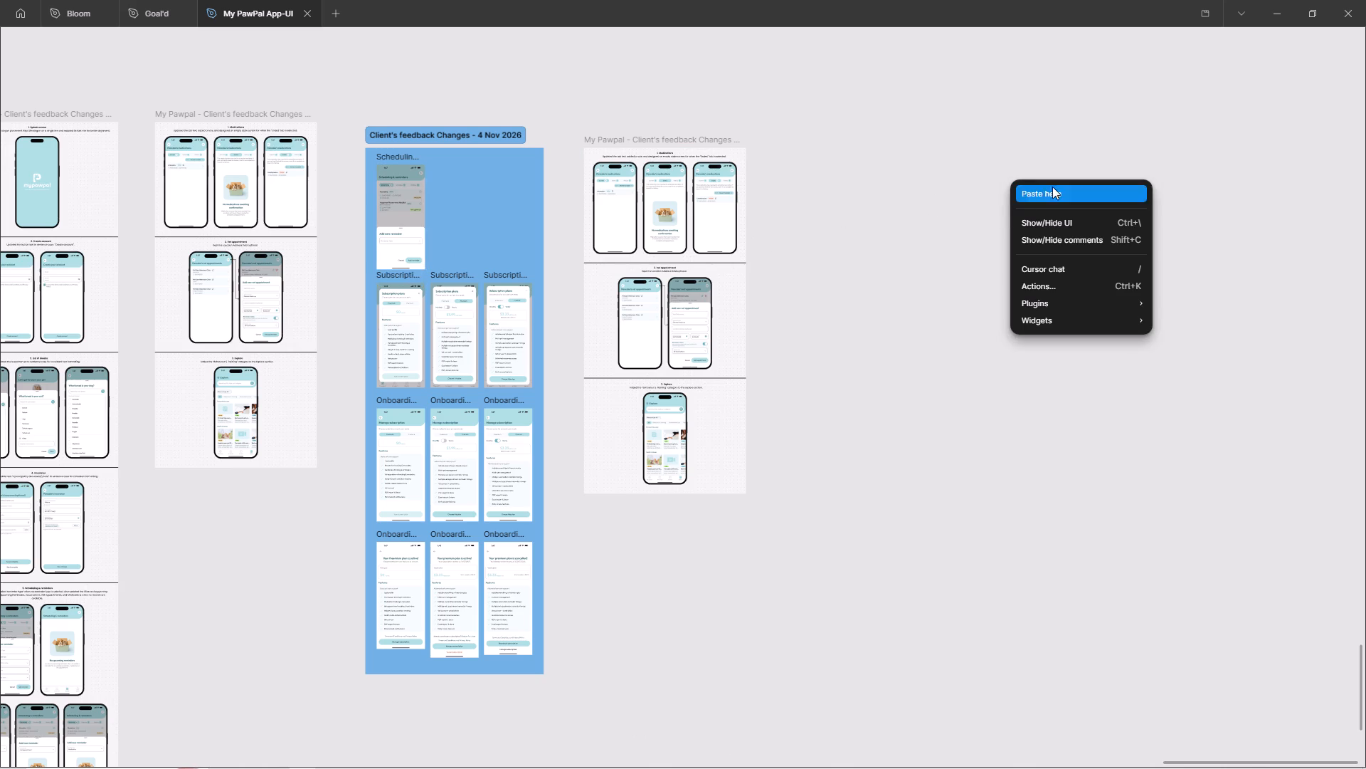
pyautogui.click(1057, 184)
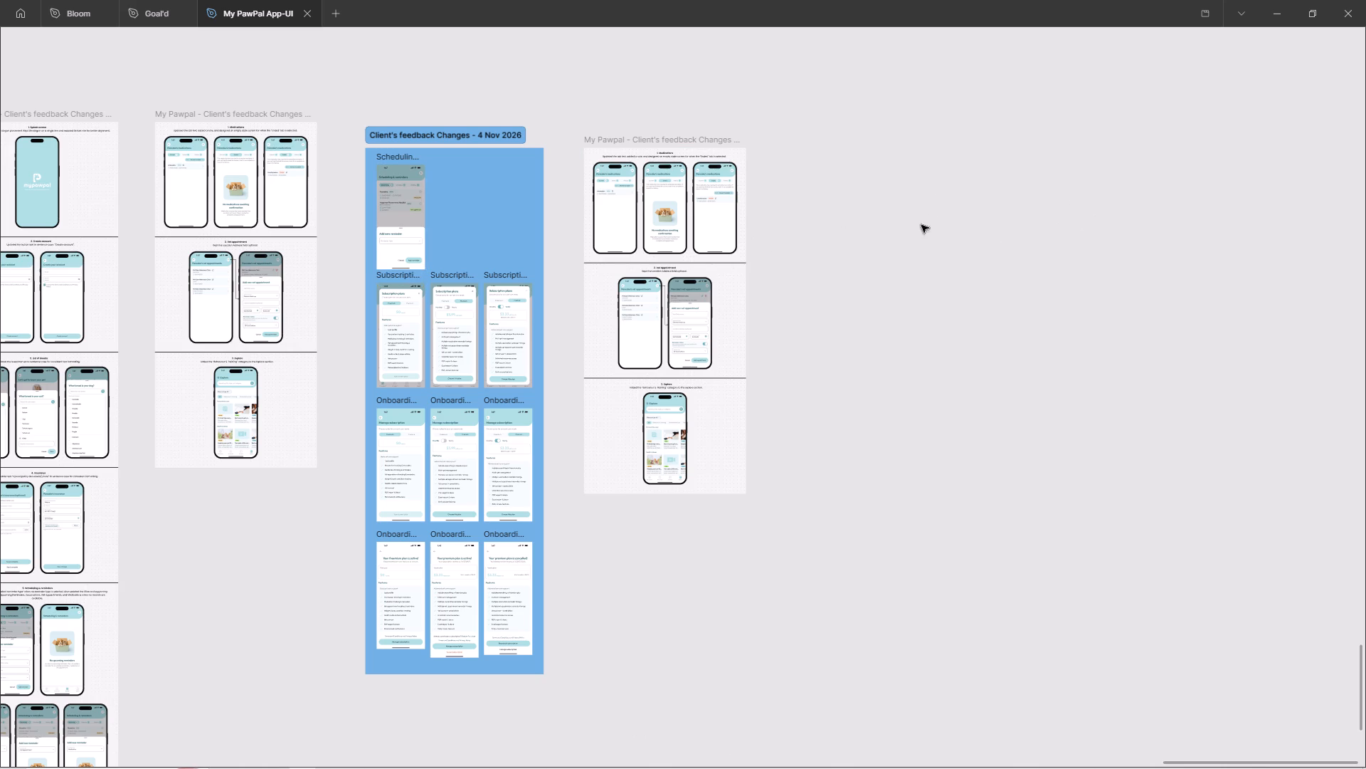
pyautogui.rightClick(963, 216)
pyautogui.click(1004, 222)
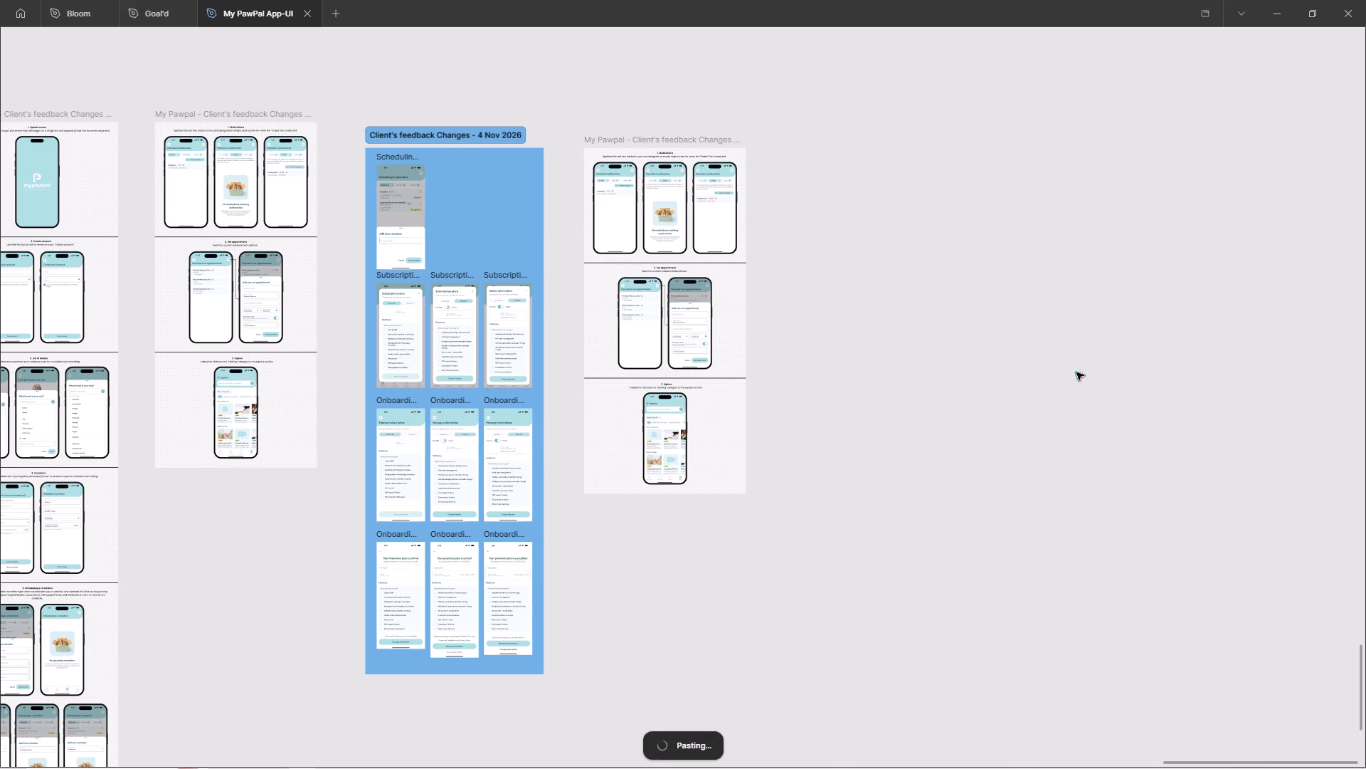
pyautogui.moveTo(1128, 418); pyautogui.dragTo(999, 322)
# Apply the pasted Scheduling & Reminders image's properties to the phone screen in the duplicated frame's Explore block.
pyautogui.hotkey('ctrl', 'alt', 'c')
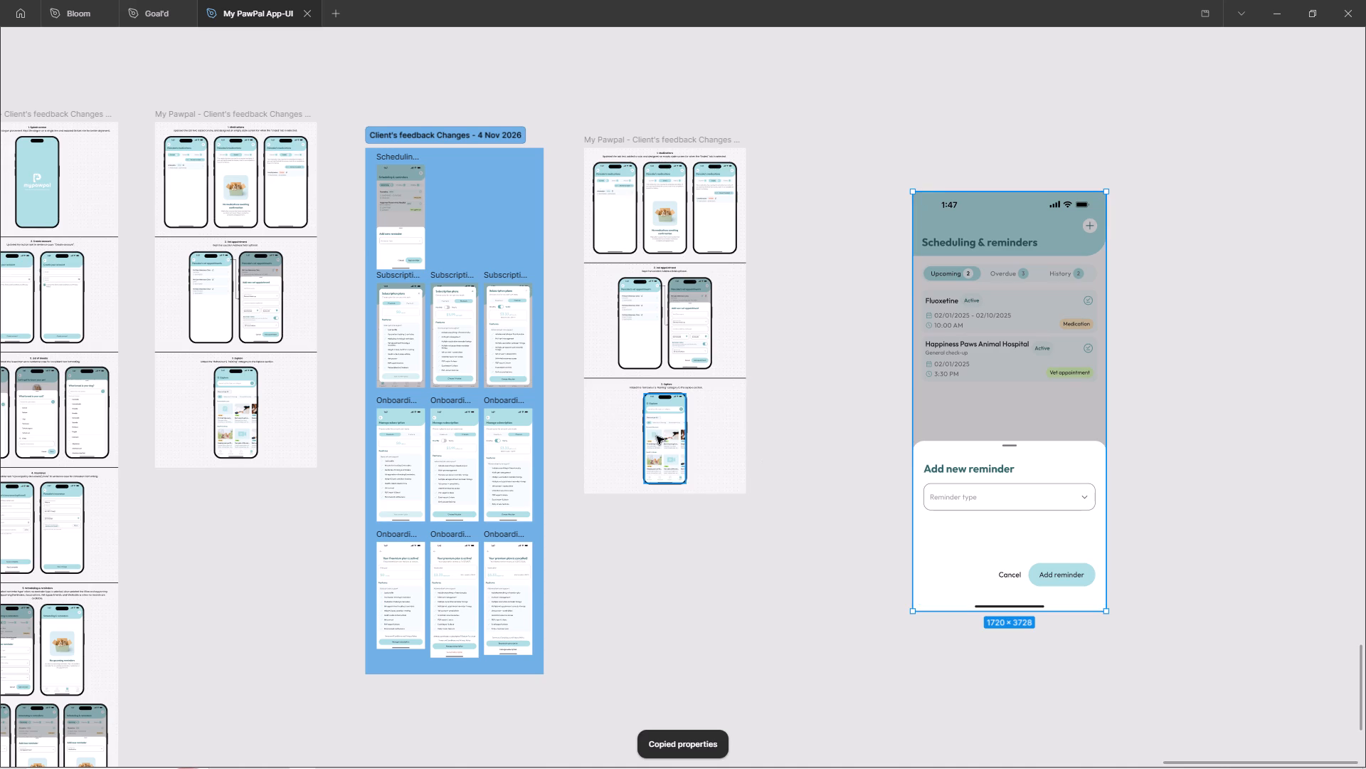
pyautogui.keyDown('ctrl'); pyautogui.click(662, 436); pyautogui.keyUp('ctrl')
pyautogui.keyDown('ctrl'); pyautogui.scroll(6, 687, 424); pyautogui.keyUp('ctrl')
pyautogui.hotkey('ctrl', 'v')
pyautogui.keyDown('ctrl'); pyautogui.scroll(-6, 623, 399); pyautogui.keyUp('ctrl')
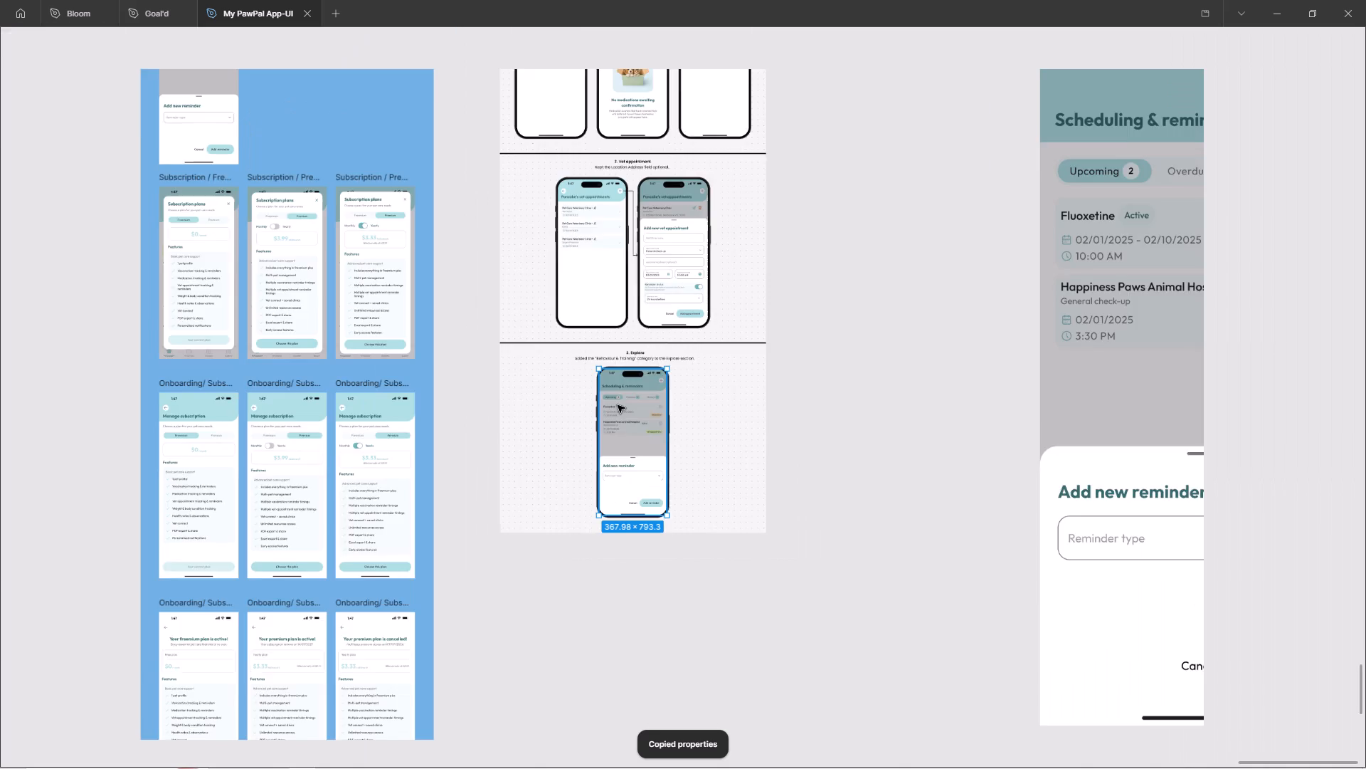
# Delete the loose Scheduling & Reminders image from the canvas.
pyautogui.keyDown('ctrl'); pyautogui.scroll(-4, 618, 405); pyautogui.keyUp('ctrl')
pyautogui.keyDown('ctrl'); pyautogui.click(838, 394); pyautogui.keyUp('ctrl')
pyautogui.keyDown('ctrl'); pyautogui.click(946, 328); pyautogui.keyUp('ctrl')
pyautogui.press('Delete')
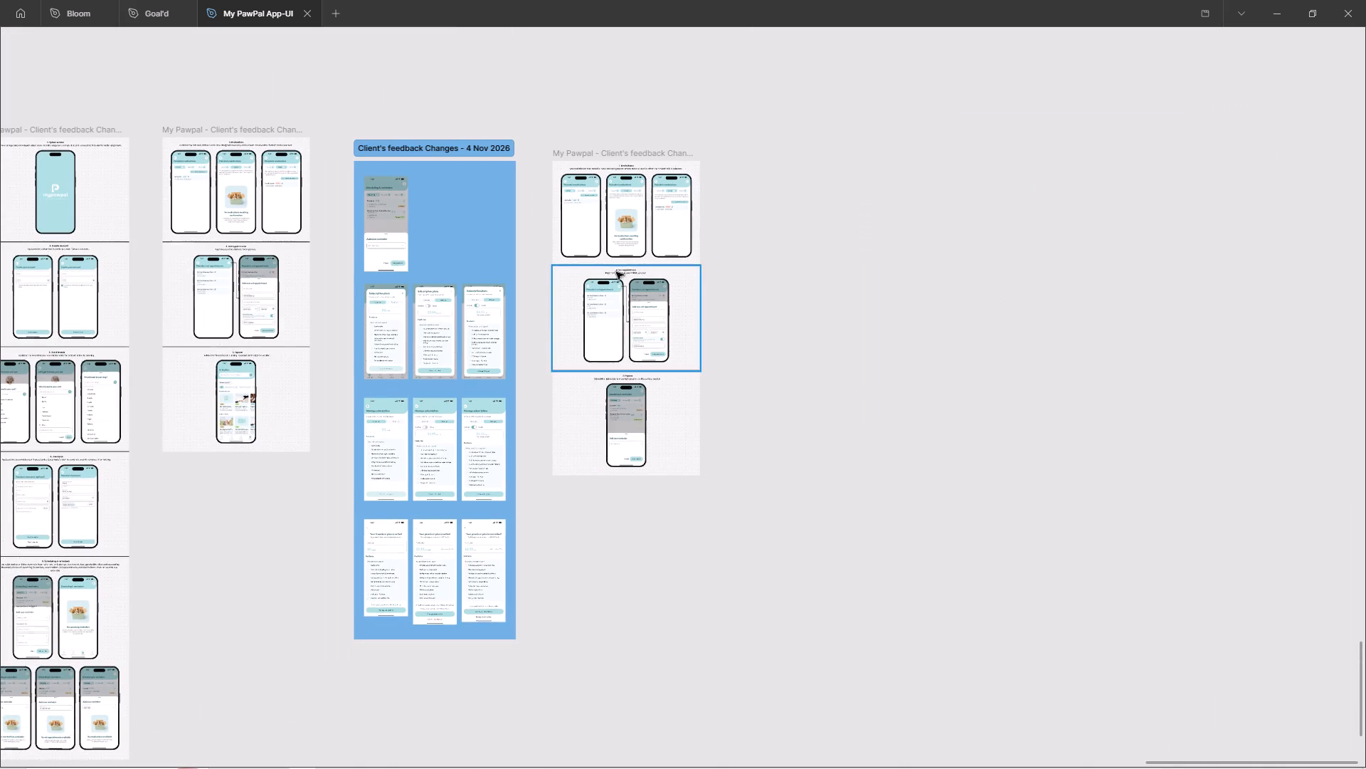
# Duplicate the three-phone Medications block twice in the copied mockup frame and delete its Vet appointment block.
pyautogui.click(578, 212)
pyautogui.hotkey('ctrl', 'd')
pyautogui.hotkey('ctrl', 'd')
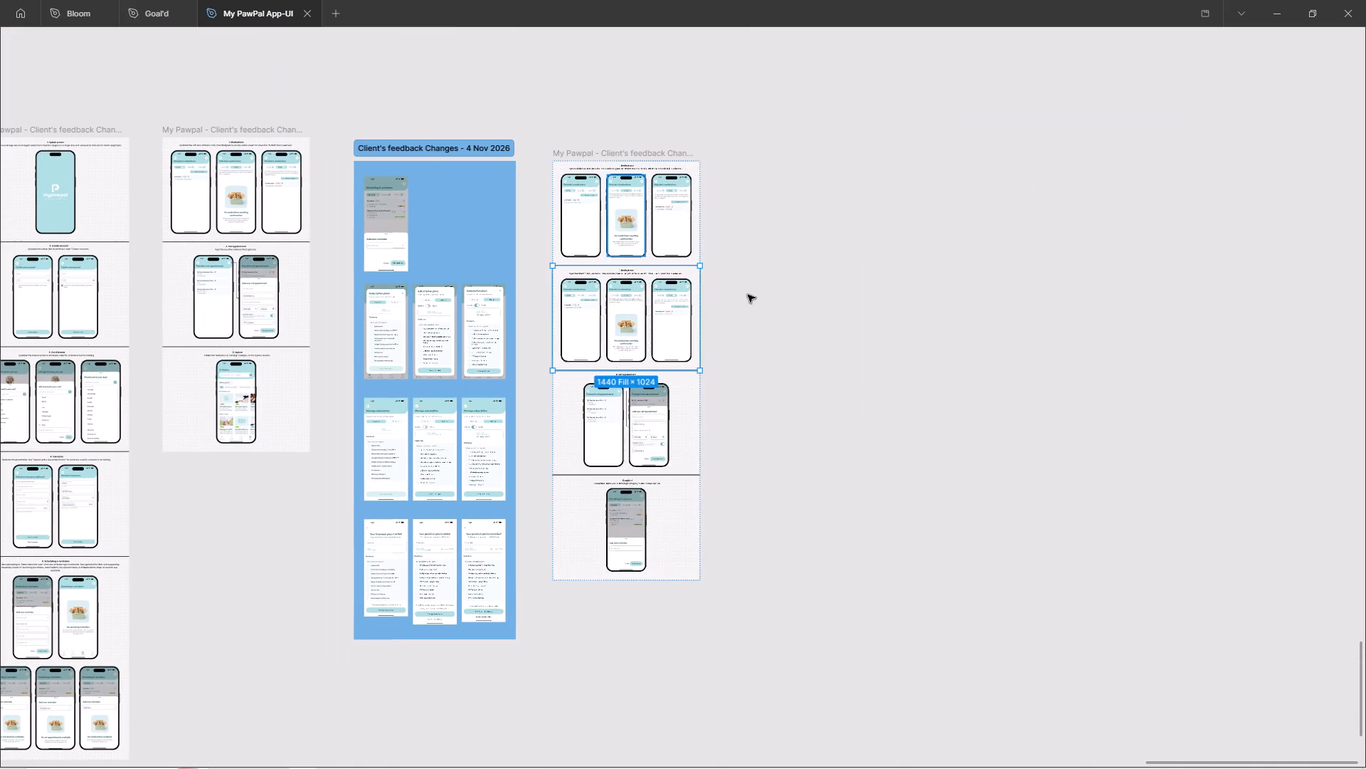
pyautogui.click(663, 554)
pyautogui.press('Delete')
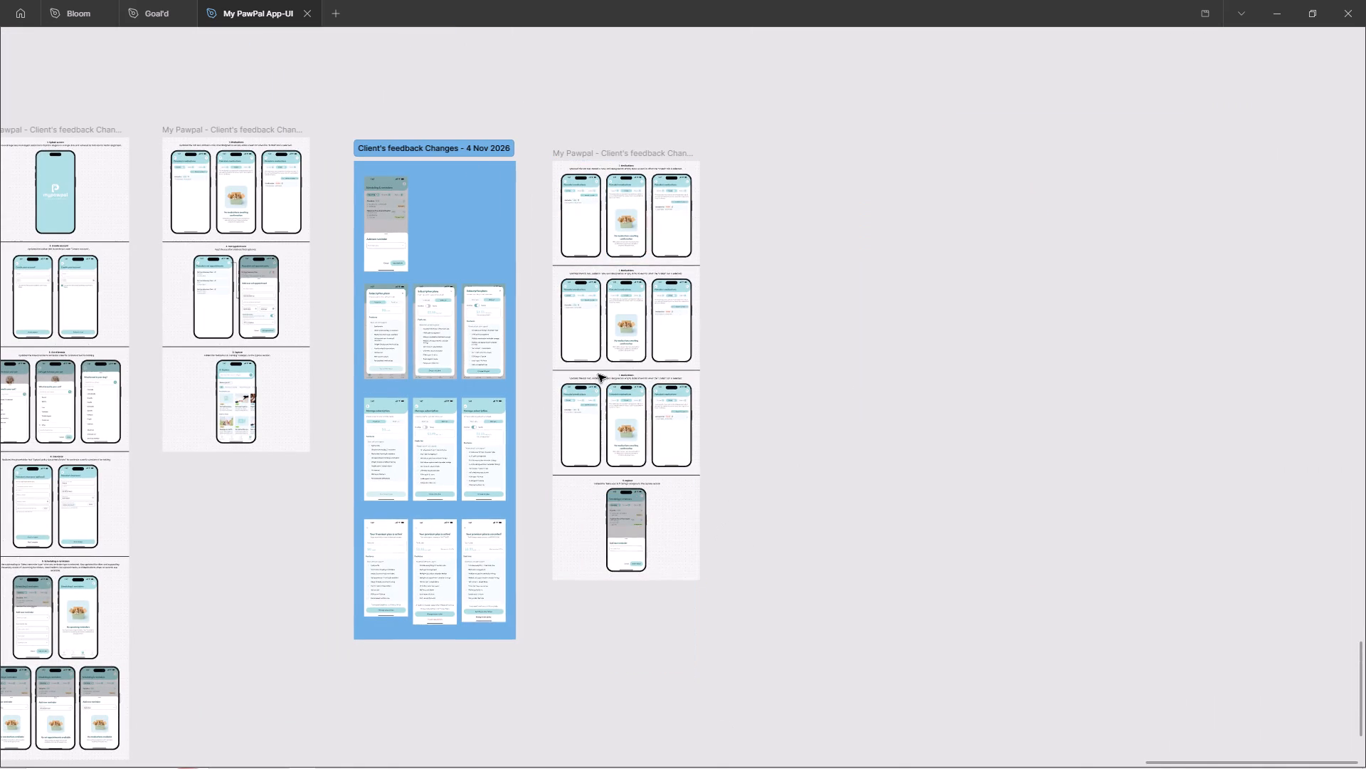
# Move the Explore block with the reminder screen to the top of the duplicated mockup frame.
pyautogui.keyDown('ctrl'); pyautogui.scroll(4, 448, 117); pyautogui.keyUp('ctrl')
pyautogui.scroll(-5, 426, 305)
pyautogui.click(847, 573)
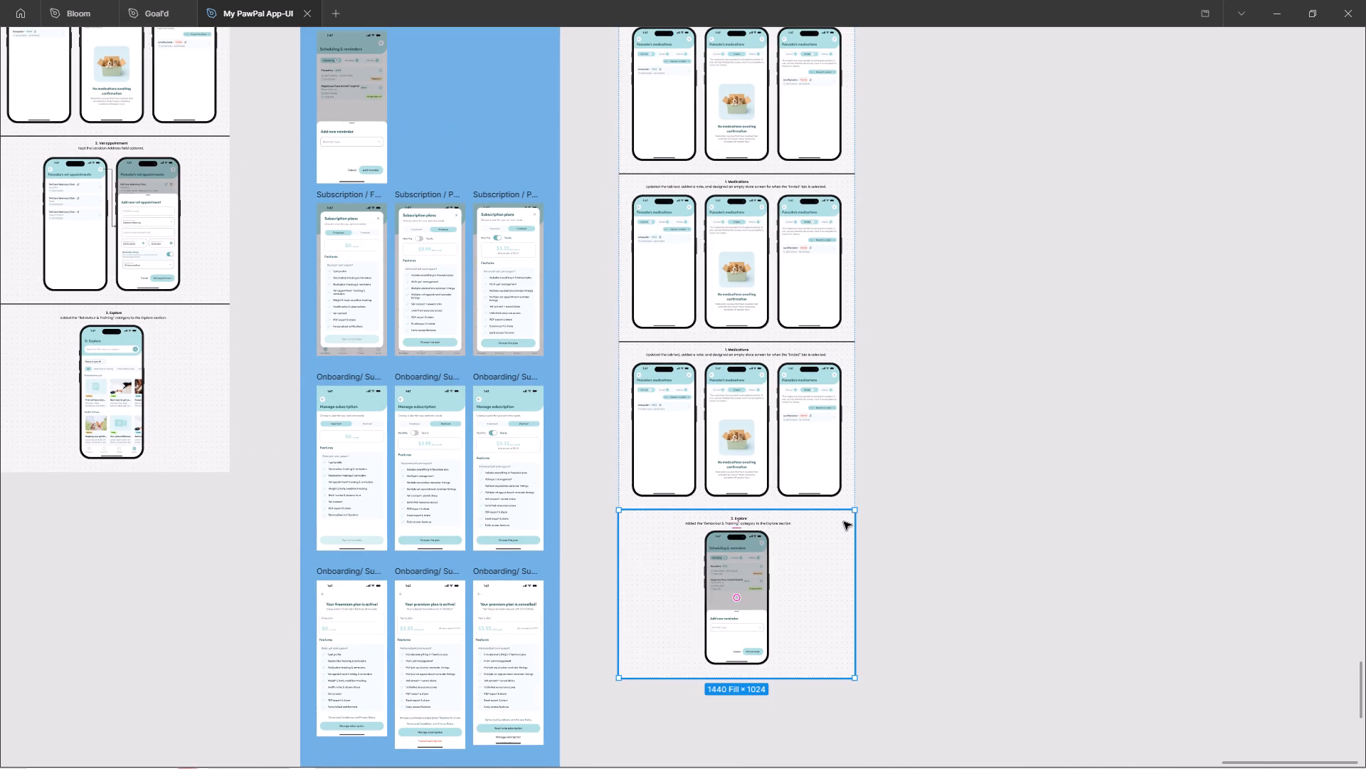
pyautogui.press('Up')
pyautogui.press('Up')
pyautogui.press('Up')
pyautogui.scroll(4, 832, 508)
pyautogui.click(931, 466)
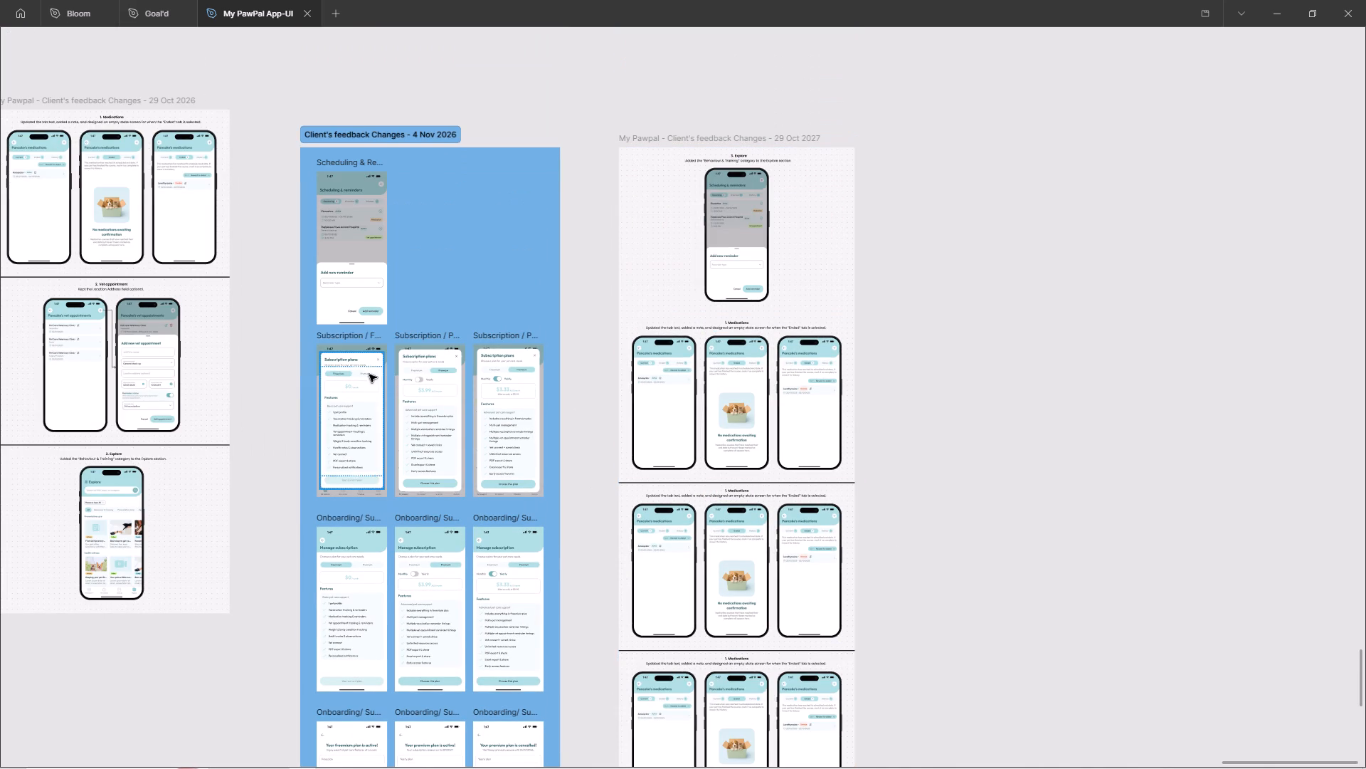
# Duplicate the section's three Subscription screens onto the empty canvas beyond the duplicated mockup frame.
pyautogui.click(347, 337)
pyautogui.keyDown('shift'); pyautogui.click(428, 336); pyautogui.keyUp('shift')
pyautogui.keyDown('shift'); pyautogui.click(496, 337); pyautogui.keyUp('shift')
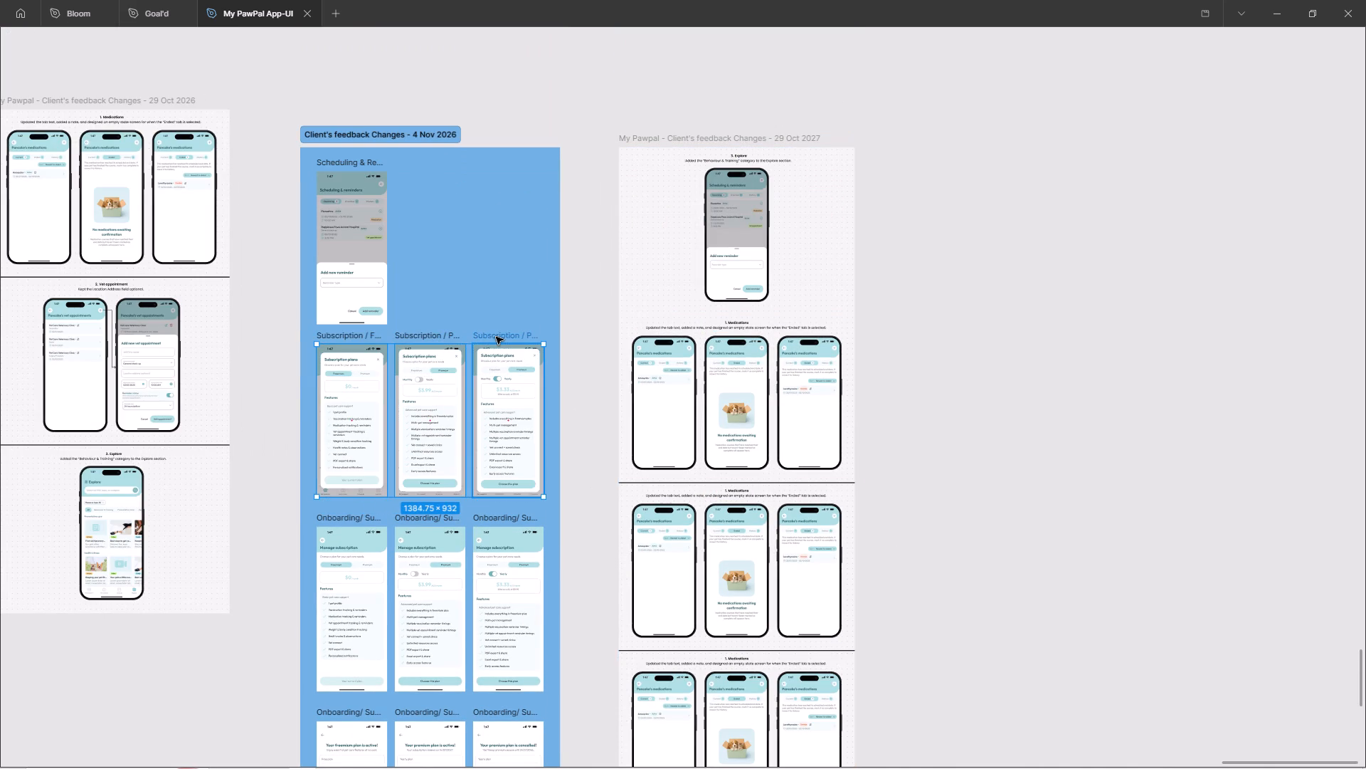
pyautogui.keyDown('ctrl'); pyautogui.scroll(-5, 338, 425); pyautogui.keyUp('ctrl')
pyautogui.keyDown('alt'); pyautogui.moveTo(344, 412); pyautogui.dragTo(832, 325); pyautogui.keyUp('alt')
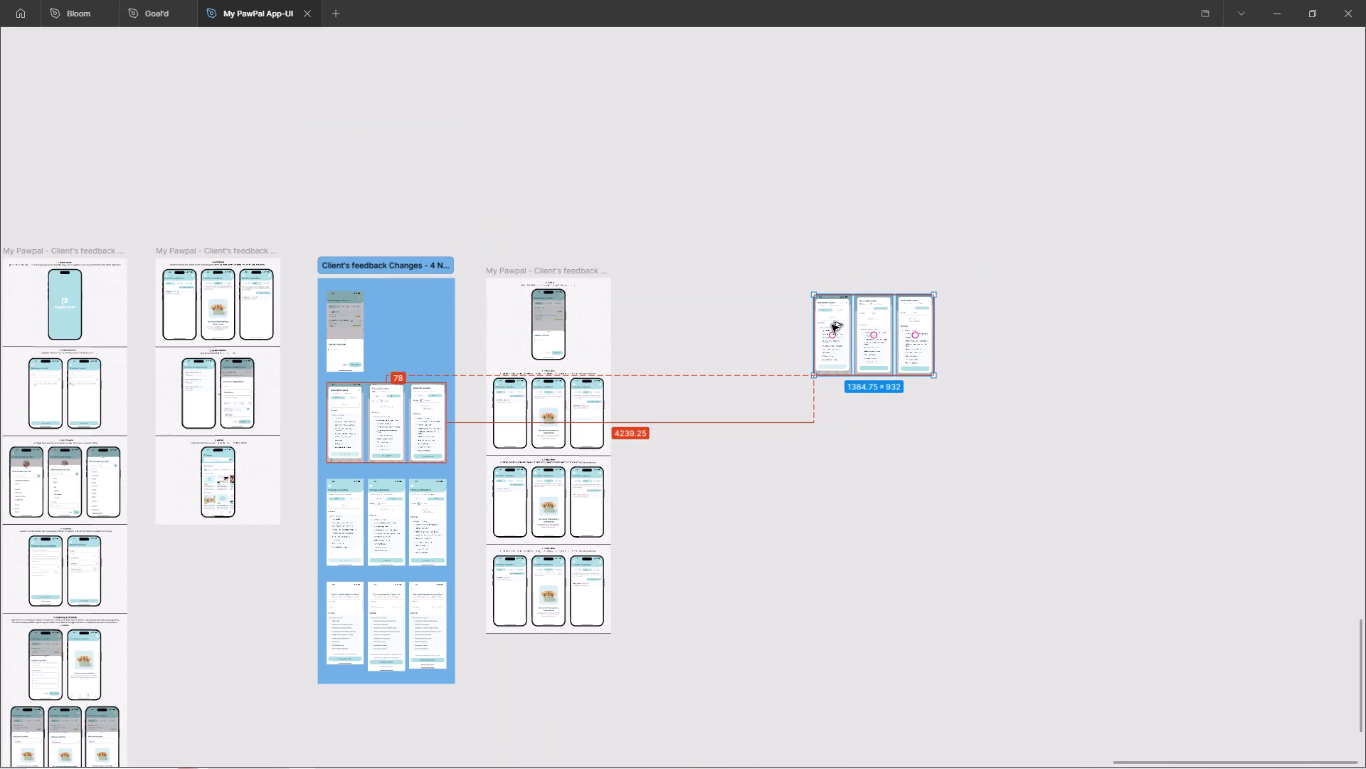
pyautogui.keyDown('alt'); pyautogui.moveTo(832, 325); pyautogui.dragTo(830, 325); pyautogui.keyUp('alt')
pyautogui.click(953, 506)
# Copy the duplicated Subscription / Freemium screen as PNG and paste it on the empty canvas beside the three copies.
pyautogui.click(818, 290)
pyautogui.hotkey('ctrl', 'shift', 'c')
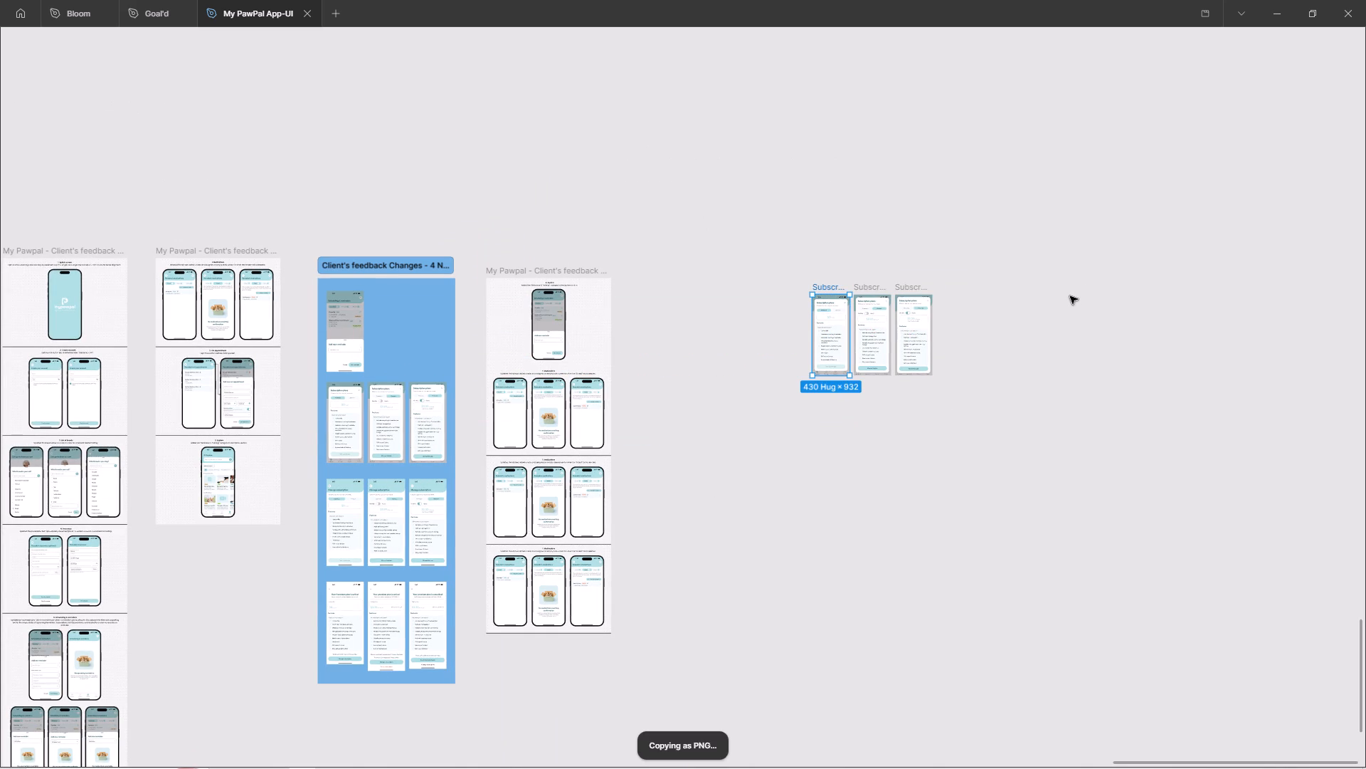
pyautogui.click(1068, 293)
pyautogui.rightClick(1057, 256)
pyautogui.click(1119, 268)
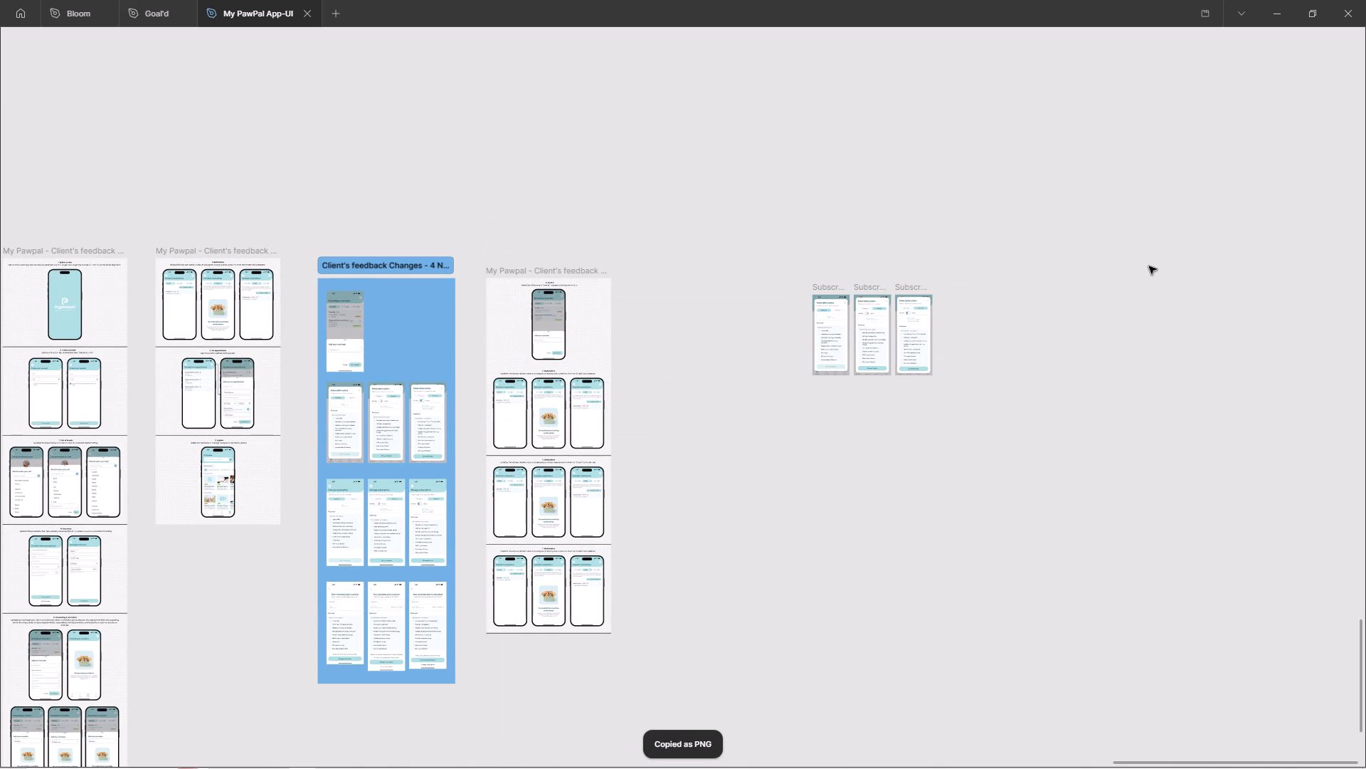
# Copy the pasted Freemium image's properties and apply them to the first phone screen in the upper Medications block of the duplicated mockup frame.
pyautogui.hotkey('ctrl', 'alt', 'c')
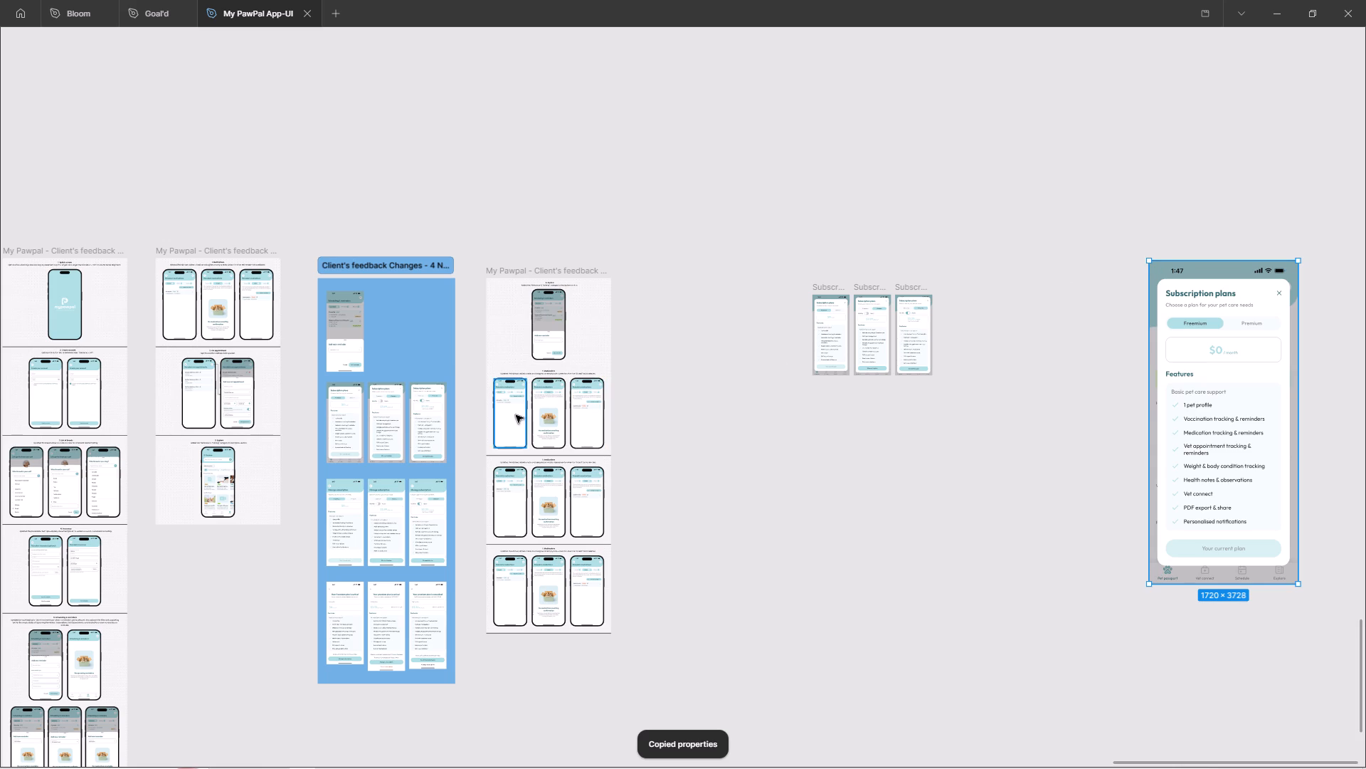
pyautogui.keyDown('ctrl'); pyautogui.click(516, 415); pyautogui.keyUp('ctrl')
pyautogui.hotkey('ctrl', 'v')
pyautogui.keyDown('ctrl'); pyautogui.click(729, 445); pyautogui.keyUp('ctrl')
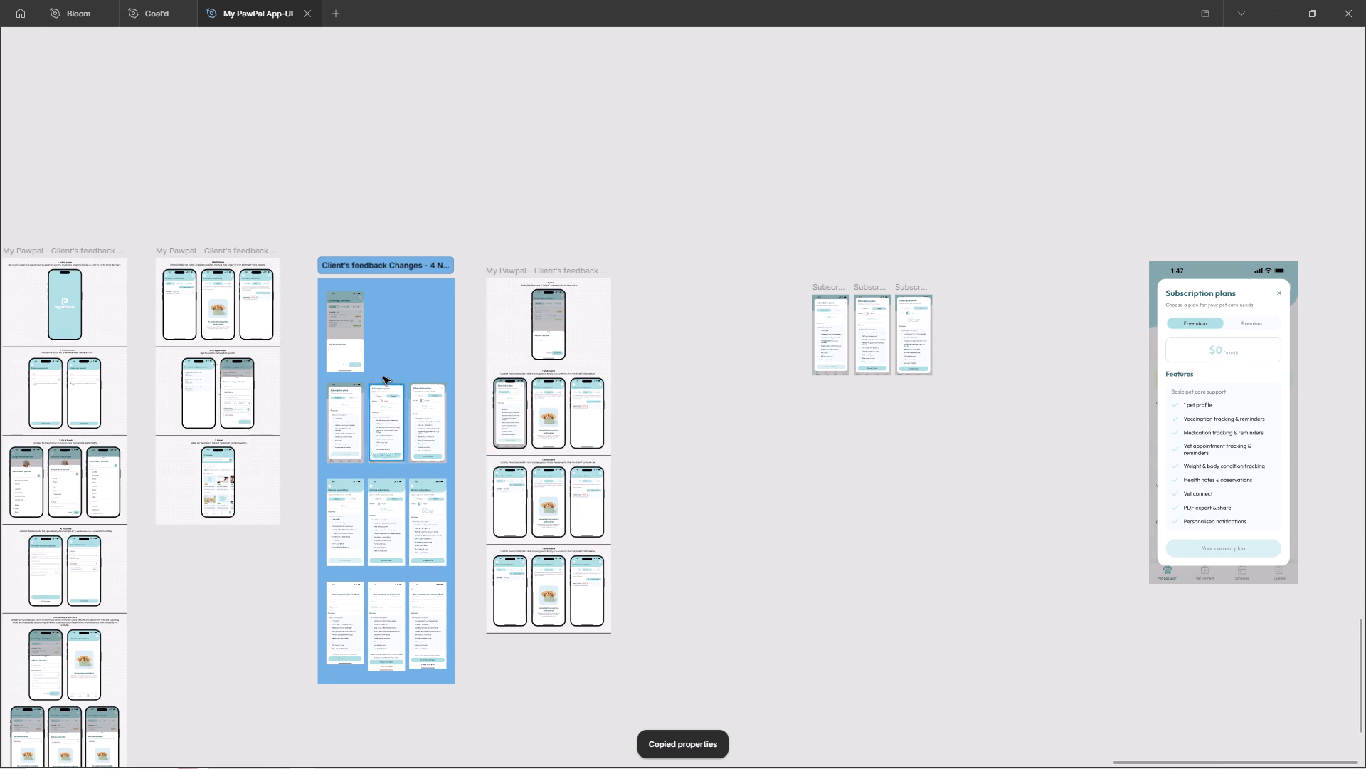
# Copy the section's Subscription / Premium / Yearly screen as PNG, paste it on the canvas, and apply its image fill to the block's middle phone.
pyautogui.click(370, 407)
pyautogui.click(835, 466)
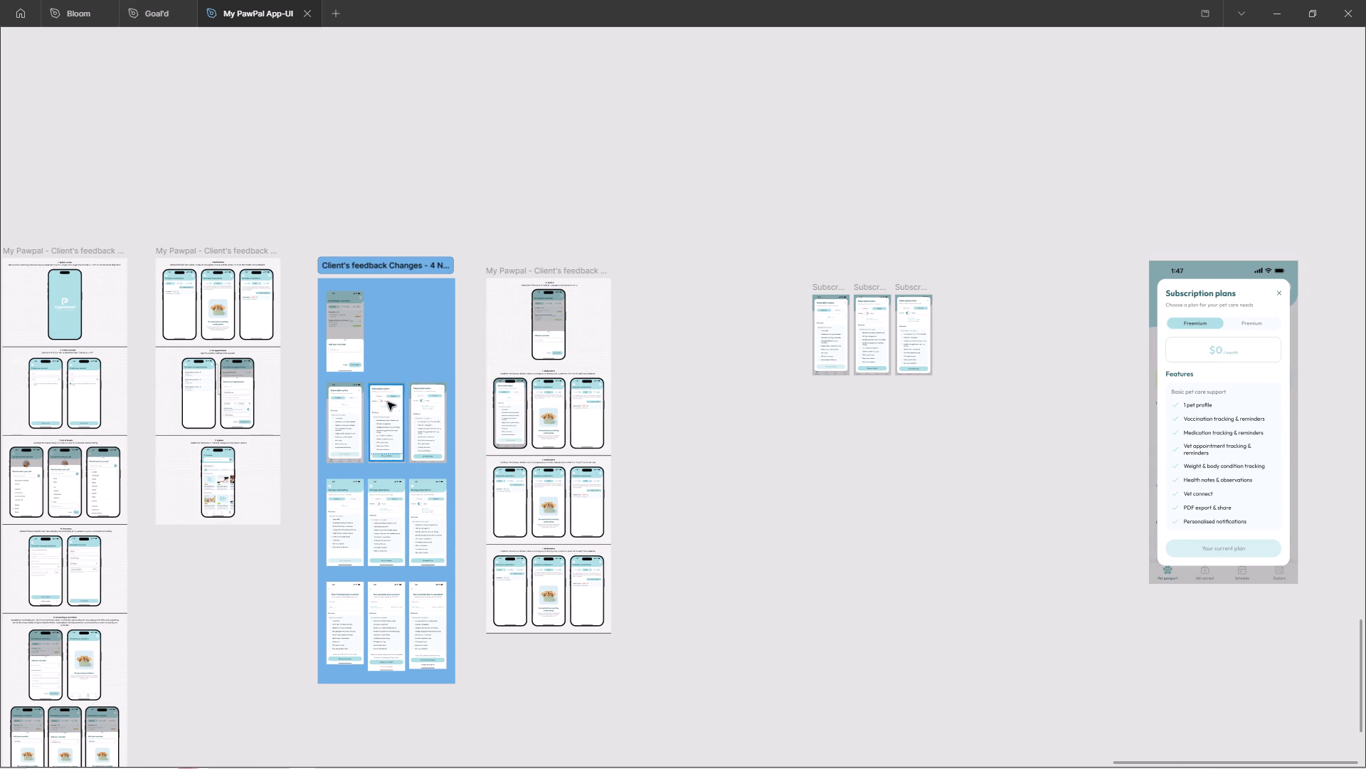
pyautogui.click(378, 377)
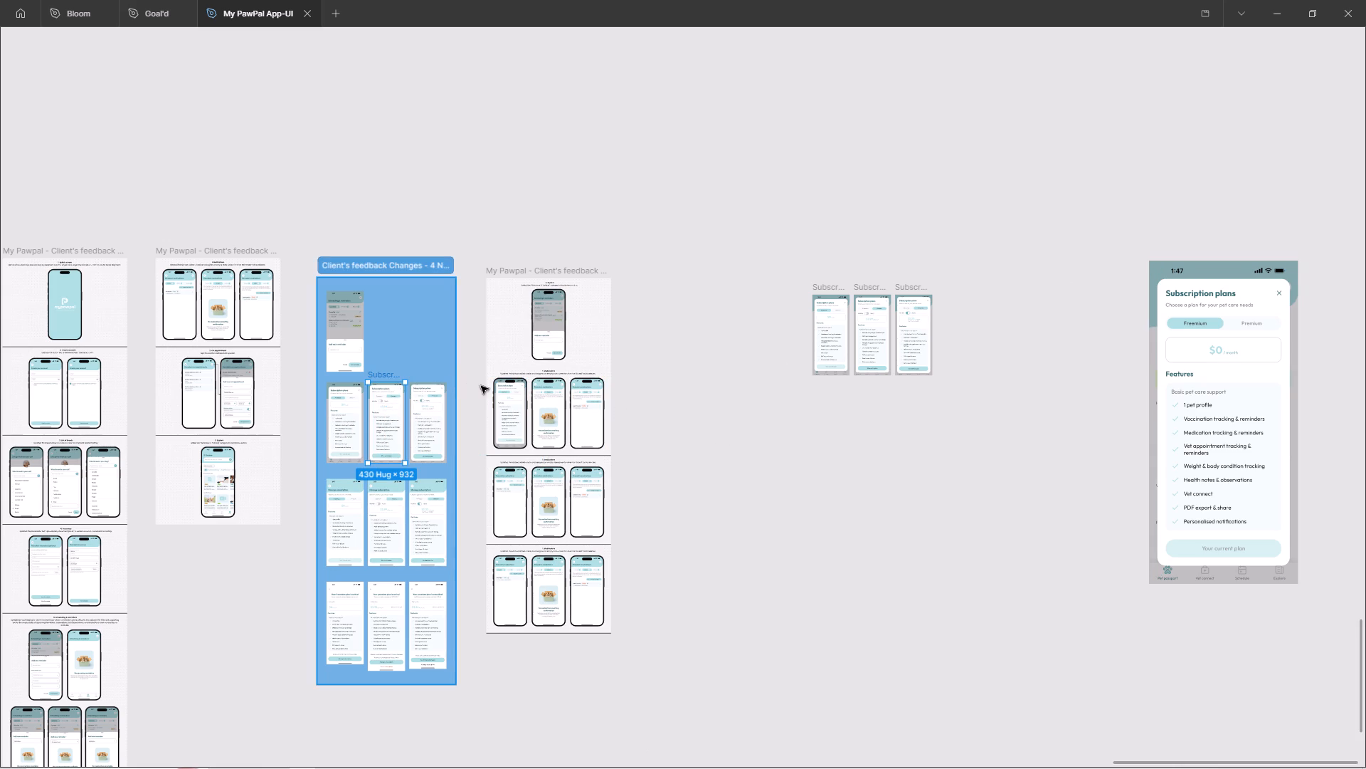
pyautogui.hotkey('ctrl', 'shift', 'c')
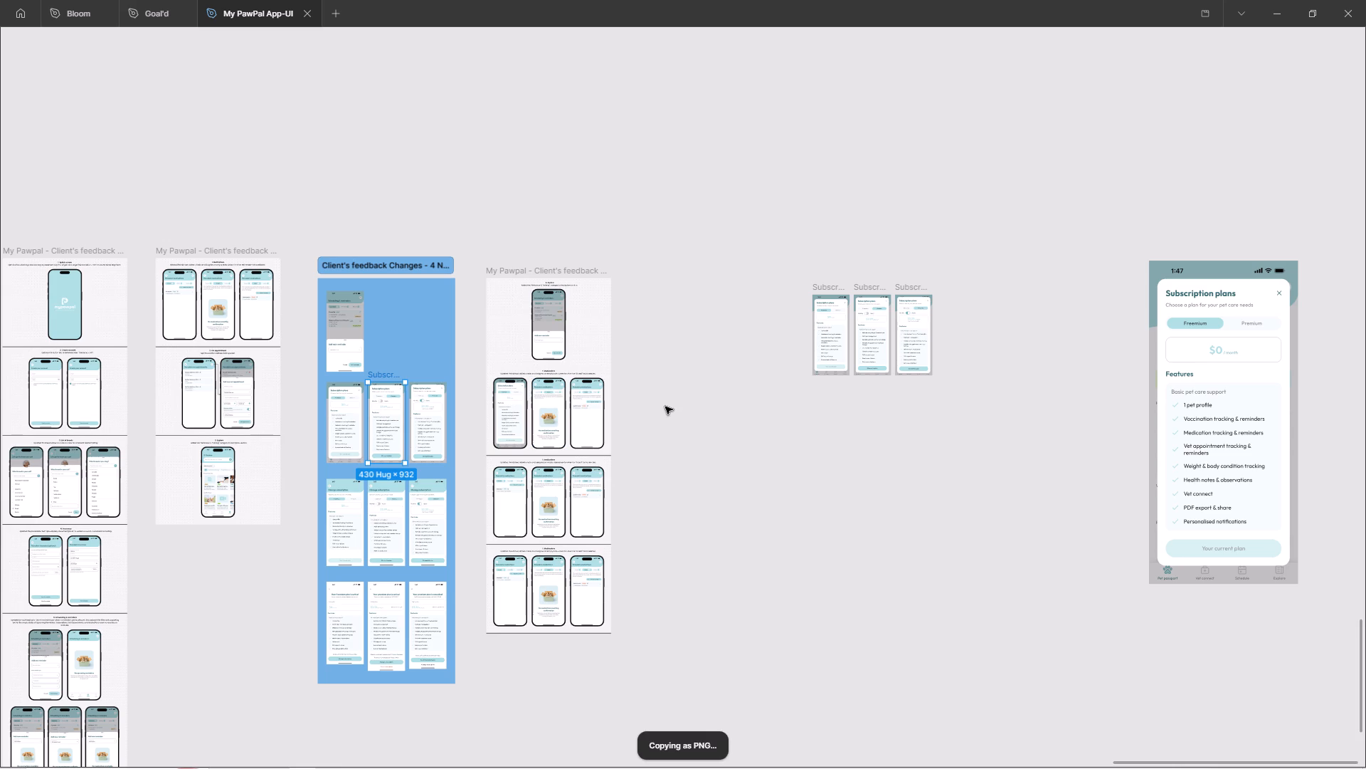
pyautogui.click(788, 418)
pyautogui.click(812, 460)
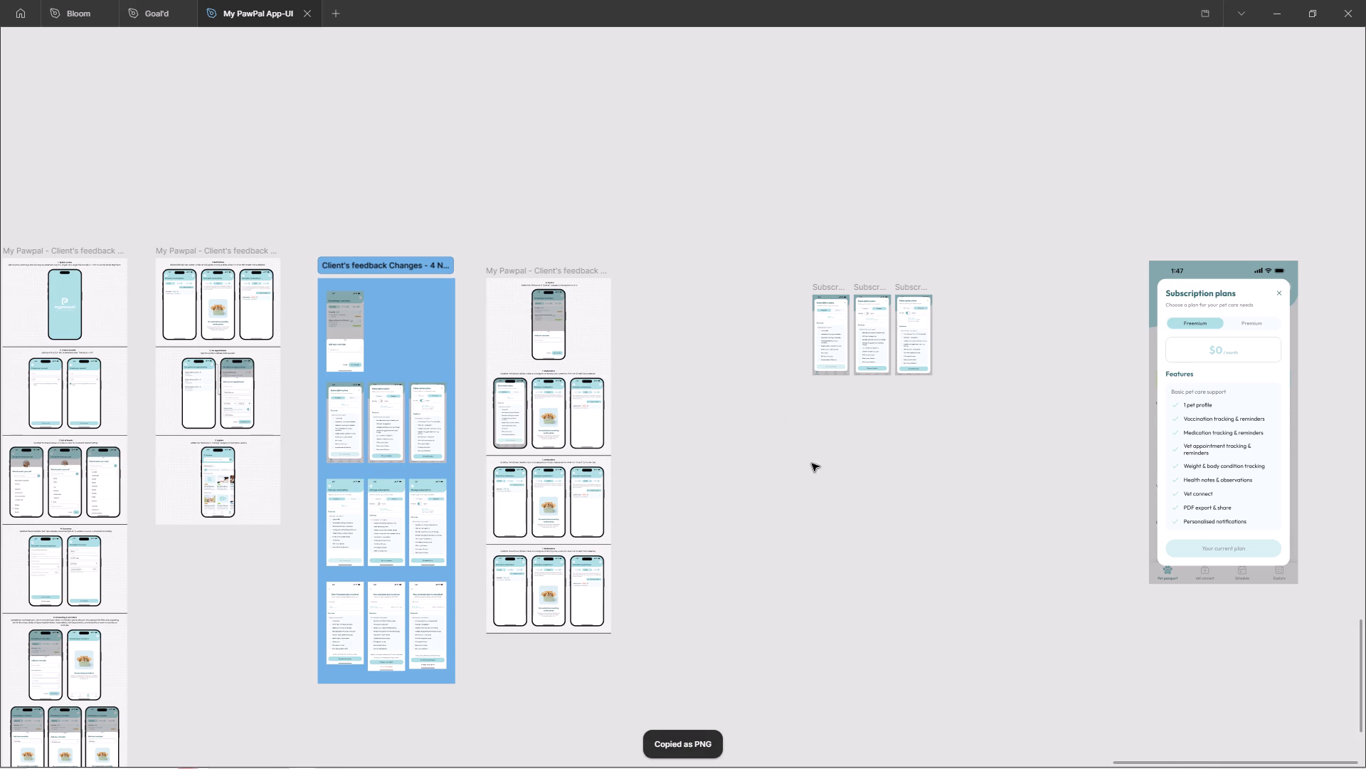
pyautogui.moveTo(815, 443); pyautogui.dragTo(808, 448, button='right')
pyautogui.click(864, 456)
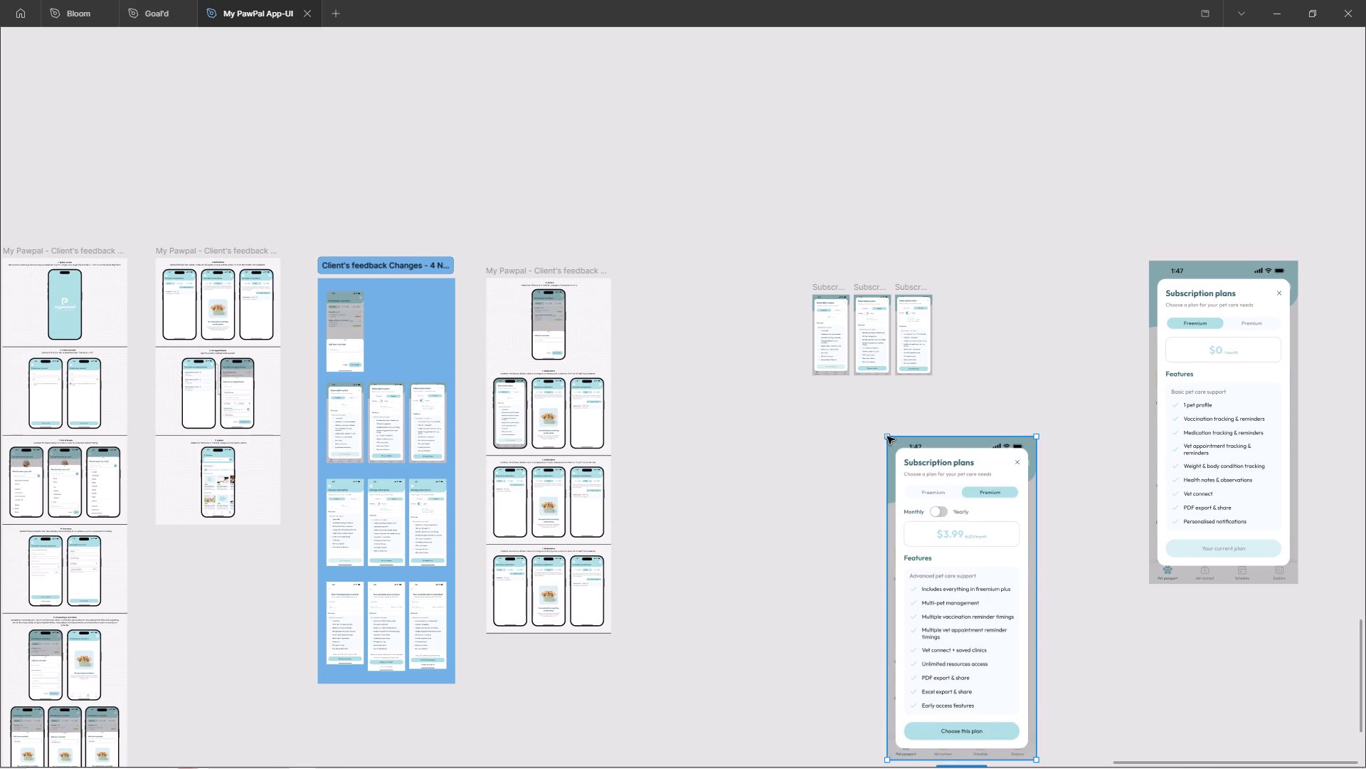
pyautogui.hotkey('ctrl', 'alt', 'c')
pyautogui.keyDown('ctrl'); pyautogui.click(542, 414); pyautogui.keyUp('ctrl')
pyautogui.hotkey('ctrl', 'v')
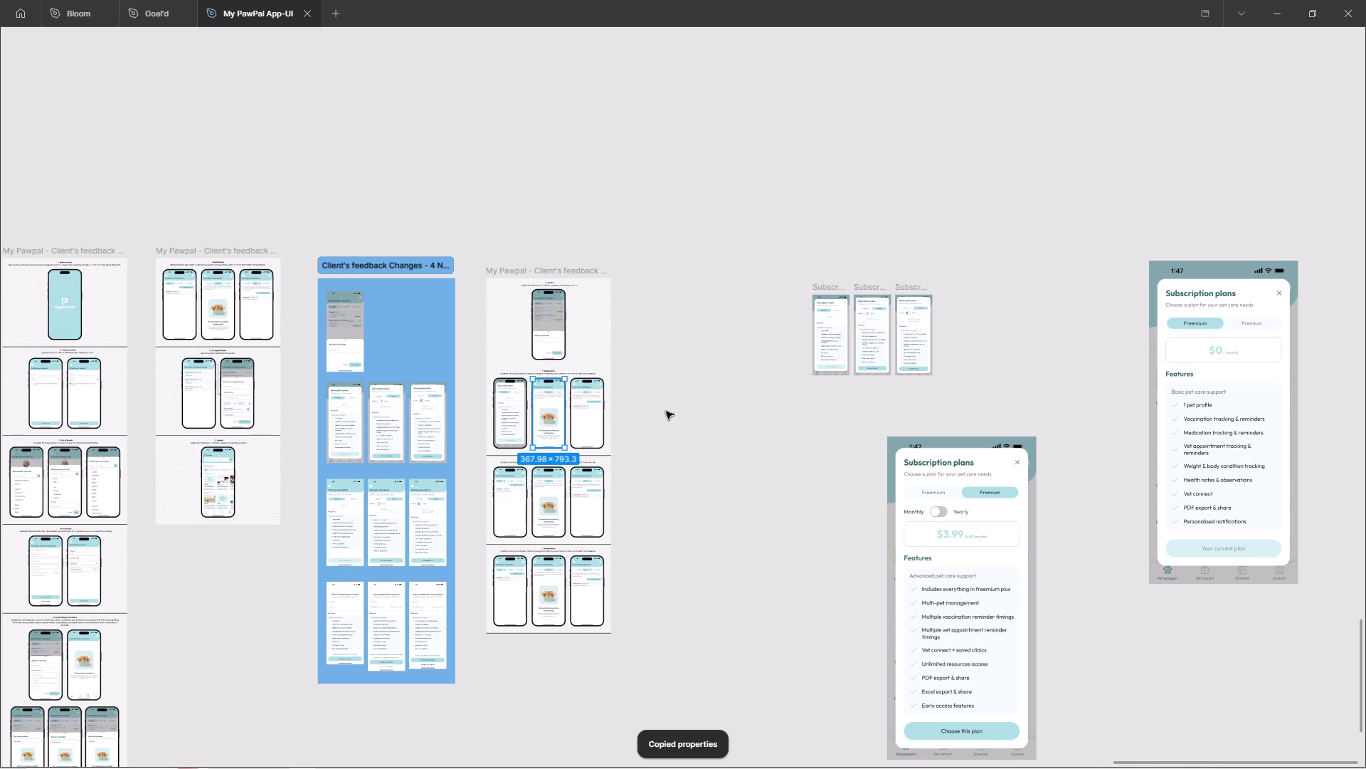
# Delete the two pasted Subscription PNG images from the empty canvas, keeping the three duplicated Subscription frames.
pyautogui.click(731, 470)
pyautogui.moveTo(734, 400); pyautogui.dragTo(1214, 519)
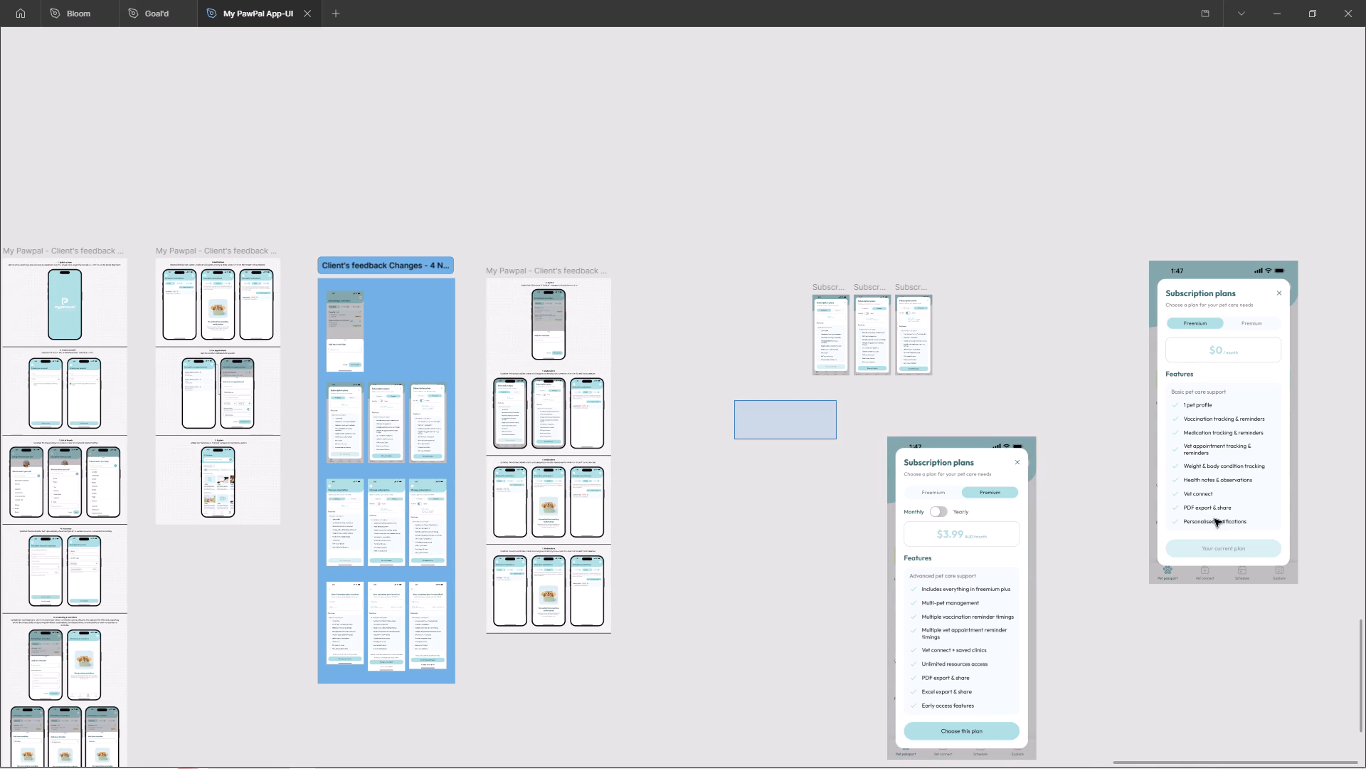
pyautogui.moveTo(1214, 519); pyautogui.dragTo(1364, 528)
pyautogui.press('Delete')
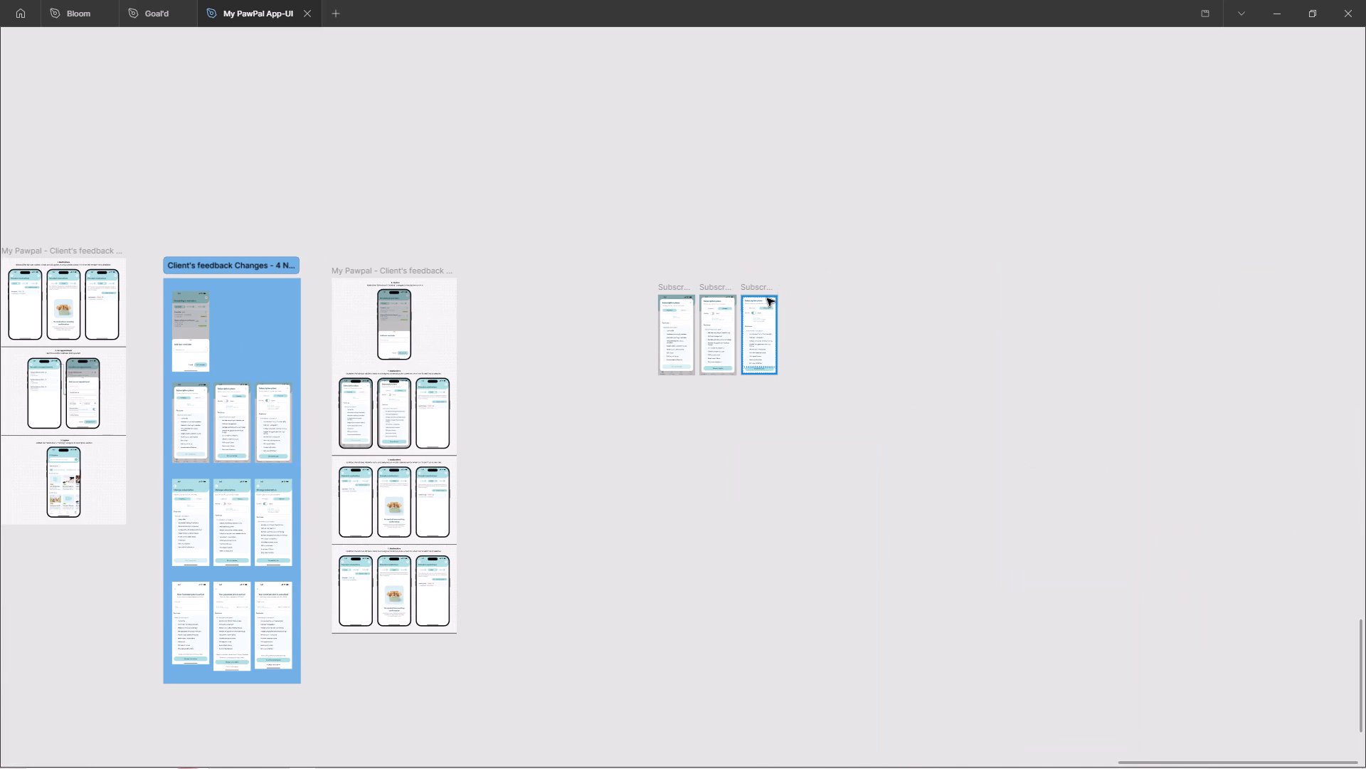
# Copy the duplicated Subscription / Premium / Monthly screen as PNG, paste it on the canvas, and apply its image fill to the block's third phone.
pyautogui.click(754, 287)
pyautogui.hotkey('ctrl', 'shift', 'c')
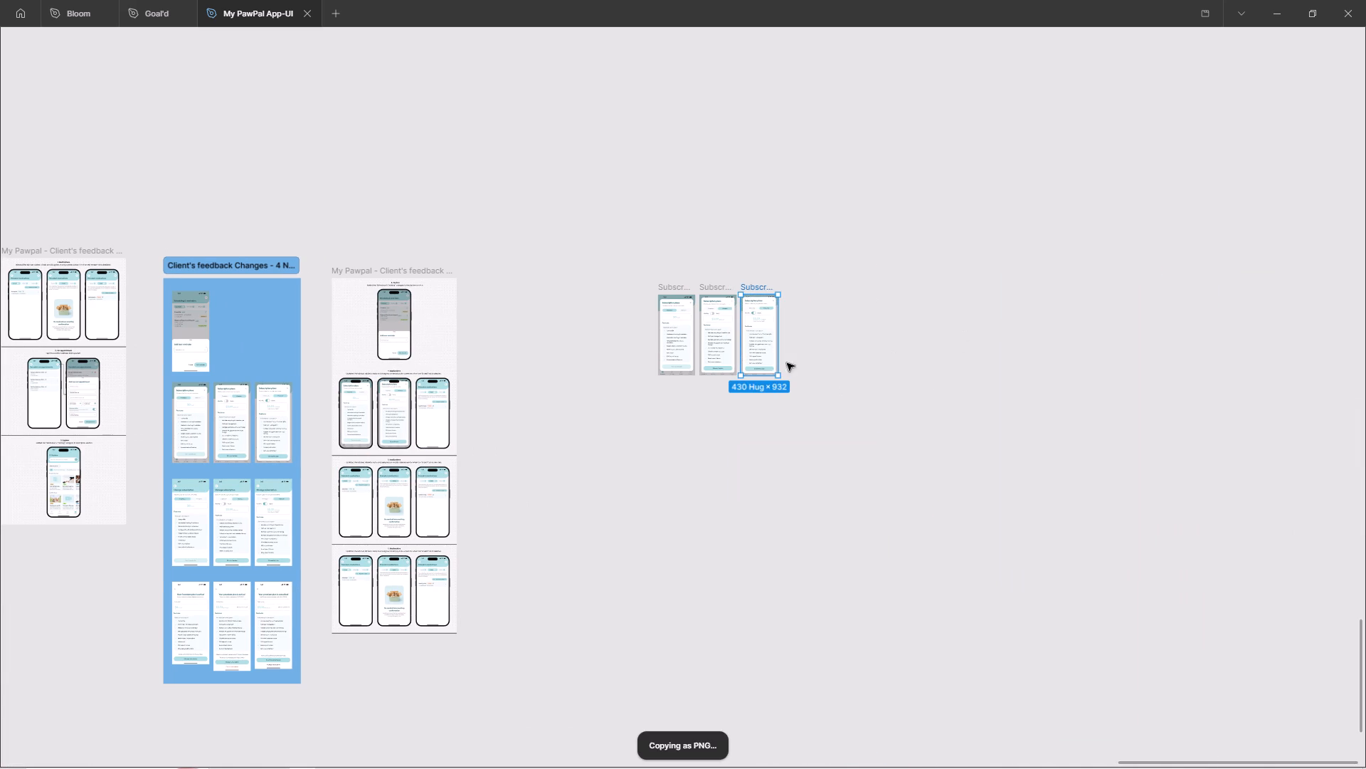
pyautogui.click(981, 362)
pyautogui.hotkey('ctrl', 'v')
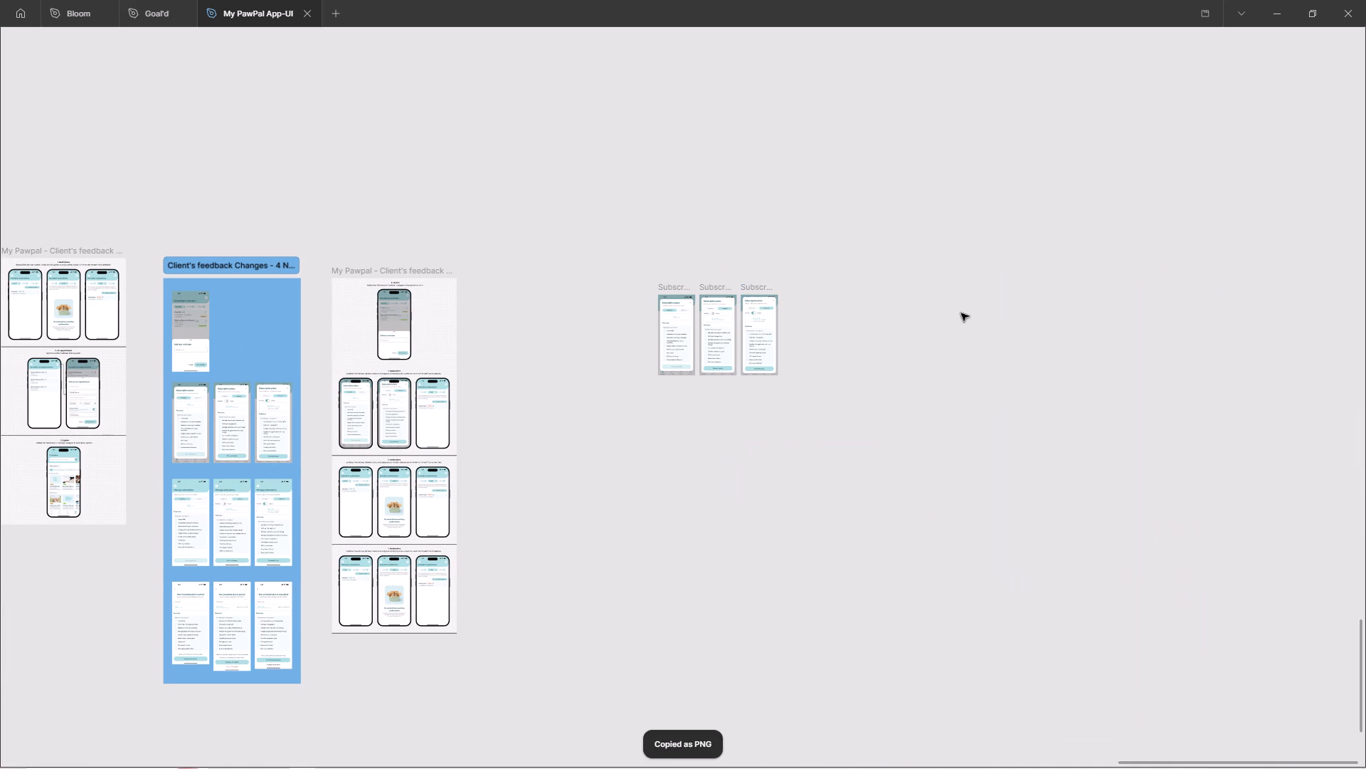
pyautogui.hotkey('ctrl', 'alt', 'c')
pyautogui.keyDown('ctrl'); pyautogui.click(421, 418); pyautogui.keyUp('ctrl')
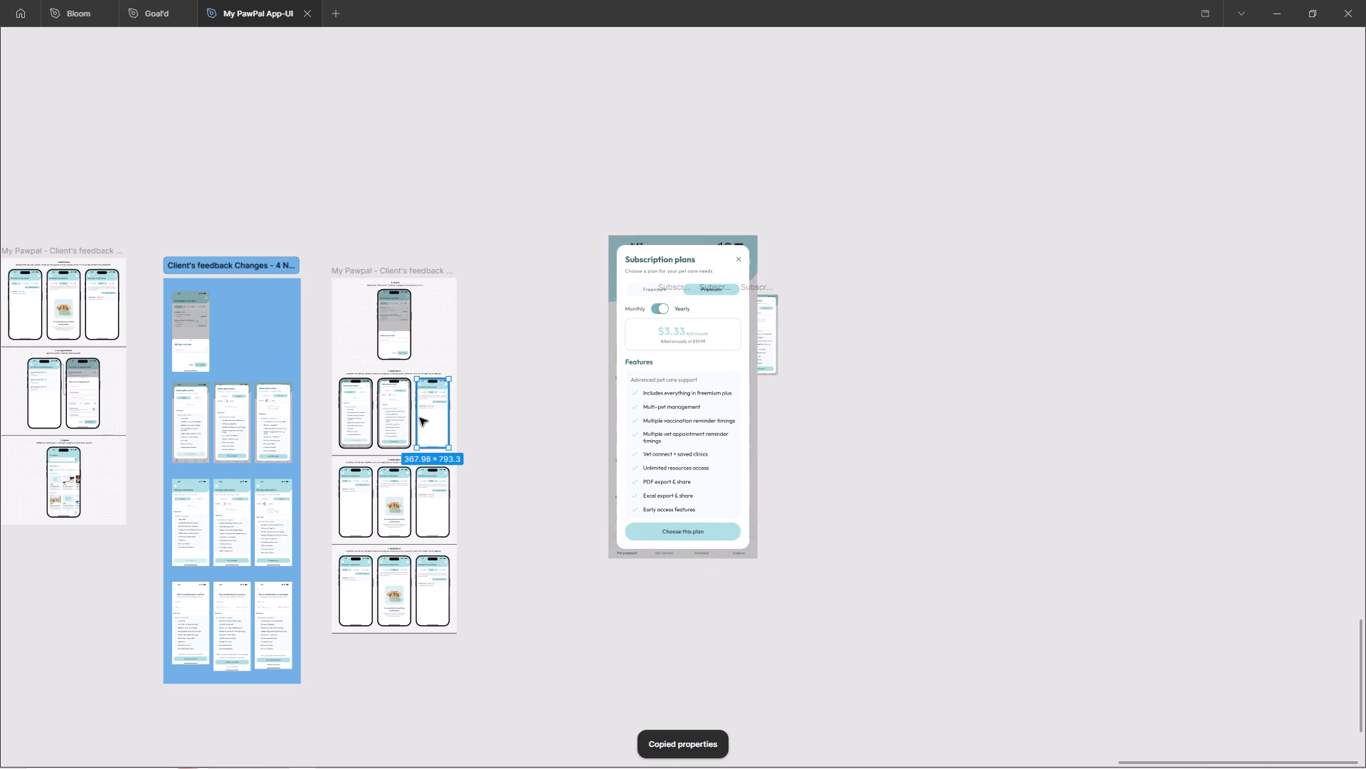
pyautogui.keyDown('ctrl'); pyautogui.scroll(15, 392, 422); pyautogui.keyUp('ctrl')
pyautogui.hotkey('ctrl', 'v')
pyautogui.keyDown('ctrl'); pyautogui.click(830, 324); pyautogui.keyUp('ctrl')
# Compare the three filled phones in the mockup block with the original Subscription screens in the 4 Nov 2026 section.
pyautogui.keyDown('ctrl'); pyautogui.scroll(2, 411, 256); pyautogui.keyUp('ctrl')
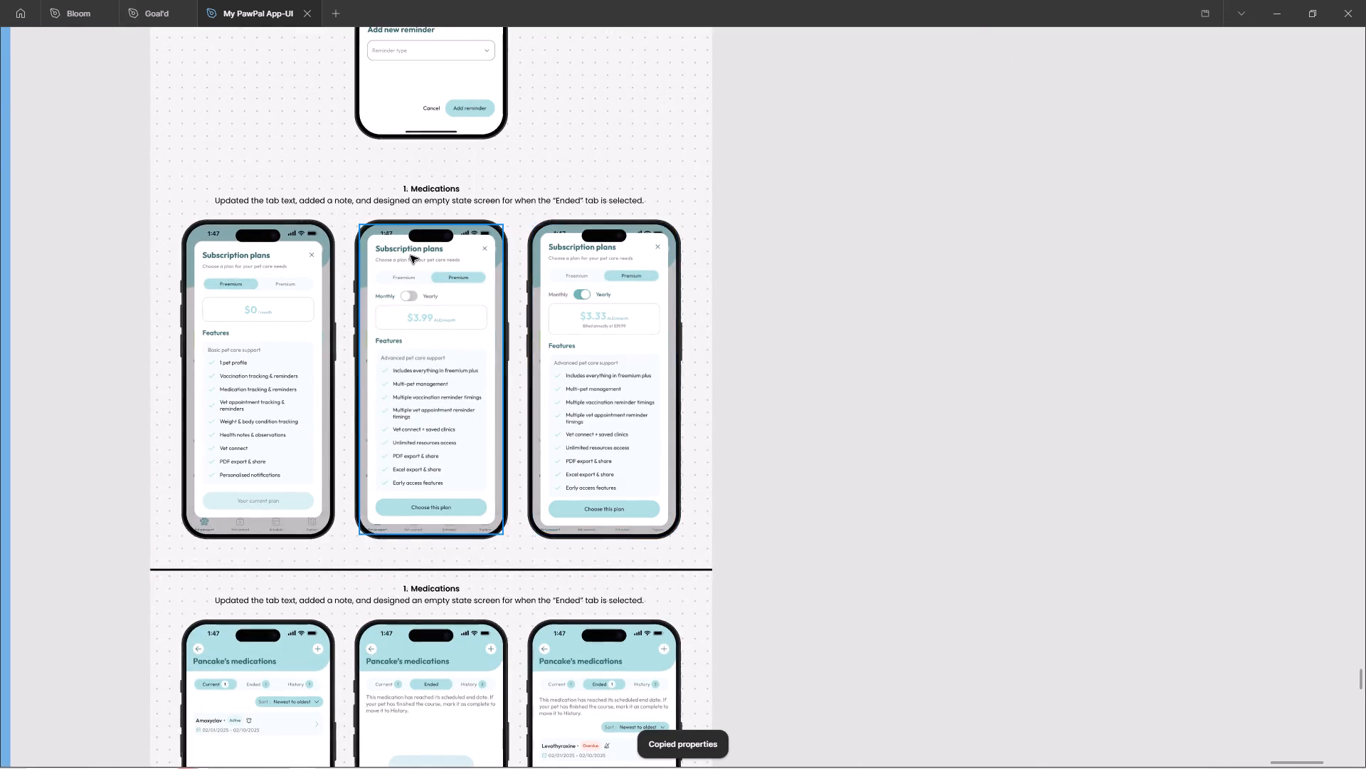
pyautogui.keyDown('ctrl'); pyautogui.scroll(5, 411, 256); pyautogui.keyUp('ctrl')
pyautogui.keyDown('ctrl'); pyautogui.scroll(-3, 731, 304); pyautogui.keyUp('ctrl')
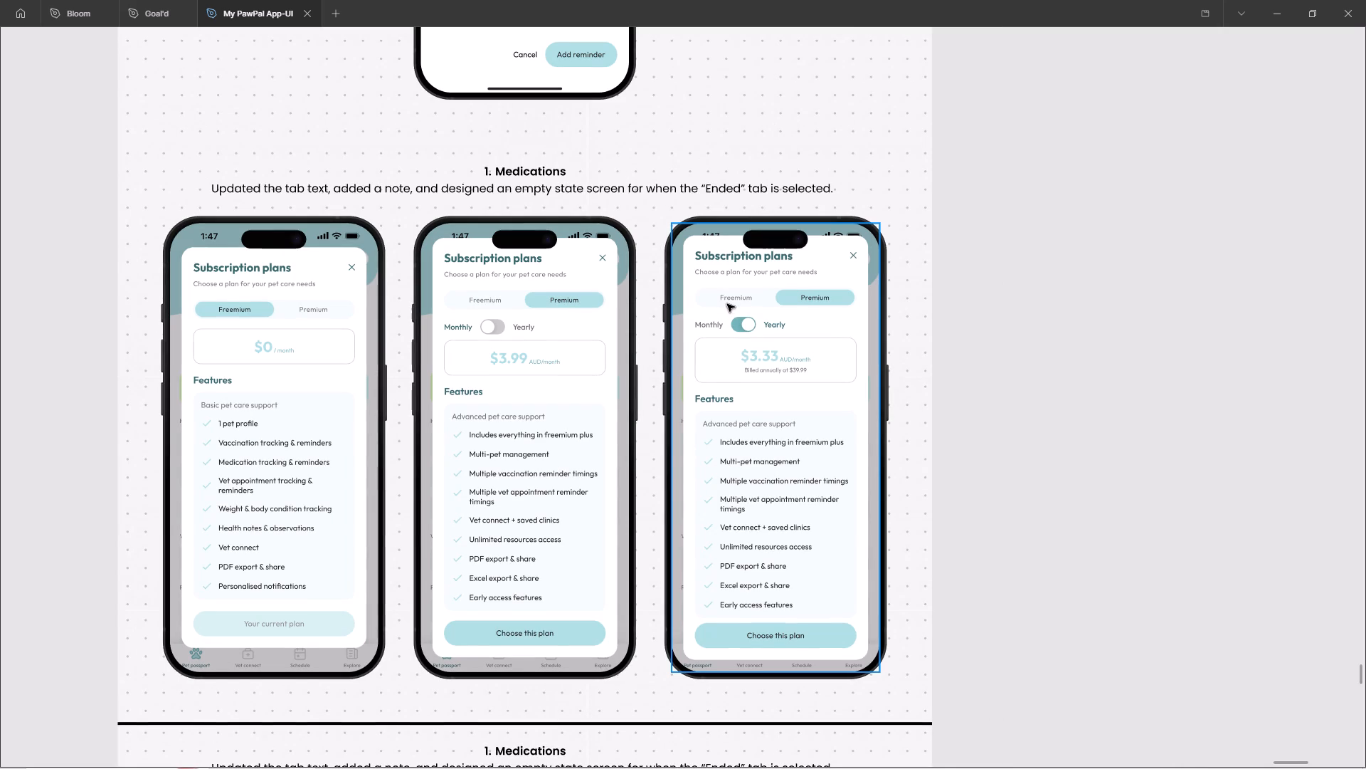
pyautogui.keyDown('ctrl'); pyautogui.scroll(-4, 724, 305); pyautogui.keyUp('ctrl')
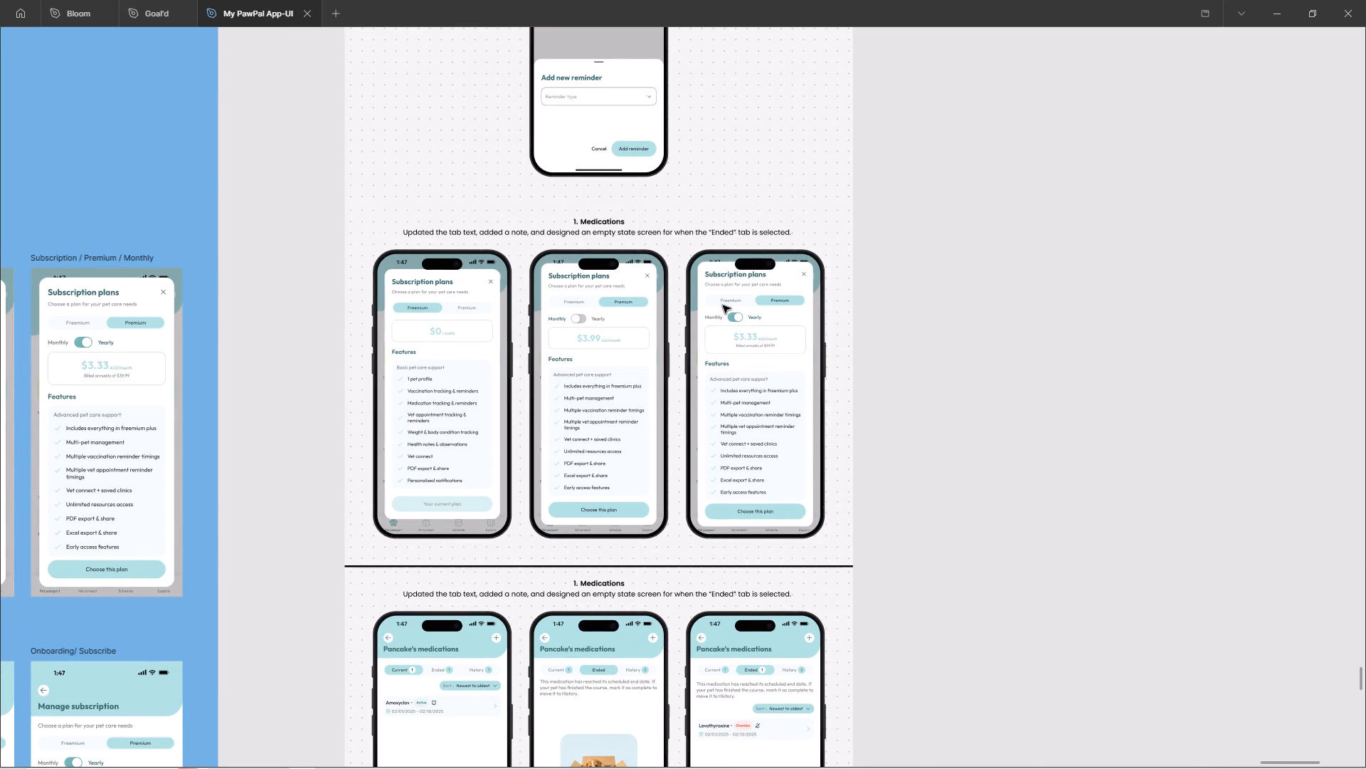
pyautogui.keyDown('ctrl'); pyautogui.scroll(5, 399, 349); pyautogui.keyUp('ctrl')
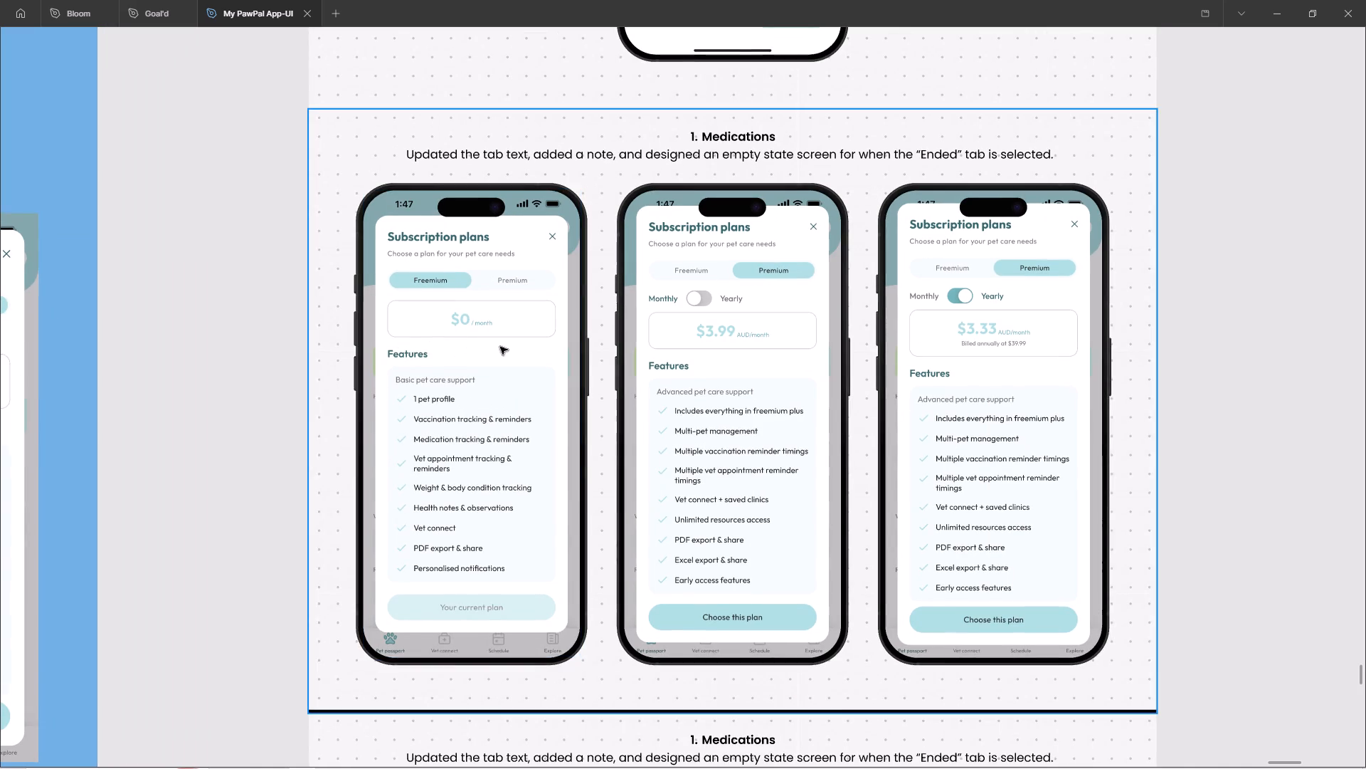
pyautogui.keyDown('ctrl'); pyautogui.scroll(-12, 518, 369); pyautogui.keyUp('ctrl')
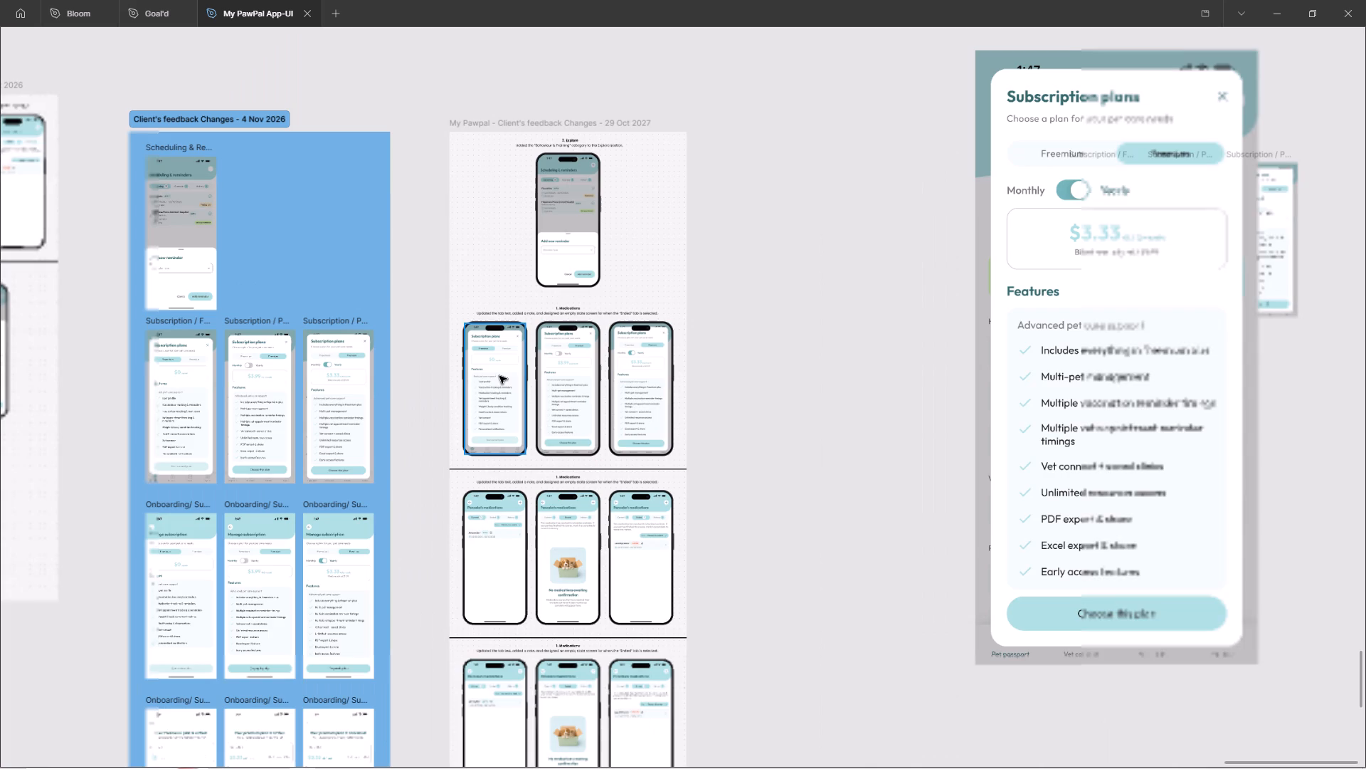
pyautogui.keyDown('shift'); pyautogui.scroll(7, 424, 407); pyautogui.keyUp('shift')
pyautogui.keyDown('ctrl'); pyautogui.scroll(6, 563, 413); pyautogui.keyUp('ctrl')
pyautogui.keyDown('ctrl'); pyautogui.scroll(4, 623, 424); pyautogui.keyUp('ctrl')
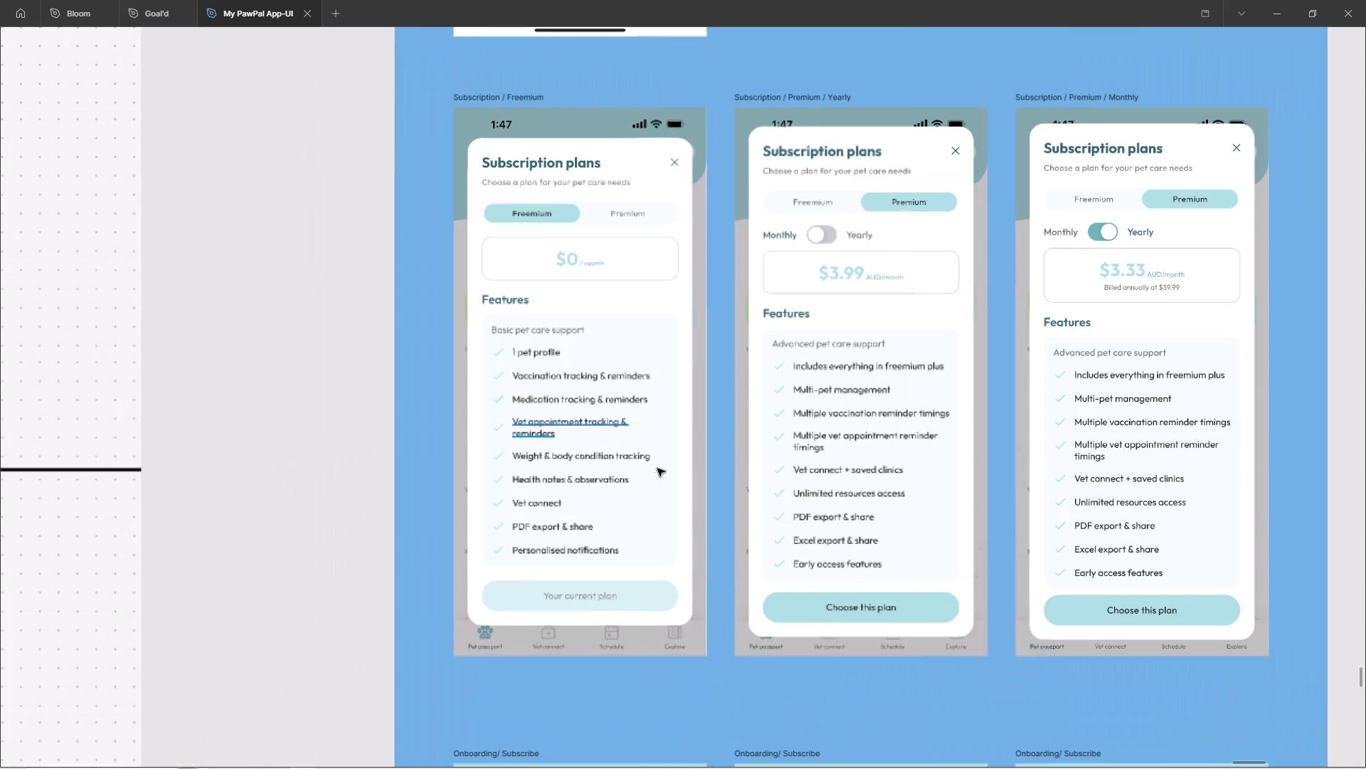
pyautogui.click(689, 563)
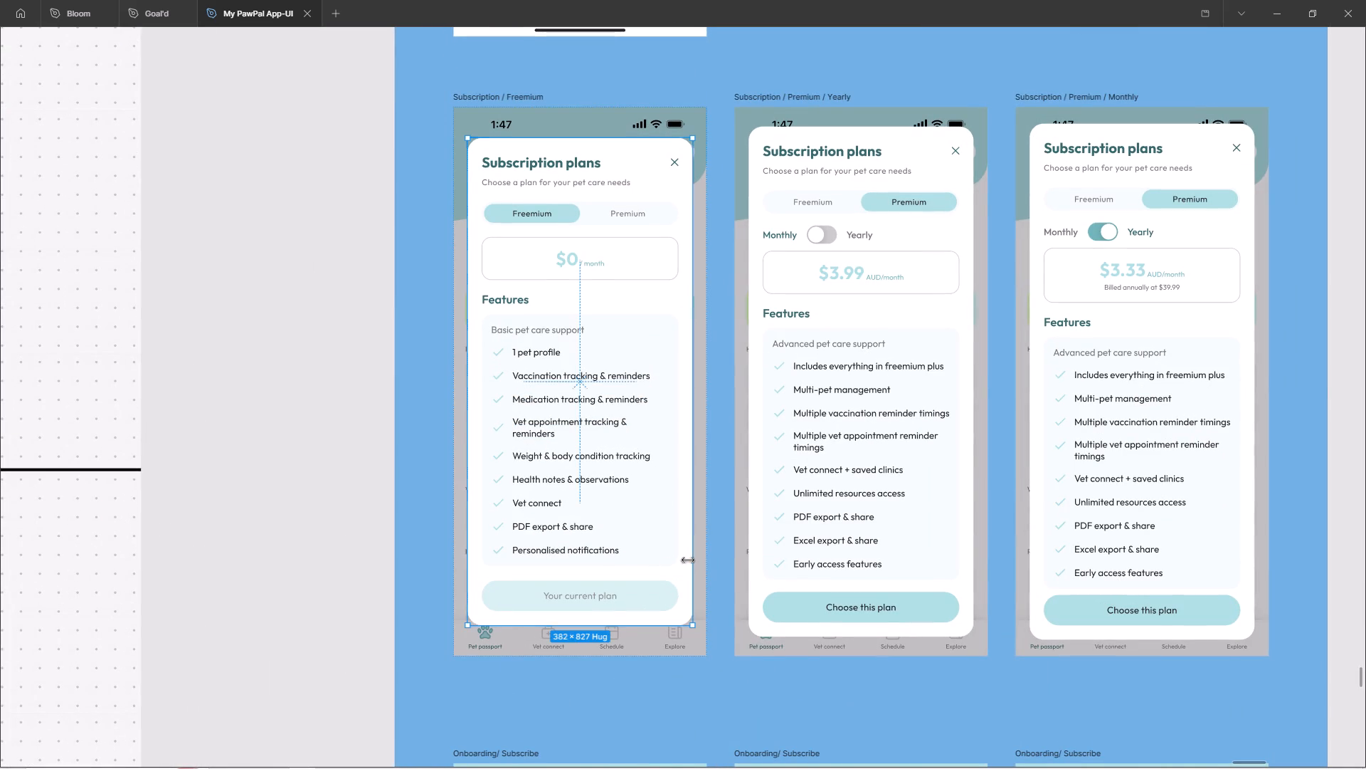
pyautogui.keyDown('ctrl'); pyautogui.scroll(-8, 201, 357); pyautogui.keyUp('ctrl')
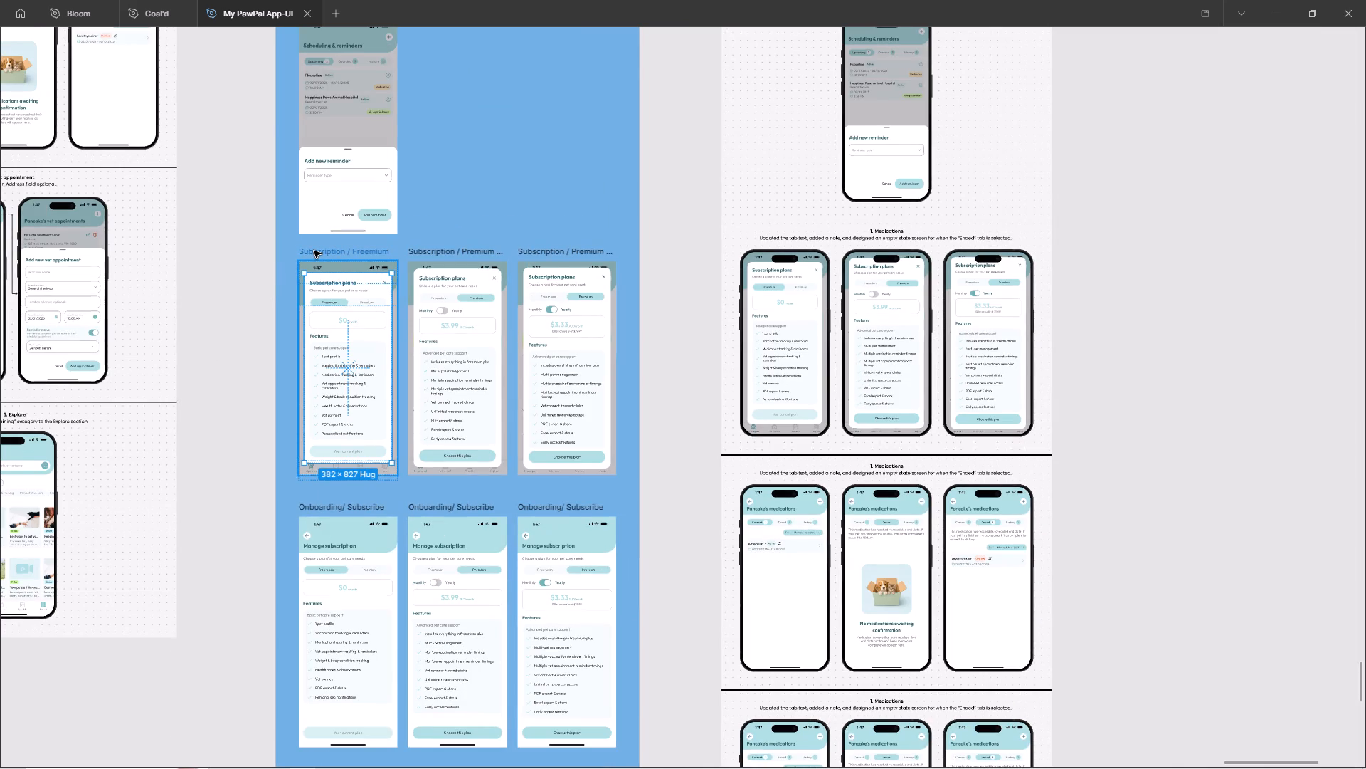
# Delete the leftover pasted Premium PNG image covering the three duplicated Subscription screens.
pyautogui.keyDown('ctrl'); pyautogui.scroll(-12, 280, 283); pyautogui.keyUp('ctrl')
pyautogui.click(810, 286)
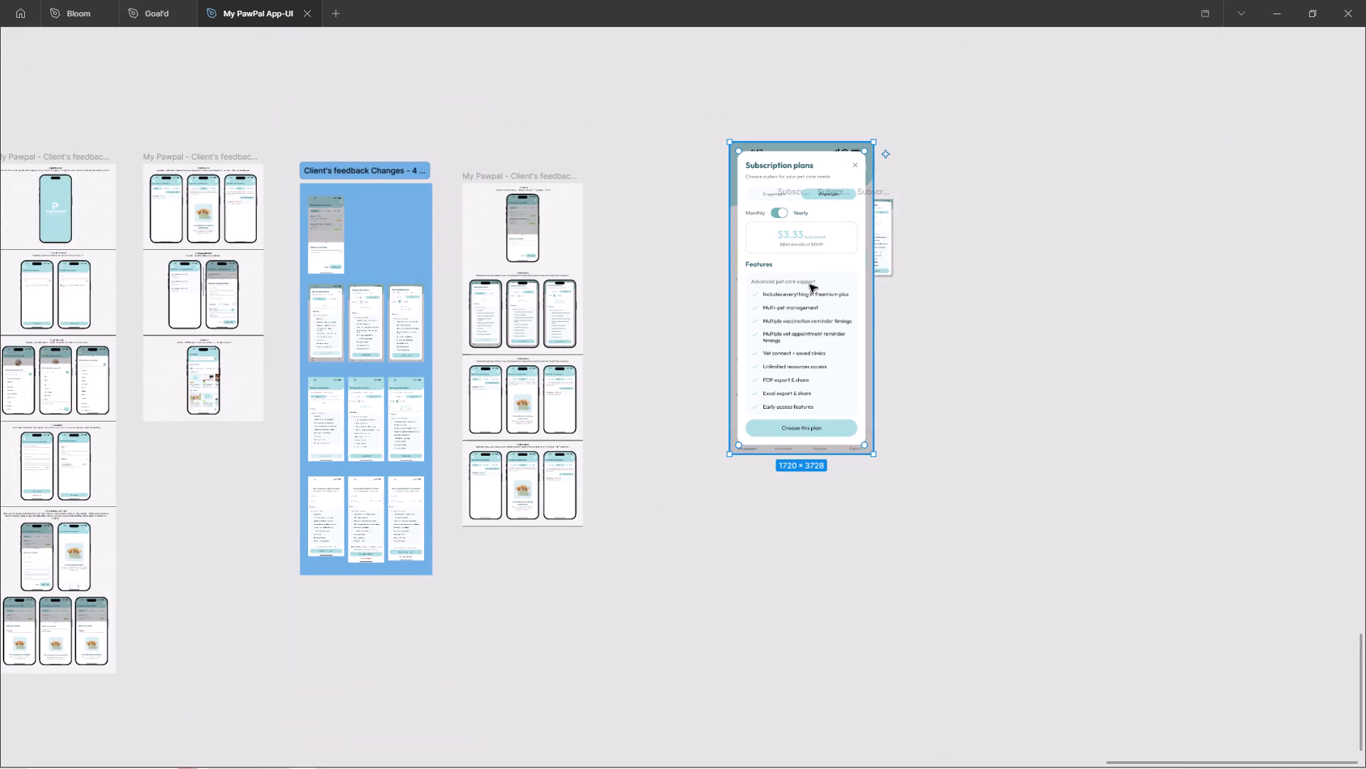
pyautogui.press('Delete')
# Check the dimensions of the three duplicated Subscription screens and look over the phone frame presets.
pyautogui.keyDown('ctrl'); pyautogui.scroll(6, 924, 174); pyautogui.keyUp('ctrl')
pyautogui.moveTo(508, 142); pyautogui.dragTo(1094, 475)
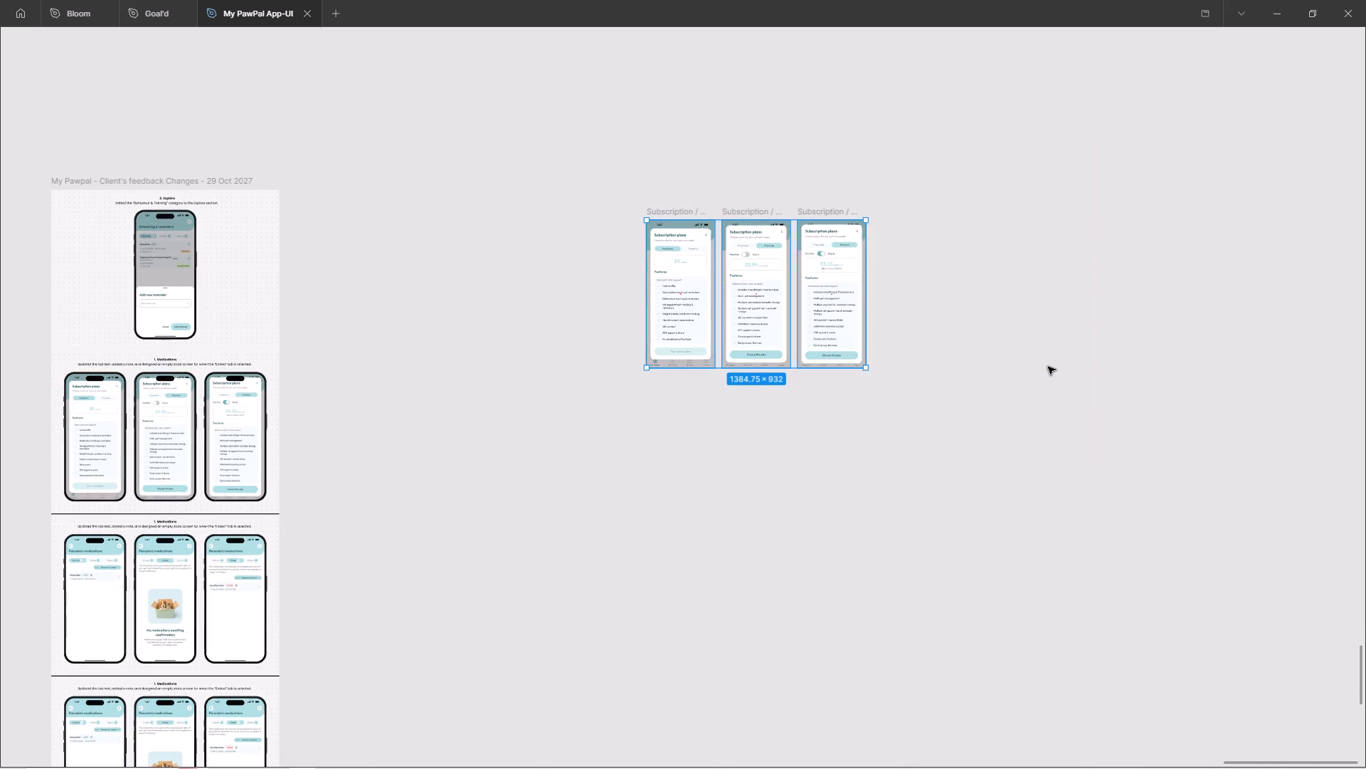
pyautogui.hotkey('ctrl', '\\')
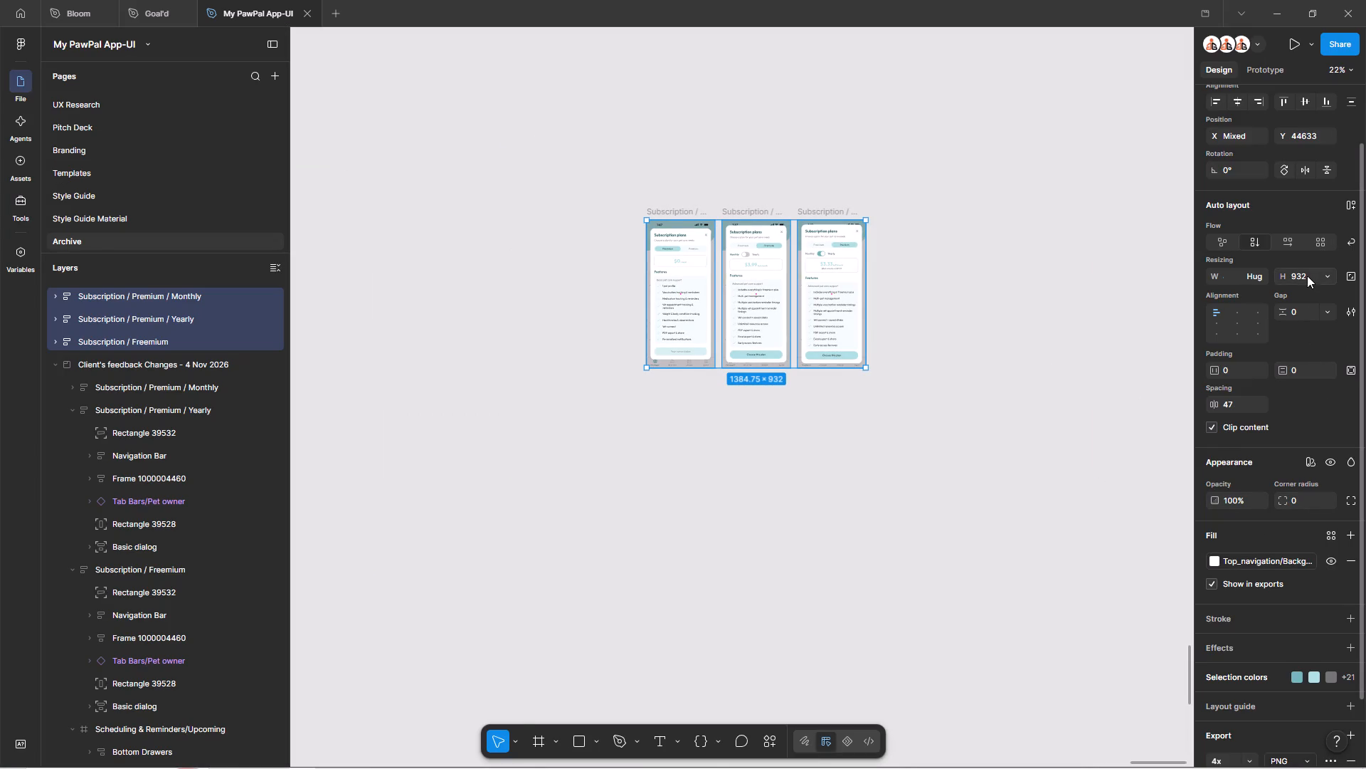
pyautogui.click(1309, 274)
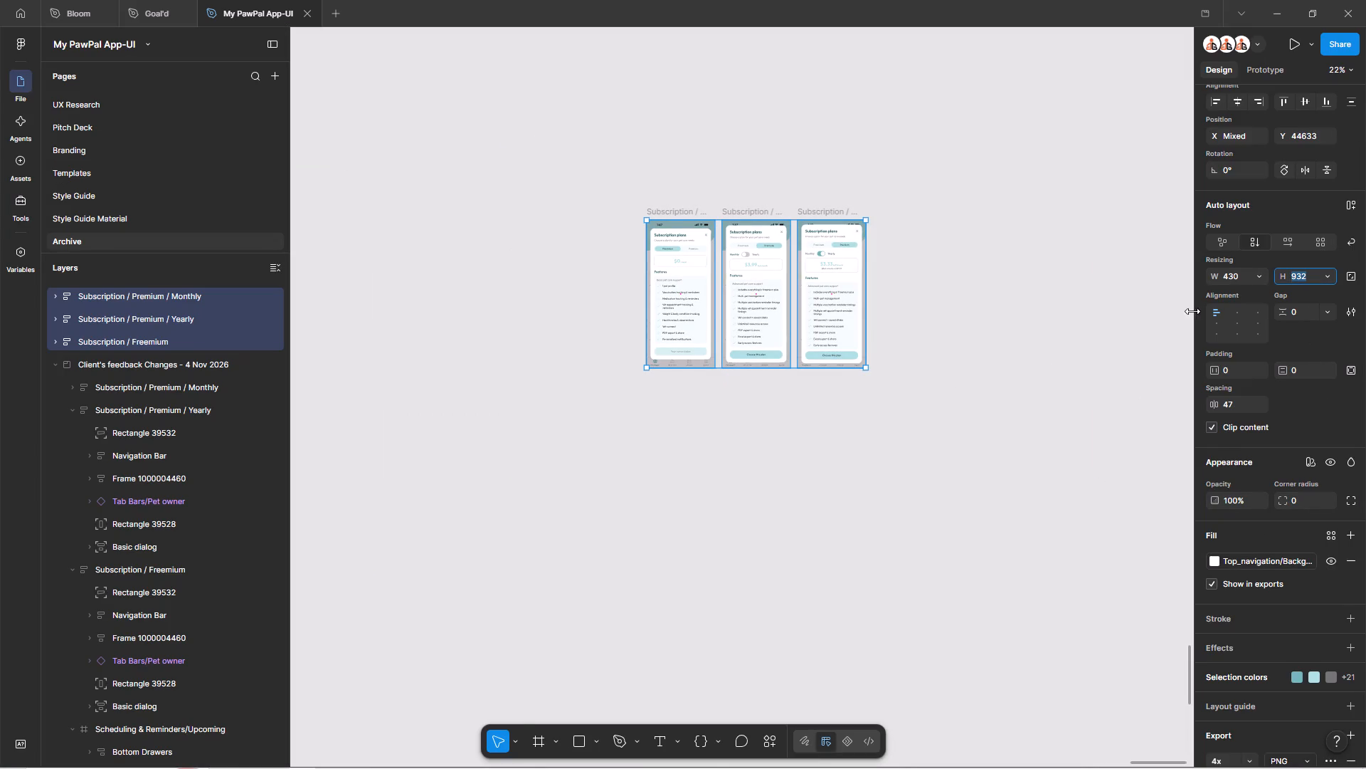
pyautogui.click(1074, 324)
pyautogui.press('f')
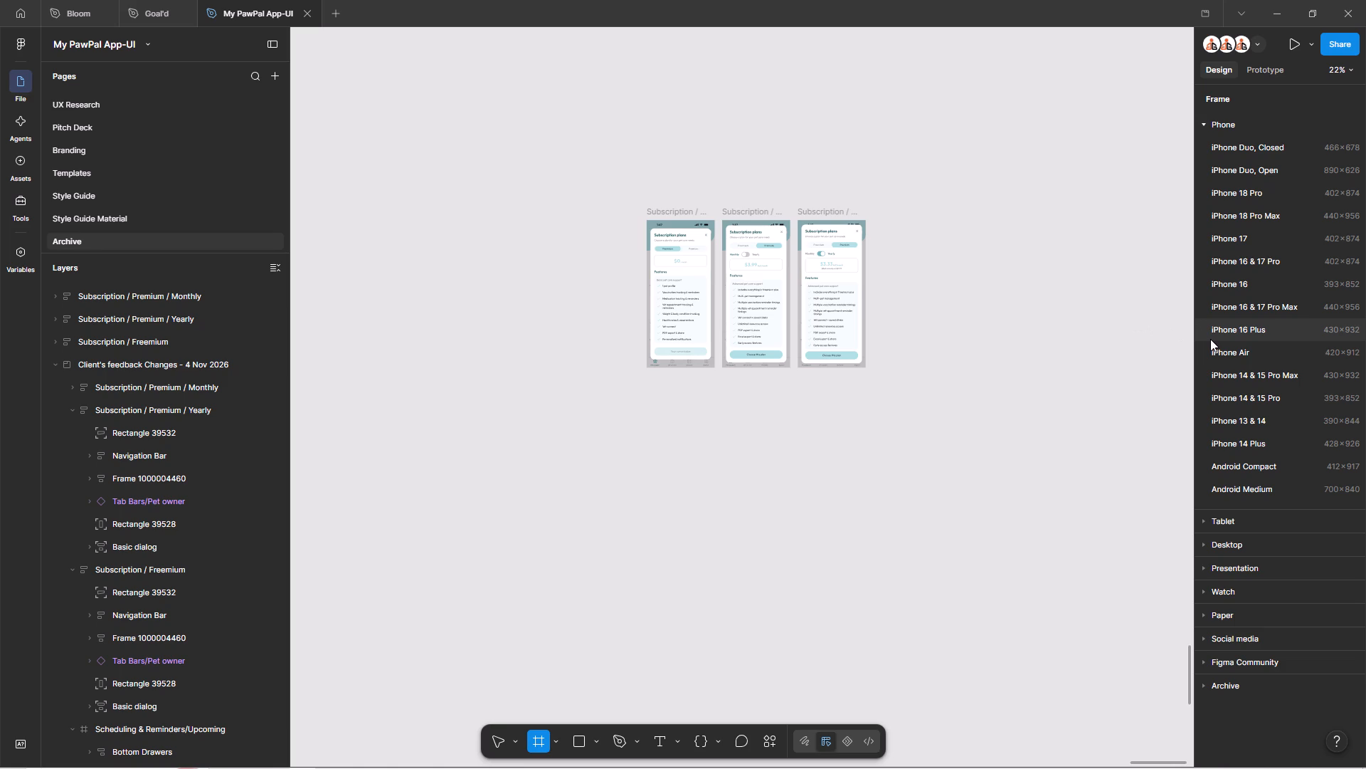
pyautogui.press('v')
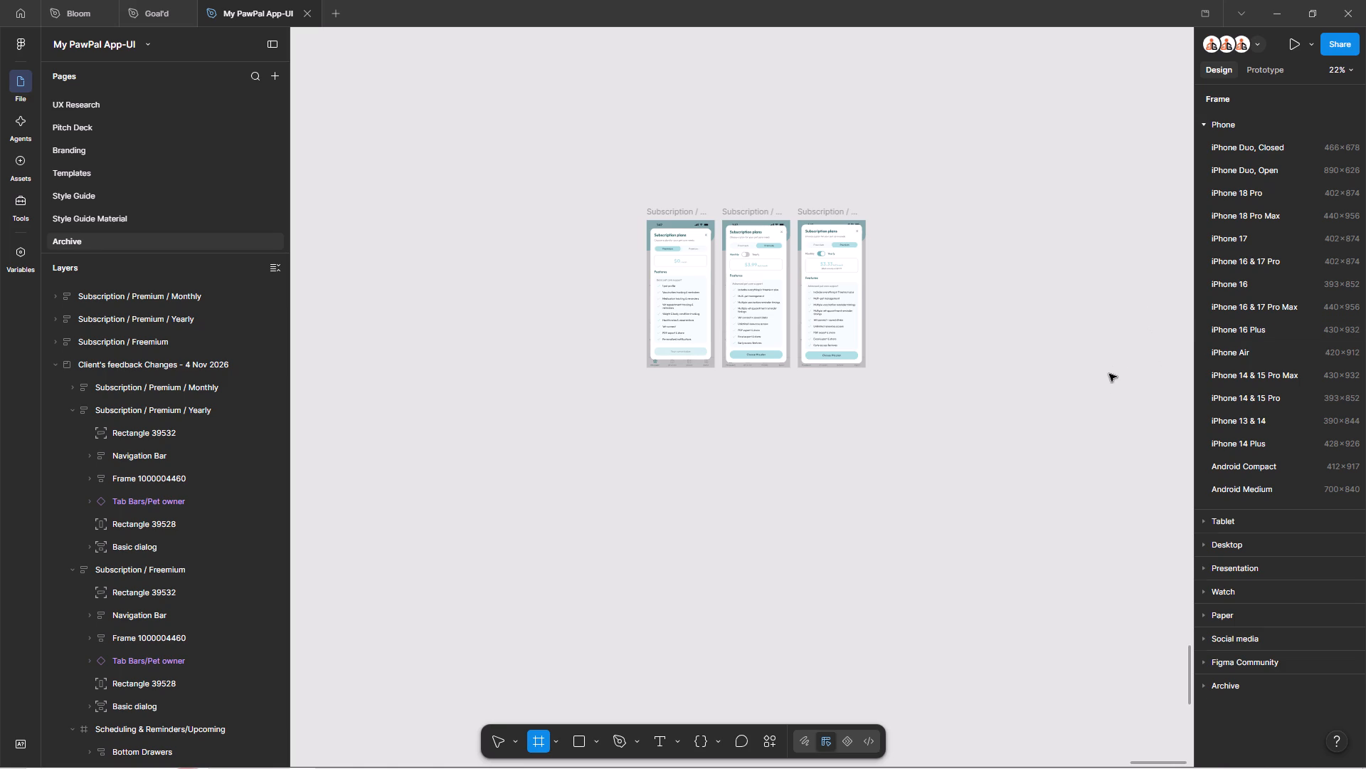
pyautogui.click(1108, 376)
pyautogui.moveTo(986, 447); pyautogui.dragTo(445, 159)
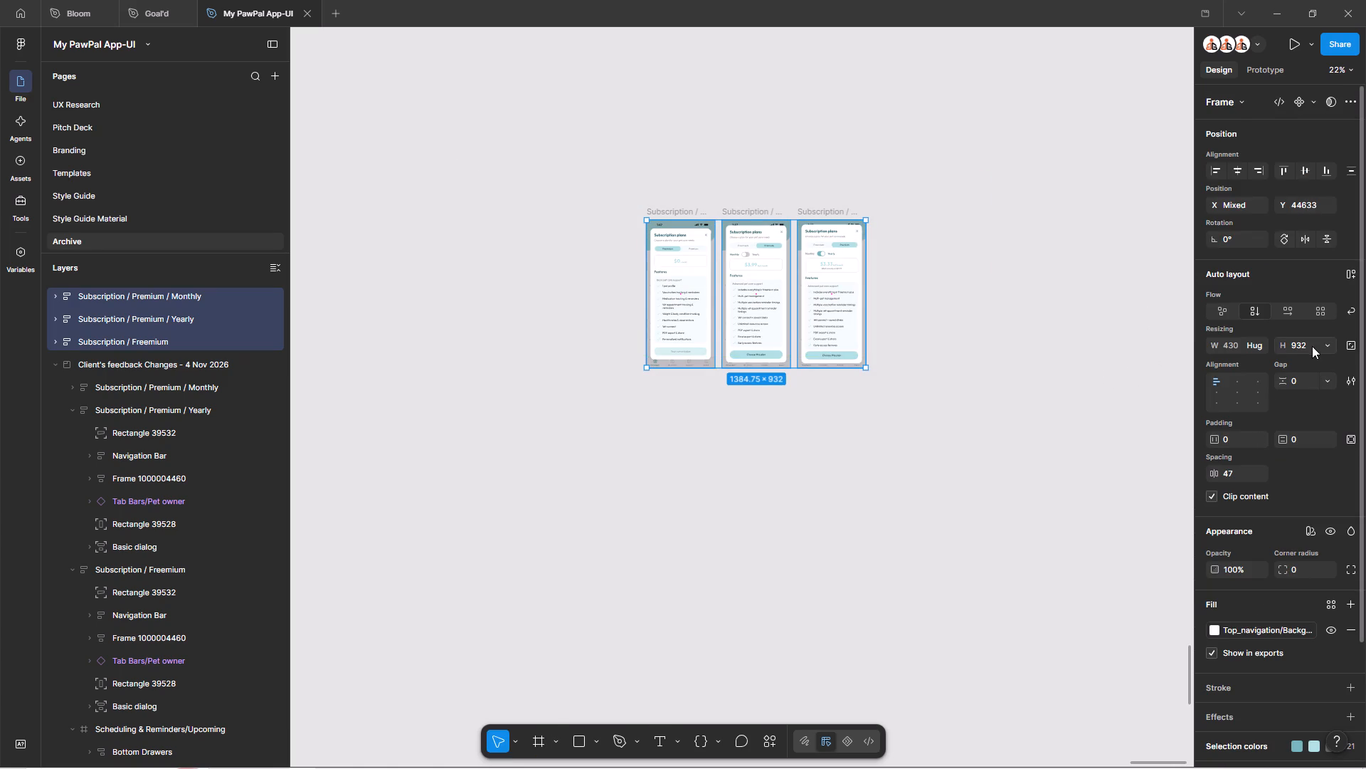
pyautogui.click(992, 369)
pyautogui.hotkey('ctrl', '\\')
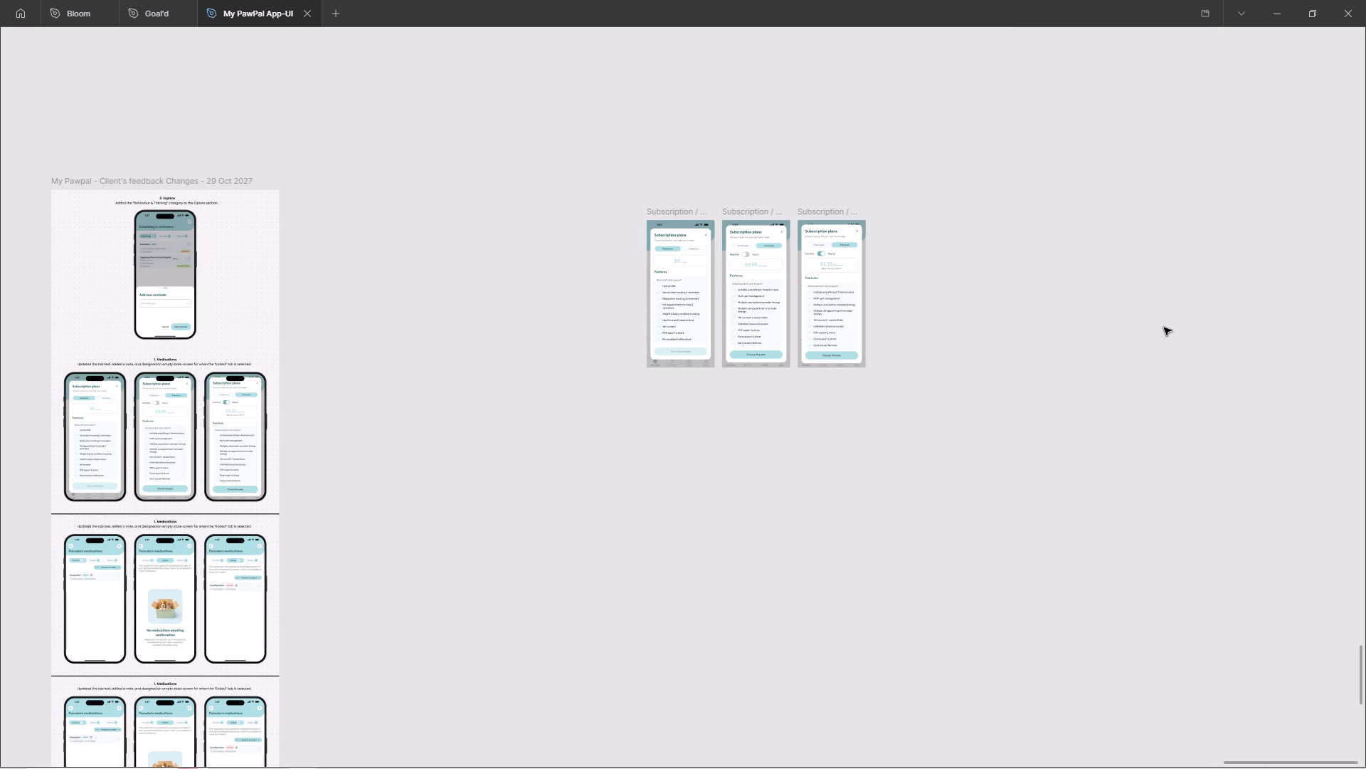
# Inspect how the Subscription screens fit inside the three phones of the mockup block.
pyautogui.keyDown('shift'); pyautogui.scroll(-5, 1099, 329); pyautogui.keyUp('shift')
pyautogui.keyDown('shift'); pyautogui.scroll(10, 763, 311); pyautogui.keyUp('shift')
pyautogui.keyDown('shift'); pyautogui.scroll(2, 334, 427); pyautogui.keyUp('shift')
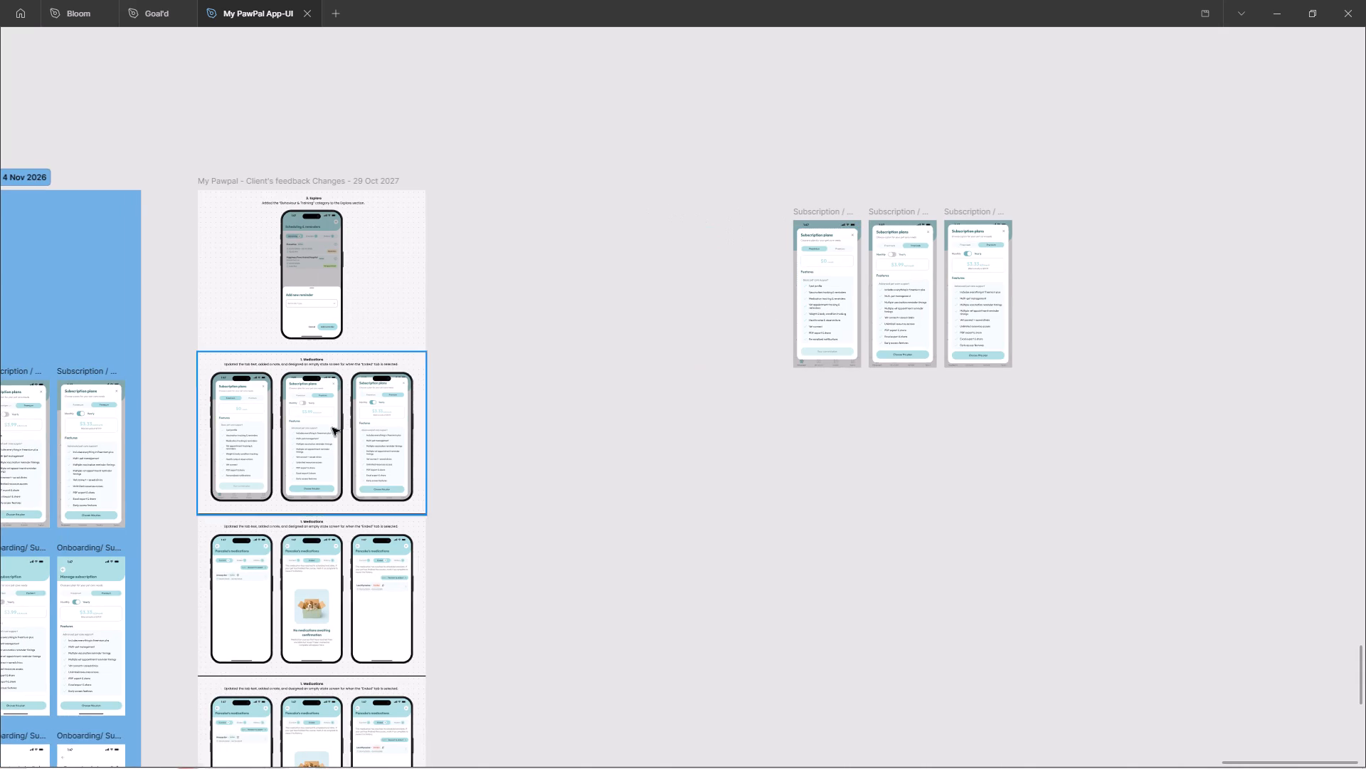
pyautogui.keyDown('shift'); pyautogui.scroll(3, 332, 428); pyautogui.keyUp('shift')
pyautogui.scroll(6, 497, 469)
pyautogui.scroll(-4, 494, 470)
pyautogui.keyDown('ctrl'); pyautogui.scroll(6, 502, 520); pyautogui.keyUp('ctrl')
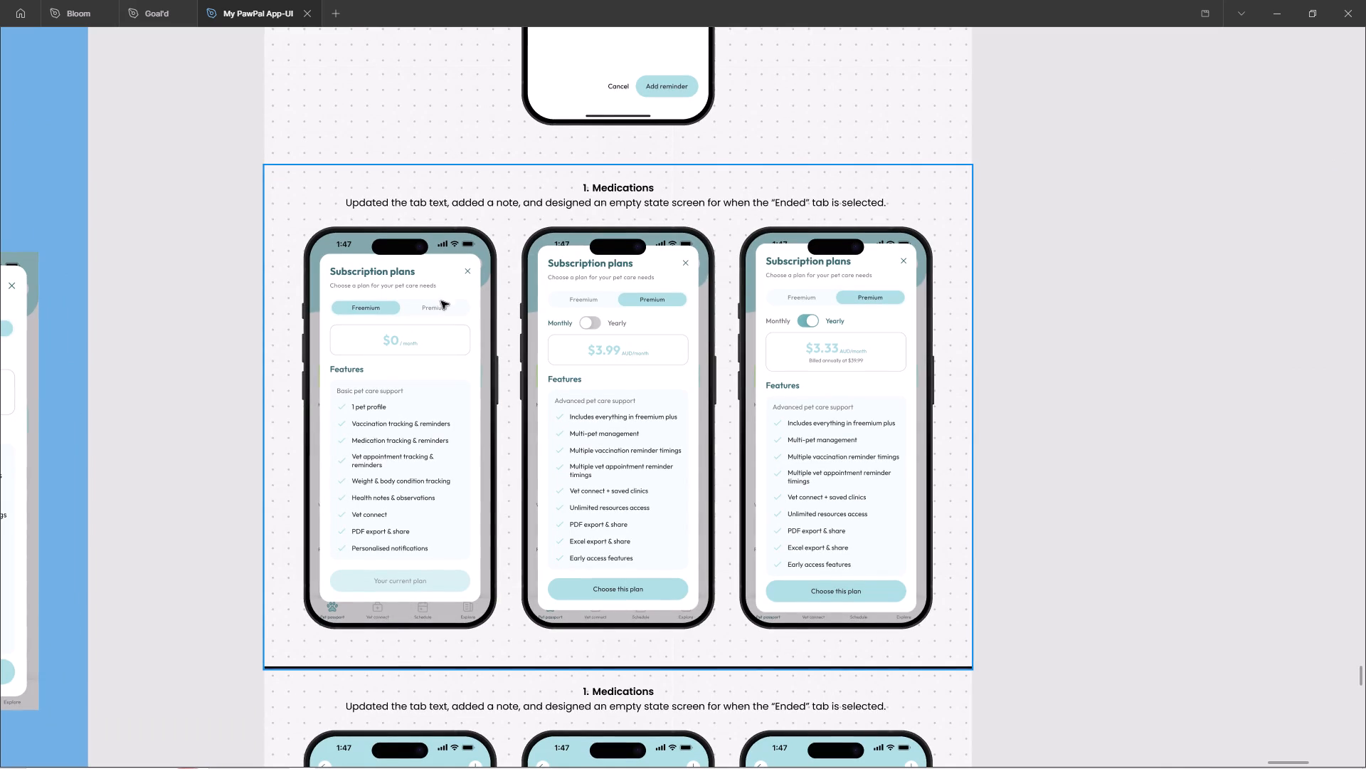
pyautogui.keyDown('ctrl'); pyautogui.scroll(-2, 378, 279); pyautogui.keyUp('ctrl')
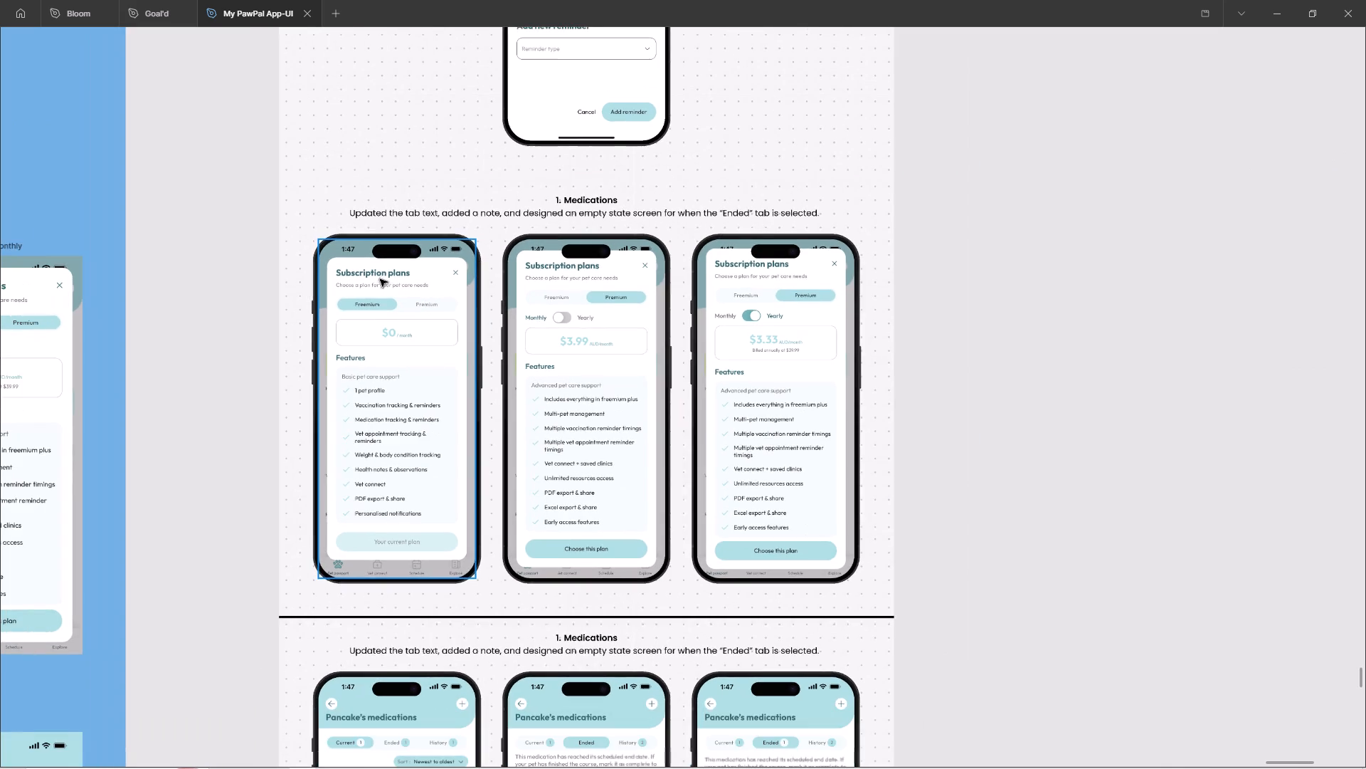
pyautogui.keyDown('ctrl'); pyautogui.scroll(-5, 290, 316); pyautogui.keyUp('ctrl')
pyautogui.keyDown('ctrl'); pyautogui.scroll(7, 253, 300); pyautogui.keyUp('ctrl')
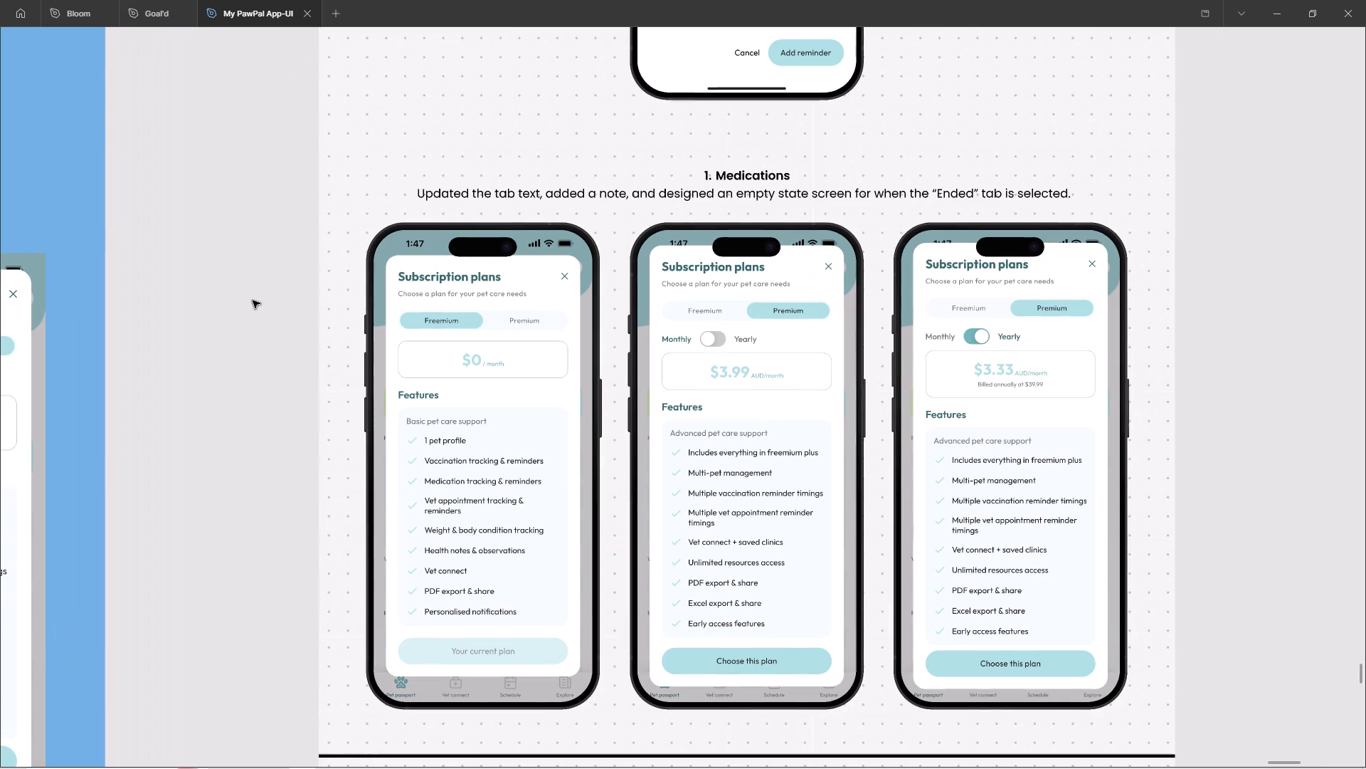
# Check how the Freemium image fits the first phone's screen area in the mockup block.
pyautogui.keyDown('ctrl'); pyautogui.click(383, 231); pyautogui.keyUp('ctrl')
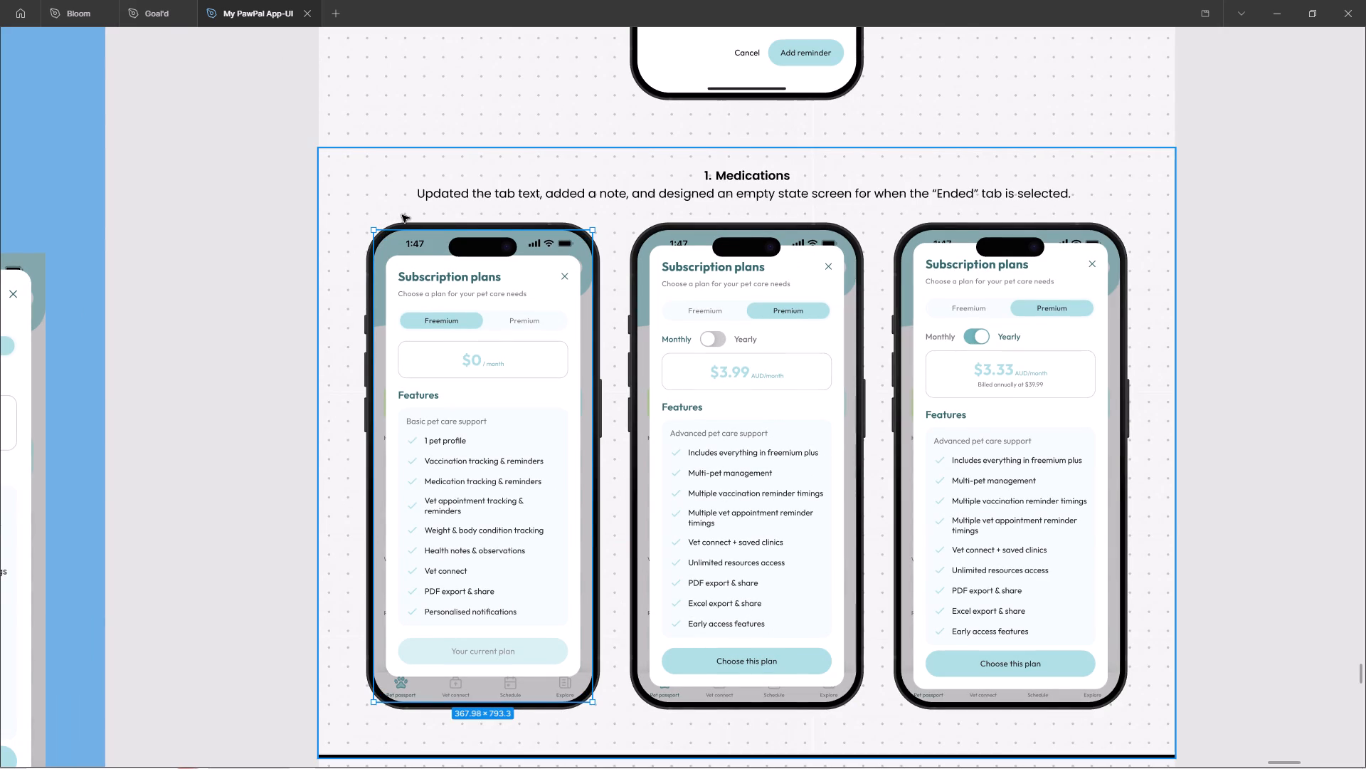
pyautogui.keyDown('ctrl'); pyautogui.scroll(1, 508, 246); pyautogui.keyUp('ctrl')
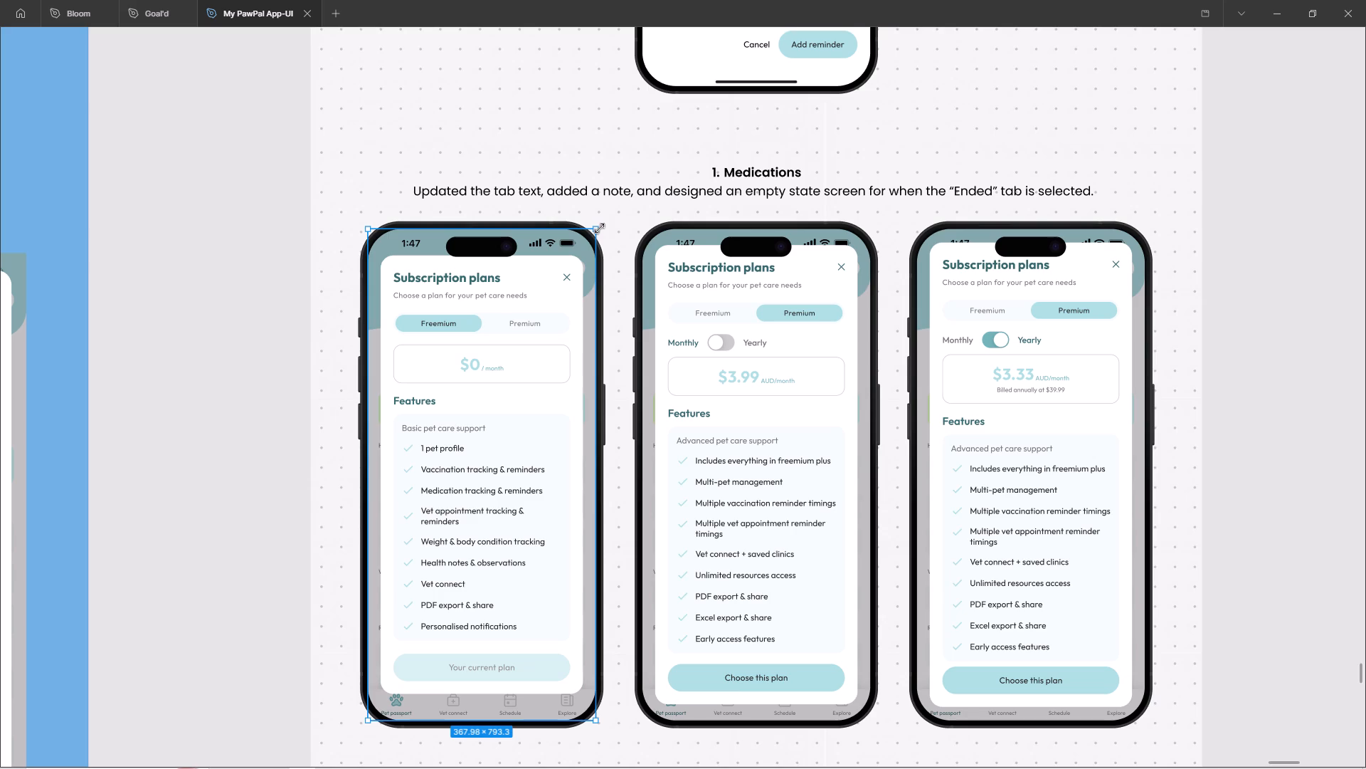
pyautogui.click(166, 303)
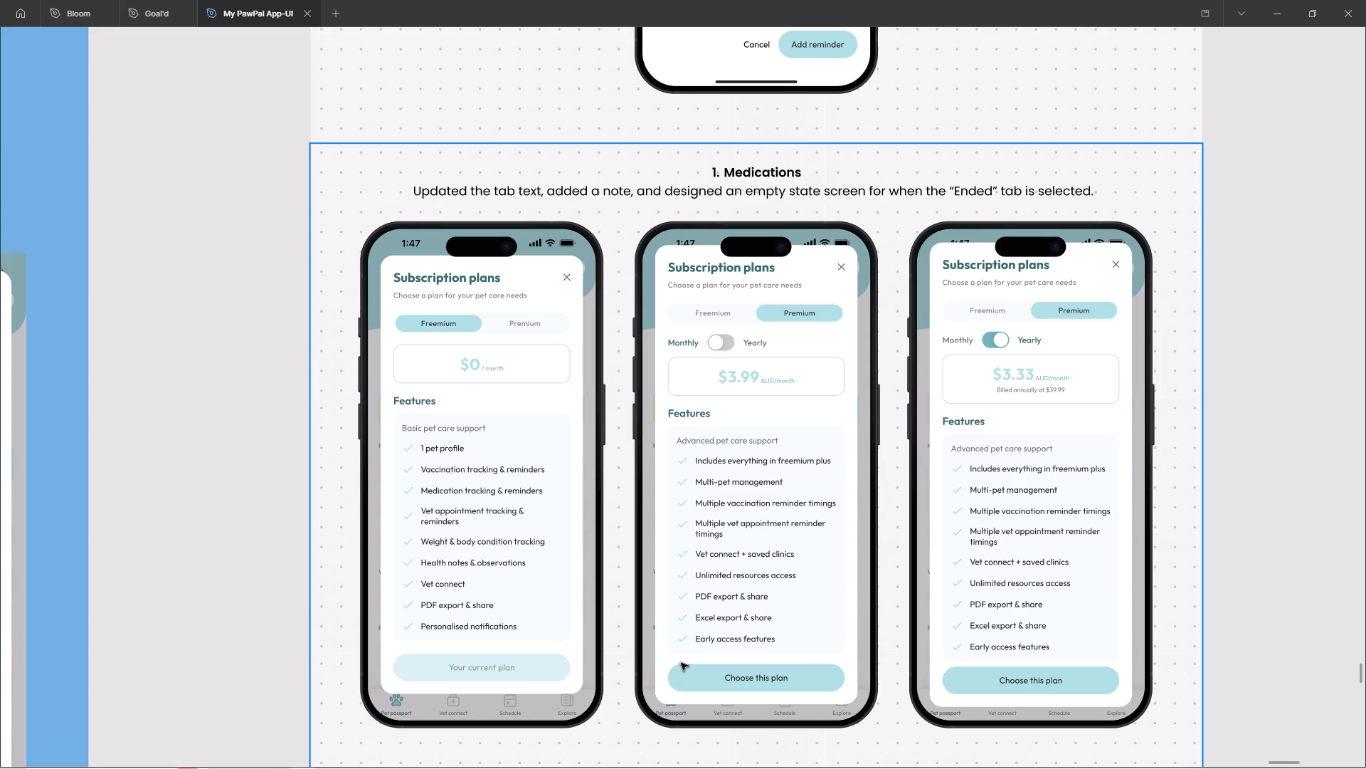
# Move the plan cards in the two duplicated Premium screens down until they clear the status bar.
pyautogui.keyDown('ctrl'); pyautogui.scroll(-15, 696, 600); pyautogui.keyUp('ctrl')
pyautogui.click(1006, 577)
pyautogui.press('space')
pyautogui.moveTo(1141, 481); pyautogui.dragTo(426, 501)
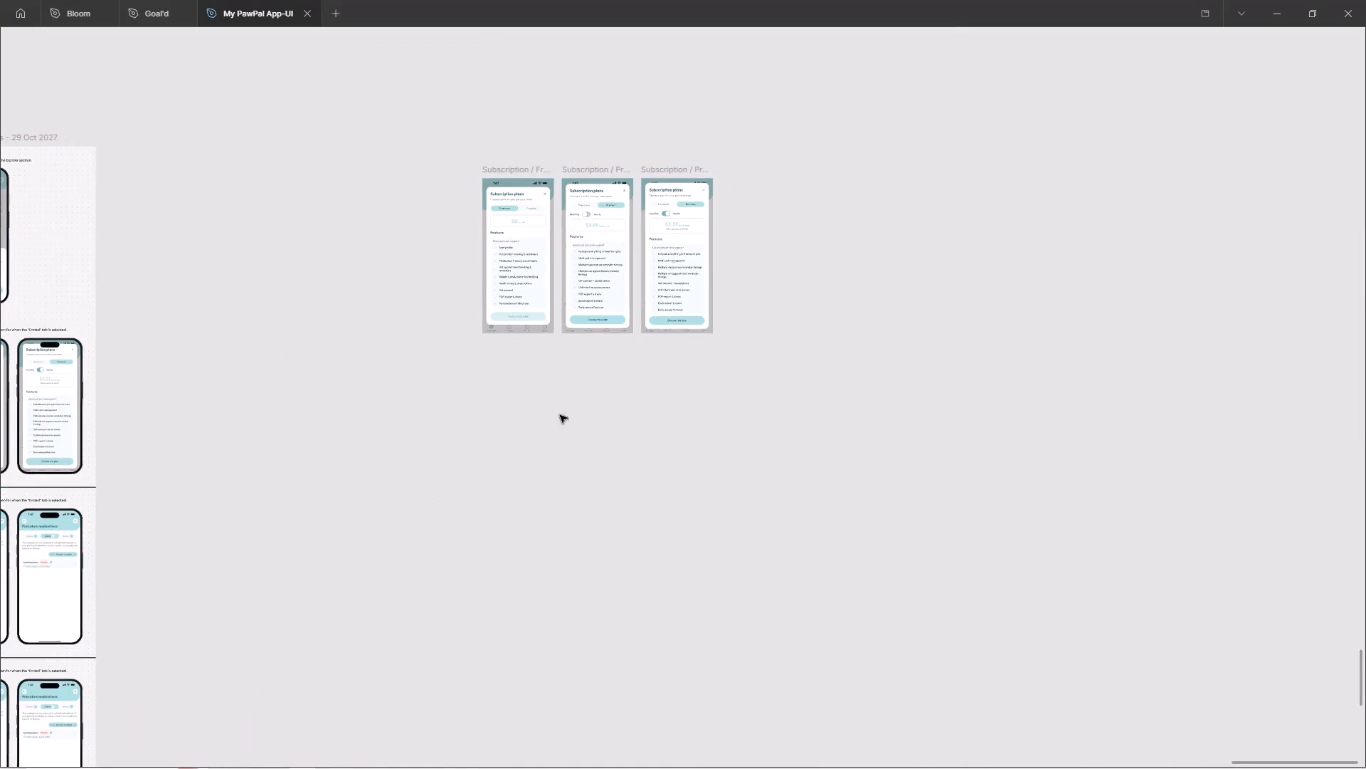
pyautogui.keyDown('ctrl'); pyautogui.scroll(11, 536, 145); pyautogui.keyUp('ctrl')
pyautogui.click(724, 354)
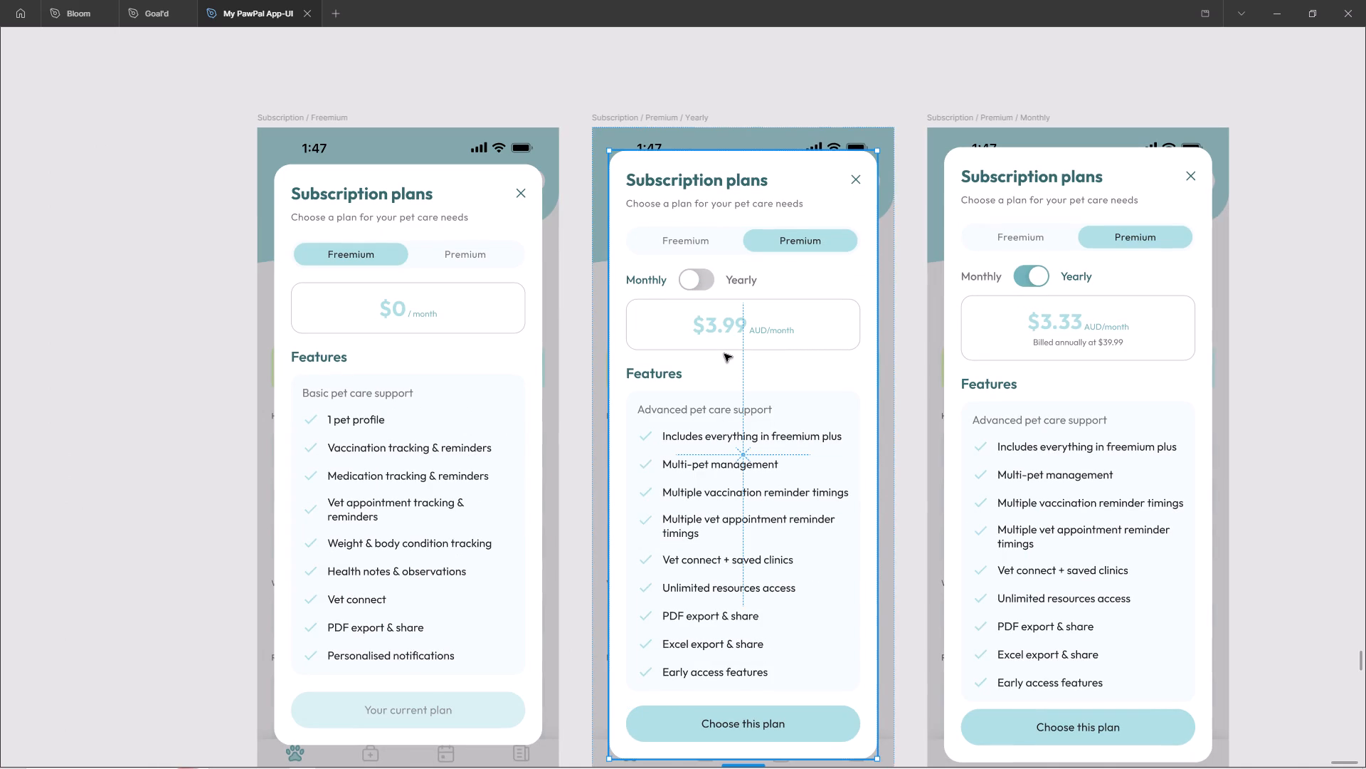
pyautogui.click(367, 243)
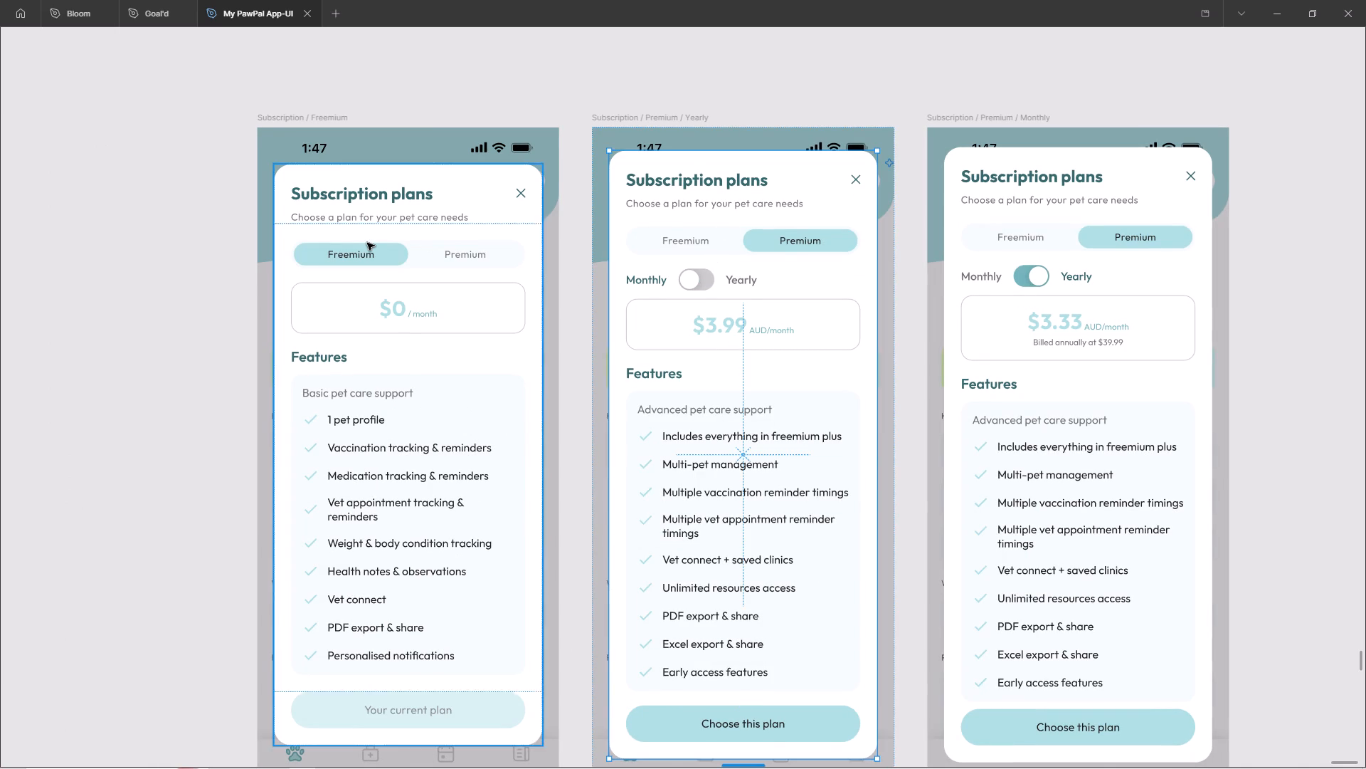
pyautogui.click(783, 335)
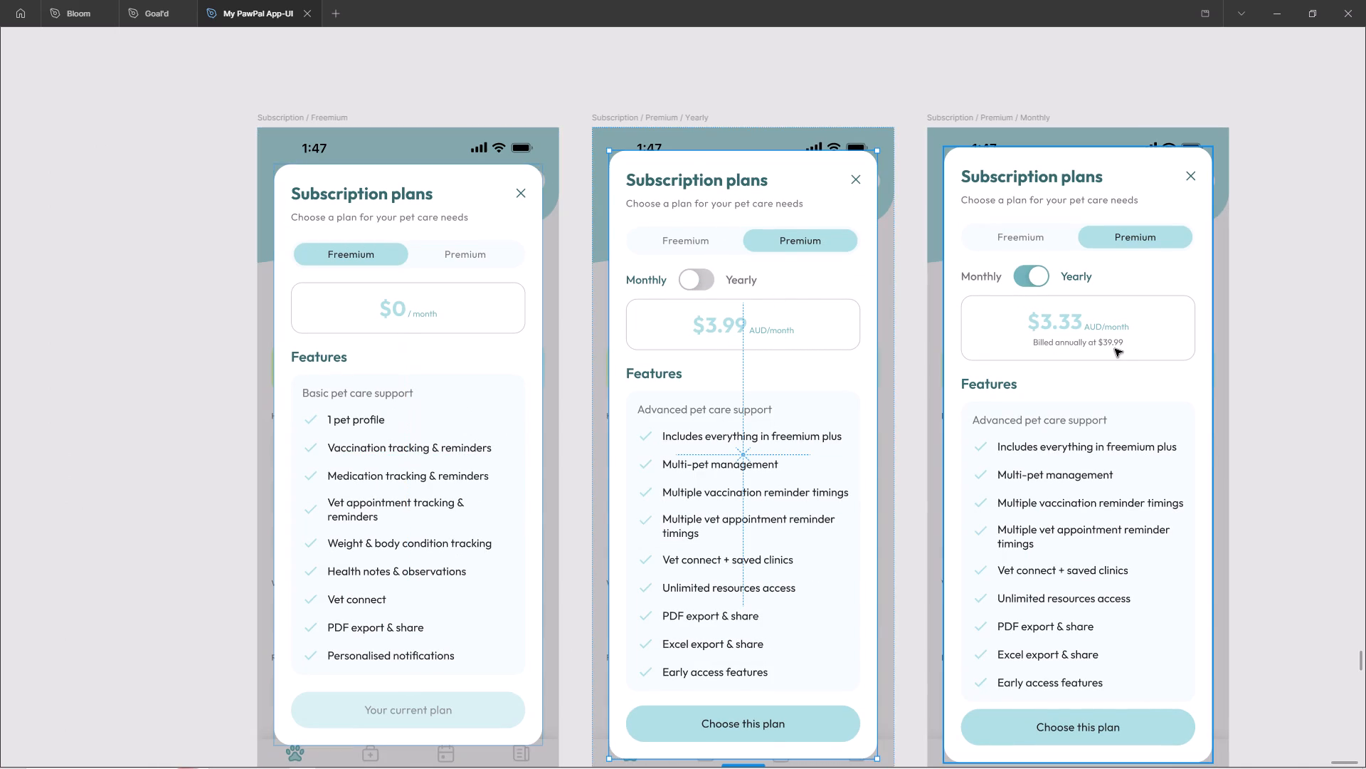
pyautogui.keyDown('shift'); pyautogui.click(1114, 350); pyautogui.keyUp('shift')
pyautogui.scroll(-3, 1102, 340)
pyautogui.keyDown('ctrl'); pyautogui.scroll(-6, 788, 248); pyautogui.keyUp('ctrl')
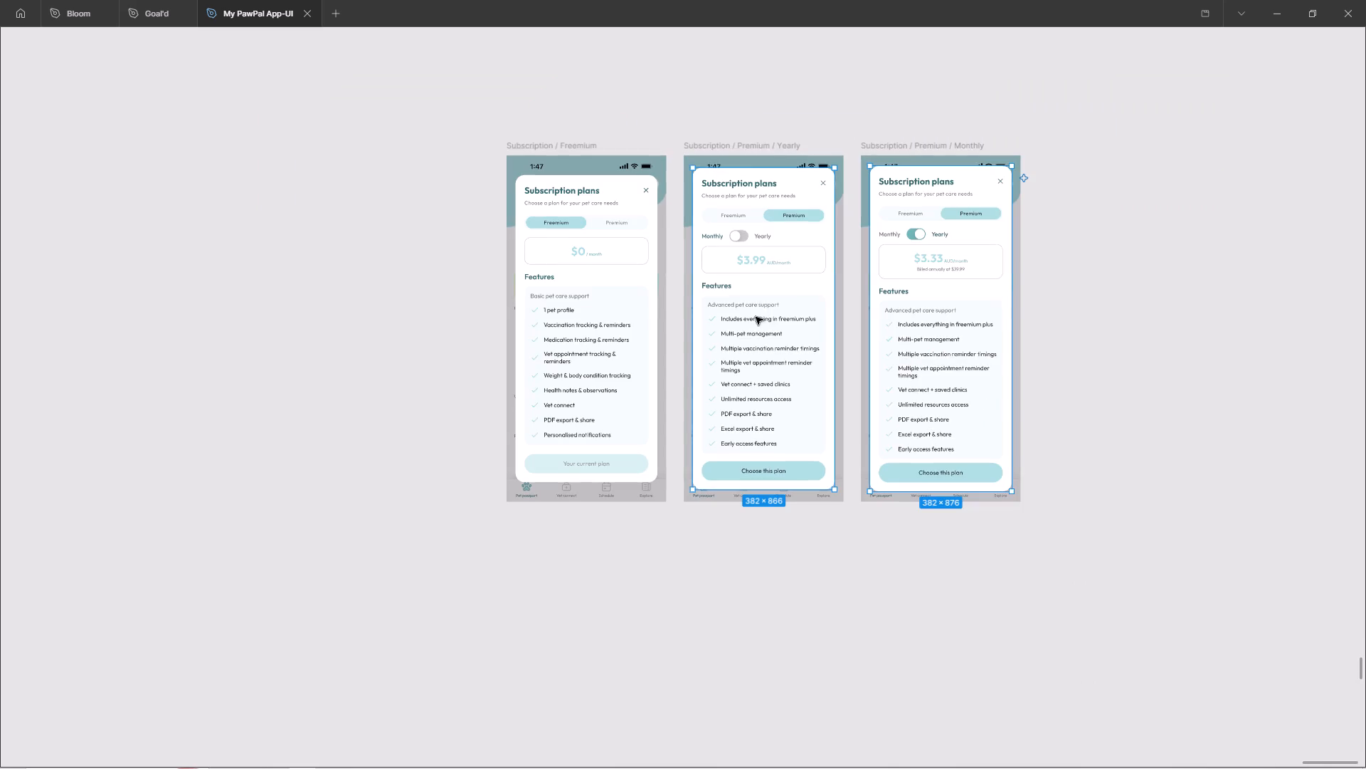
pyautogui.moveTo(756, 298); pyautogui.dragTo(741, 602)
pyautogui.hotkey('ctrl', 'z')
pyautogui.keyDown('alt'); pyautogui.moveTo(747, 372); pyautogui.dragTo(742, 668); pyautogui.keyUp('alt')
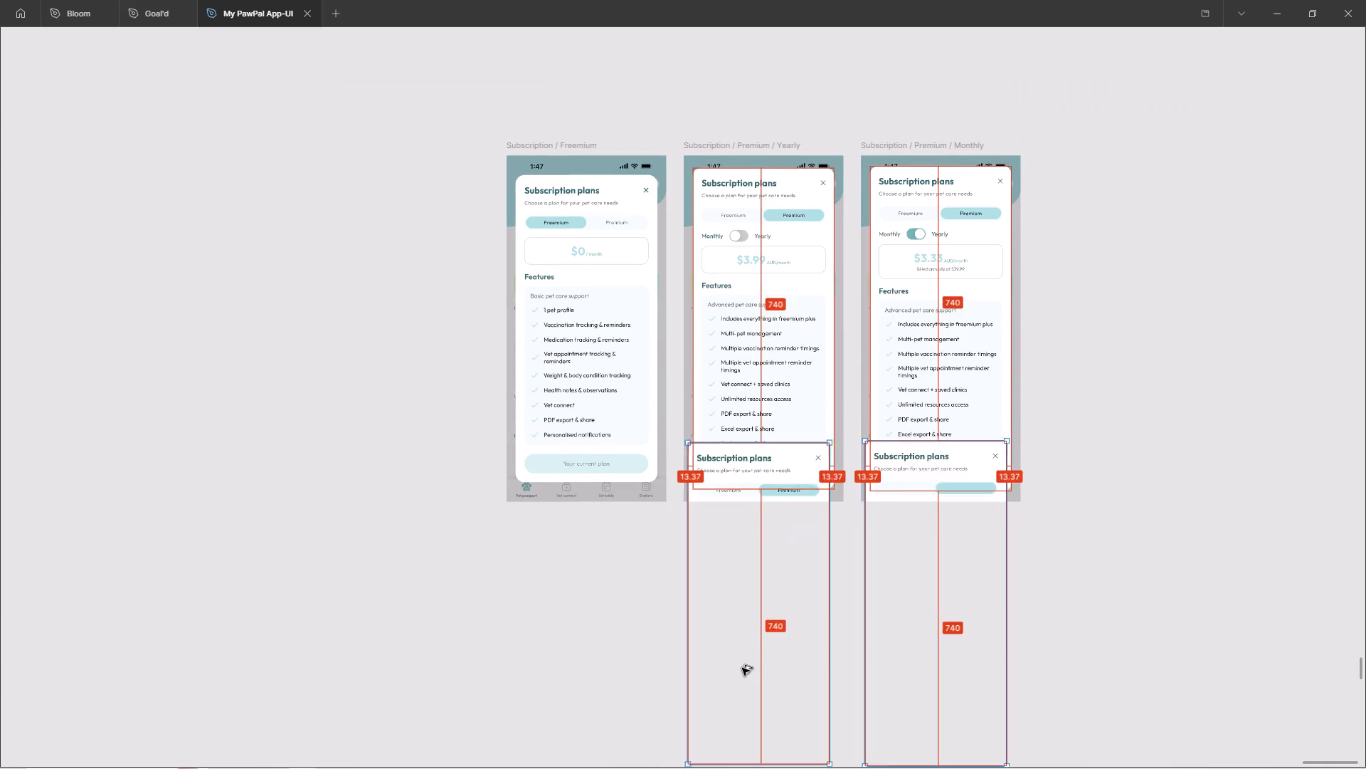
pyautogui.keyDown('alt'); pyautogui.moveTo(742, 668); pyautogui.dragTo(742, 672); pyautogui.keyUp('alt')
pyautogui.hotkey('ctrl', 'z')
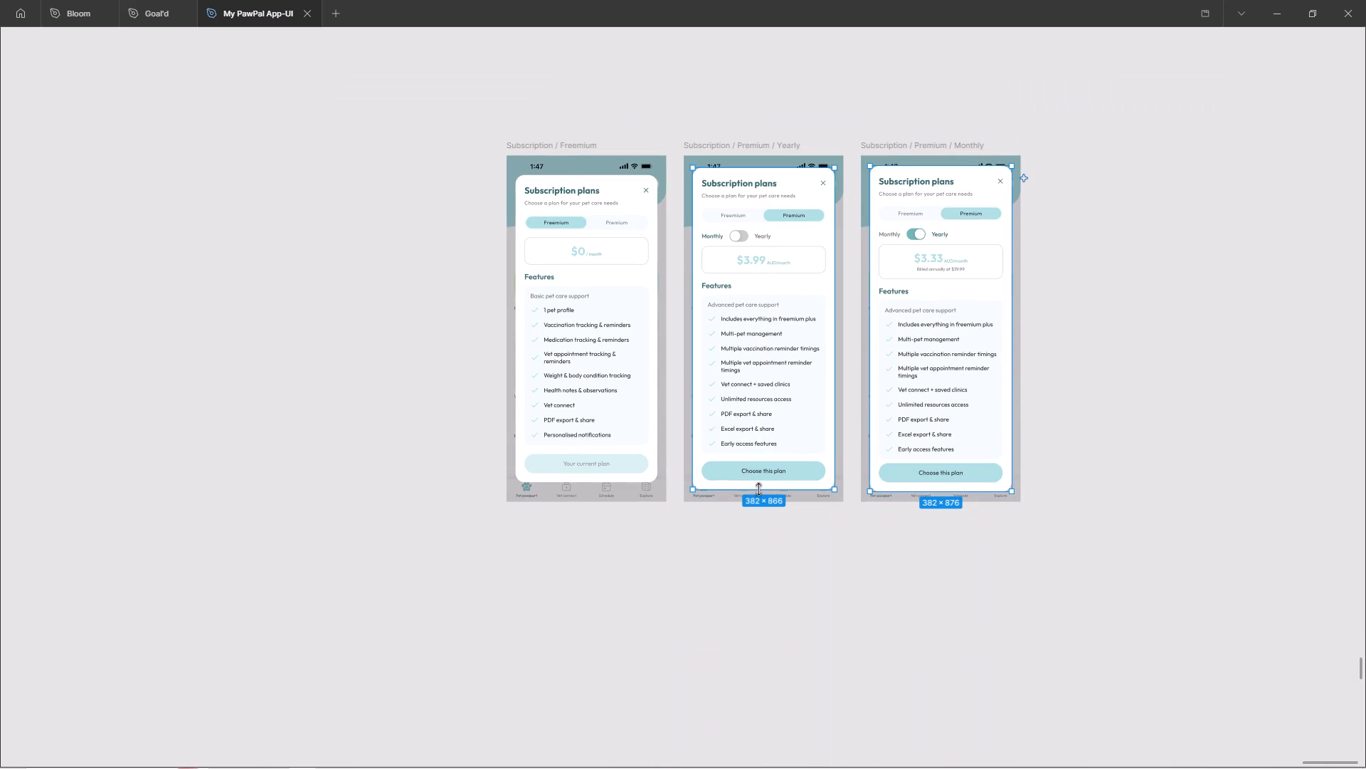
pyautogui.keyDown('shift'); pyautogui.moveTo(775, 223); pyautogui.dragTo(773, 232); pyautogui.keyUp('shift')
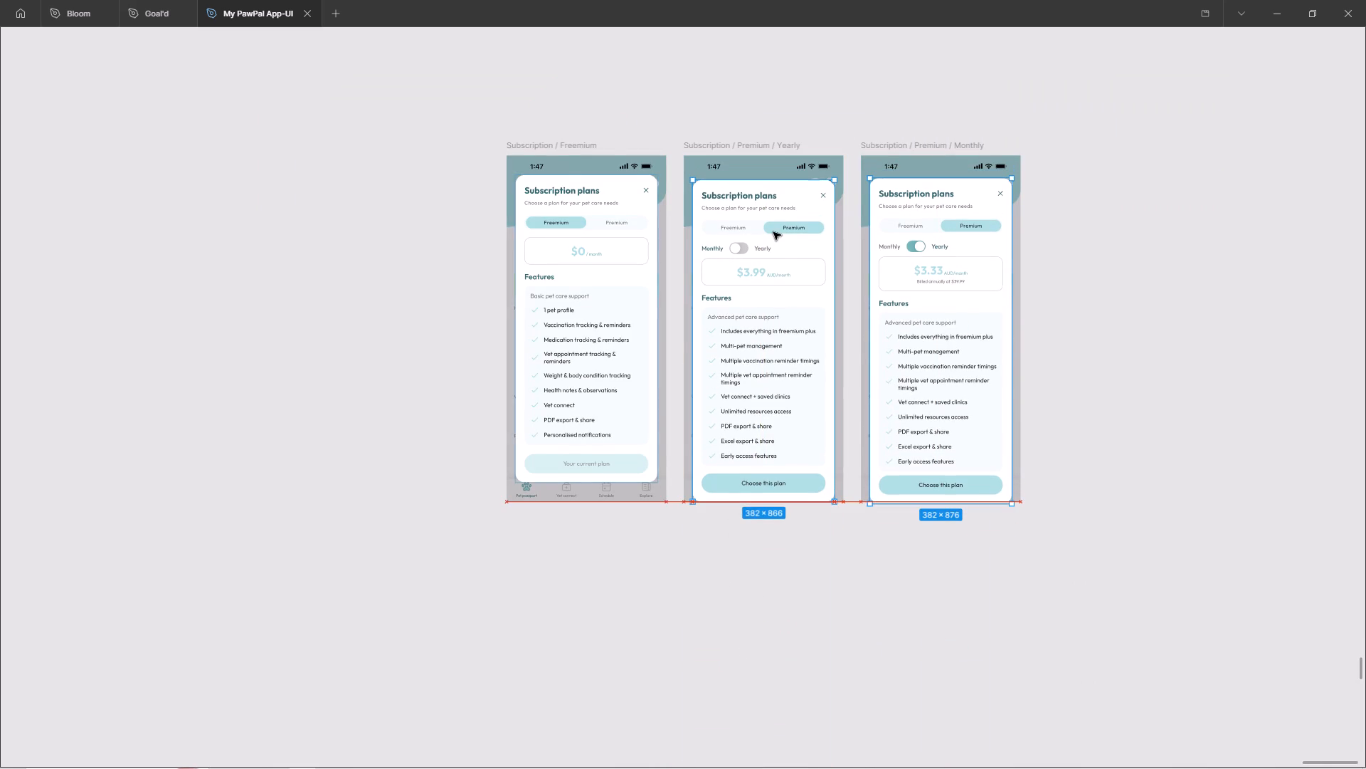
pyautogui.hotkey('shift', 'Down')
pyautogui.hotkey('shift', 'Down')
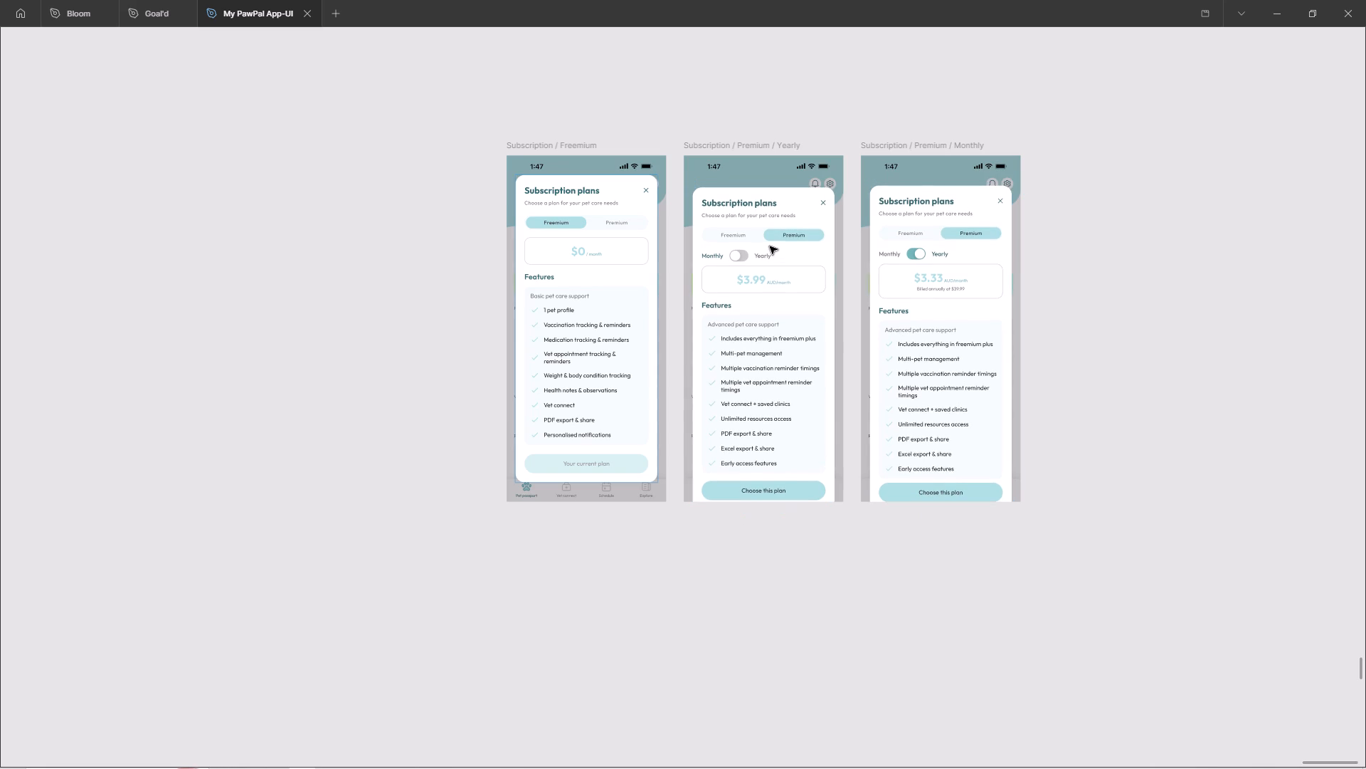
# Align the plan cards of all three duplicated Subscription screens by their top edges.
pyautogui.keyDown('shift'); pyautogui.click(580, 256); pyautogui.keyUp('shift')
pyautogui.hotkey('alt', 's')
pyautogui.hotkey('ctrl', 'z')
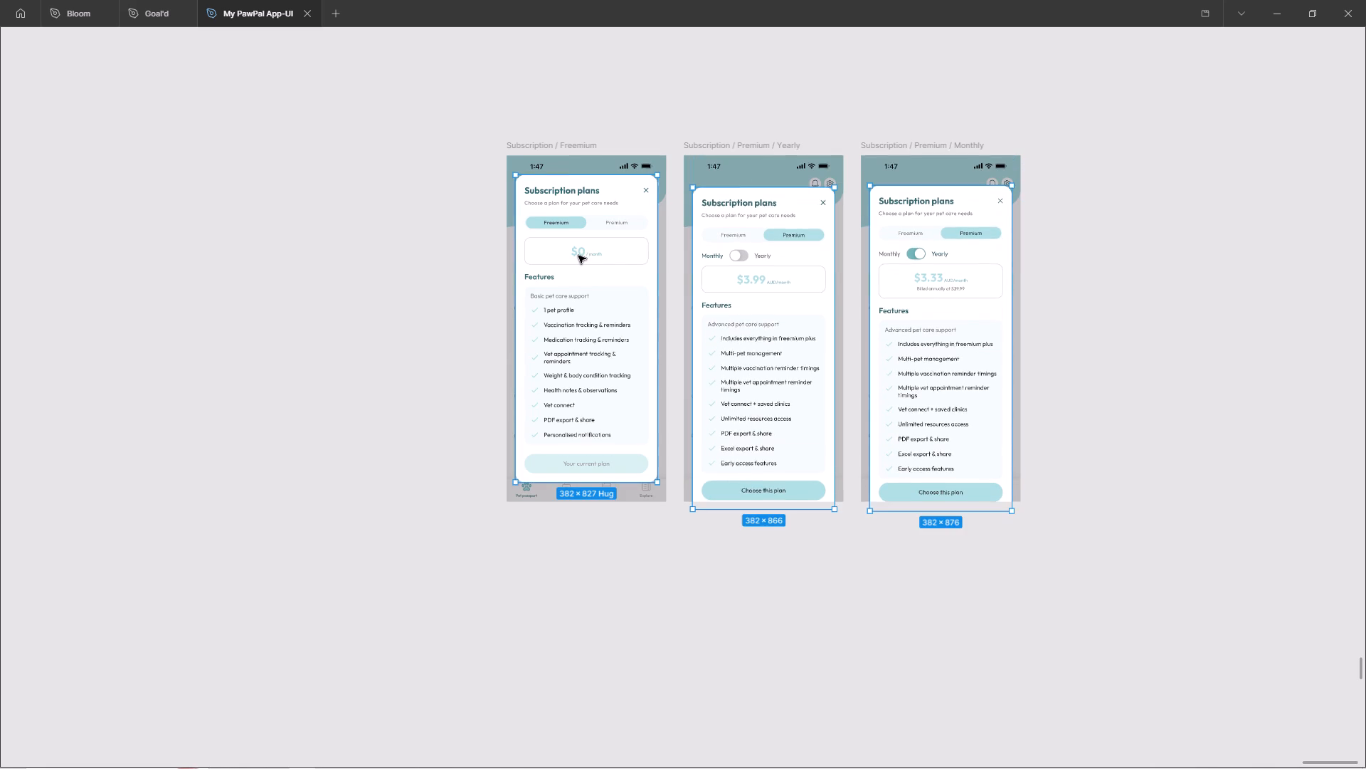
pyautogui.hotkey('alt', 'w')
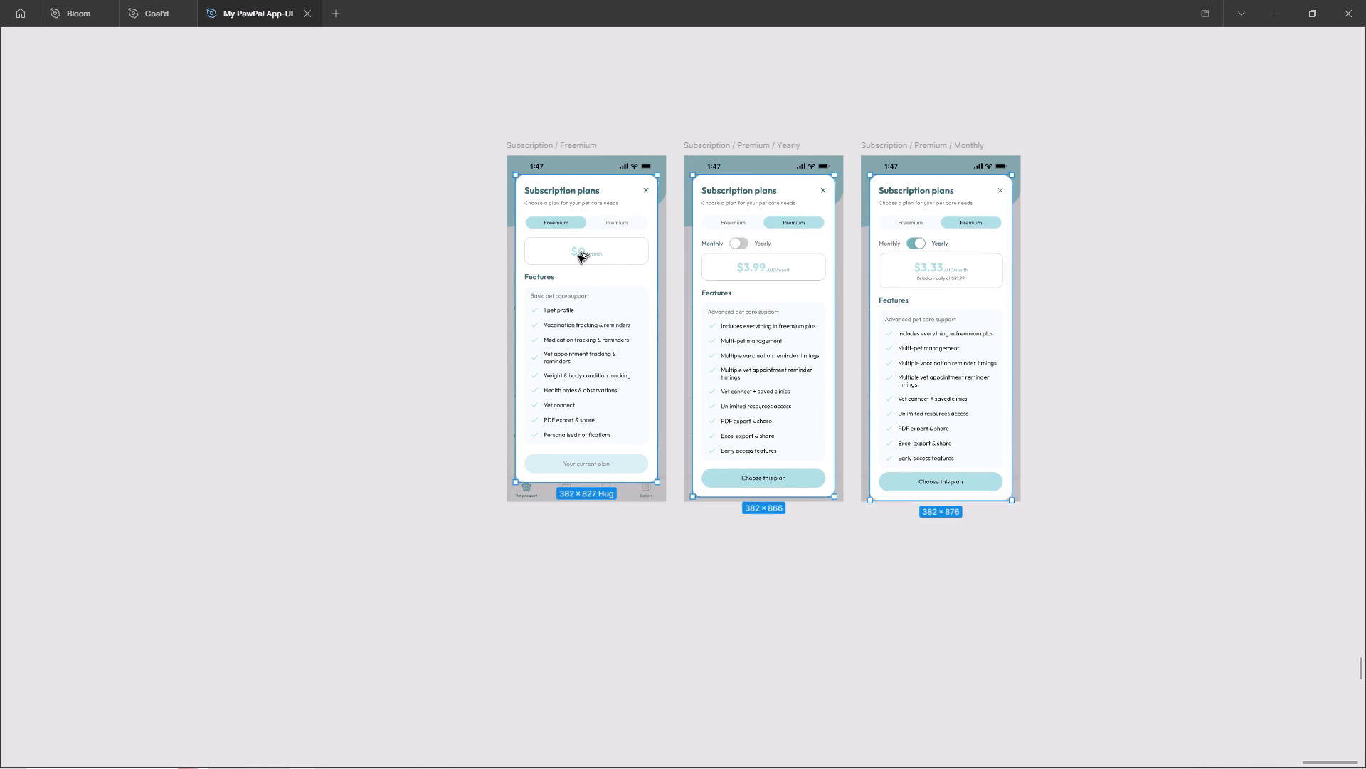
pyautogui.hotkey('ctrl', 'z')
pyautogui.hotkey('alt', 'w')
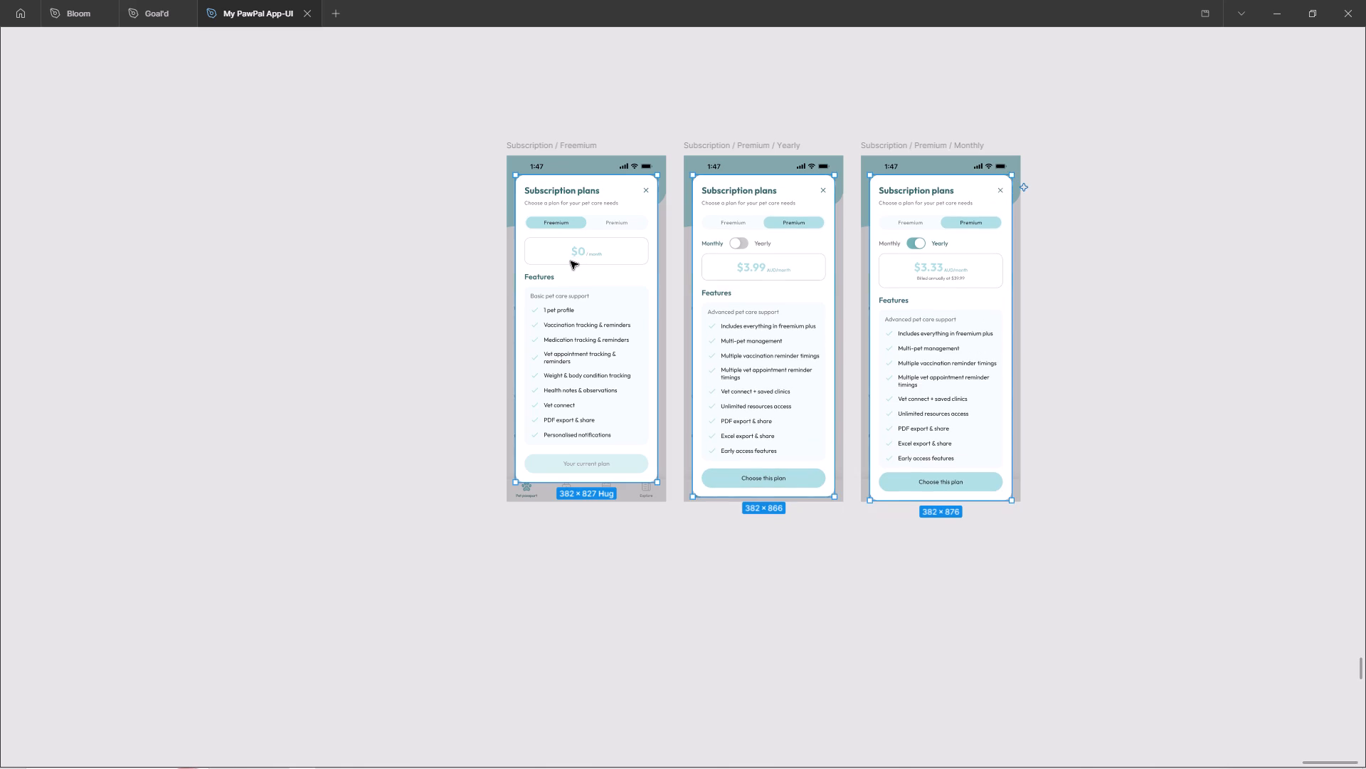
# Compare the top-aligned plan cards in the duplicated Subscription screens with the images in the mockup phones.
pyautogui.keyDown('ctrl'); pyautogui.scroll(-7, 665, 264); pyautogui.keyUp('ctrl')
pyautogui.keyDown('shift'); pyautogui.scroll(8, 253, 324); pyautogui.keyUp('shift')
pyautogui.keyDown('ctrl'); pyautogui.scroll(7, 563, 444); pyautogui.keyUp('ctrl')
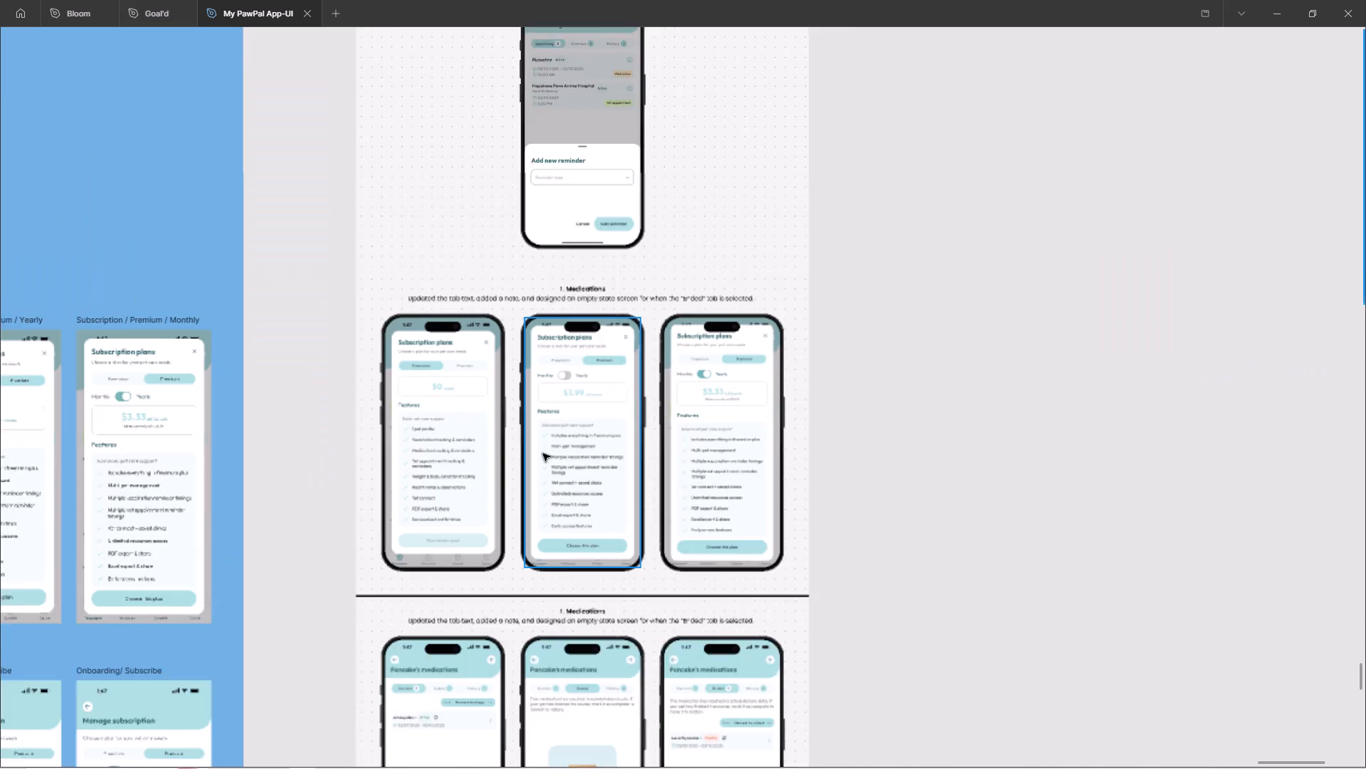
pyautogui.keyDown('ctrl'); pyautogui.scroll(-5, 416, 308); pyautogui.keyUp('ctrl')
pyautogui.keyDown('shift'); pyautogui.scroll(-9, 774, 329); pyautogui.keyUp('shift')
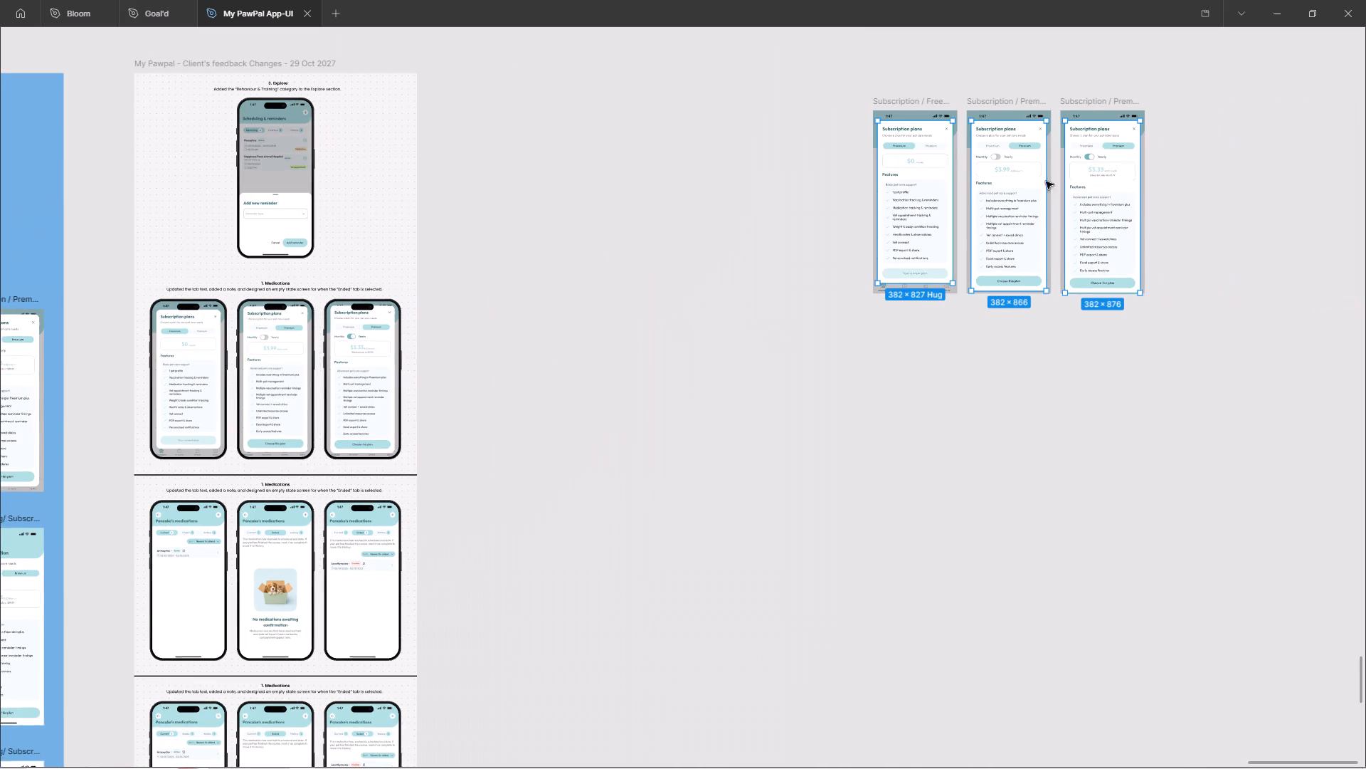
pyautogui.keyDown('ctrl'); pyautogui.scroll(5, 1115, 114); pyautogui.keyUp('ctrl')
pyautogui.press('space')
pyautogui.press('space')
pyautogui.press('space')
pyautogui.press('space')
pyautogui.press('space')
pyautogui.press('space')
pyautogui.press('space')
pyautogui.press('space')
pyautogui.press('space')
pyautogui.press('space')
pyautogui.press('space')
pyautogui.moveTo(943, 493); pyautogui.dragTo(654, 532)
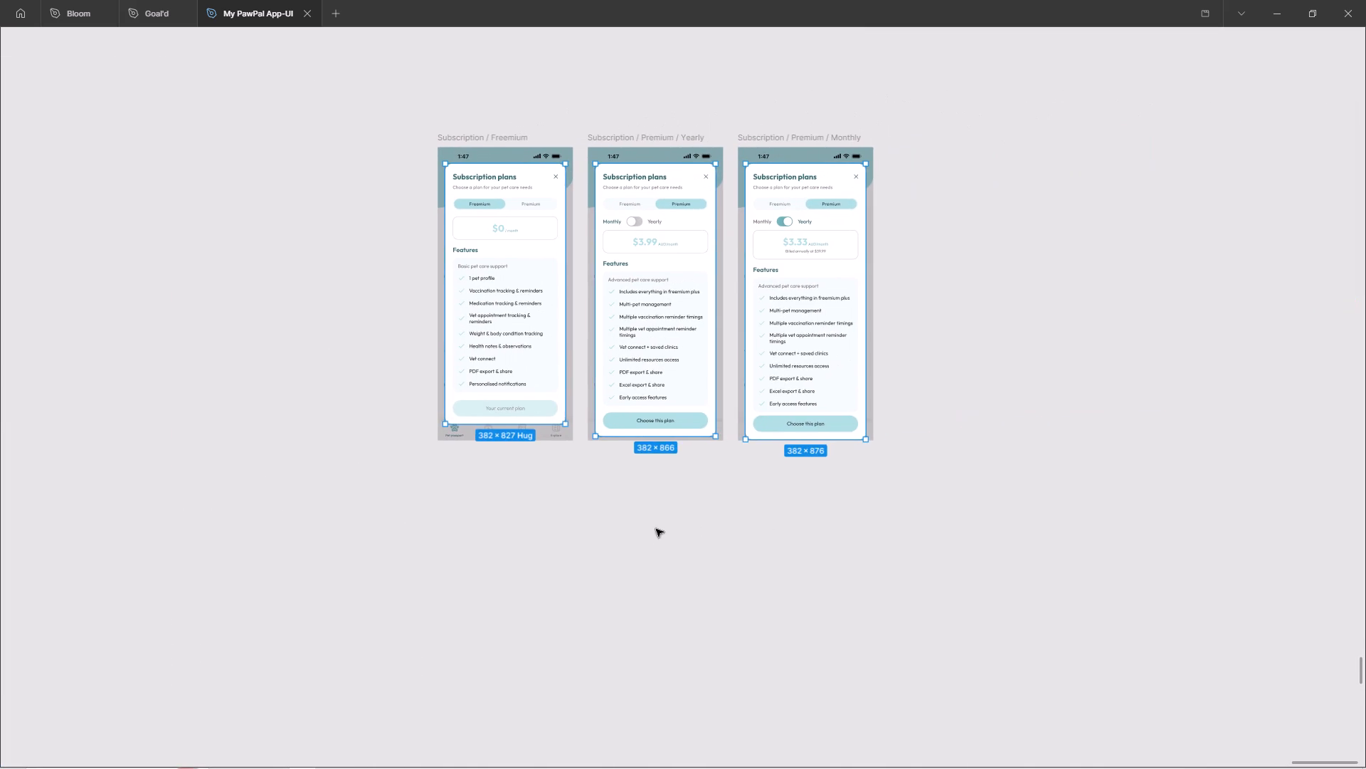
# Nudge the plan cards of all three duplicated Subscription screens down together by about 10 px.
pyautogui.click(656, 529)
pyautogui.keyDown('ctrl'); pyautogui.scroll(4, 723, 328); pyautogui.keyUp('ctrl')
pyautogui.click(406, 251)
pyautogui.keyDown('shift'); pyautogui.click(605, 226); pyautogui.keyUp('shift')
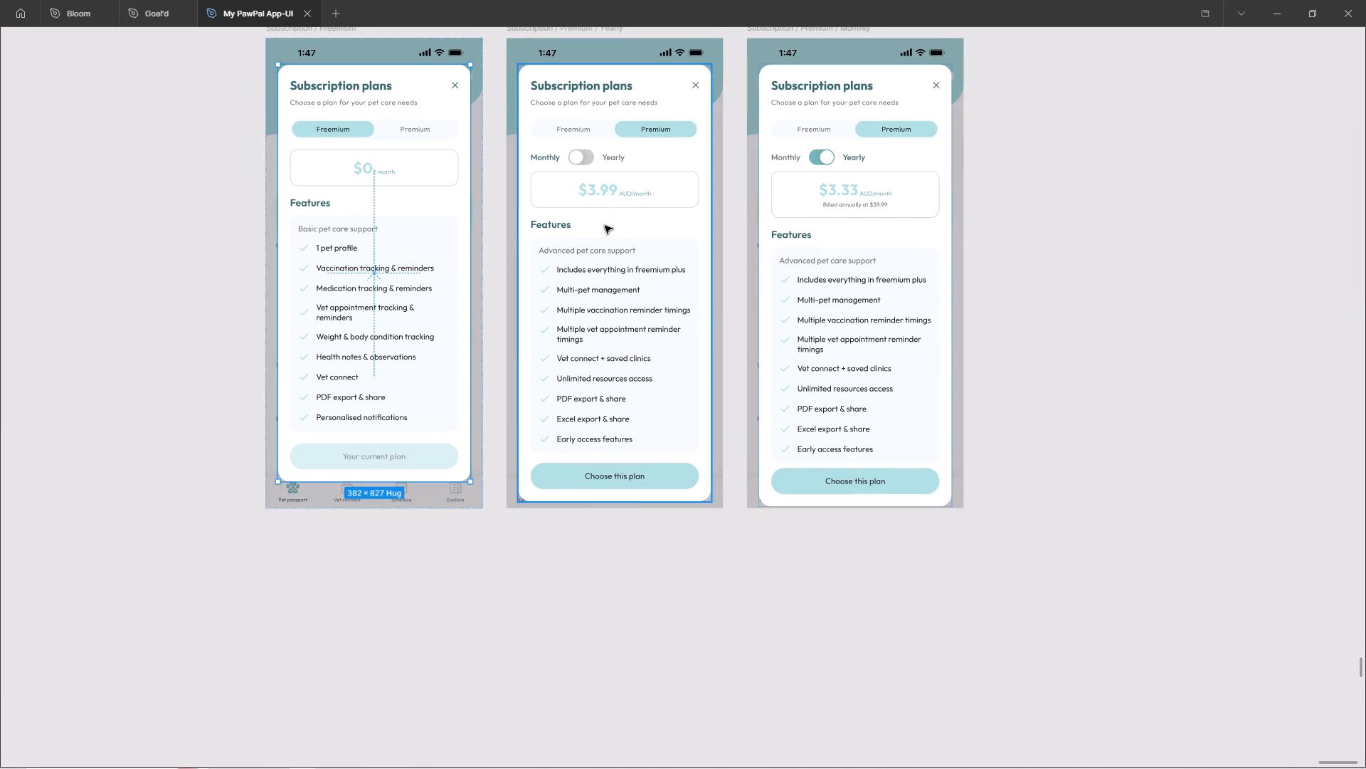
pyautogui.keyDown('shift'); pyautogui.click(830, 223); pyautogui.keyUp('shift')
pyautogui.hotkey('shift', 'Down')
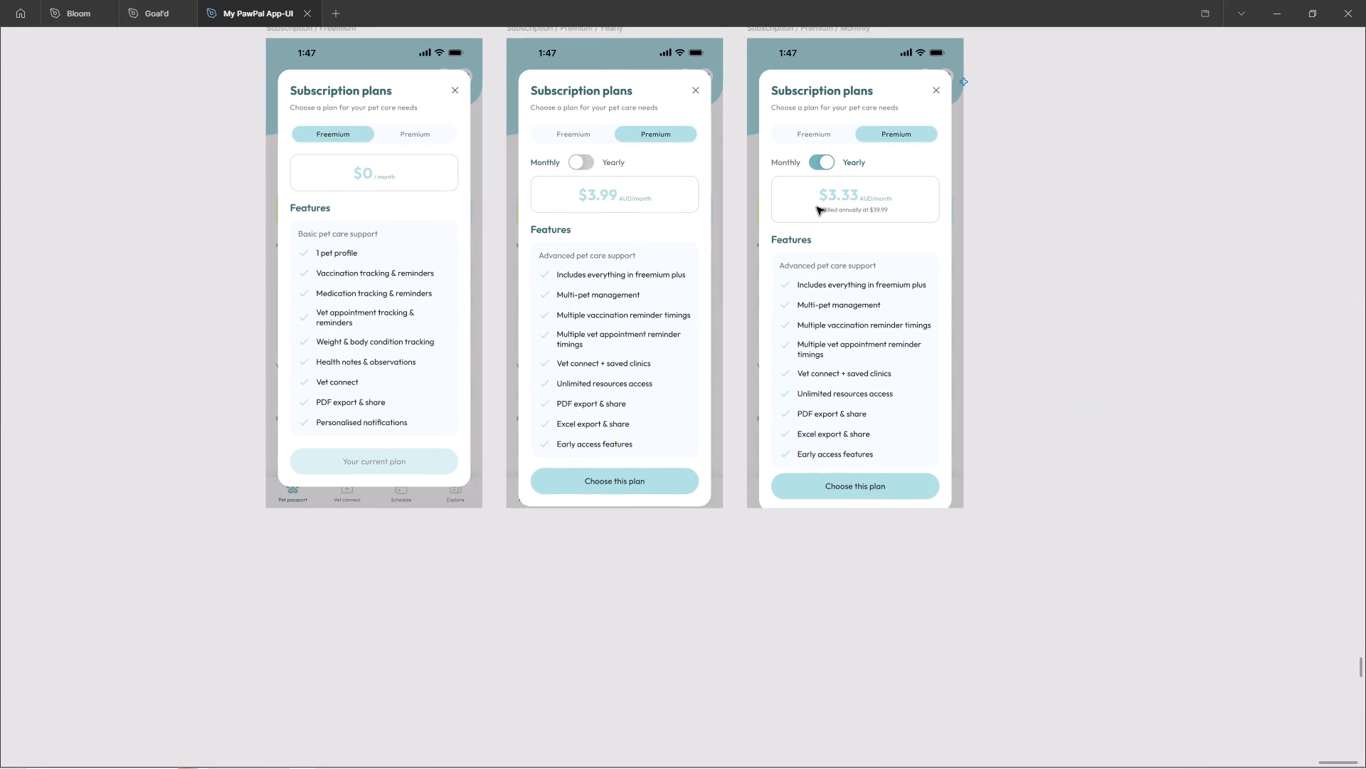
pyautogui.keyDown('ctrl'); pyautogui.scroll(-11, 834, 201); pyautogui.keyUp('ctrl')
pyautogui.click(665, 403)
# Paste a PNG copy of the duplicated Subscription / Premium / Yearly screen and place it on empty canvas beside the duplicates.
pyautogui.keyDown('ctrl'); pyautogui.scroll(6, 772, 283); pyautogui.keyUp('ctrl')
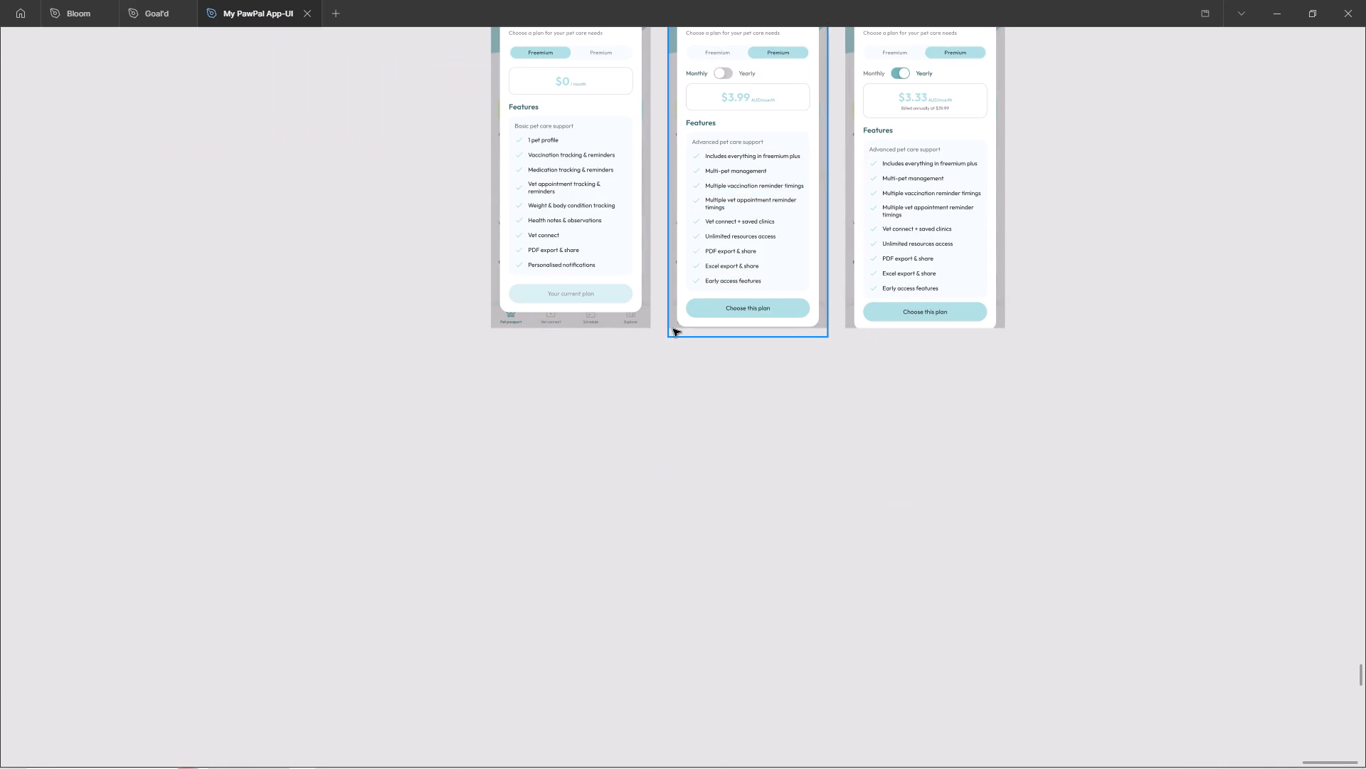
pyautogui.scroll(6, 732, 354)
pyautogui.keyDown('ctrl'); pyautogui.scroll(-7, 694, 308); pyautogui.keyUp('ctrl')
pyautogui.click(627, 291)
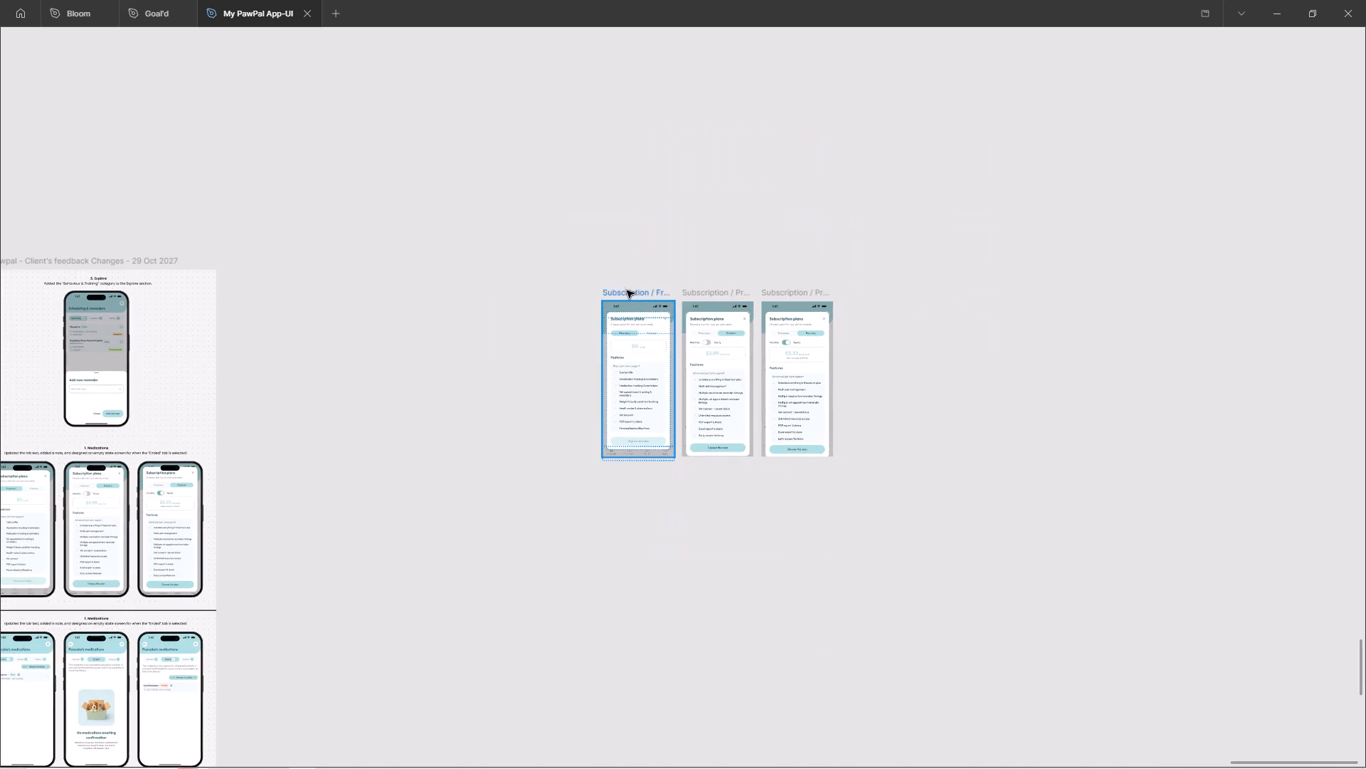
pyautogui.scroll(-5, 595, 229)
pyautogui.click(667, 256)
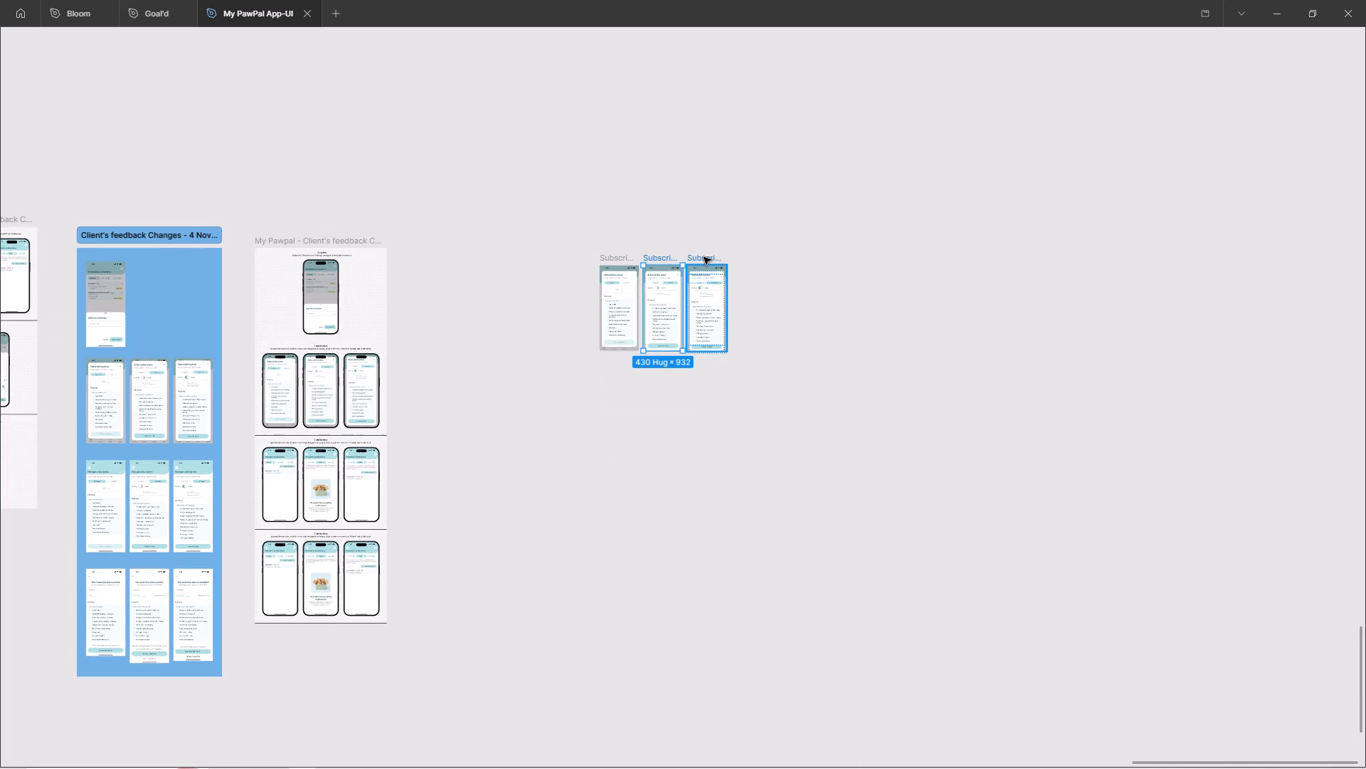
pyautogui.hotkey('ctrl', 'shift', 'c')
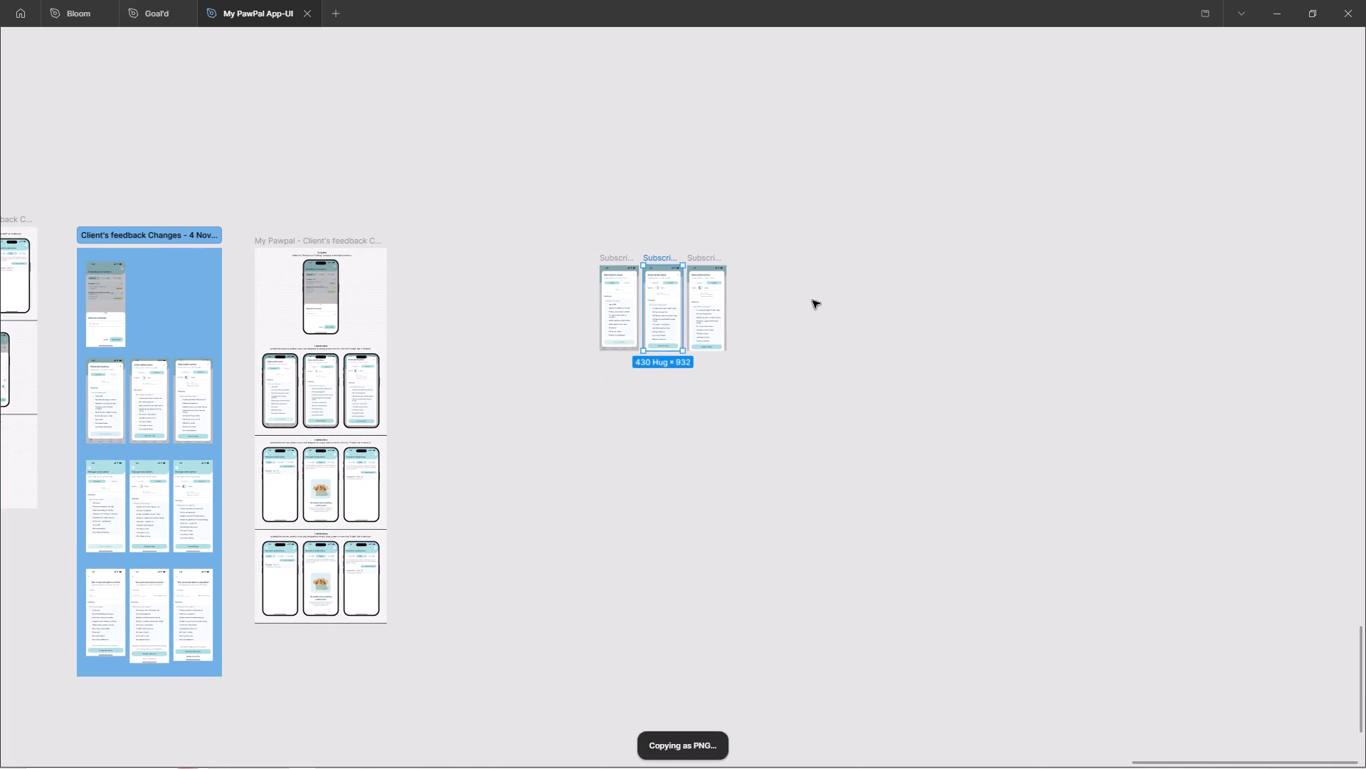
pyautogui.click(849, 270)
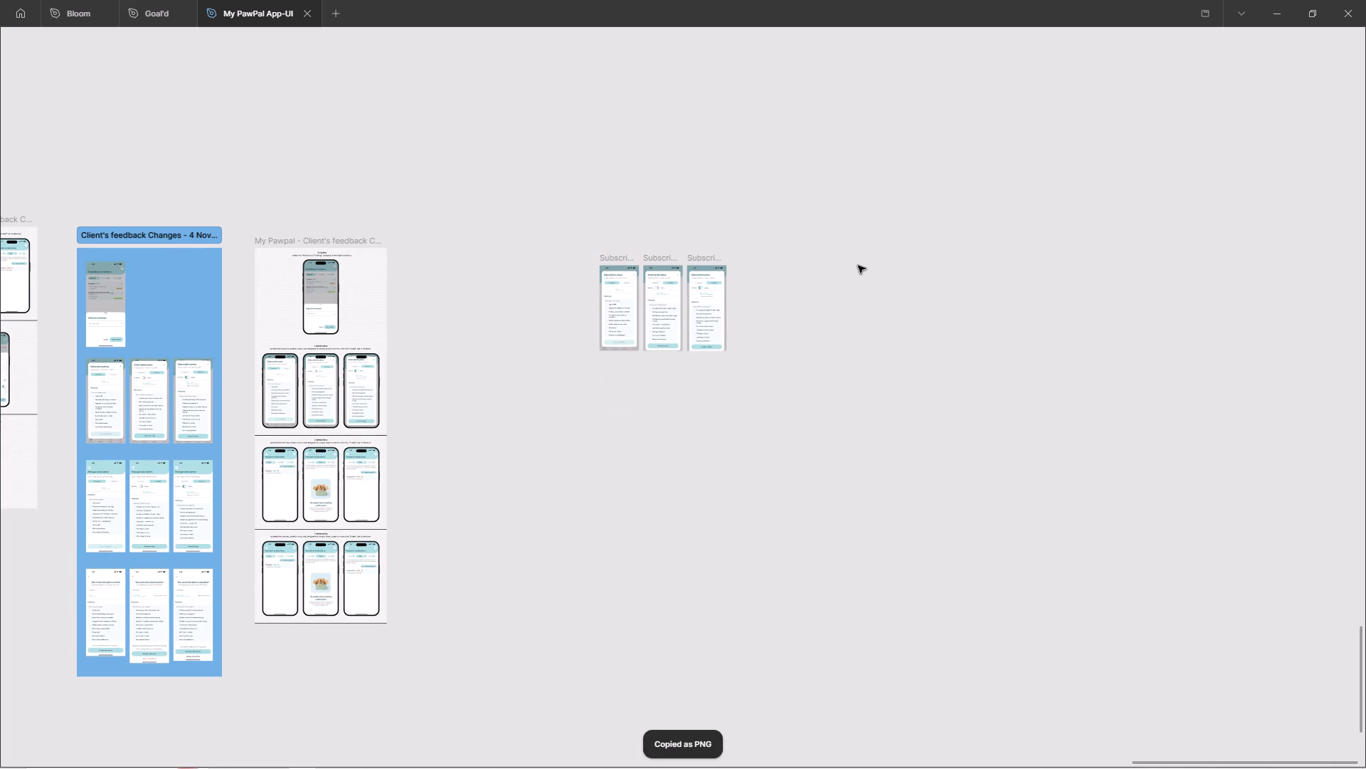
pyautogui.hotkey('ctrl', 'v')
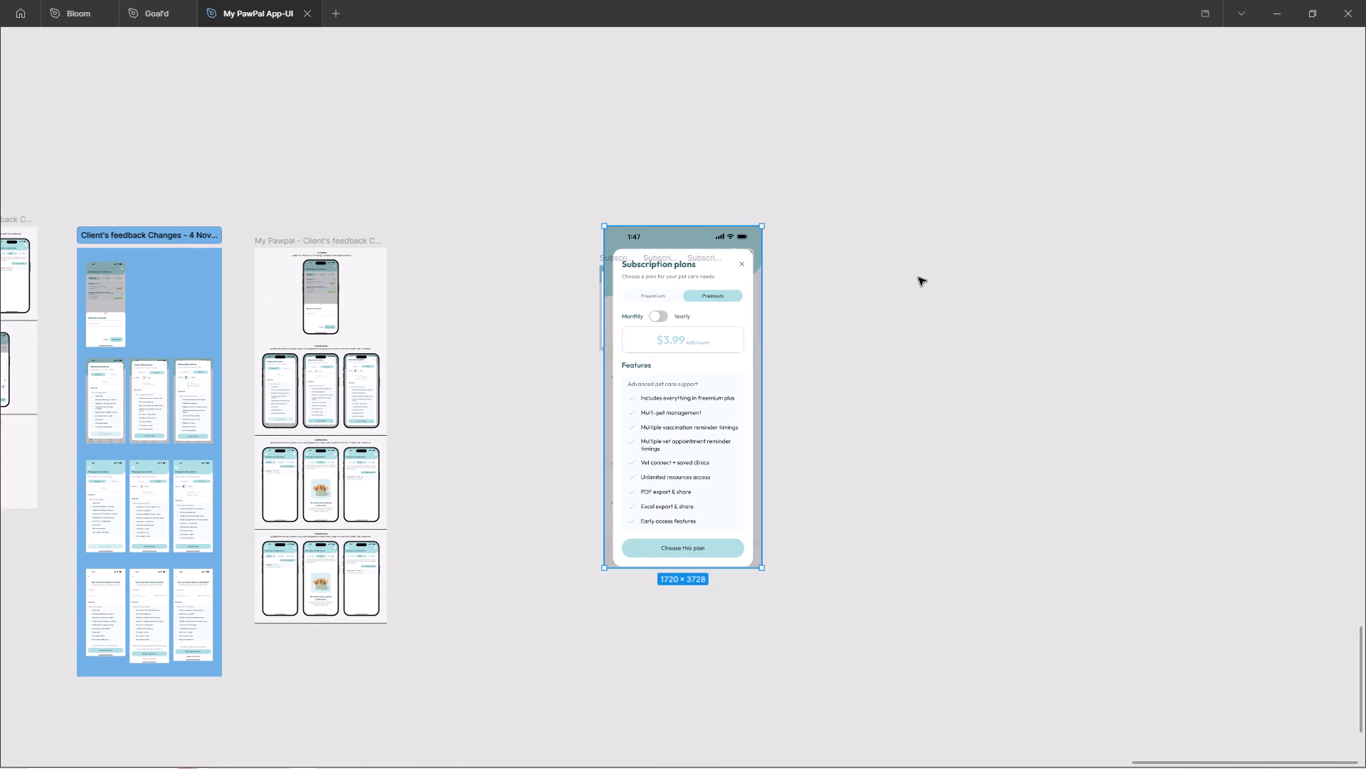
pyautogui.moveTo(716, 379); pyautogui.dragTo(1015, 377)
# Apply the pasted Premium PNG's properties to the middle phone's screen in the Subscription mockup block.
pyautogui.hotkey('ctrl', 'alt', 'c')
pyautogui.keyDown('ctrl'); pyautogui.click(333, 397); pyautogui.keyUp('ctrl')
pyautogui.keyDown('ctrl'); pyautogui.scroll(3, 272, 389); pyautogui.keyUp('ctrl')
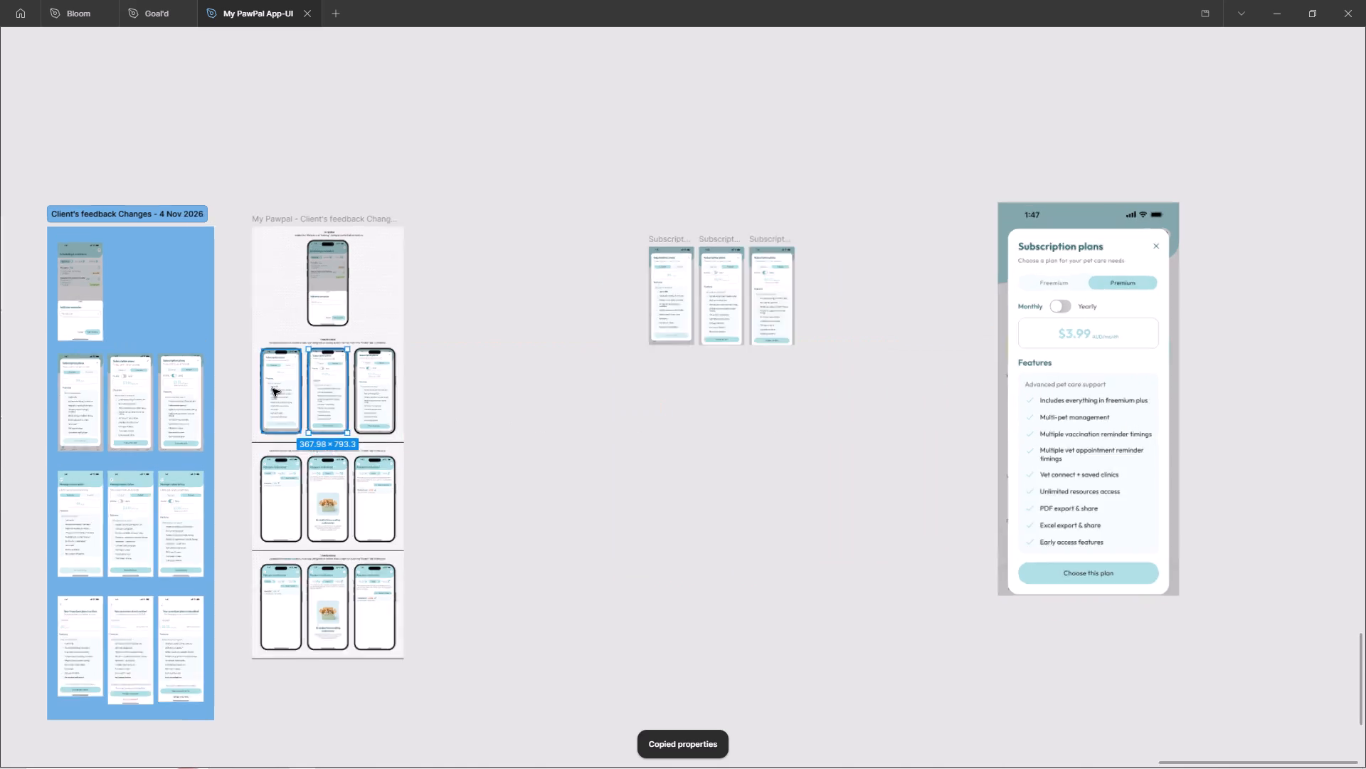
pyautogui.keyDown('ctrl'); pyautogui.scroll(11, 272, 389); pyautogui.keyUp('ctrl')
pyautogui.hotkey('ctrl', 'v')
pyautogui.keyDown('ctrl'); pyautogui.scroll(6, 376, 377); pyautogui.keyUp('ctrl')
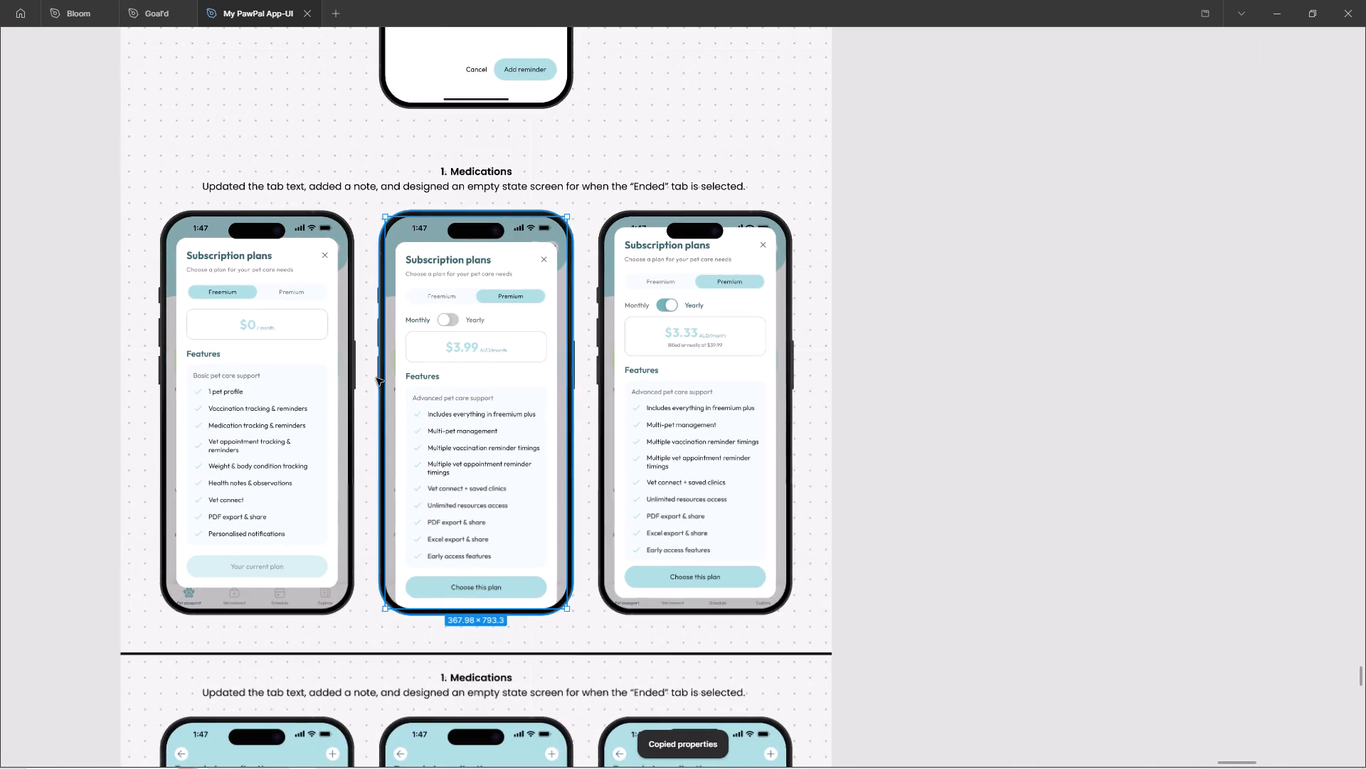
# Compare how the middle phone's Premium image fits against the two neighbouring phones.
pyautogui.click(1142, 474)
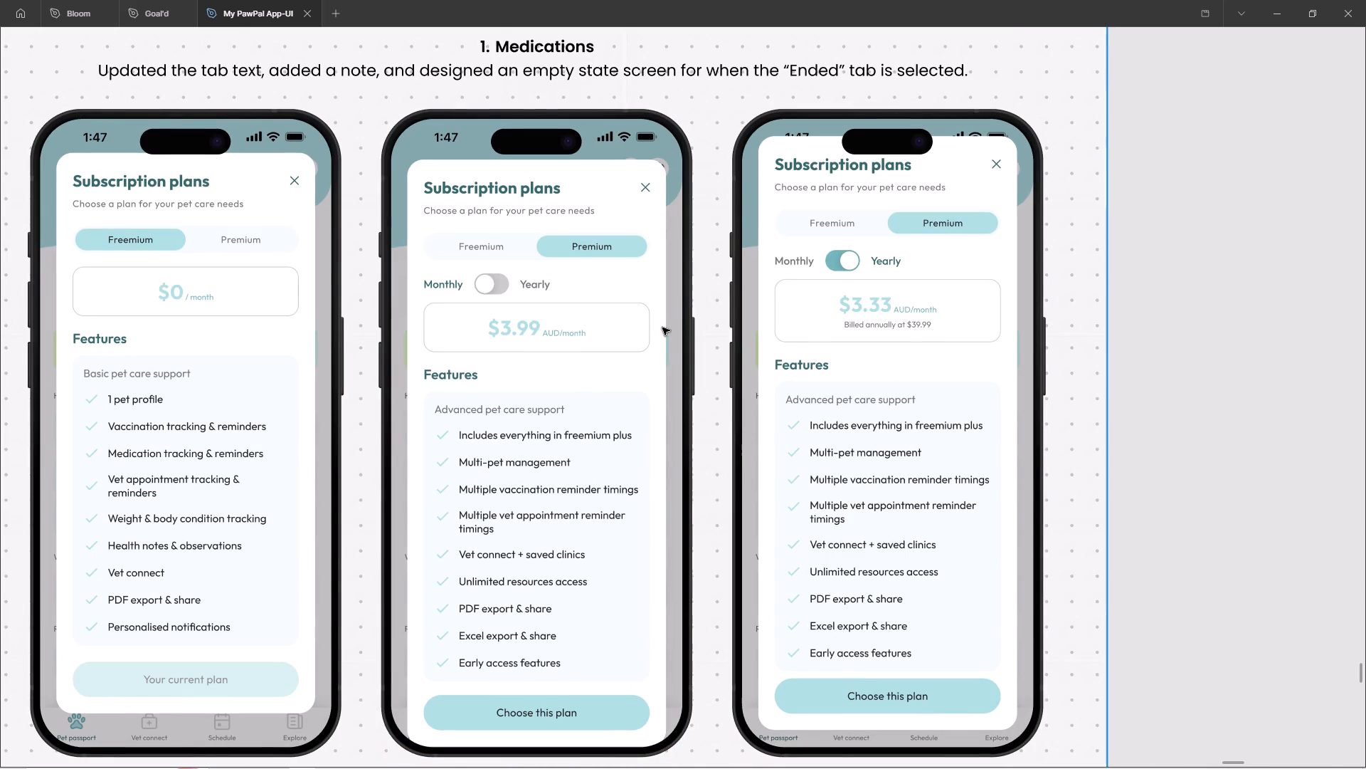
pyautogui.keyDown('ctrl'); pyautogui.scroll(-3, 250, 357); pyautogui.keyUp('ctrl')
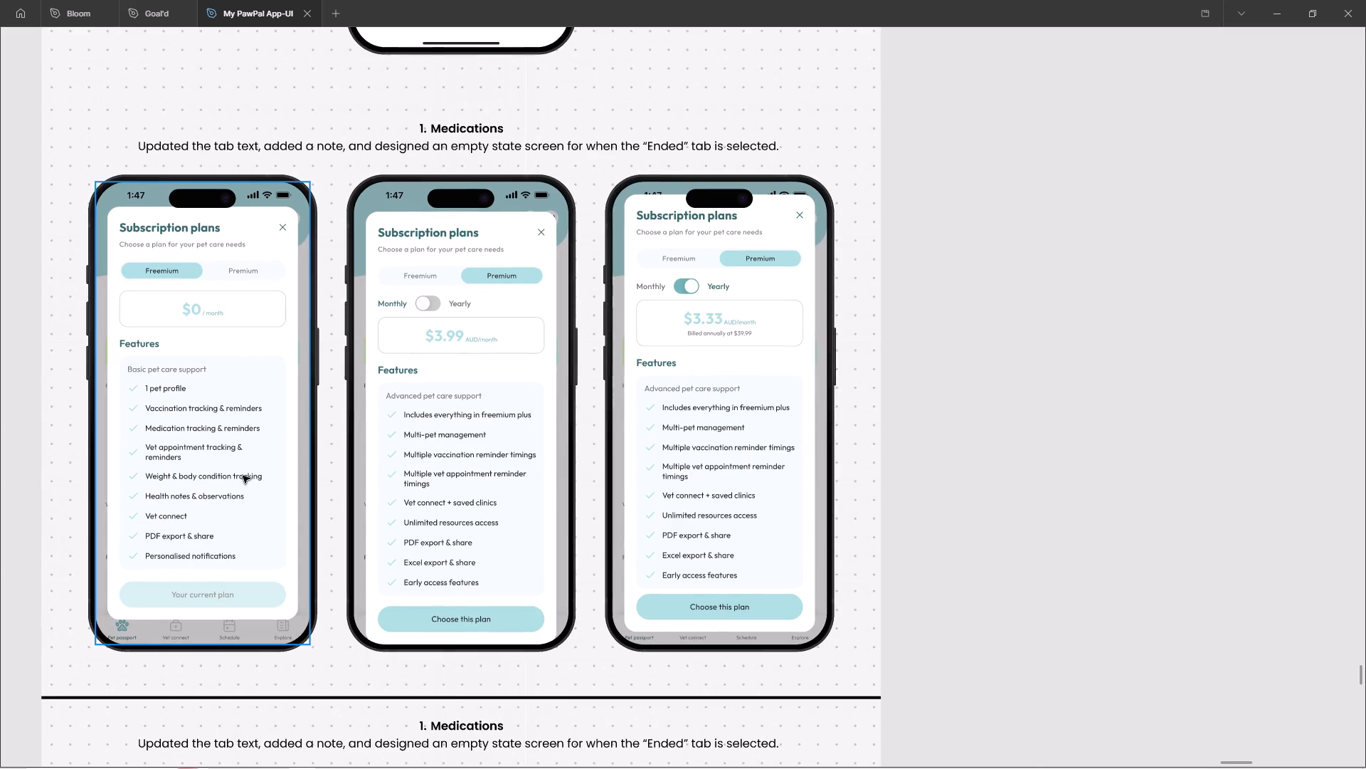
pyautogui.keyDown('ctrl'); pyautogui.scroll(4, 243, 476); pyautogui.keyUp('ctrl')
pyautogui.keyDown('ctrl'); pyautogui.scroll(-3, 360, 438); pyautogui.keyUp('ctrl')
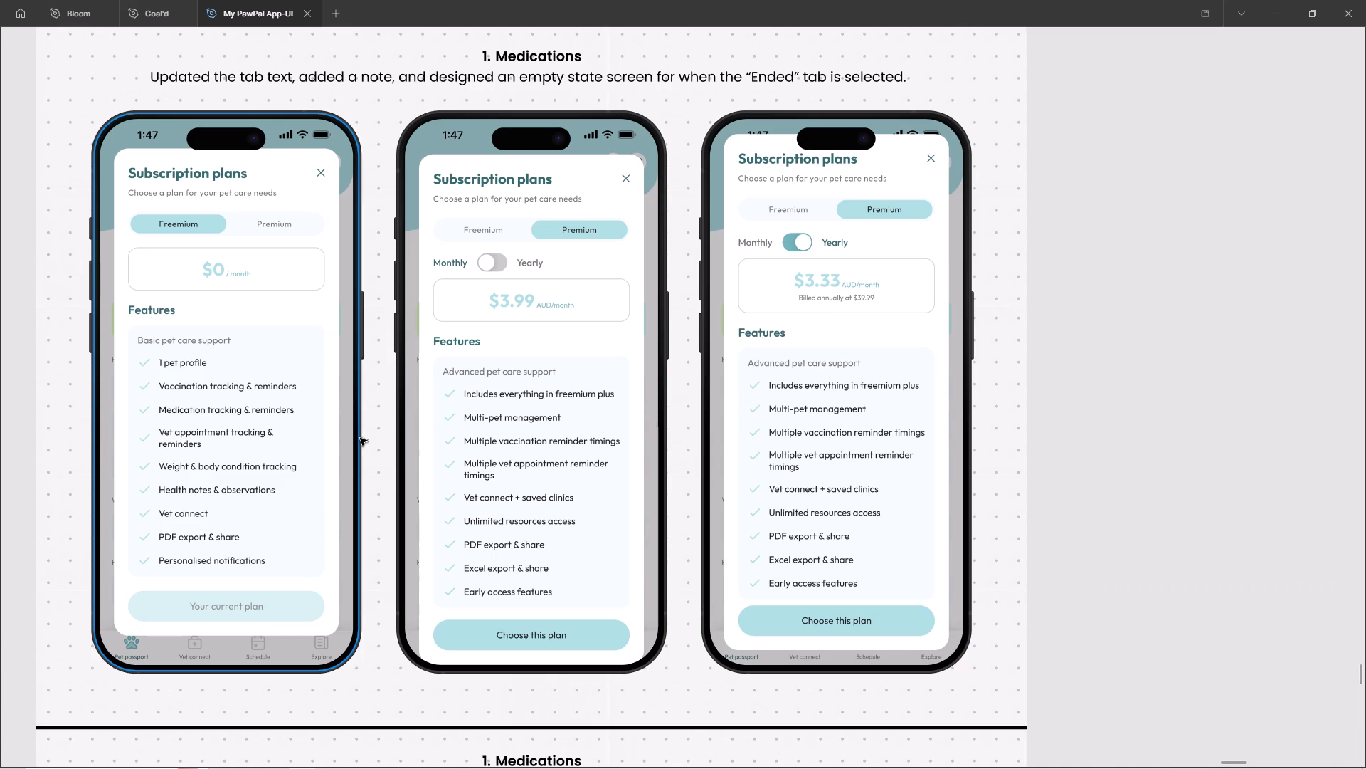
pyautogui.keyDown('ctrl'); pyautogui.scroll(-11, 317, 393); pyautogui.keyUp('ctrl')
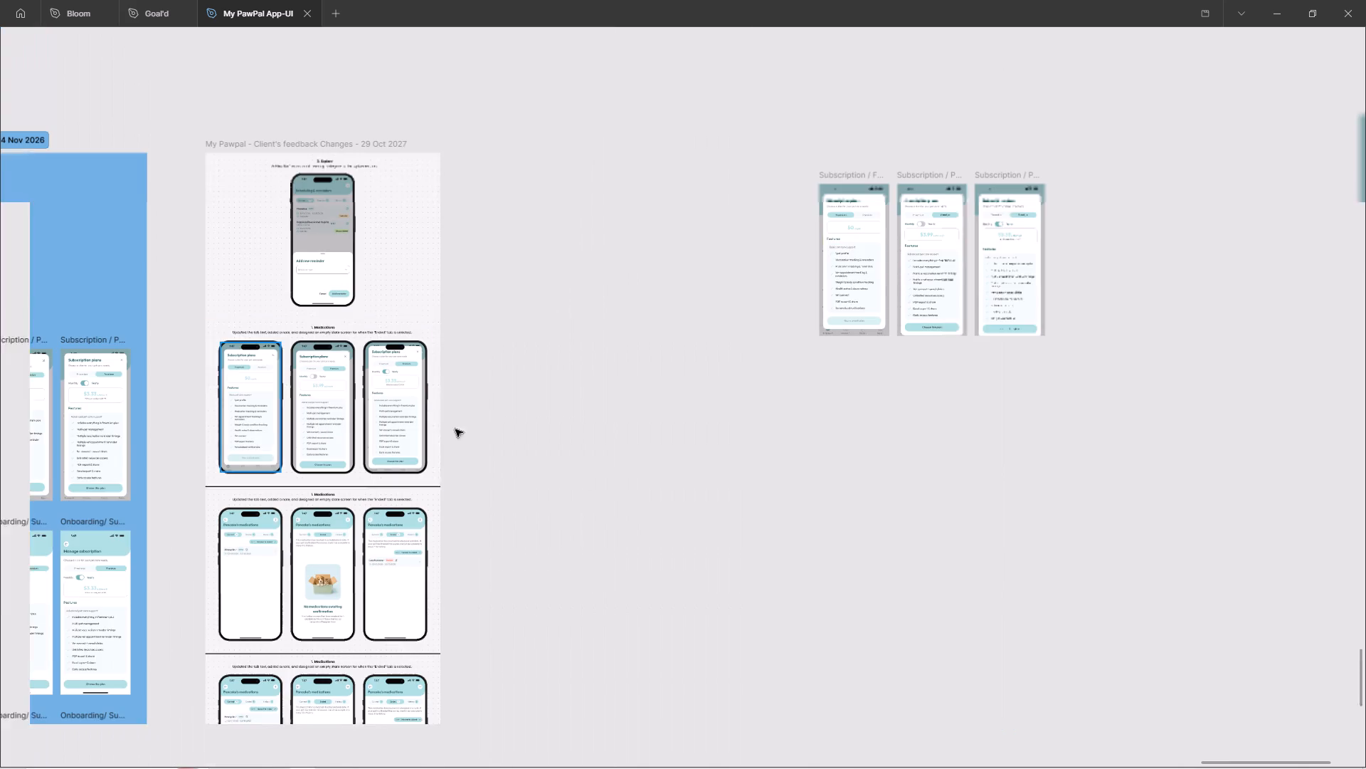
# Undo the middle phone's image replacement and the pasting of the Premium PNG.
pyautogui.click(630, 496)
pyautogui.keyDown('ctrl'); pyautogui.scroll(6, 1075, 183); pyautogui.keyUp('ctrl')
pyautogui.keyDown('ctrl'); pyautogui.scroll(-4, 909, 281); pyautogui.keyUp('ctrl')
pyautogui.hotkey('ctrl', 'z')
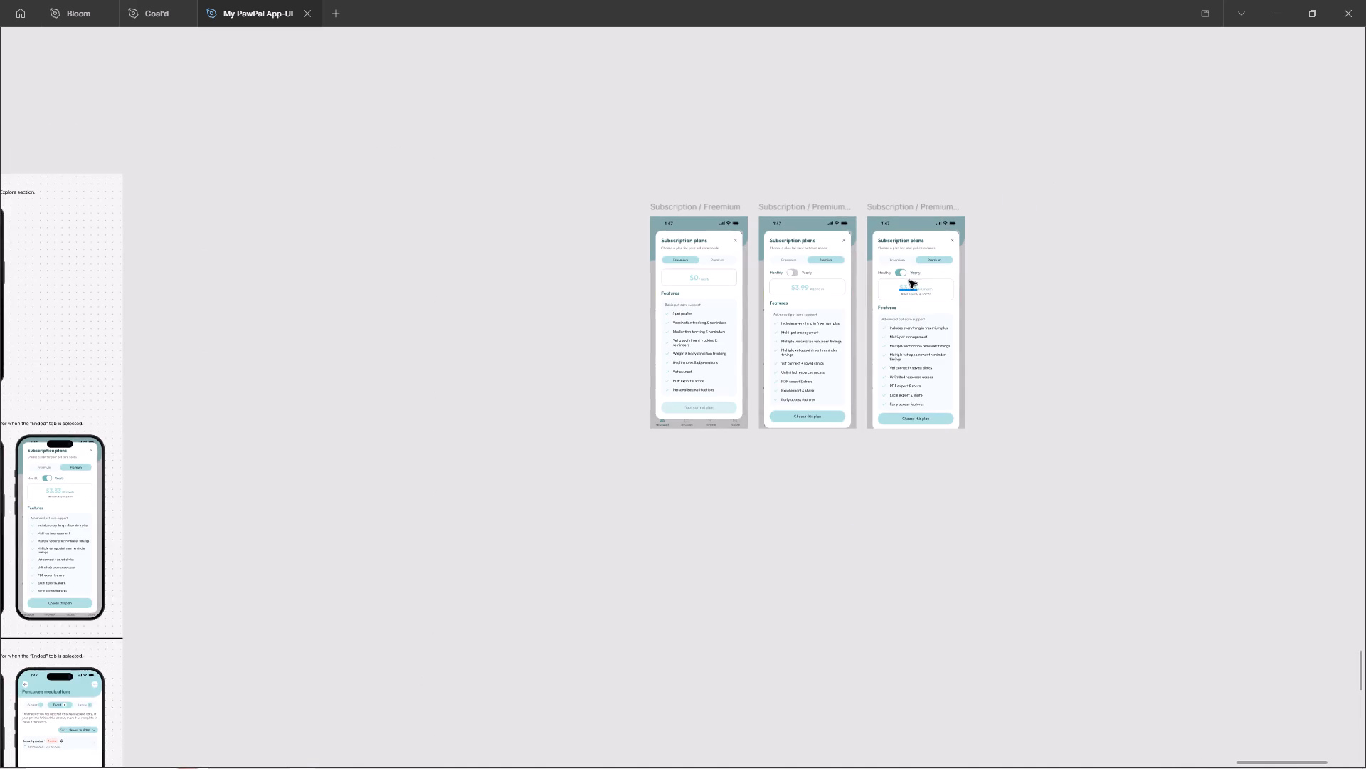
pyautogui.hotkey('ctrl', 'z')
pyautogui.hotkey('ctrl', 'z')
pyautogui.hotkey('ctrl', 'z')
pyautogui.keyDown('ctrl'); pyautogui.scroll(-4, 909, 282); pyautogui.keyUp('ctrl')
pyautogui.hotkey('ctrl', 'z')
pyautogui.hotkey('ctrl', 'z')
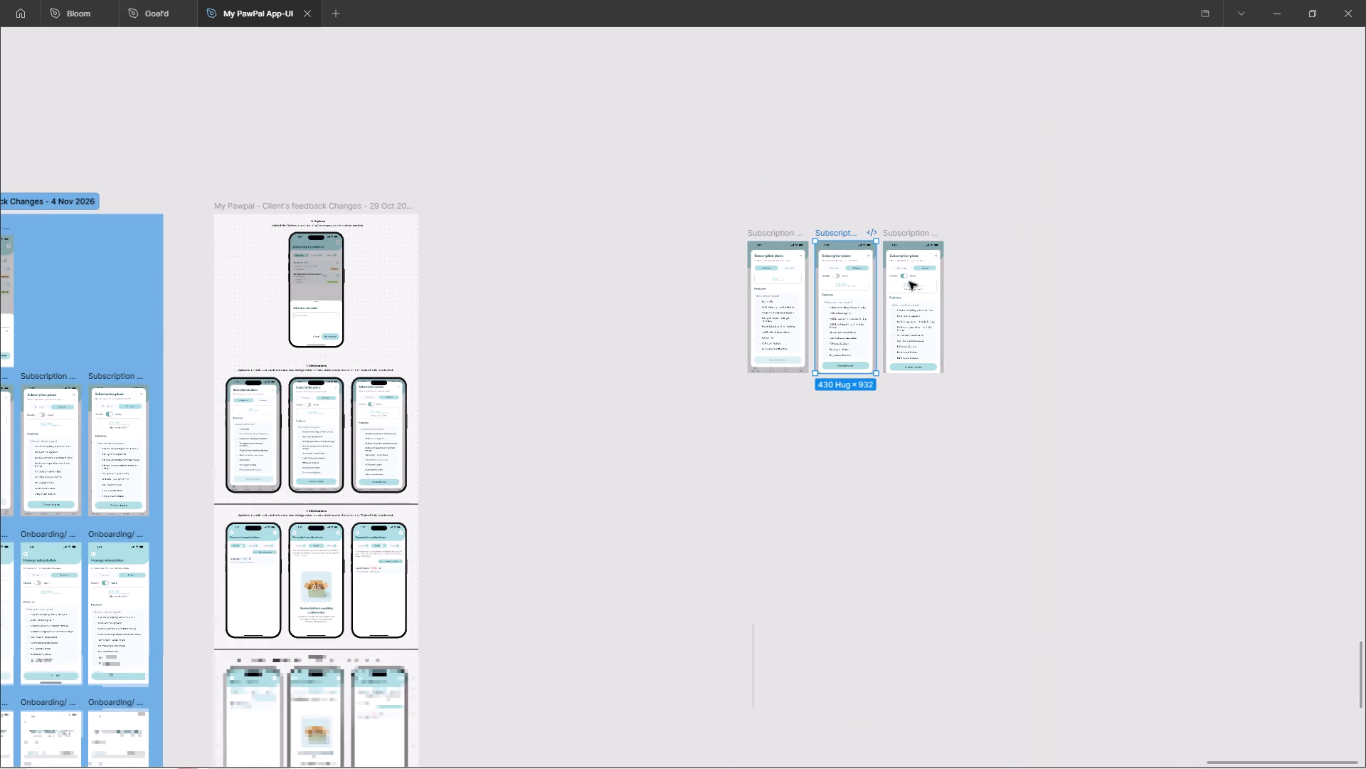
# Resize the white dialog in the duplicated Subscription / Premium / Yearly screen to 382 × 828, level with the Freemium dialog's bottom edge.
pyautogui.keyDown('ctrl'); pyautogui.scroll(5, 873, 288); pyautogui.keyUp('ctrl')
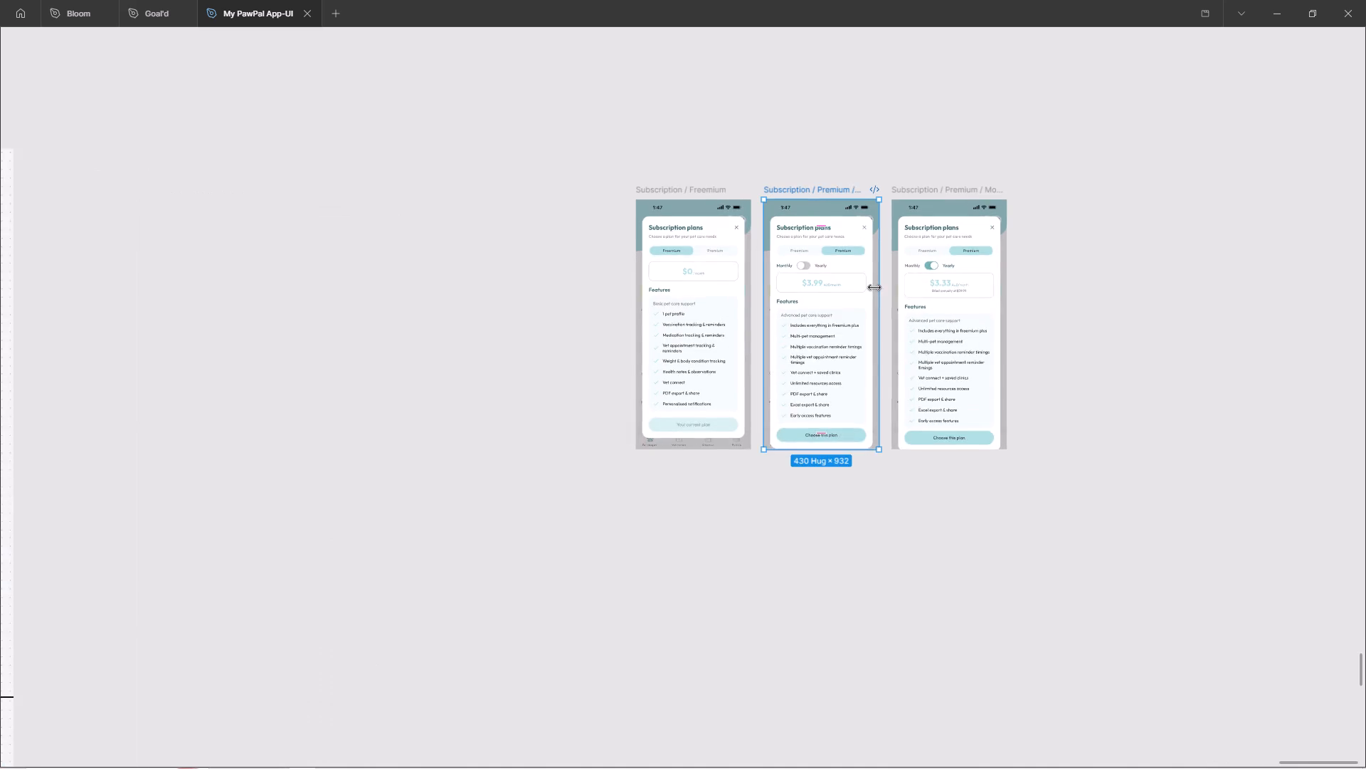
pyautogui.keyDown('ctrl'); pyautogui.scroll(4, 874, 288); pyautogui.keyUp('ctrl')
pyautogui.click(843, 365)
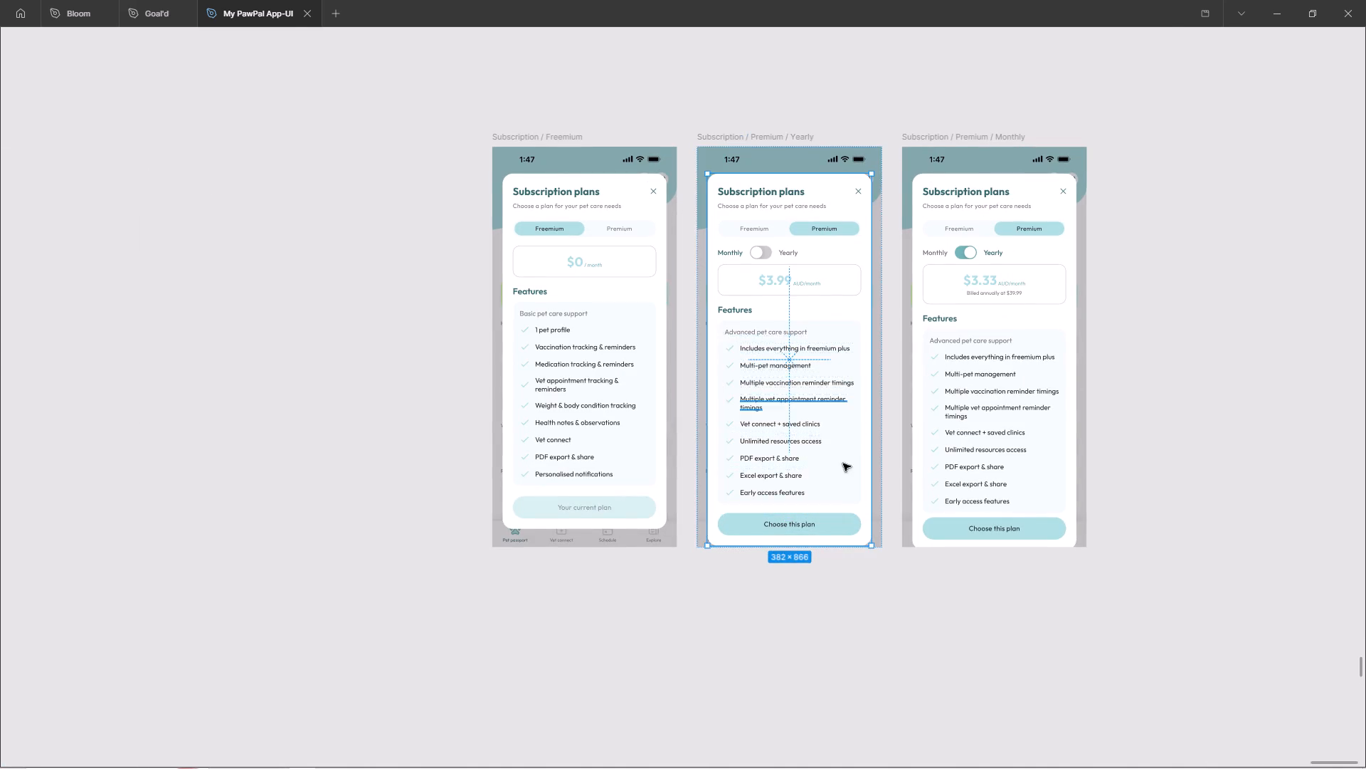
pyautogui.keyDown('ctrl'); pyautogui.scroll(4, 843, 469); pyautogui.keyUp('ctrl')
pyautogui.moveTo(844, 589); pyautogui.dragTo(849, 577)
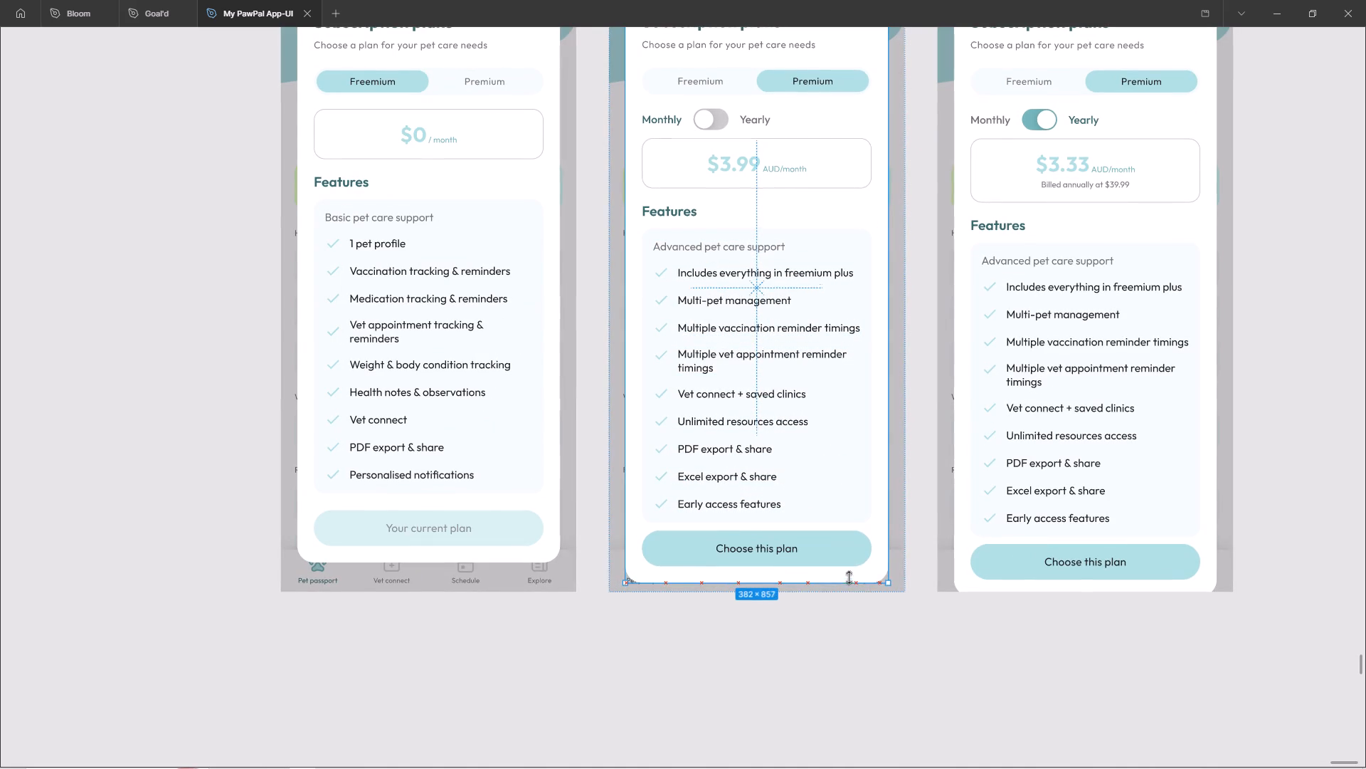
pyautogui.moveTo(849, 577); pyautogui.dragTo(856, 560)
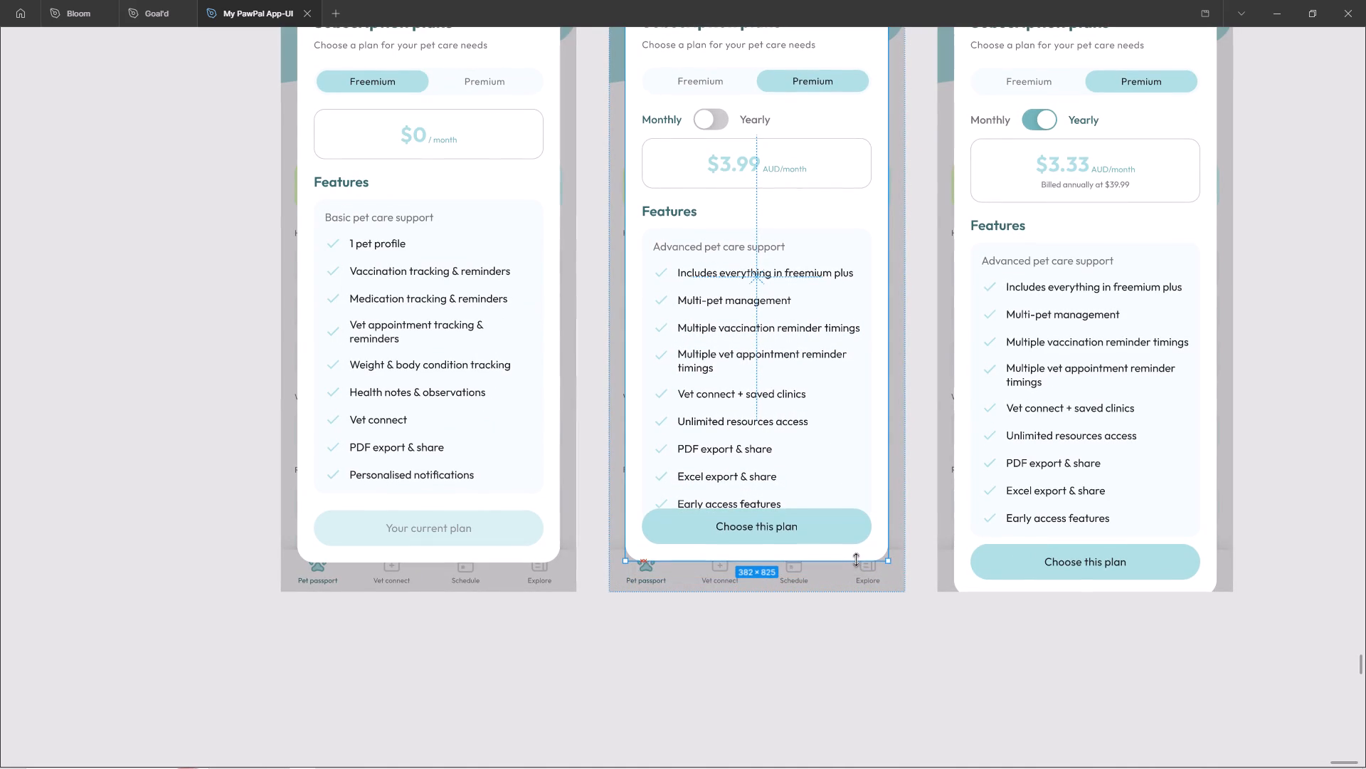
pyautogui.moveTo(856, 560); pyautogui.dragTo(859, 559)
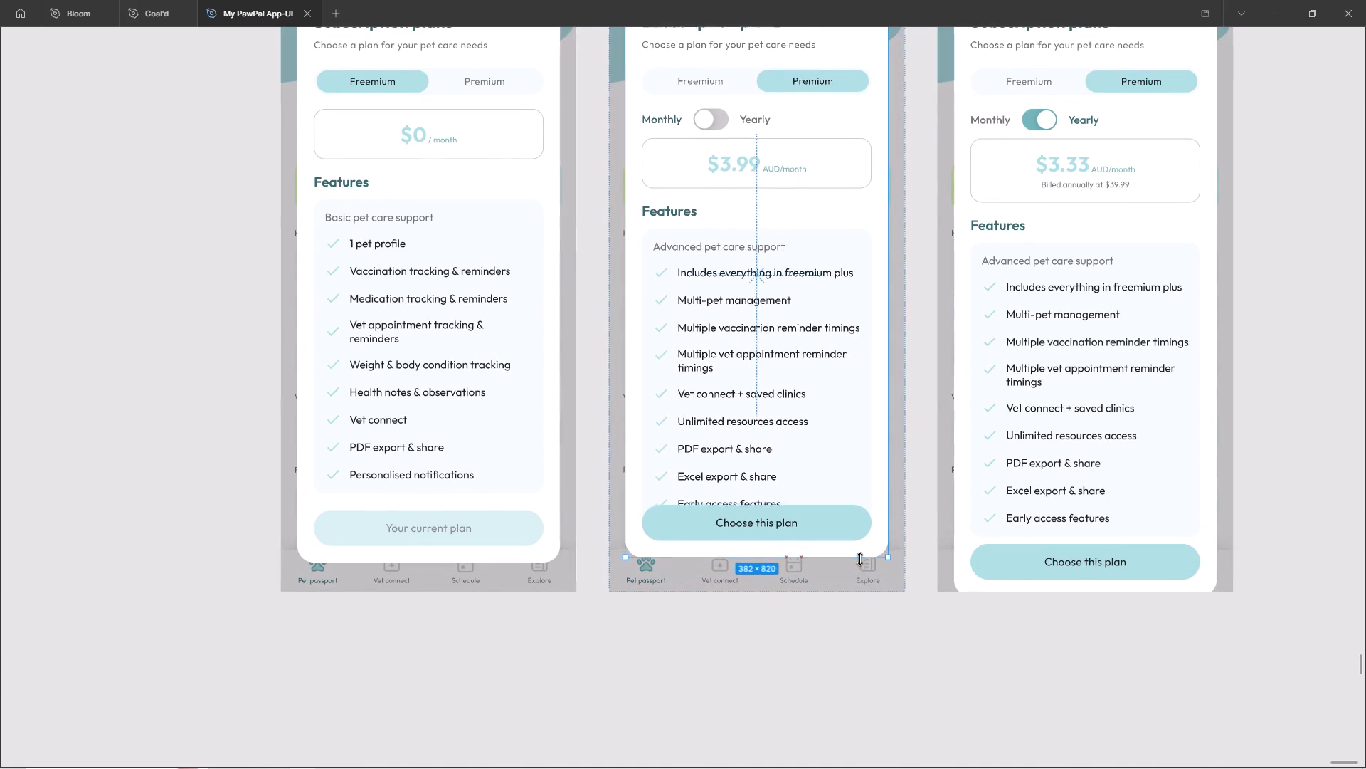
pyautogui.moveTo(859, 559); pyautogui.dragTo(859, 563)
pyautogui.keyDown('ctrl'); pyautogui.scroll(-2, 822, 560); pyautogui.keyUp('ctrl')
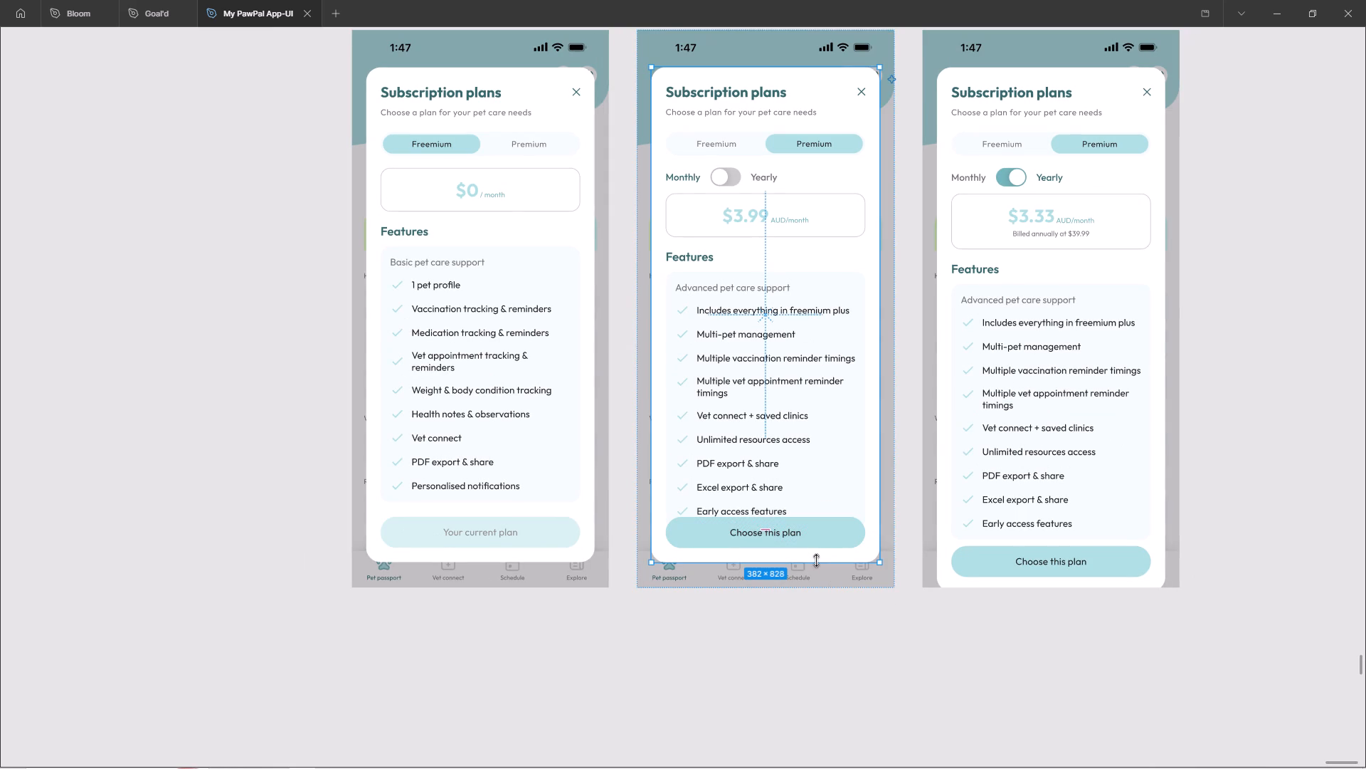
# Shorten the duplicated Subscription / Premium / Monthly dialog to 382 × 824 and check it against the Yearly dialog.
pyautogui.click(955, 550)
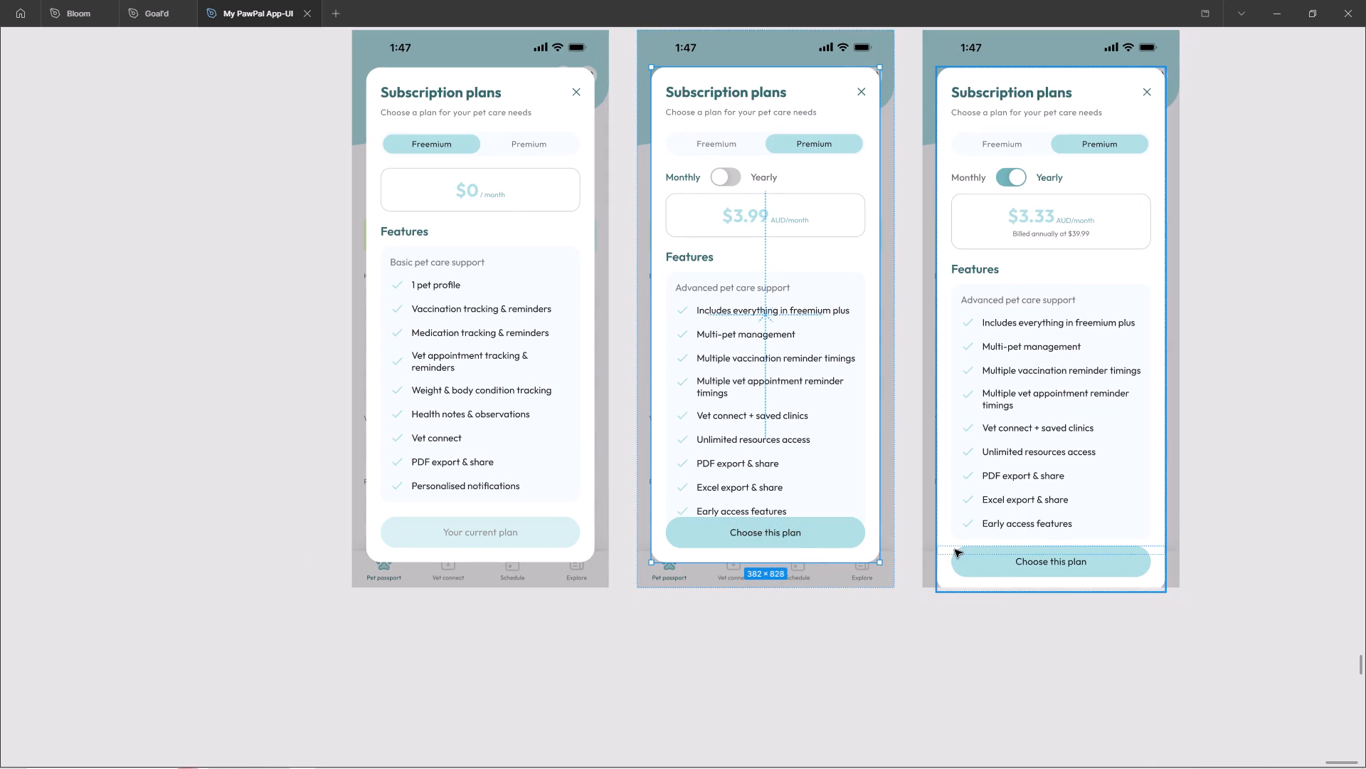
pyautogui.moveTo(999, 590); pyautogui.dragTo(1005, 561)
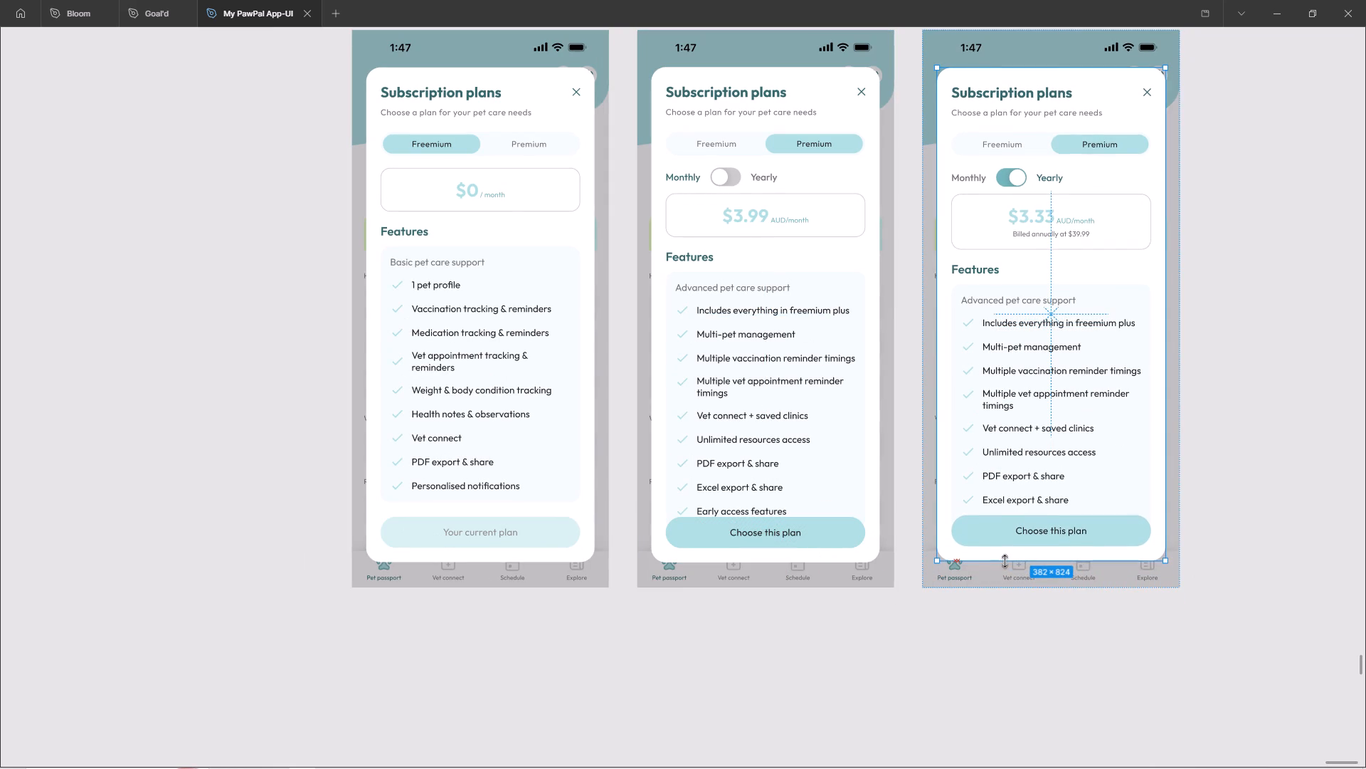
pyautogui.moveTo(1005, 561); pyautogui.dragTo(1010, 561)
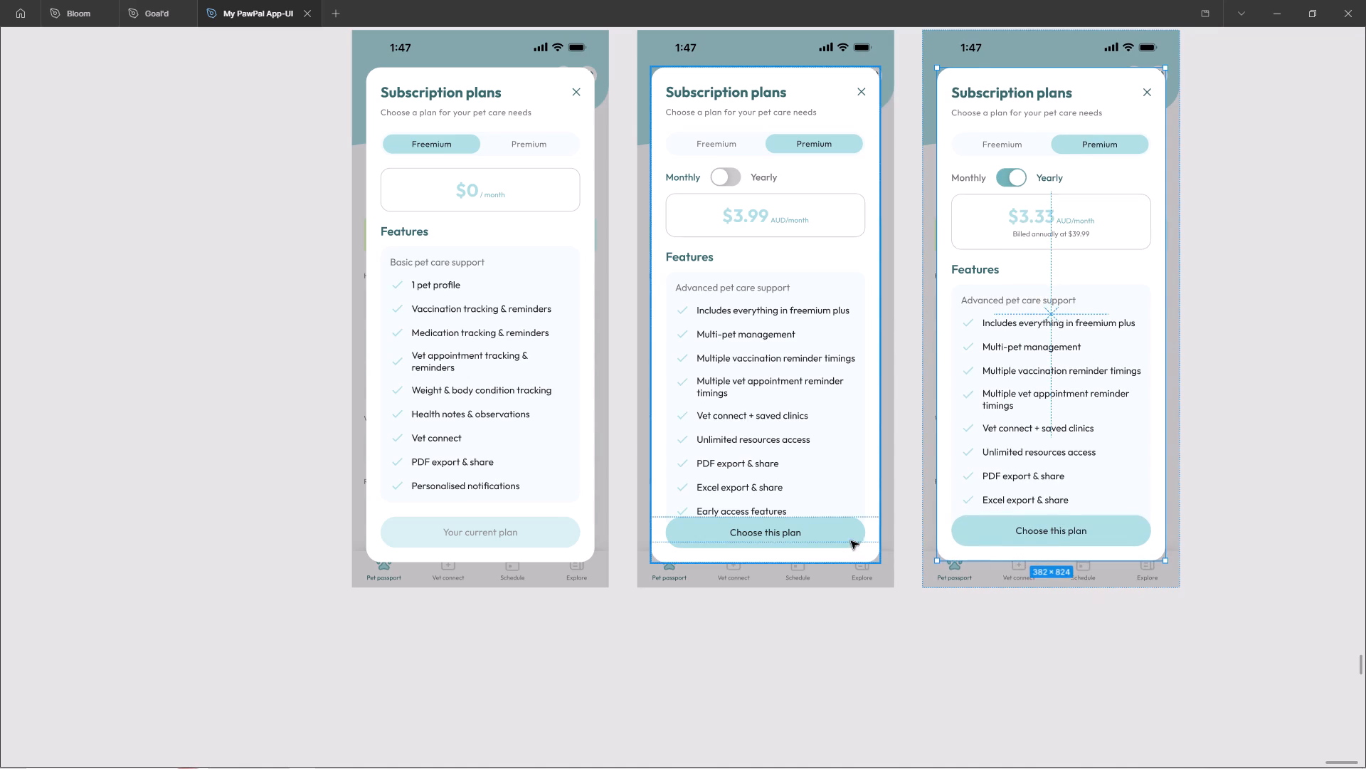
pyautogui.click(851, 541)
pyautogui.click(1061, 155)
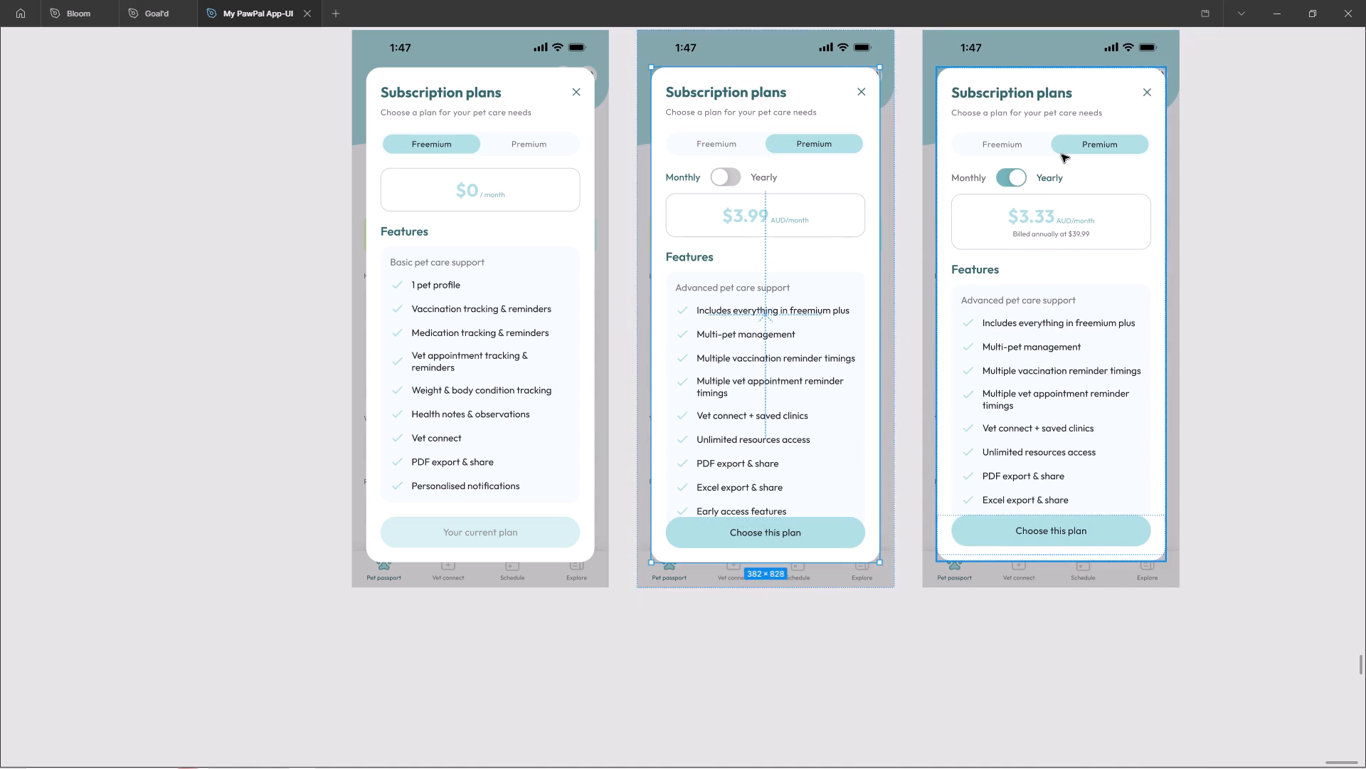
pyautogui.click(677, 182)
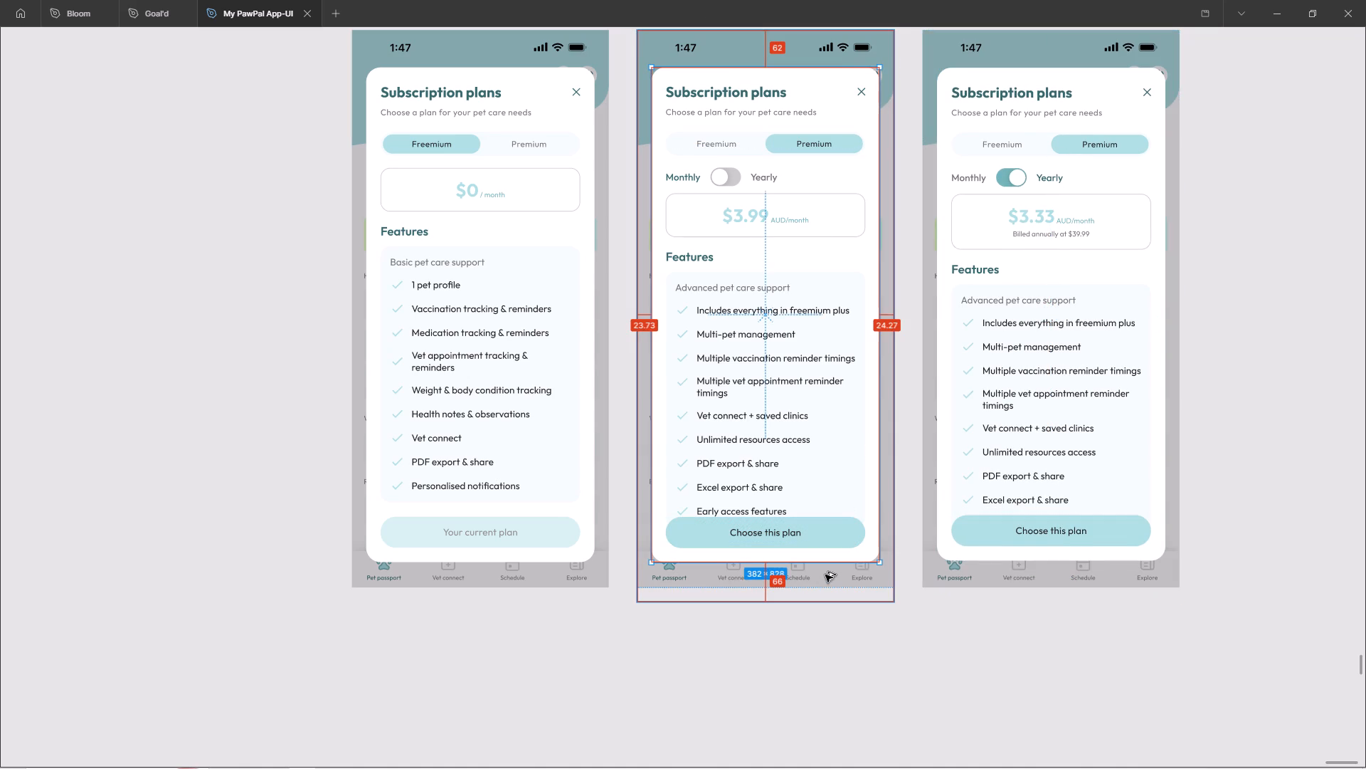
# Shorten the dark overlay rectangles of the Premium / Monthly and Freemium duplicates to meet their screens' bottom edges.
pyautogui.keyDown('ctrl'); pyautogui.click(709, 40); pyautogui.keyUp('ctrl')
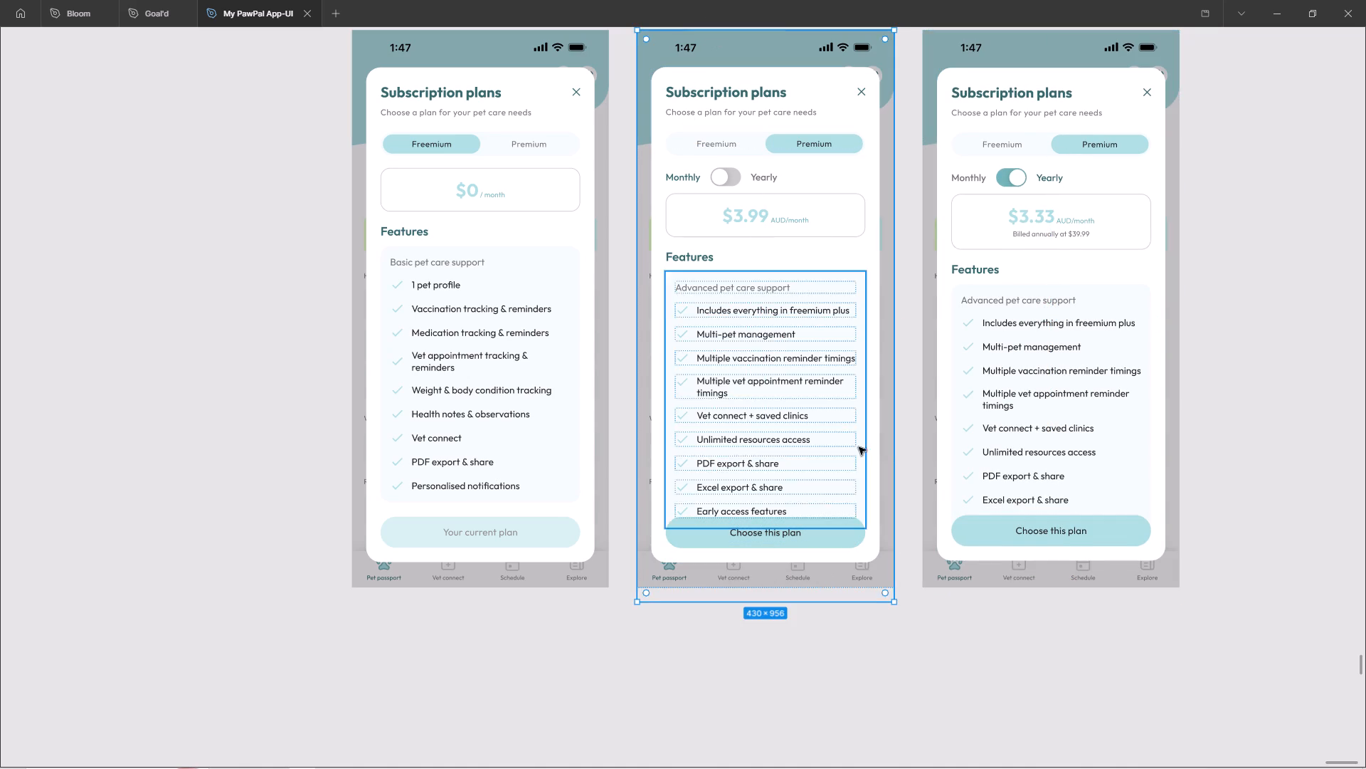
pyautogui.keyDown('ctrl'); pyautogui.keyDown('shift'); pyautogui.click(943, 568); pyautogui.keyUp('shift'); pyautogui.keyUp('ctrl')
pyautogui.keyDown('ctrl'); pyautogui.moveTo(969, 602); pyautogui.dragTo(973, 588); pyautogui.keyUp('ctrl')
pyautogui.keyDown('ctrl'); pyautogui.click(571, 583); pyautogui.keyUp('ctrl')
pyautogui.keyDown('ctrl'); pyautogui.moveTo(582, 600); pyautogui.dragTo(589, 586); pyautogui.keyUp('ctrl')
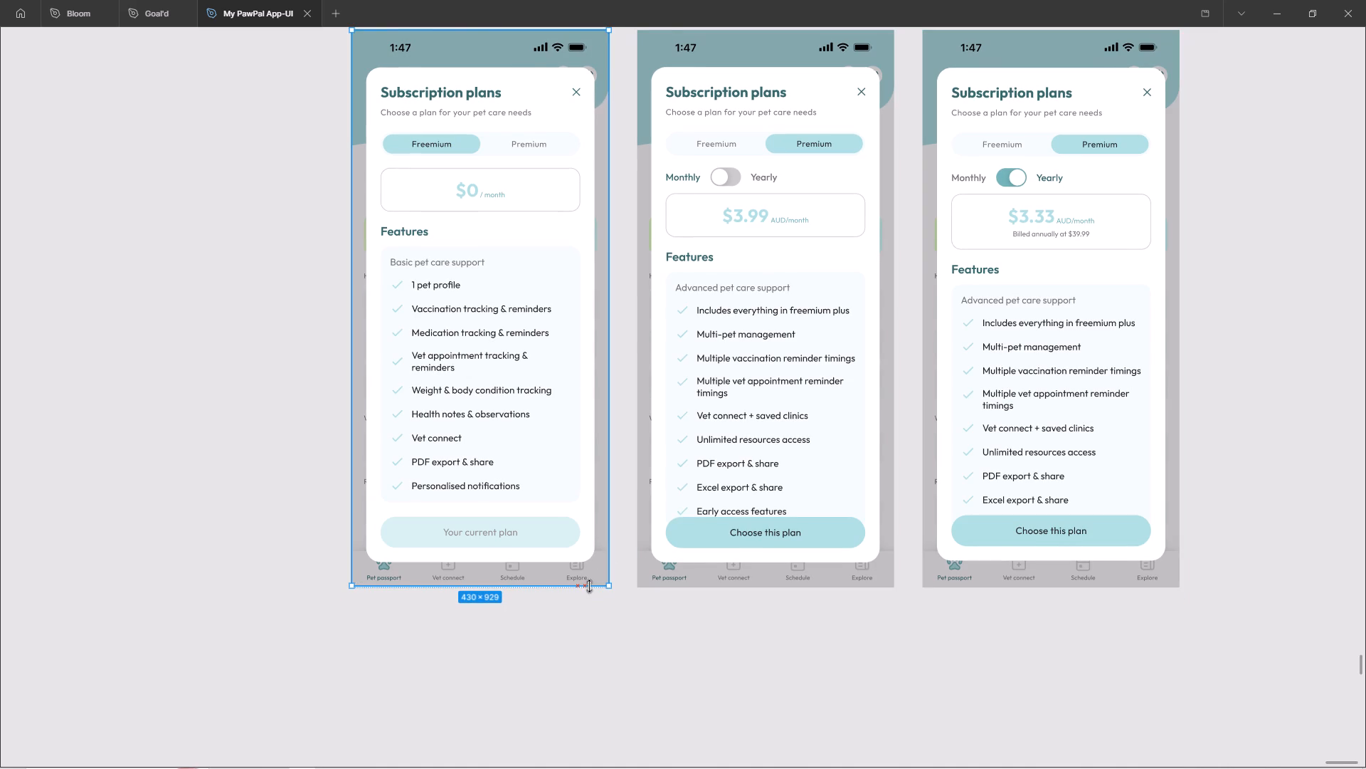
pyautogui.keyDown('ctrl'); pyautogui.moveTo(589, 586); pyautogui.dragTo(592, 587); pyautogui.keyUp('ctrl')
pyautogui.click(719, 617)
# Set the Subscription / Premium / Monthly dialog's height to 828, matching the Yearly dialog.
pyautogui.click(715, 541)
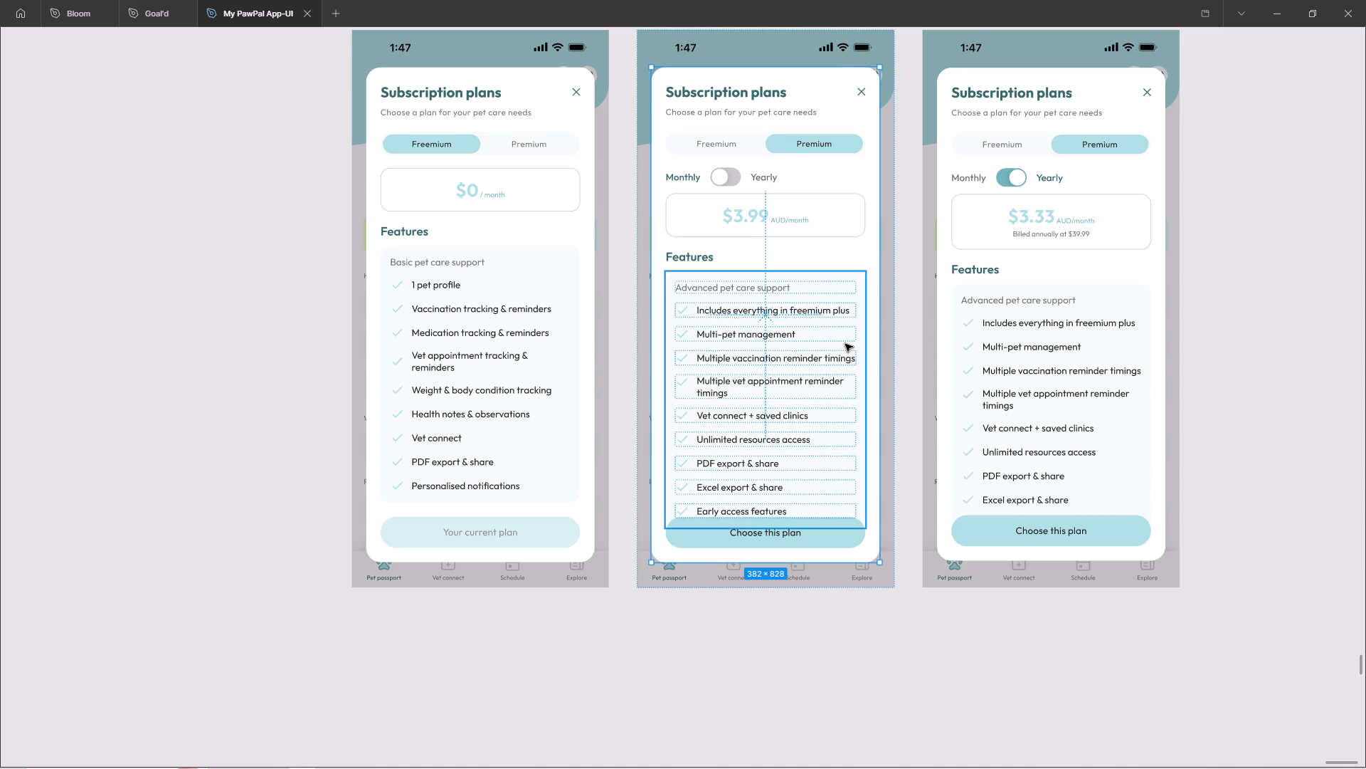
pyautogui.hotkey('ctrl', '\\')
pyautogui.click(1015, 340)
pyautogui.click(1316, 399)
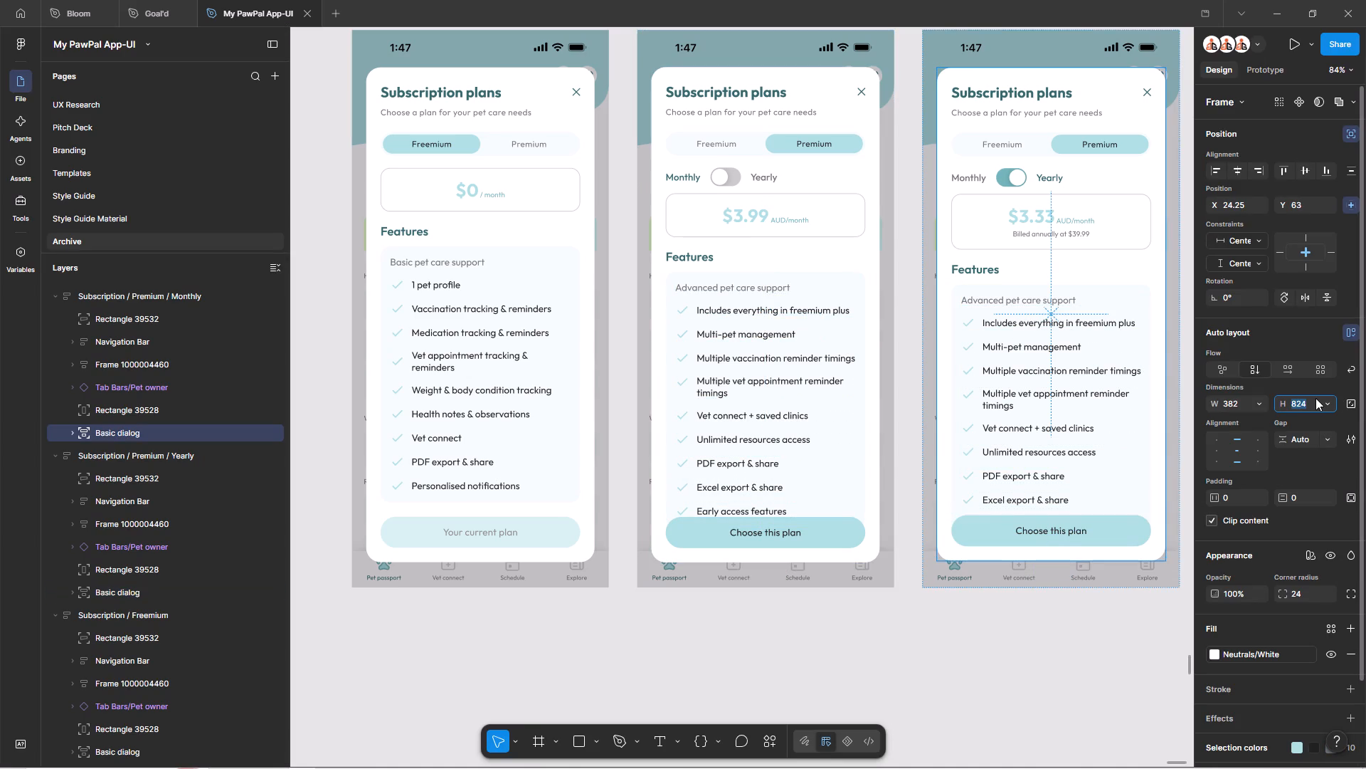
pyautogui.press('Up')
pyautogui.press('Up')
pyautogui.press('Up')
pyautogui.press('Up')
pyautogui.hotkey('ctrl', '\\')
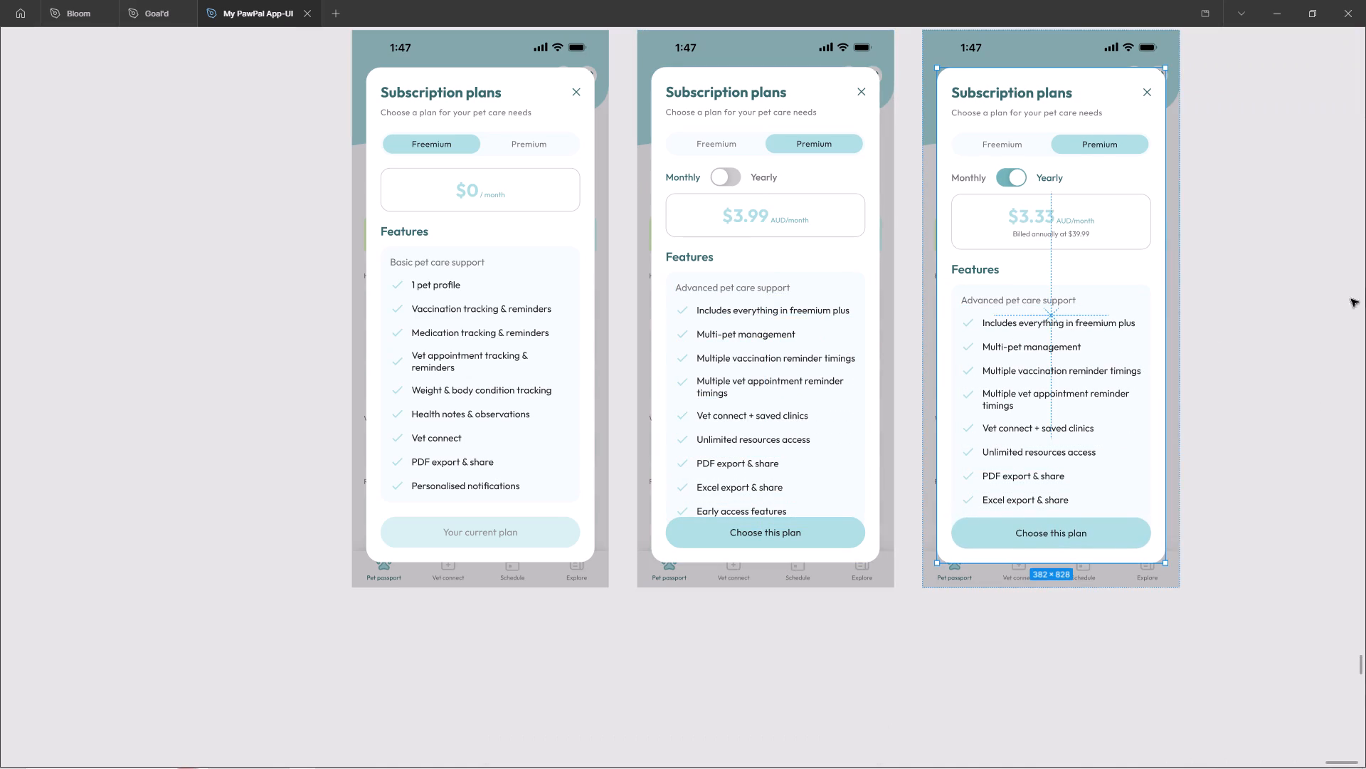
pyautogui.click(1203, 330)
# Set the Subscription / Freemium dialog's height to a fixed 828.
pyautogui.click(464, 235)
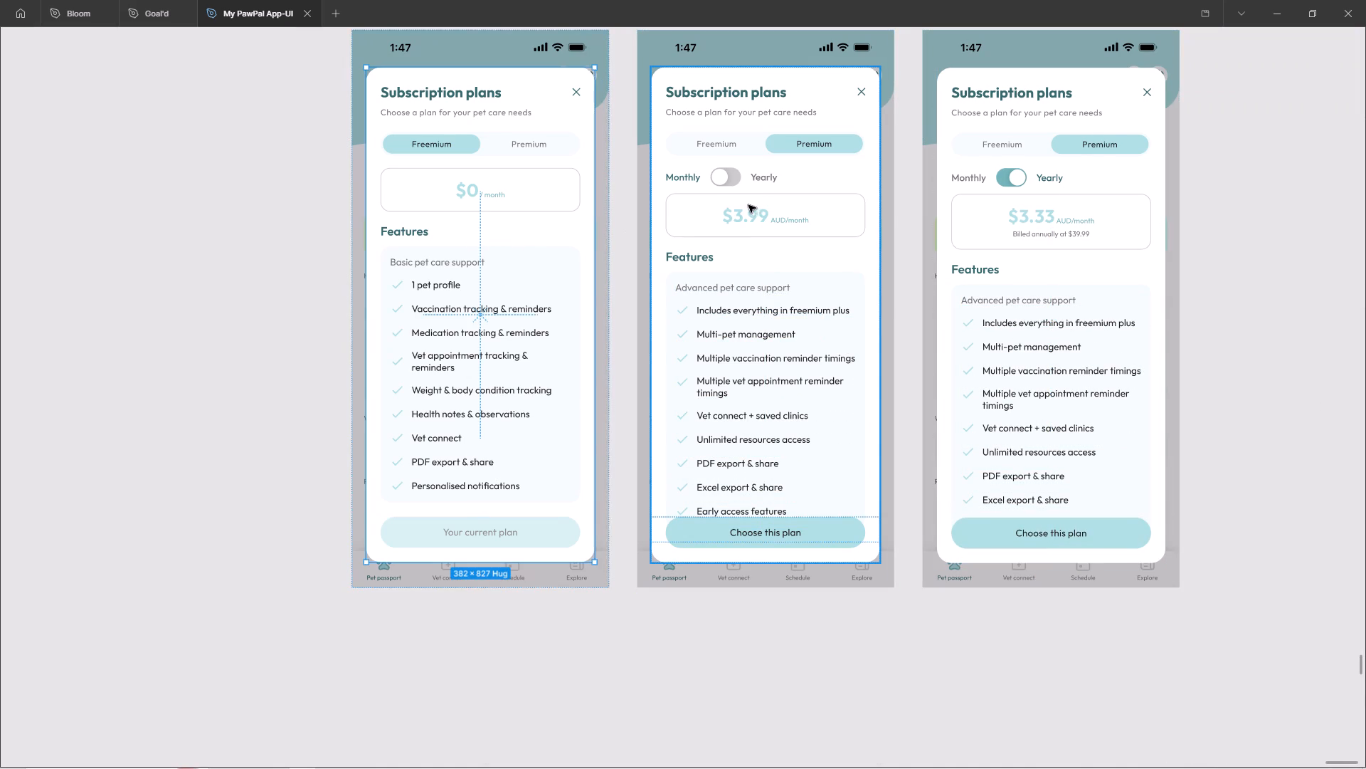
pyautogui.hotkey('ctrl', '\\')
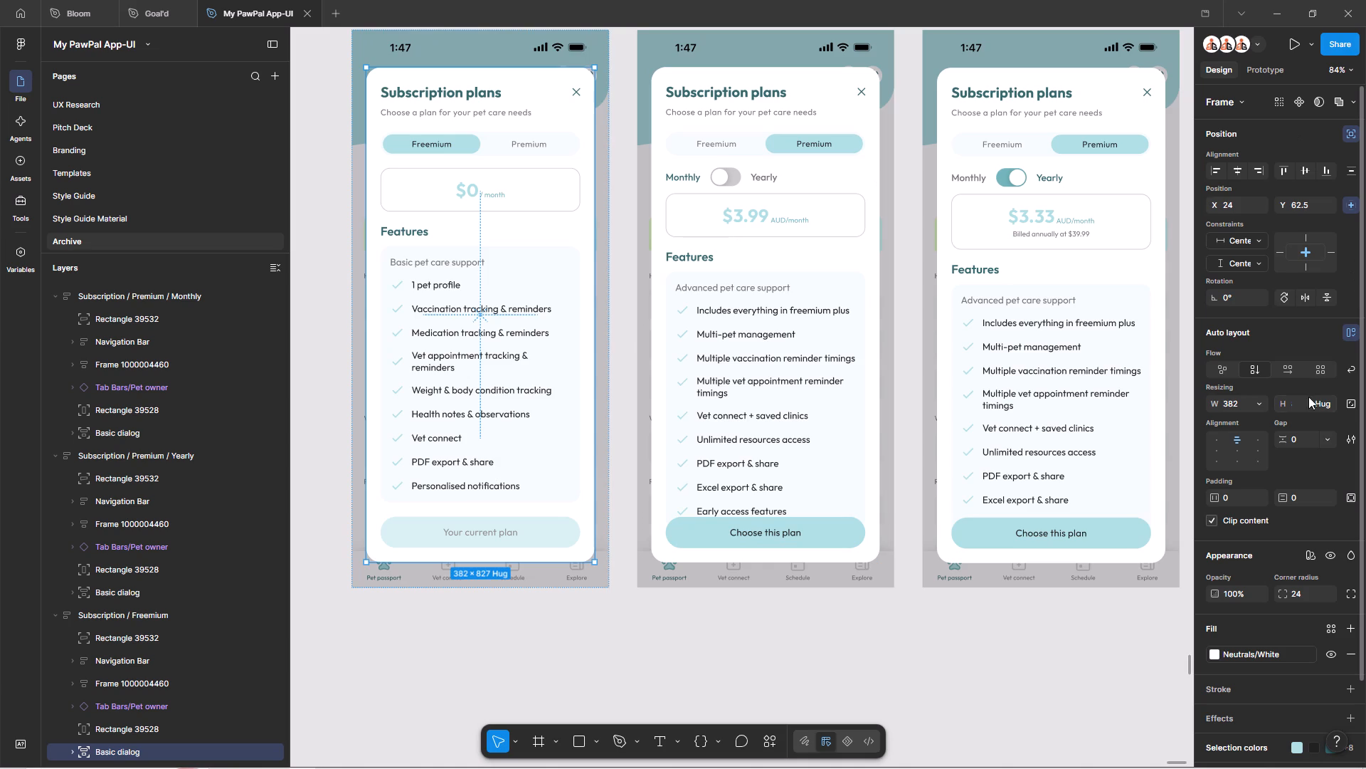
pyautogui.click(1310, 407)
pyautogui.press('Up')
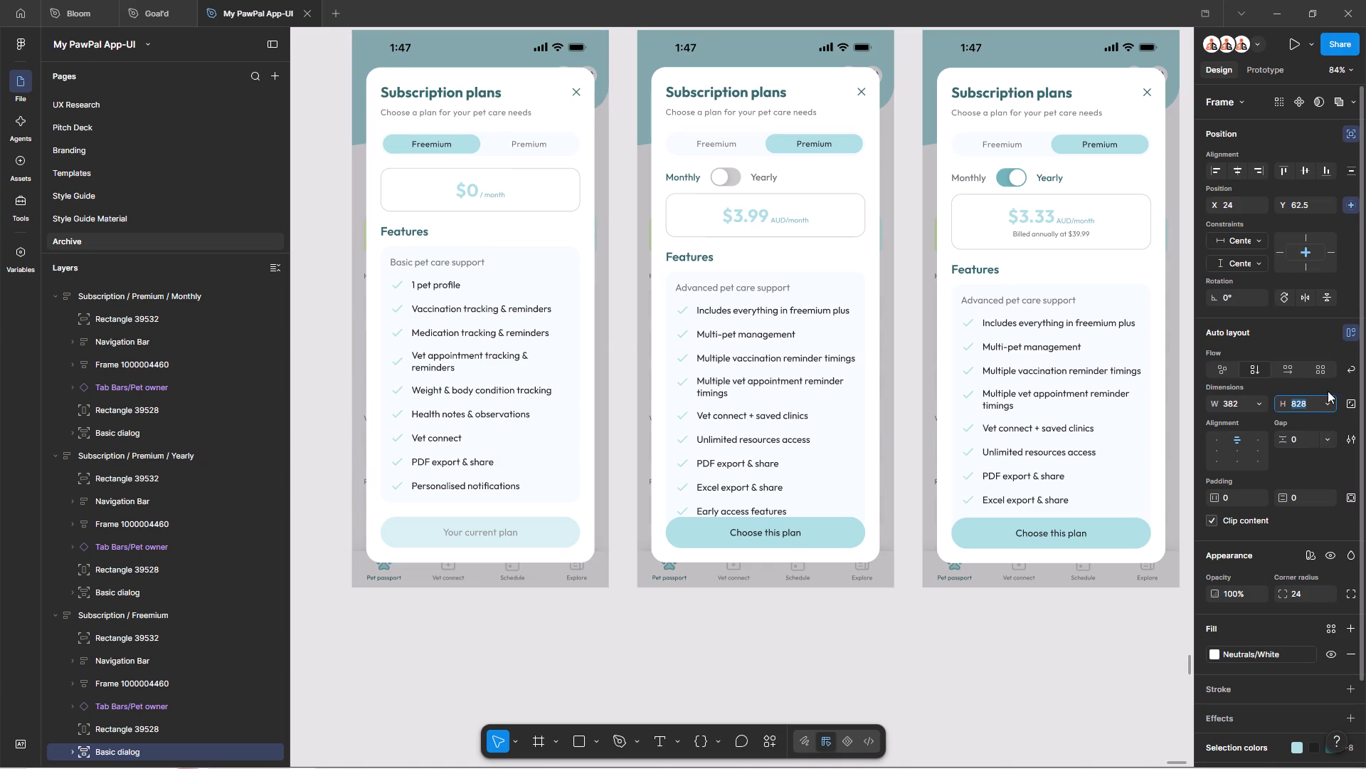
pyautogui.click(825, 671)
pyautogui.hotkey('ctrl', '\\')
# Centre the Freemium dialog horizontally in its screen and align its top edge with the neighbouring Premium dialog.
pyautogui.keyDown('ctrl'); pyautogui.scroll(-7, 430, 362); pyautogui.keyUp('ctrl')
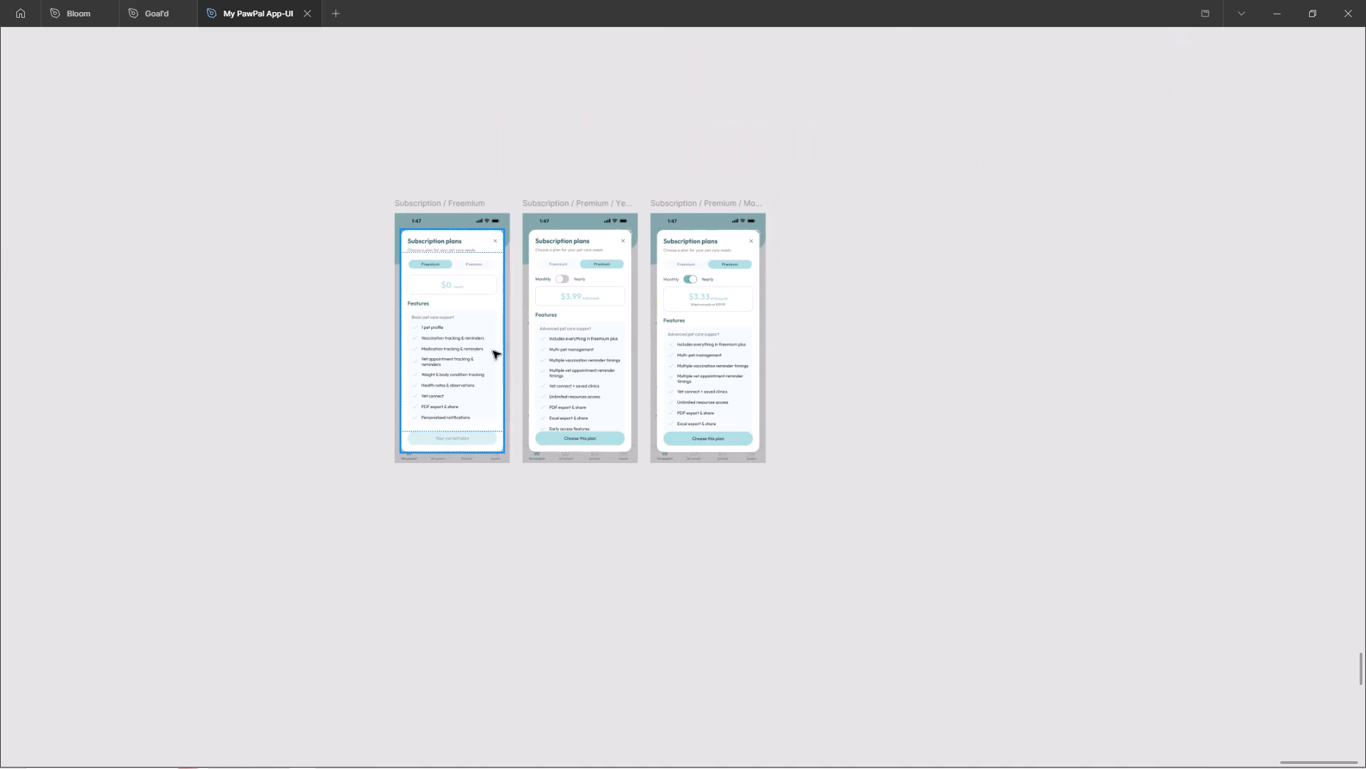
pyautogui.click(498, 340)
pyautogui.hotkey('shift', 'Left')
pyautogui.hotkey('shift', 'Left')
pyautogui.hotkey('shift', 'Down')
pyautogui.hotkey('shift', 'Down')
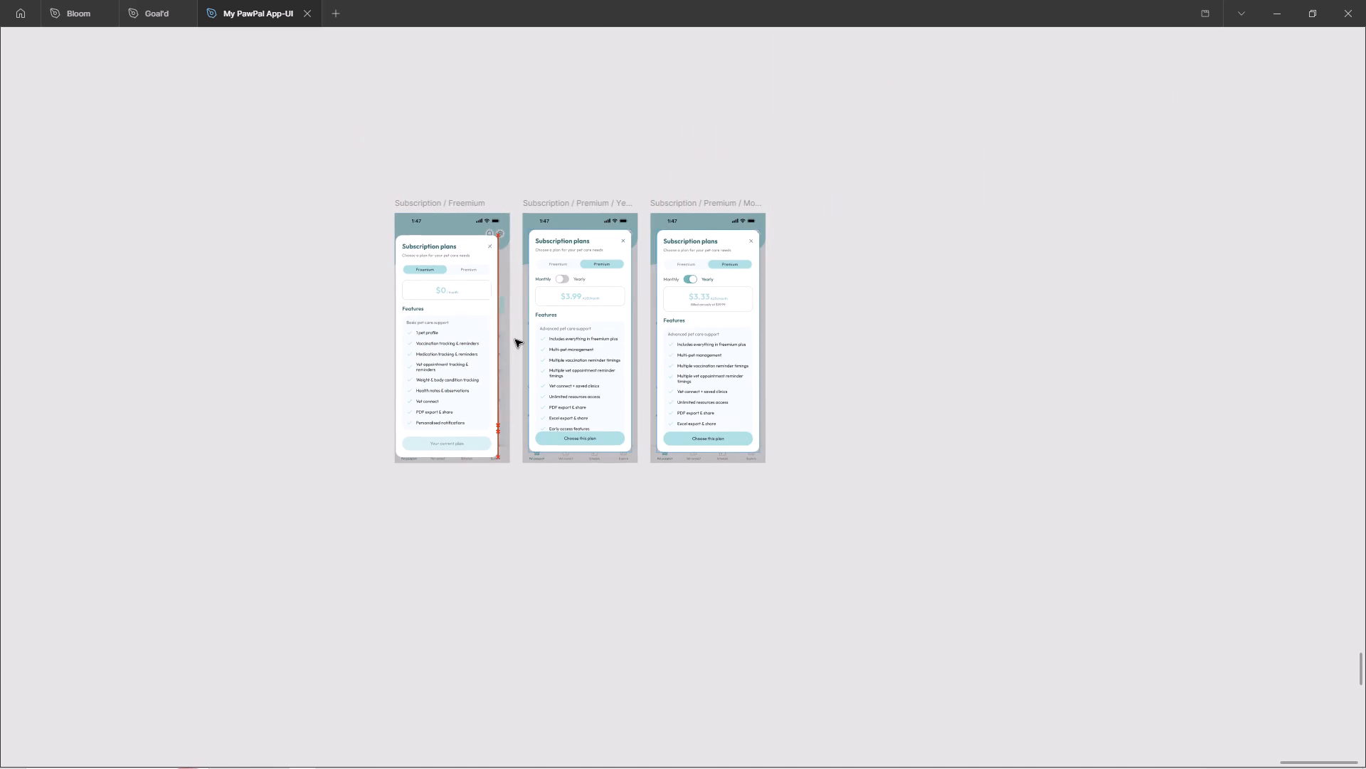
pyautogui.hotkey('alt', 'h')
pyautogui.keyDown('shift'); pyautogui.click(594, 302); pyautogui.keyUp('shift')
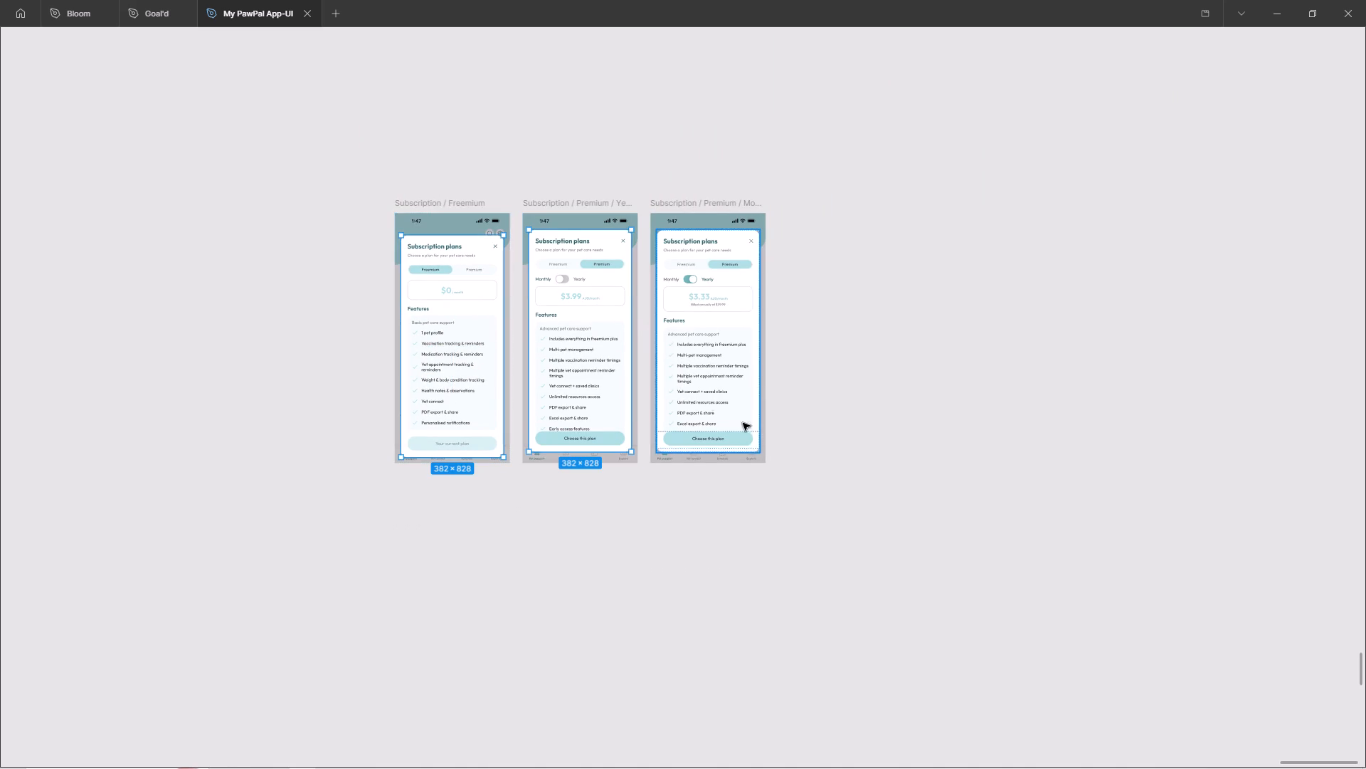
pyautogui.hotkey('alt', 'w')
pyautogui.click(868, 457)
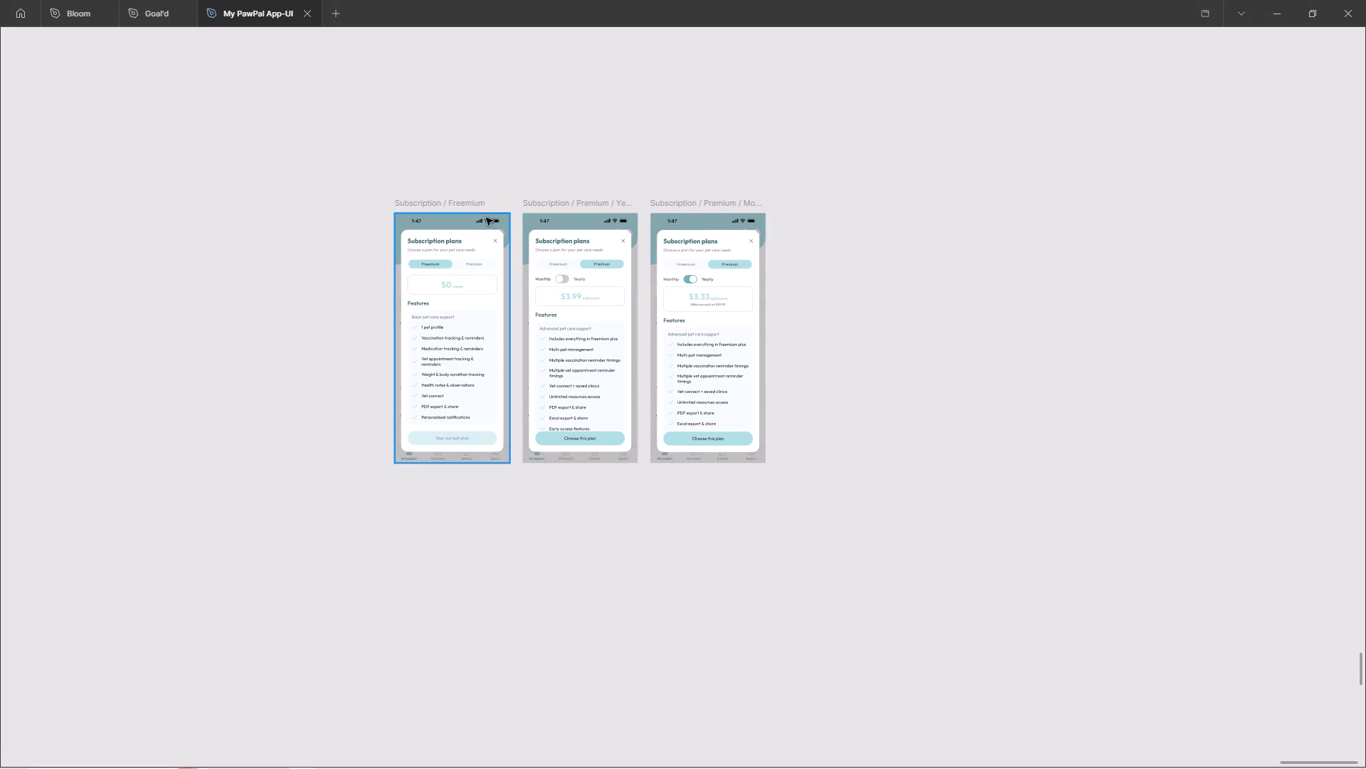
# Paste a PNG copy of the duplicated Subscription / Freemium screen on the empty canvas below the duplicates.
pyautogui.click(450, 204)
pyautogui.keyDown('ctrl'); pyautogui.scroll(-13, 841, 235); pyautogui.keyUp('ctrl')
pyautogui.hotkey('ctrl', 'shift', 'c')
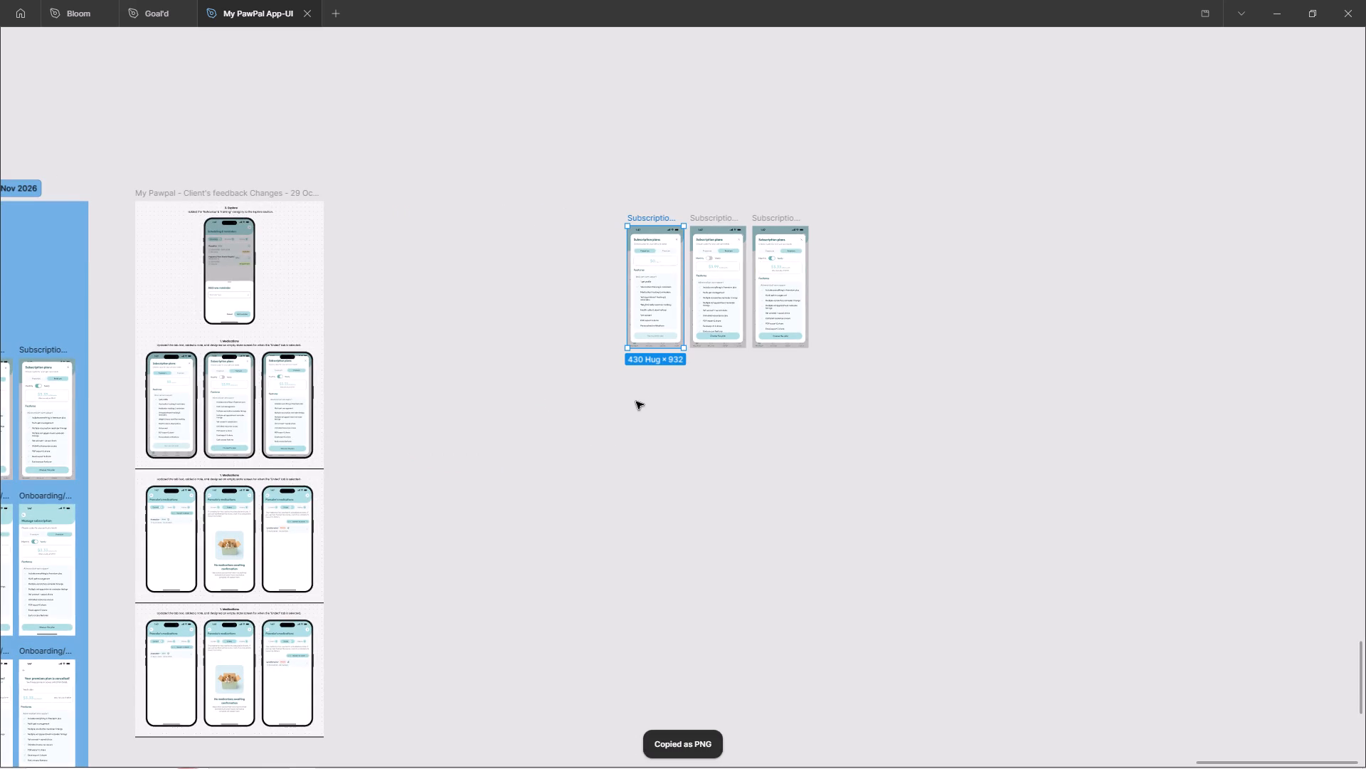
pyautogui.click(566, 503)
pyautogui.rightClick(537, 431)
pyautogui.click(602, 444)
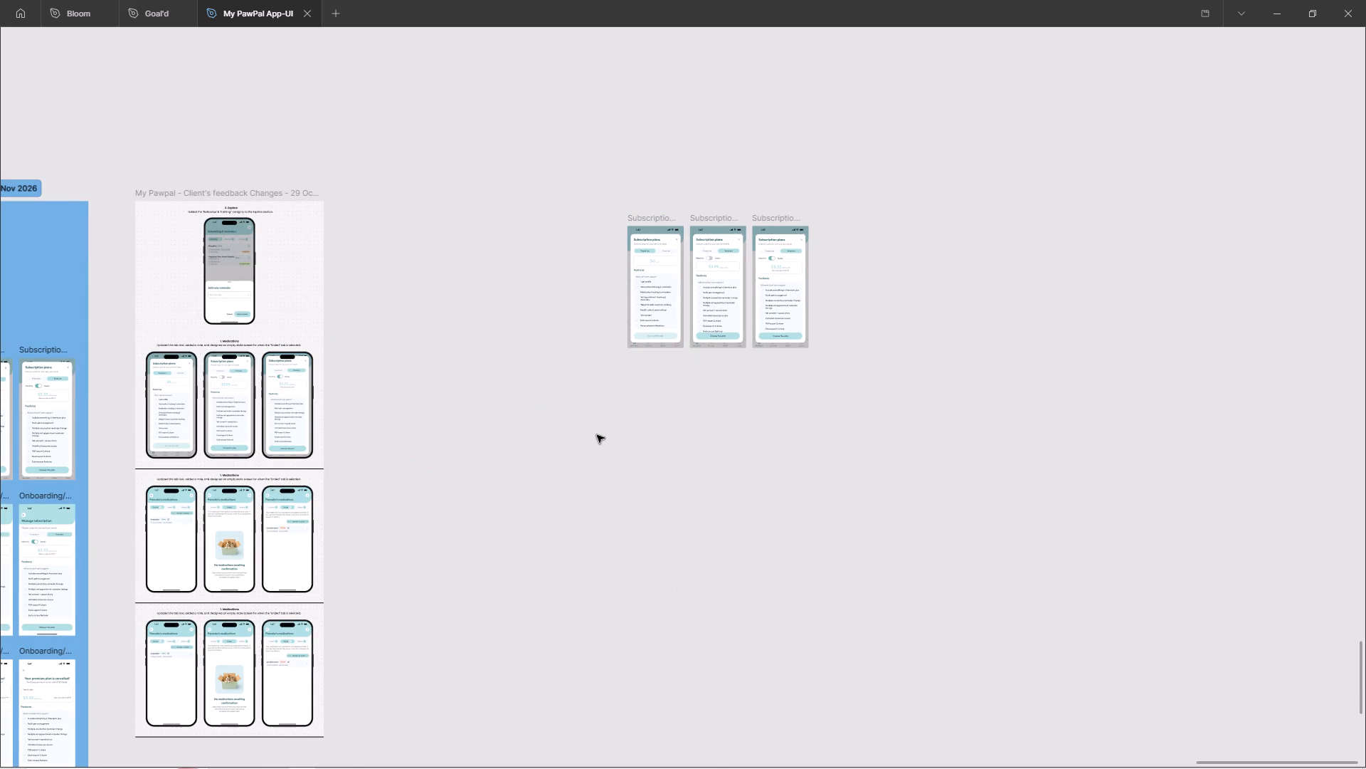
# Apply the pasted Freemium PNG's properties to the first phone's screen in the Subscription mockup block.
pyautogui.hotkey('ctrl', 'alt', 'c')
pyautogui.keyDown('ctrl'); pyautogui.click(178, 404); pyautogui.keyUp('ctrl')
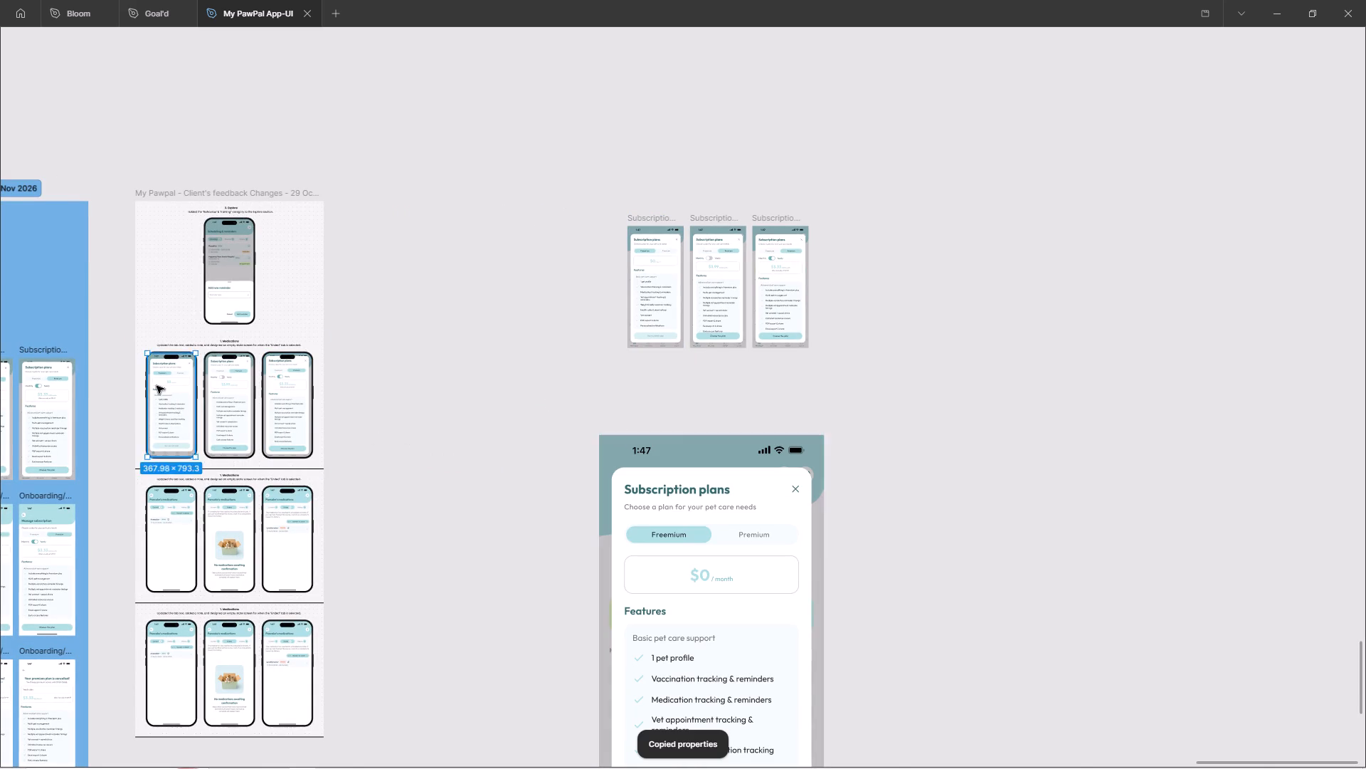
pyautogui.keyDown('ctrl'); pyautogui.scroll(14, 147, 380); pyautogui.keyUp('ctrl')
pyautogui.hotkey('ctrl', 'v')
# Delete the pasted Freemium PNG from the empty canvas.
pyautogui.keyDown('ctrl'); pyautogui.scroll(-5, 184, 343); pyautogui.keyUp('ctrl')
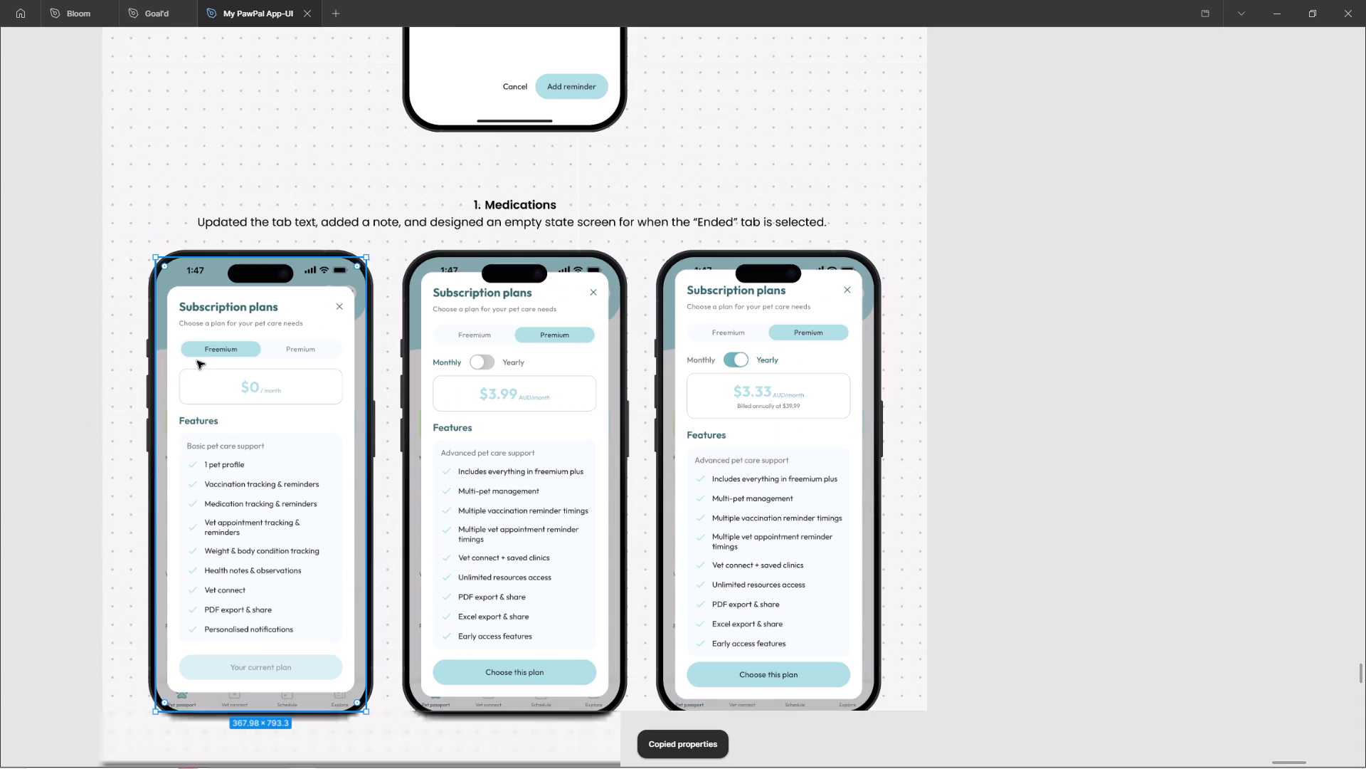
pyautogui.keyDown('ctrl'); pyautogui.scroll(-4, 191, 423); pyautogui.keyUp('ctrl')
pyautogui.click(788, 470)
pyautogui.keyDown('ctrl'); pyautogui.scroll(-5, 771, 437); pyautogui.keyUp('ctrl')
pyautogui.press('space')
pyautogui.press('space')
pyautogui.press('space')
pyautogui.press('space')
pyautogui.press('space')
pyautogui.press('space')
pyautogui.press('space')
pyautogui.press('space')
pyautogui.press('space')
pyautogui.press('space')
pyautogui.press('space')
pyautogui.press('space')
pyautogui.press('space')
pyautogui.press('space')
pyautogui.press('space')
pyautogui.press('space')
pyautogui.press('space')
pyautogui.press('space')
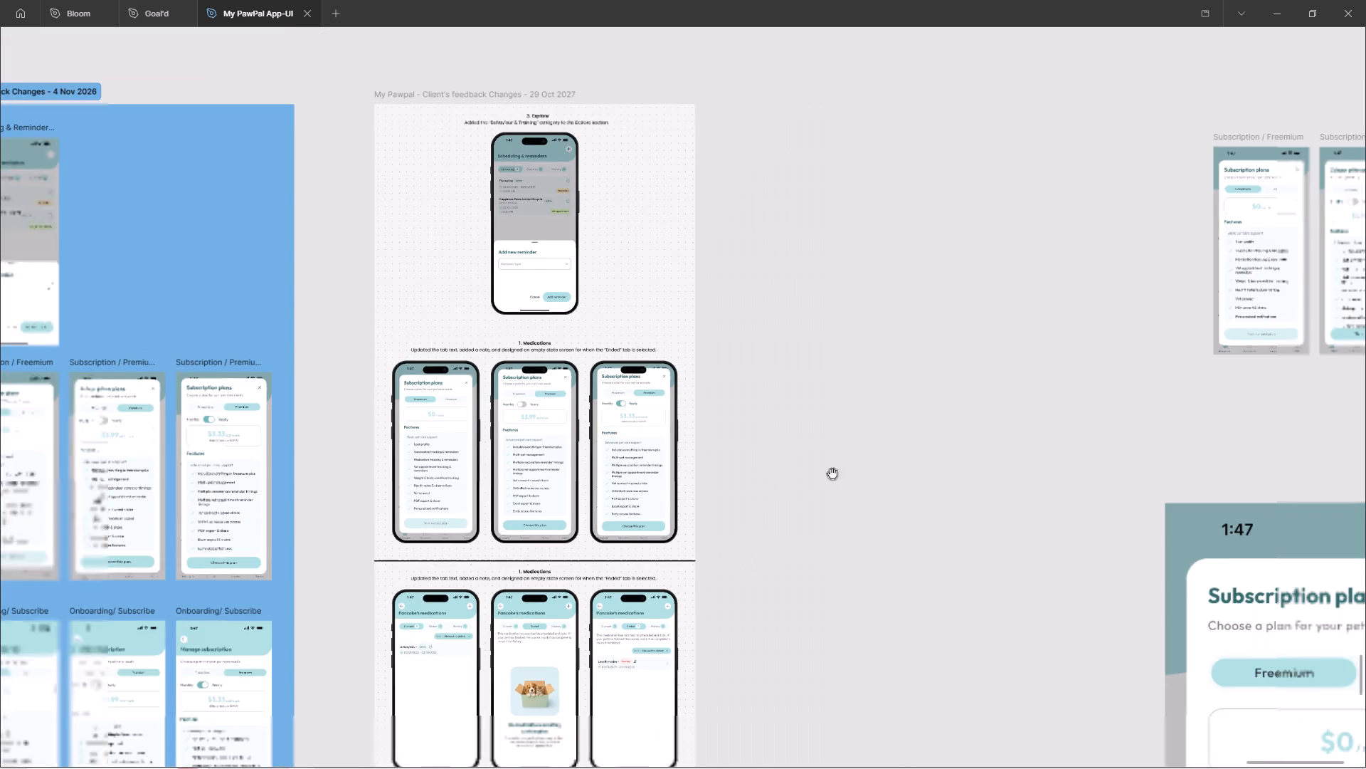
pyautogui.moveTo(833, 415); pyautogui.dragTo(361, 446)
pyautogui.keyDown('ctrl'); pyautogui.scroll(-6, 493, 416); pyautogui.keyUp('ctrl')
pyautogui.keyDown('ctrl'); pyautogui.click(822, 613); pyautogui.keyUp('ctrl')
pyautogui.keyDown('ctrl'); pyautogui.click(757, 598); pyautogui.keyUp('ctrl')
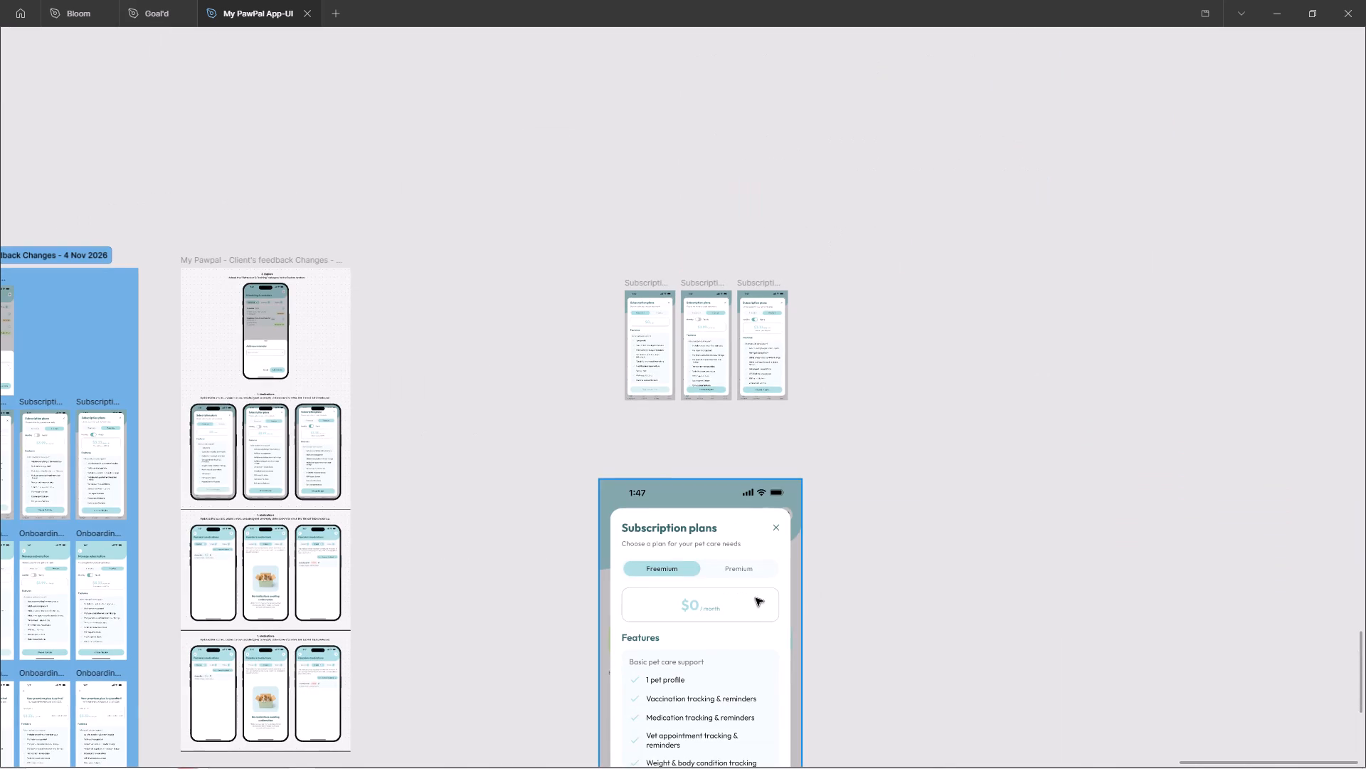
pyautogui.press('Delete')
# Paste a PNG copy of the adjusted Subscription / Premium / Yearly screen on the empty canvas below the duplicates.
pyautogui.click(697, 279)
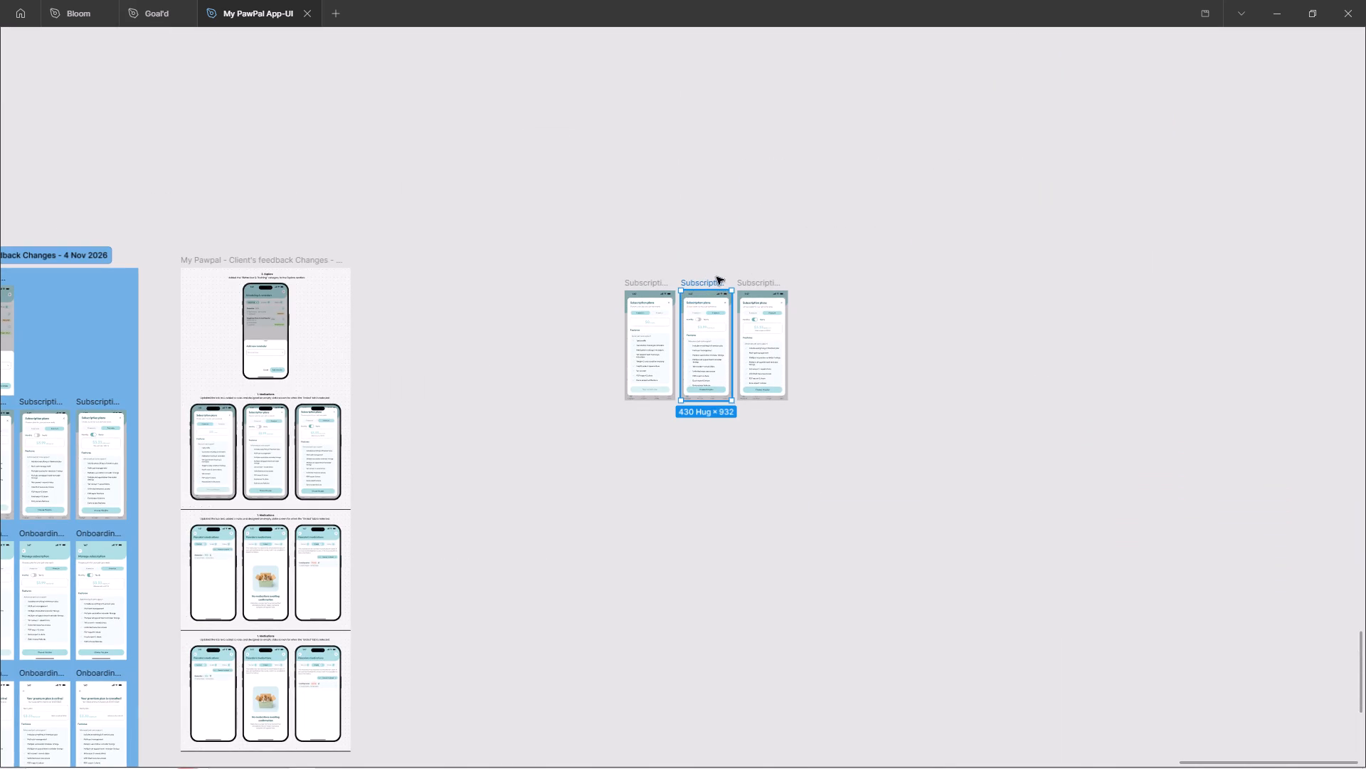
pyautogui.hotkey('ctrl', 'shift', 'c')
pyautogui.keyDown('ctrl'); pyautogui.scroll(20, 195, 424); pyautogui.keyUp('ctrl')
pyautogui.keyDown('ctrl'); pyautogui.scroll(1, 195, 424); pyautogui.keyUp('ctrl')
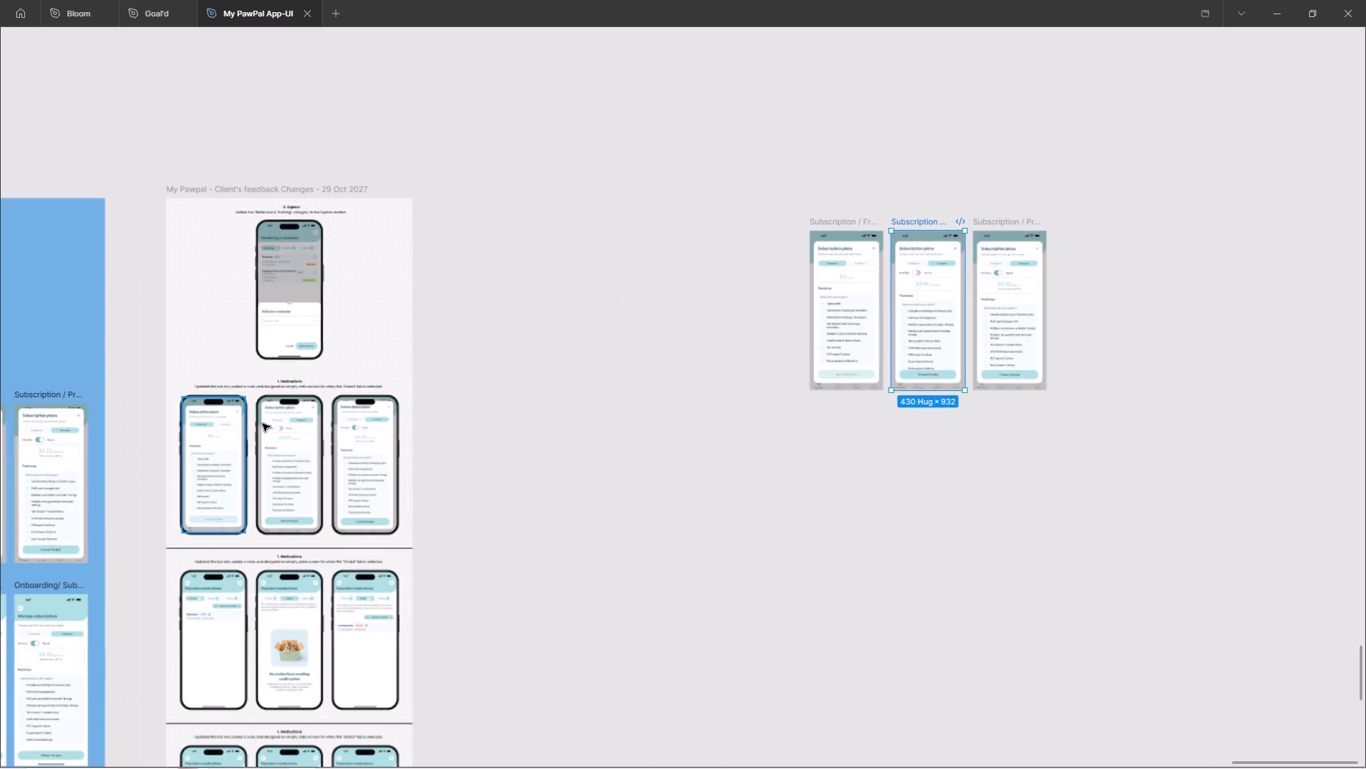
pyautogui.click(659, 513)
pyautogui.moveTo(743, 479); pyautogui.dragTo(736, 483, button='right')
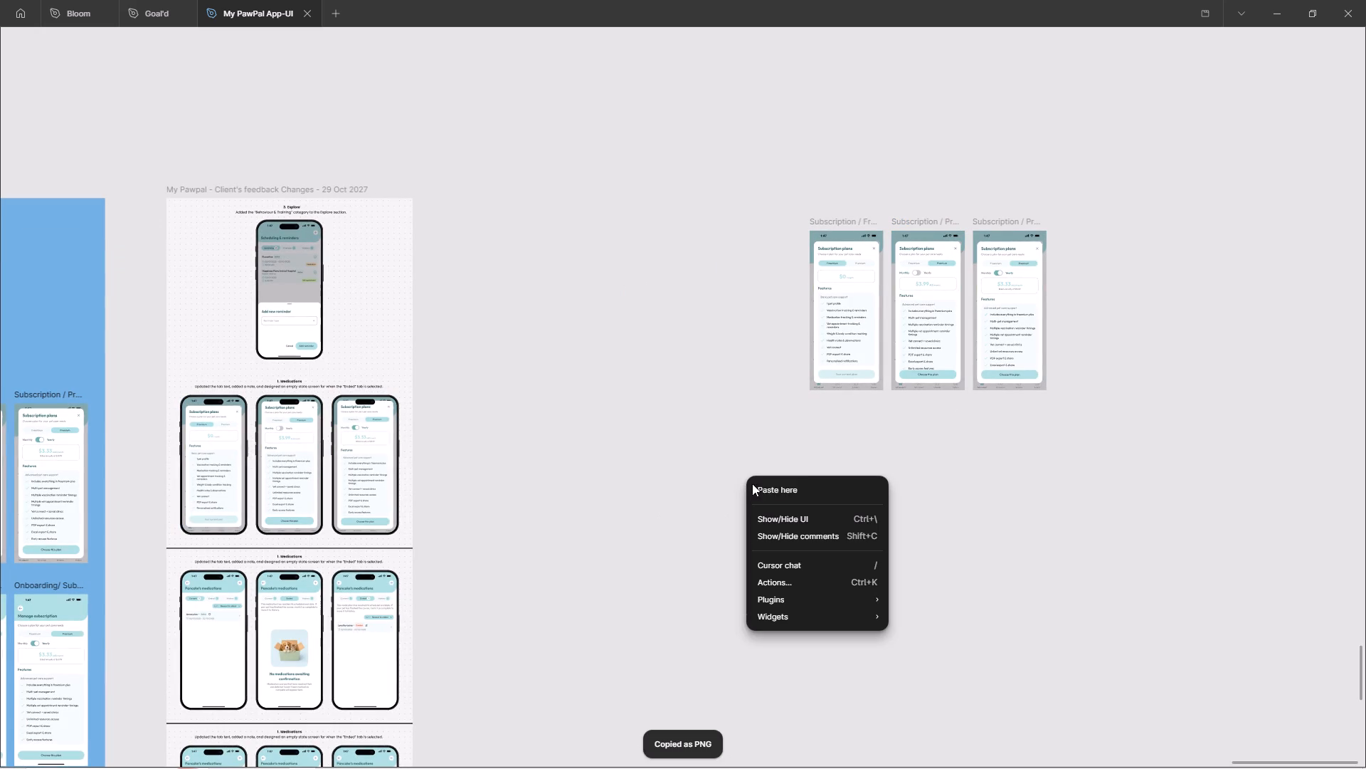
pyautogui.click(765, 486)
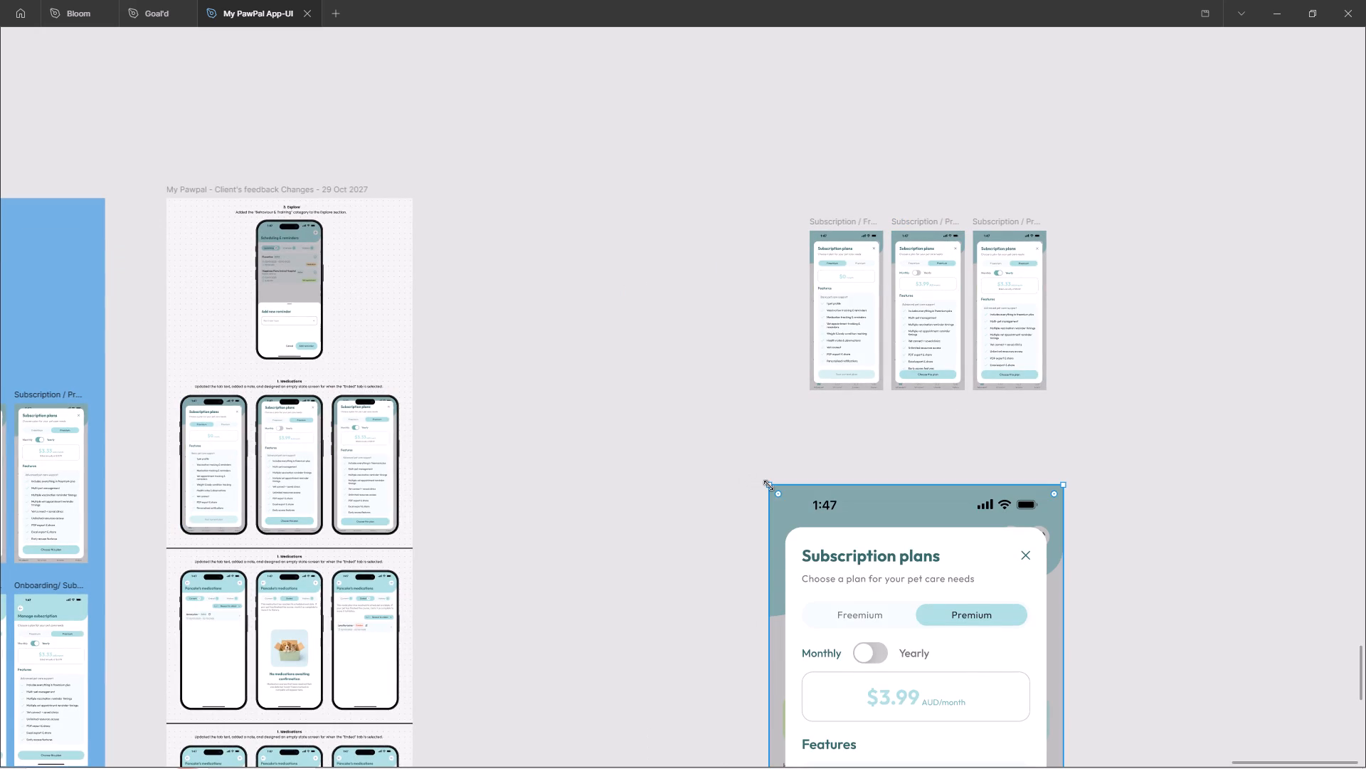
# Apply the pasted Premium / Yearly PNG's properties to the middle phone's screen in the Subscription mockup block.
pyautogui.hotkey('ctrl', 'alt', 'c')
pyautogui.keyDown('ctrl'); pyautogui.scroll(5, 314, 471); pyautogui.keyUp('ctrl')
pyautogui.keyDown('ctrl'); pyautogui.click(307, 444); pyautogui.keyUp('ctrl')
pyautogui.hotkey('ctrl', 'v')
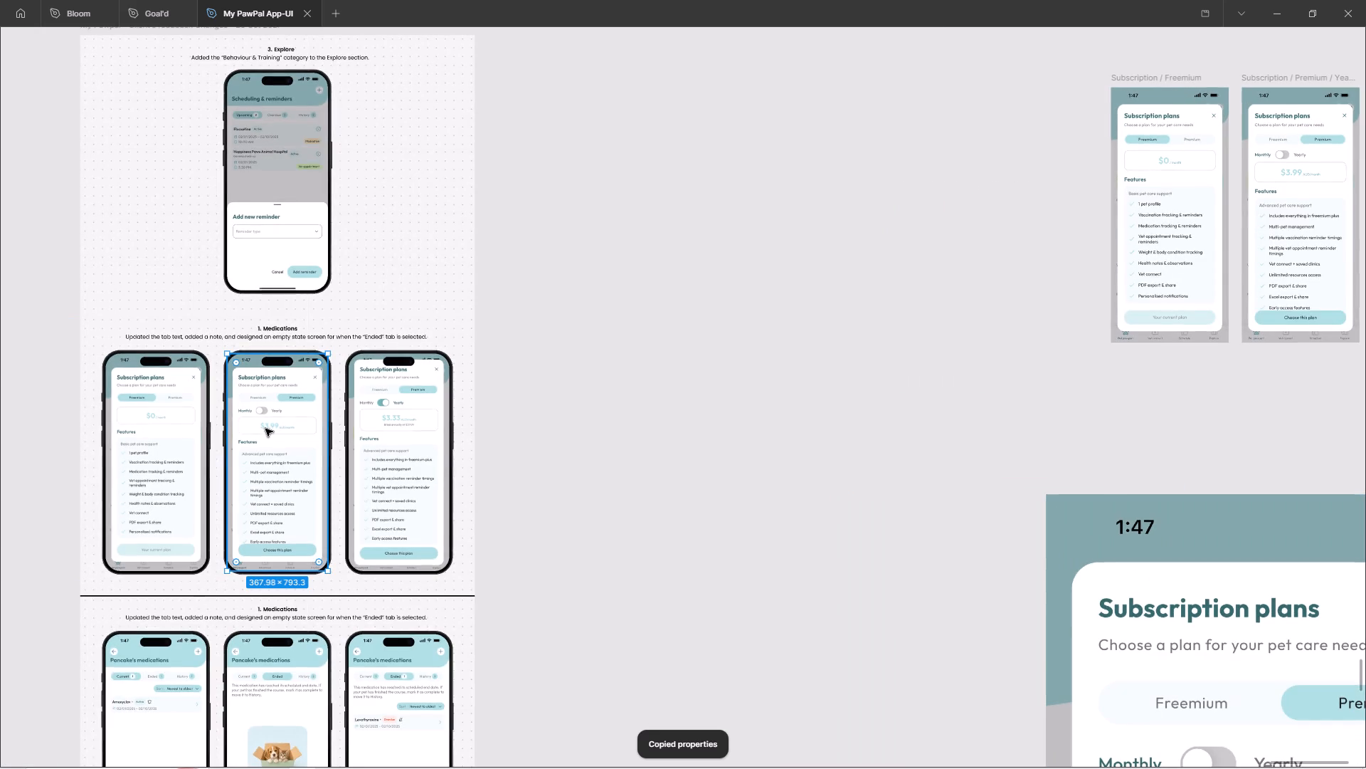
# Delete the pasted Premium / Yearly PNG from the empty canvas.
pyautogui.keyDown('ctrl'); pyautogui.scroll(-10, 265, 429); pyautogui.keyUp('ctrl')
pyautogui.keyDown('ctrl'); pyautogui.click(592, 517); pyautogui.keyUp('ctrl')
pyautogui.keyDown('ctrl'); pyautogui.click(714, 533); pyautogui.keyUp('ctrl')
pyautogui.press('Delete')
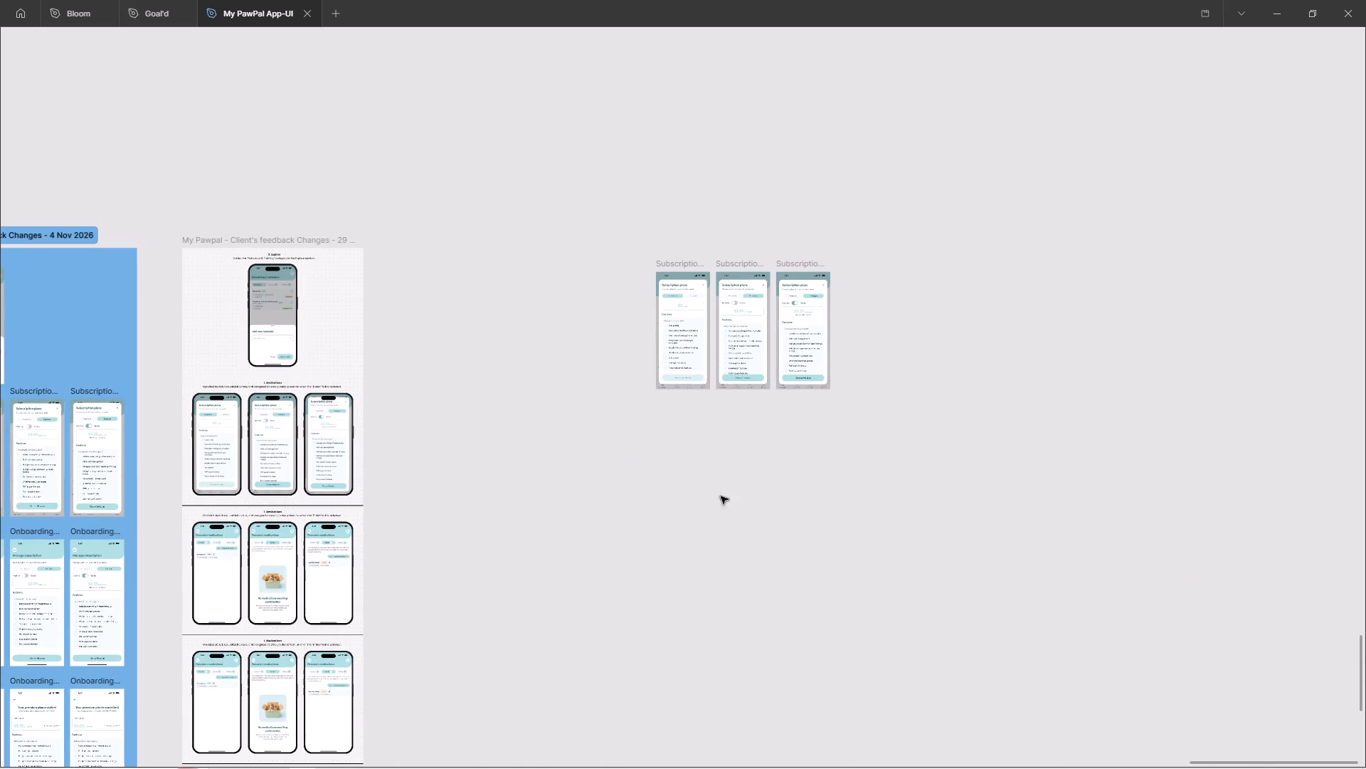
# Paste a PNG copy of the third duplicated Subscription screen, Premium with Yearly billing at $3.33, on the empty canvas.
pyautogui.click(780, 261)
pyautogui.hotkey('ctrl', 'shift', 'c')
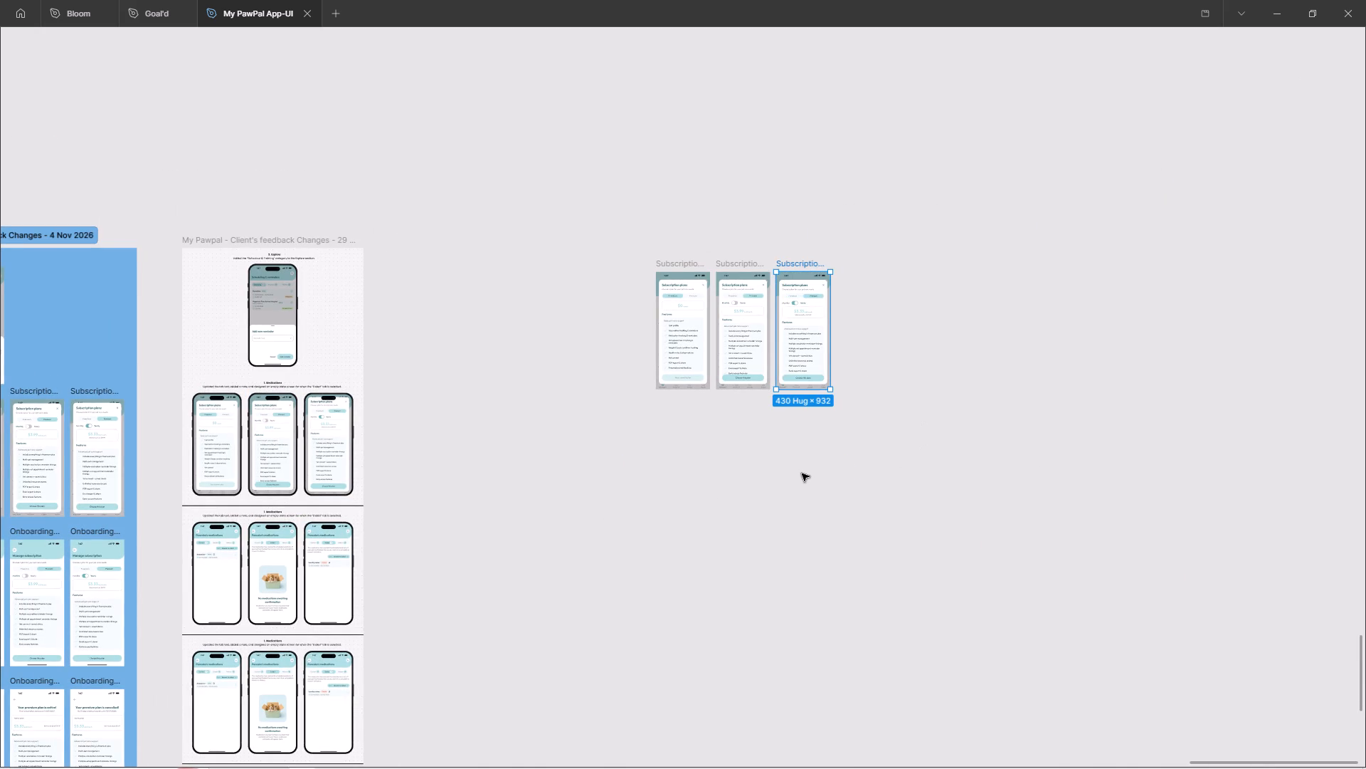
pyautogui.click(802, 474)
pyautogui.tripleClick(760, 454)
pyautogui.tripleClick(759, 452)
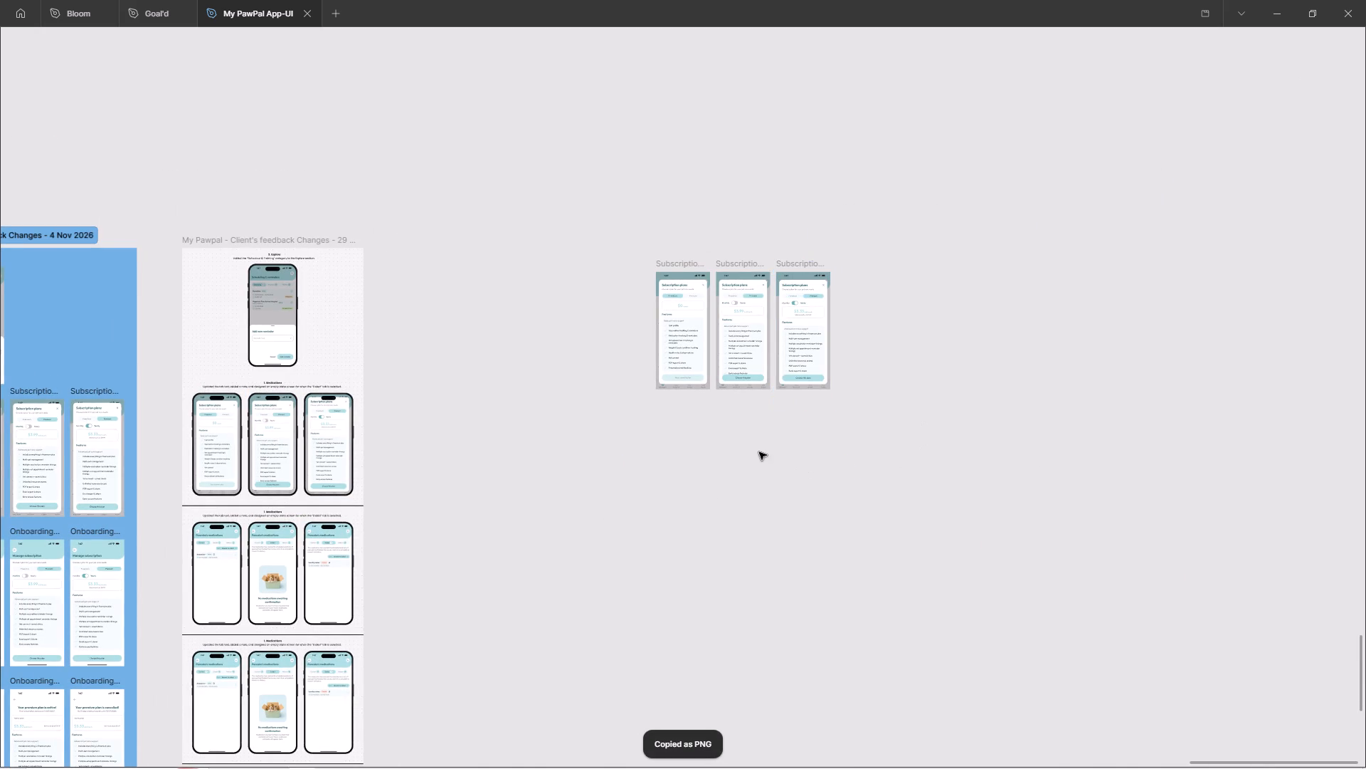
pyautogui.hotkey('ctrl', 'v')
# Apply the pasted Yearly PNG's properties to the third phone's screen in the Subscription mockup block.
pyautogui.hotkey('ctrl', 'alt', 'c')
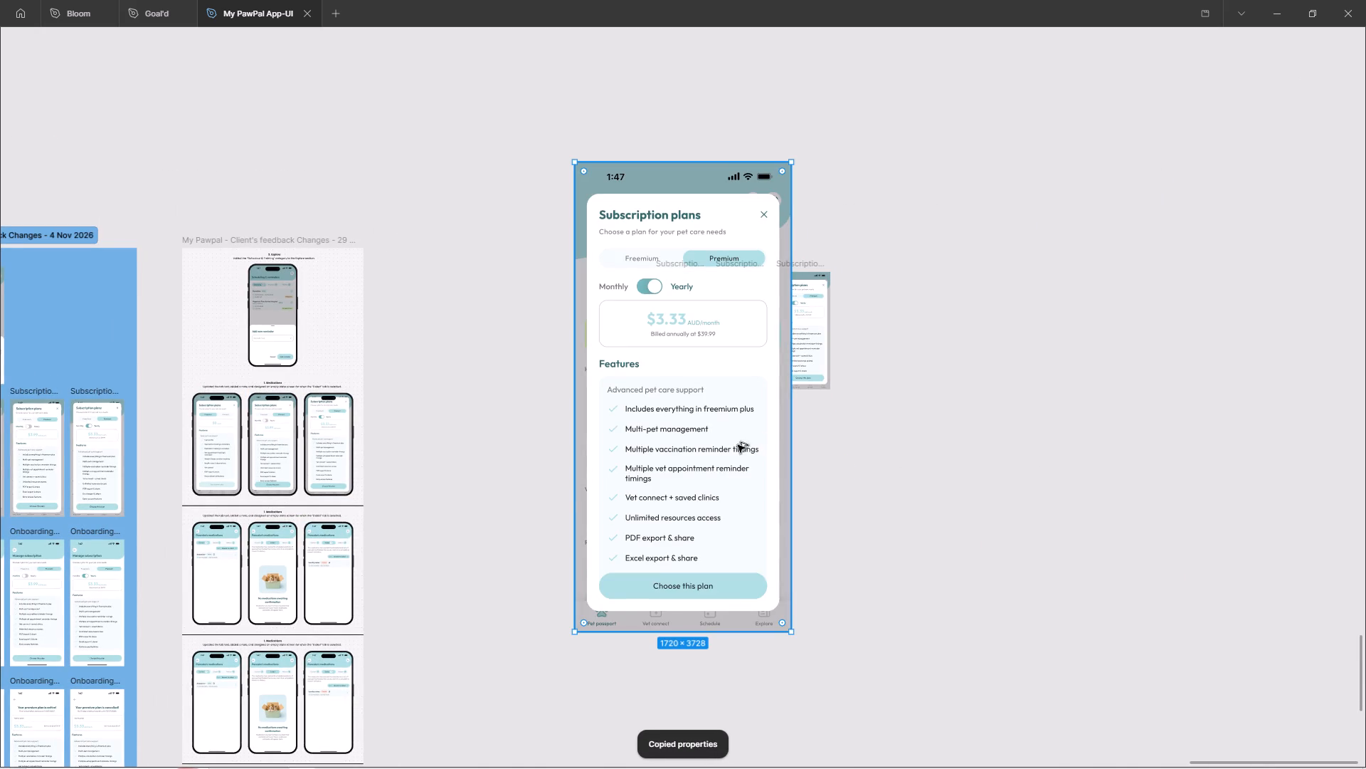
pyautogui.keyDown('ctrl'); pyautogui.scroll(8, 267, 471); pyautogui.keyUp('ctrl')
pyautogui.keyDown('ctrl'); pyautogui.click(396, 420); pyautogui.keyUp('ctrl')
pyautogui.keyDown('ctrl'); pyautogui.scroll(6, 378, 402); pyautogui.keyUp('ctrl')
pyautogui.hotkey('ctrl', 'v')
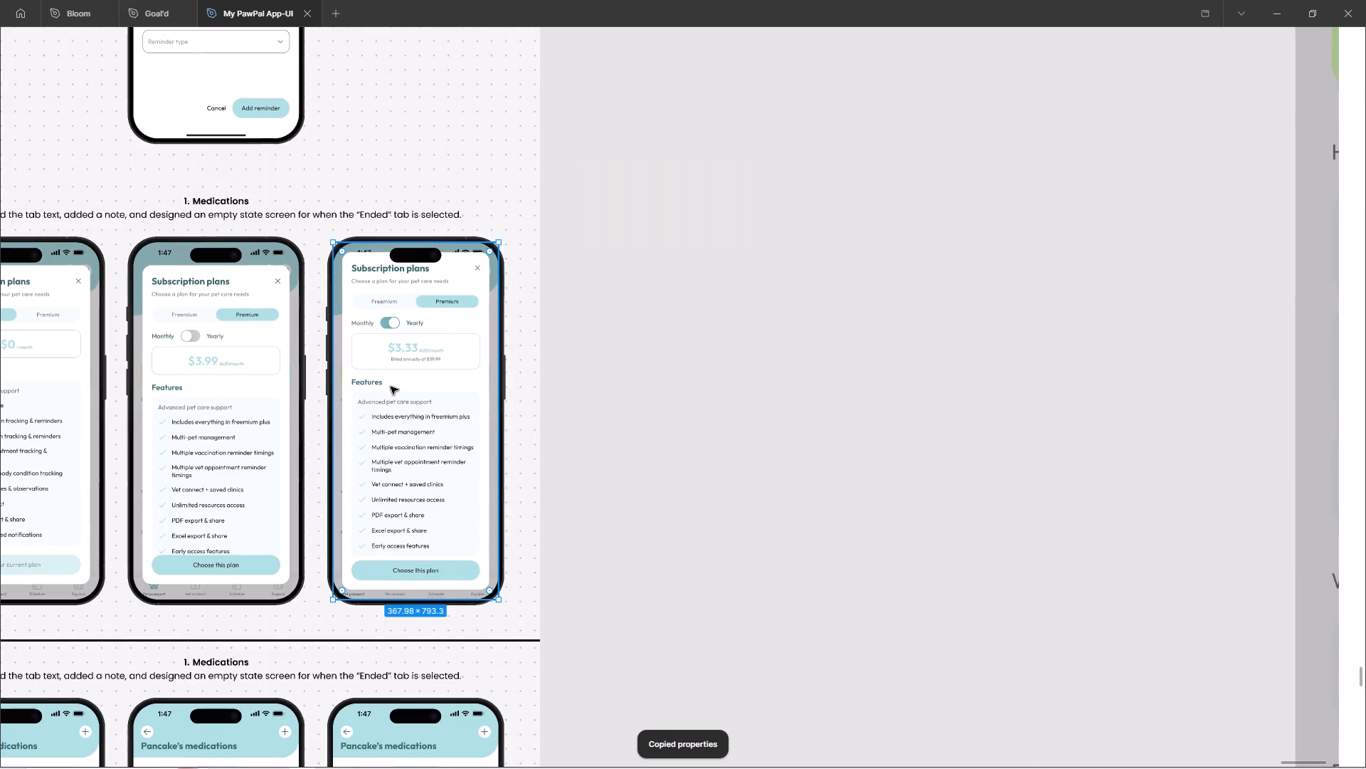
# Delete the pasted Yearly Subscription PNG from the empty canvas.
pyautogui.keyDown('ctrl'); pyautogui.click(697, 387); pyautogui.keyUp('ctrl')
pyautogui.keyDown('ctrl'); pyautogui.scroll(1, 628, 375); pyautogui.keyUp('ctrl')
pyautogui.keyDown('ctrl'); pyautogui.scroll(-20, 626, 375); pyautogui.keyUp('ctrl')
pyautogui.keyDown('ctrl'); pyautogui.scroll(-5, 626, 375); pyautogui.keyUp('ctrl')
pyautogui.keyDown('ctrl'); pyautogui.click(832, 412); pyautogui.keyUp('ctrl')
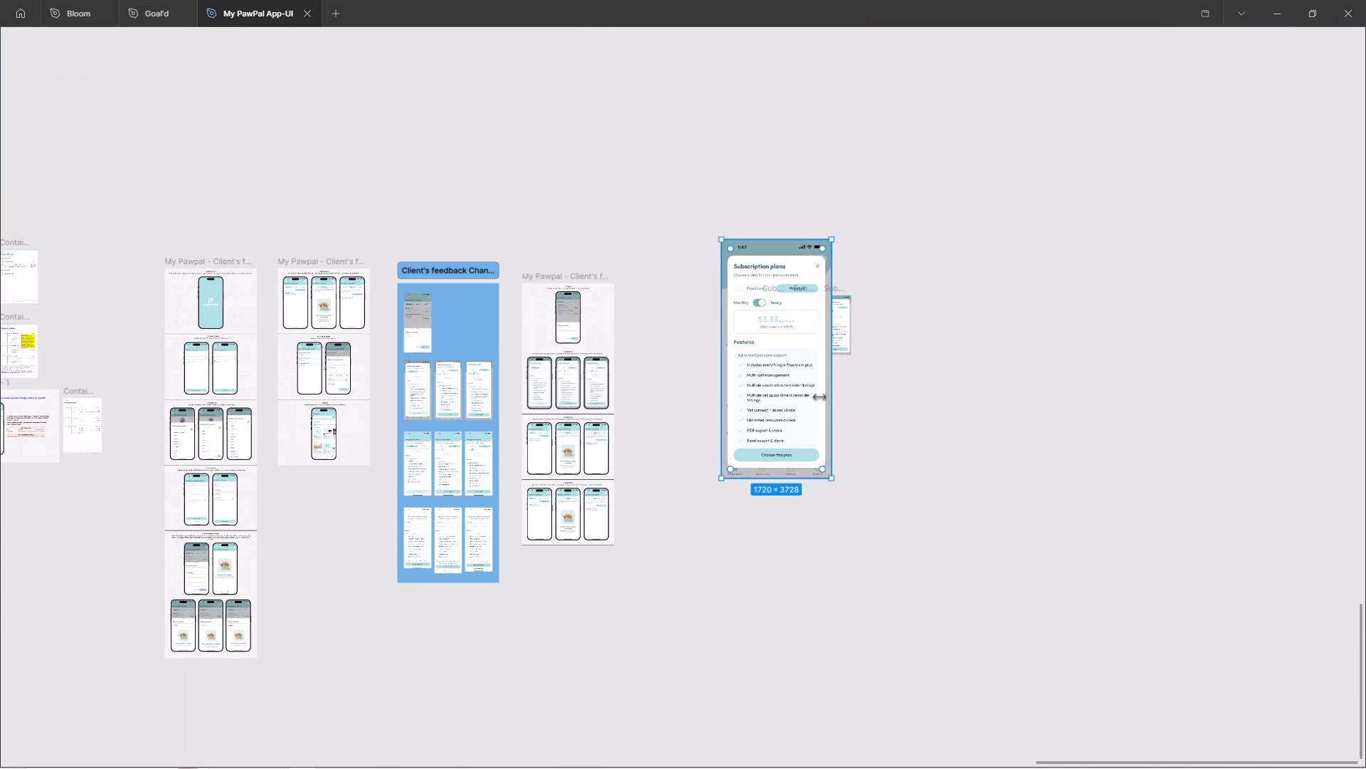
pyautogui.press('Delete')
# Delete the three duplicated Subscription screens from the empty canvas.
pyautogui.click(812, 378)
pyautogui.moveTo(896, 387); pyautogui.dragTo(678, 192)
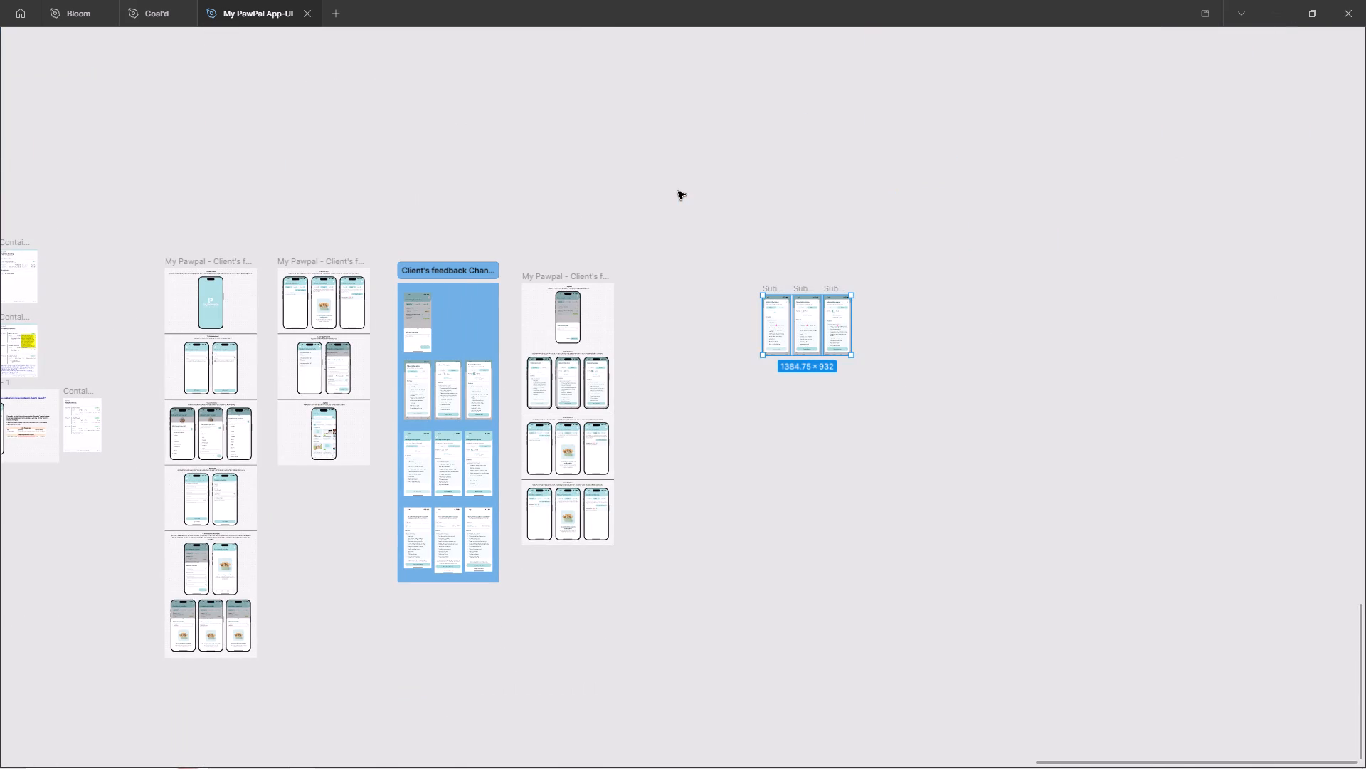
pyautogui.press('Delete')
# Duplicate the three Manage subscription screens from the 4 Nov 2026 section onto the empty canvas beside the mockup frame.
pyautogui.keyDown('ctrl'); pyautogui.scroll(4, 624, 481); pyautogui.keyUp('ctrl')
pyautogui.click(276, 392)
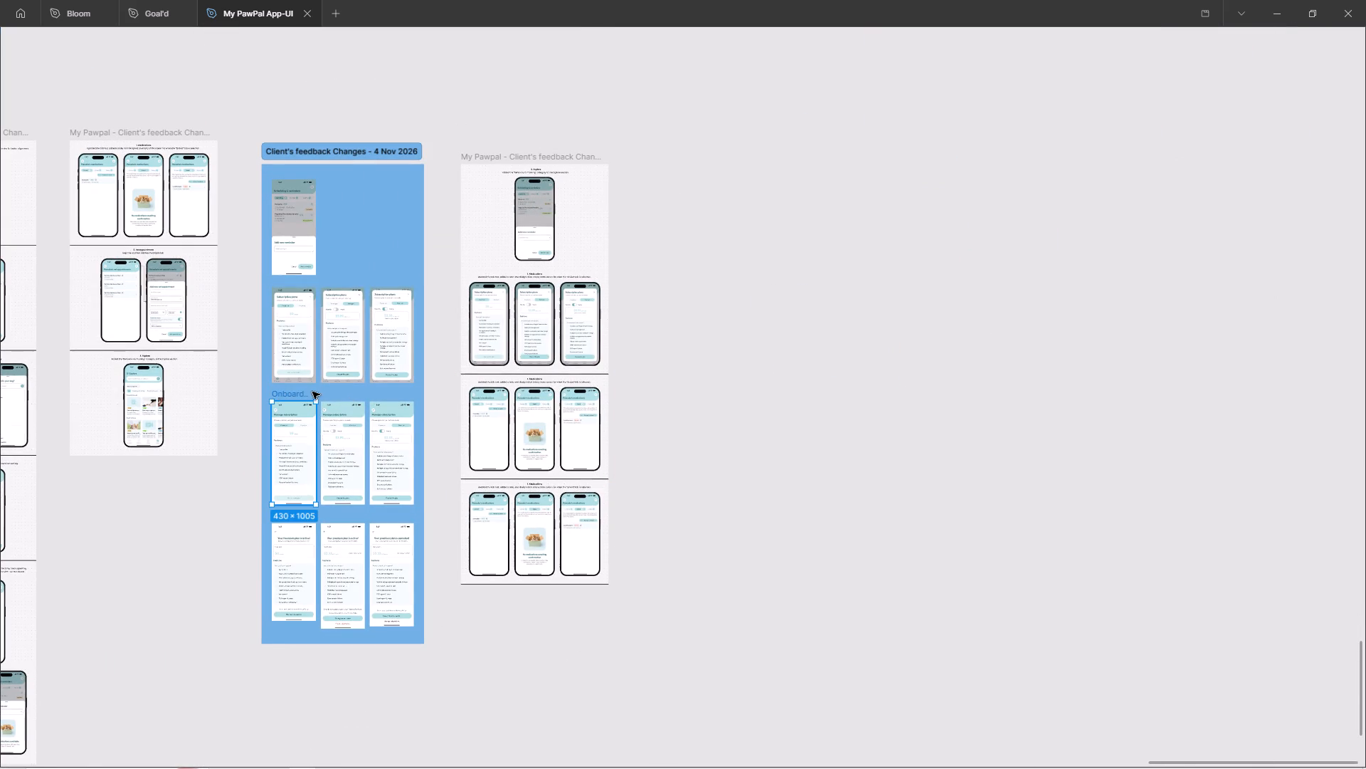
pyautogui.keyDown('shift'); pyautogui.click(325, 392); pyautogui.keyUp('shift')
pyautogui.keyDown('shift'); pyautogui.click(389, 395); pyautogui.keyUp('shift')
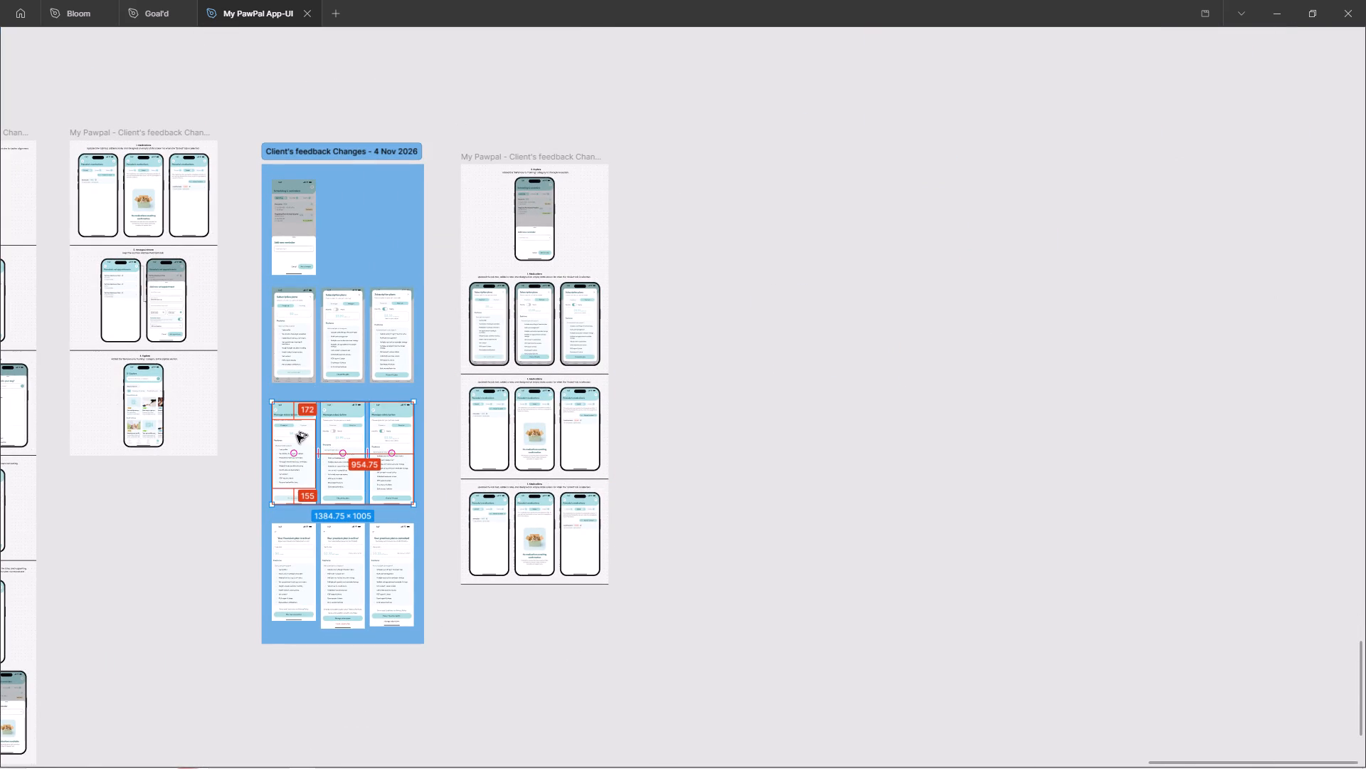
pyautogui.keyDown('alt'); pyautogui.moveTo(297, 435); pyautogui.dragTo(662, 432); pyautogui.keyUp('alt')
# Paste a PNG copy of the duplicated Freemium Manage subscription screen and place it beside the three duplicates.
pyautogui.keyDown('ctrl'); pyautogui.scroll(7, 665, 460); pyautogui.keyUp('ctrl')
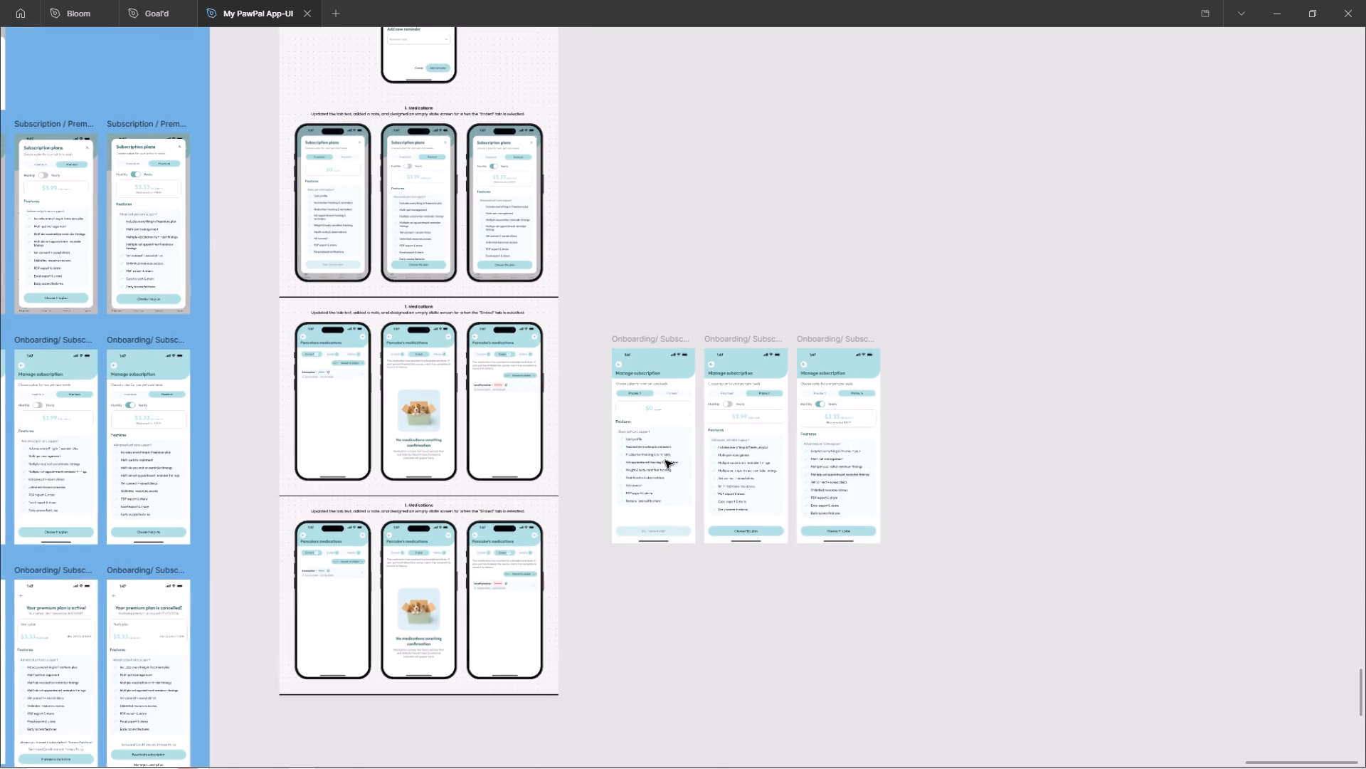
pyautogui.keyDown('ctrl'); pyautogui.scroll(5, 883, 445); pyautogui.keyUp('ctrl')
pyautogui.keyDown('ctrl'); pyautogui.moveTo(1019, 459); pyautogui.dragTo(1017, 466); pyautogui.keyUp('ctrl')
pyautogui.keyDown('ctrl'); pyautogui.scroll(-6, 882, 388); pyautogui.keyUp('ctrl')
pyautogui.click(682, 318)
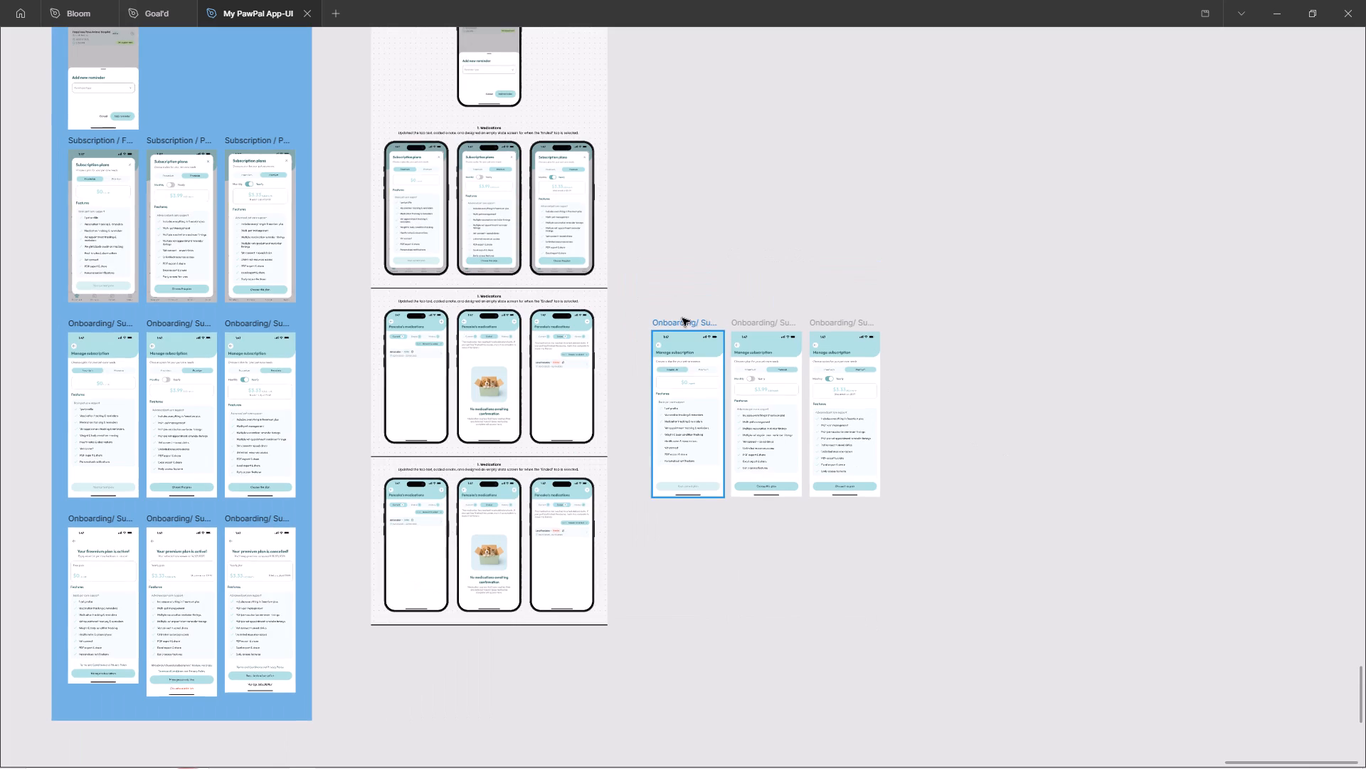
pyautogui.hotkey('ctrl', 'shift', 'c')
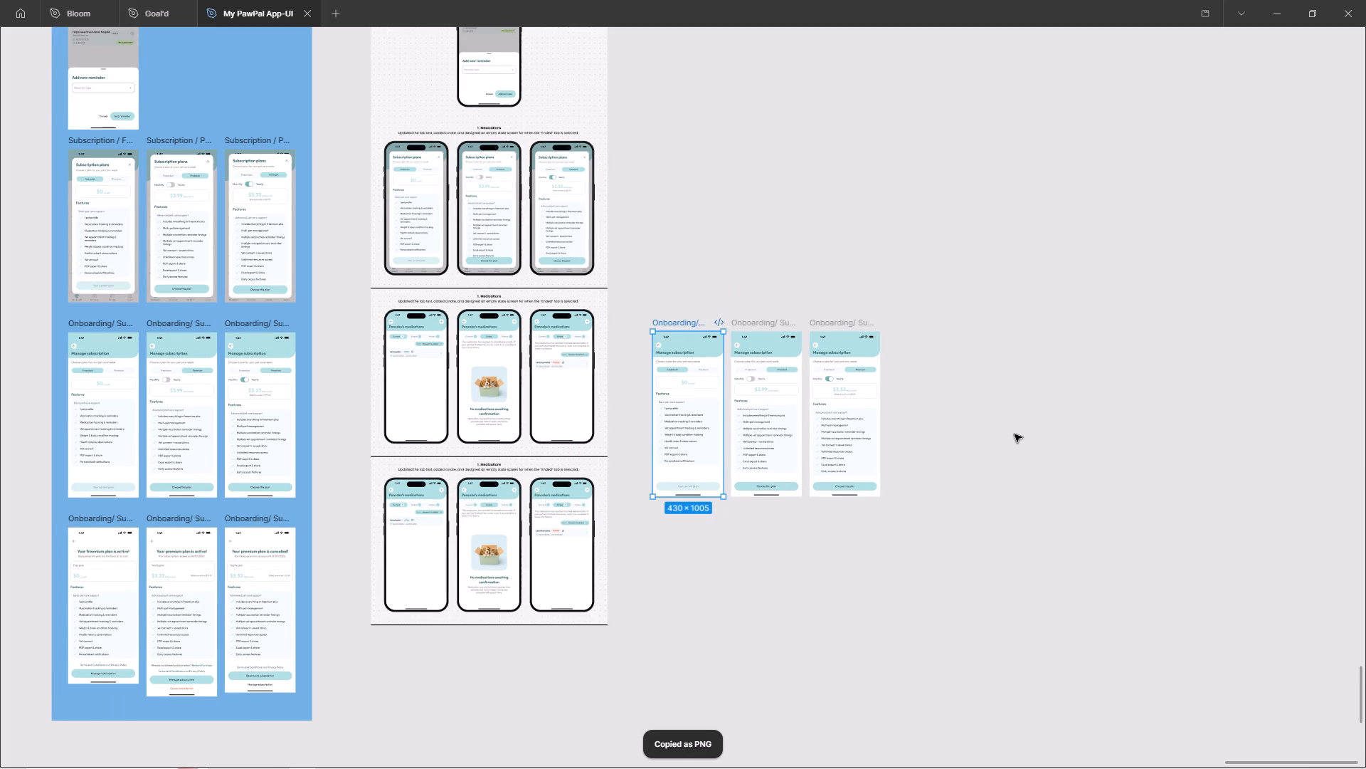
pyautogui.moveTo(1045, 280); pyautogui.dragTo(1042, 286)
pyautogui.rightClick(1045, 244)
pyautogui.click(1108, 254)
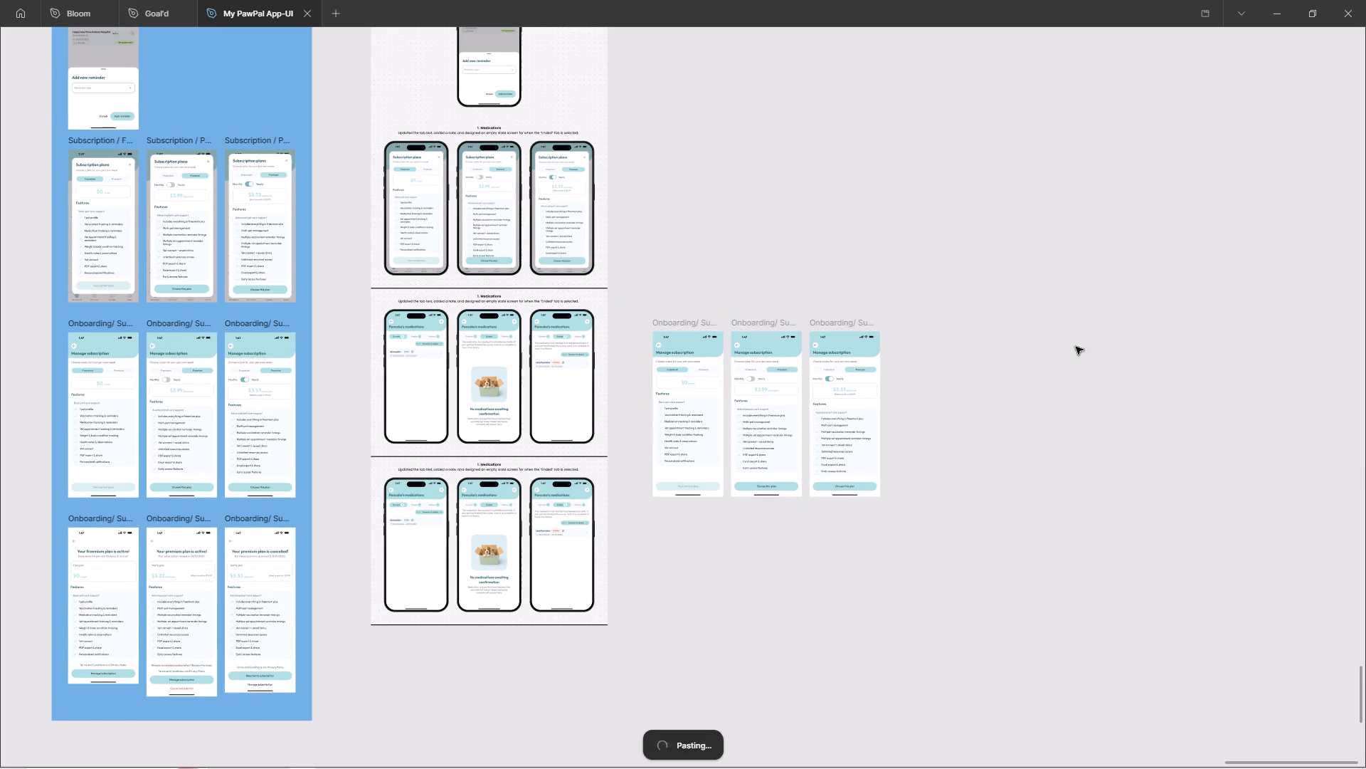
pyautogui.keyDown('ctrl'); pyautogui.scroll(-7, 830, 360); pyautogui.keyUp('ctrl')
pyautogui.moveTo(734, 350); pyautogui.dragTo(615, 218)
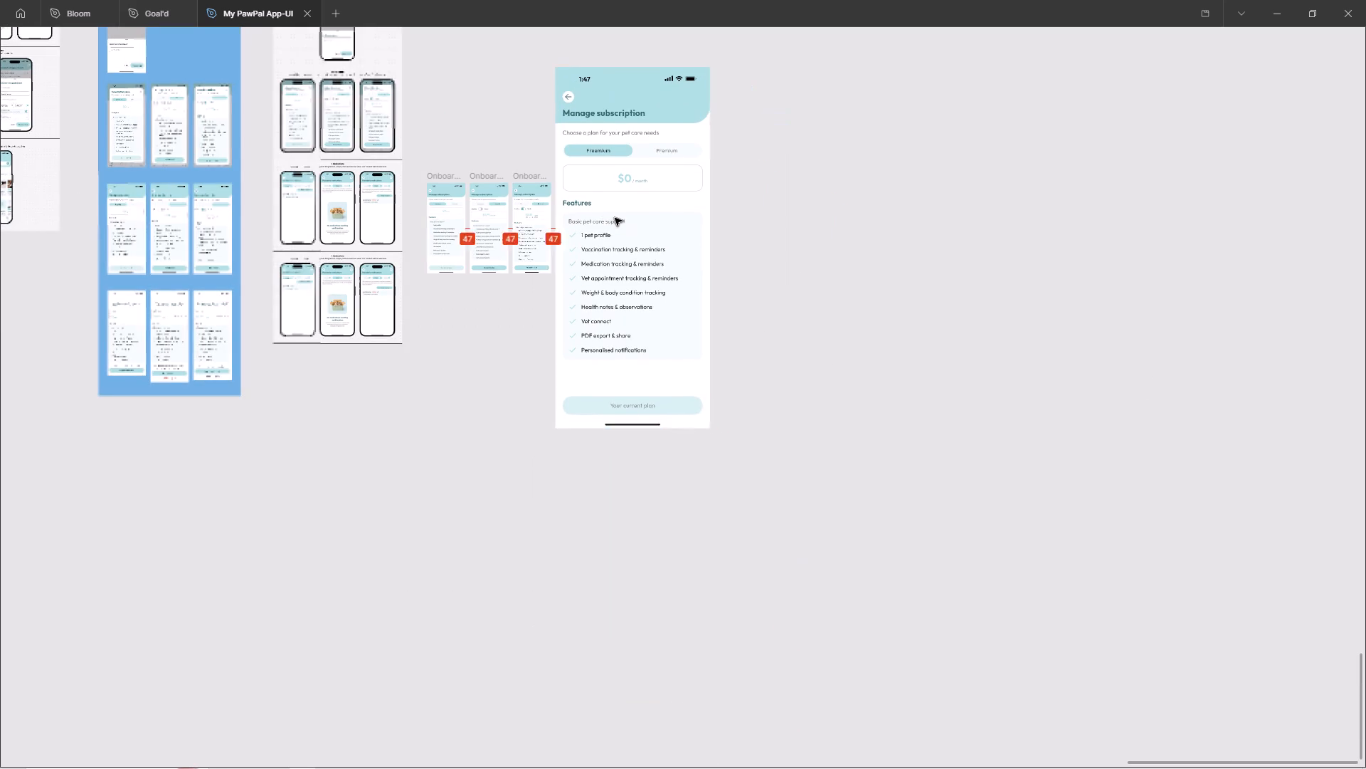
# Apply the Freemium Manage subscription PNG's properties to the first phone's screen in the mockup block below the Subscription one.
pyautogui.hotkey('ctrl', 'alt', 'c')
pyautogui.keyDown('ctrl'); pyautogui.click(300, 190); pyautogui.keyUp('ctrl')
pyautogui.keyDown('ctrl'); pyautogui.scroll(6, 284, 190); pyautogui.keyUp('ctrl')
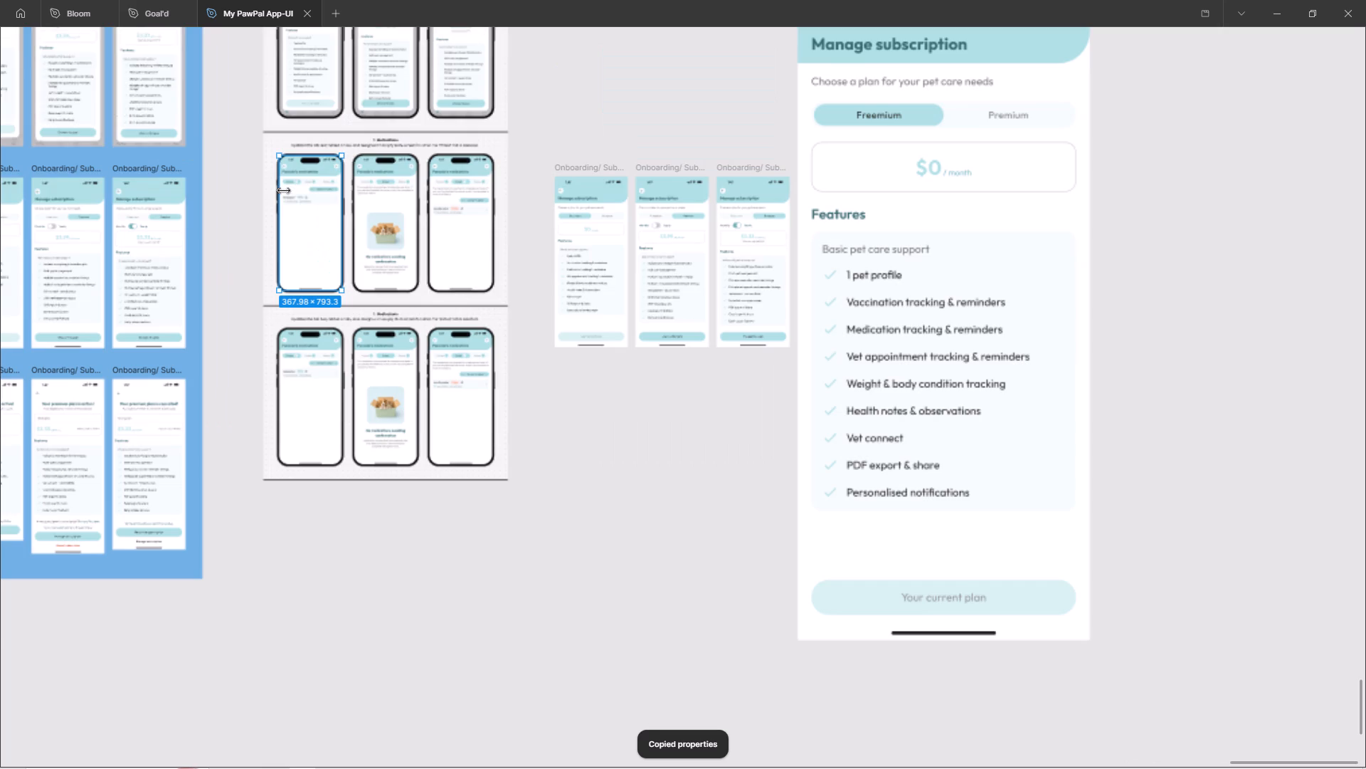
pyautogui.hotkey('ctrl', 'v')
# Delete the pasted Freemium Manage subscription PNG from the empty canvas.
pyautogui.keyDown('ctrl'); pyautogui.scroll(-7, 303, 197); pyautogui.keyUp('ctrl')
pyautogui.keyDown('ctrl'); pyautogui.click(689, 246); pyautogui.keyUp('ctrl')
pyautogui.press('Delete')
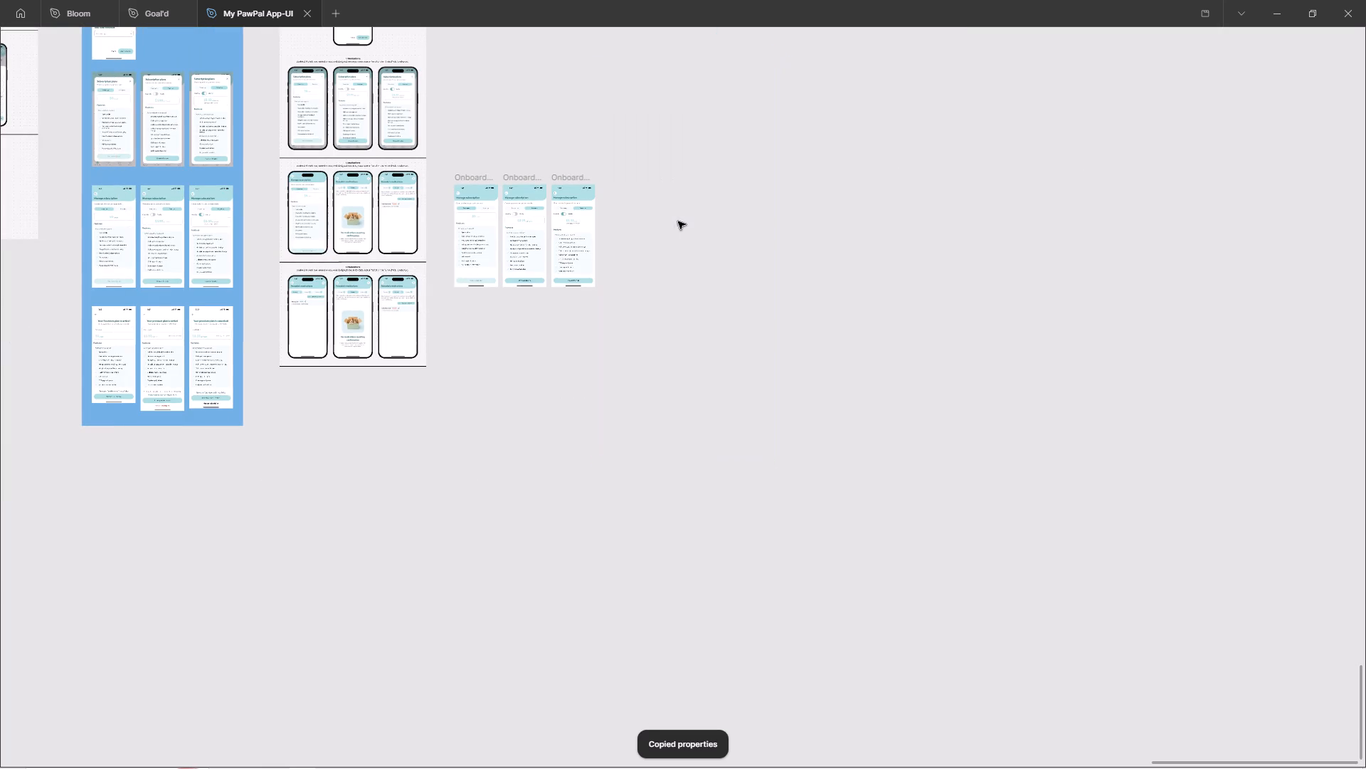
# Paste a PNG copy of the duplicated Premium / Monthly Manage subscription screen on the empty canvas.
pyautogui.click(530, 174)
pyautogui.hotkey('ctrl', 'shift', 'c')
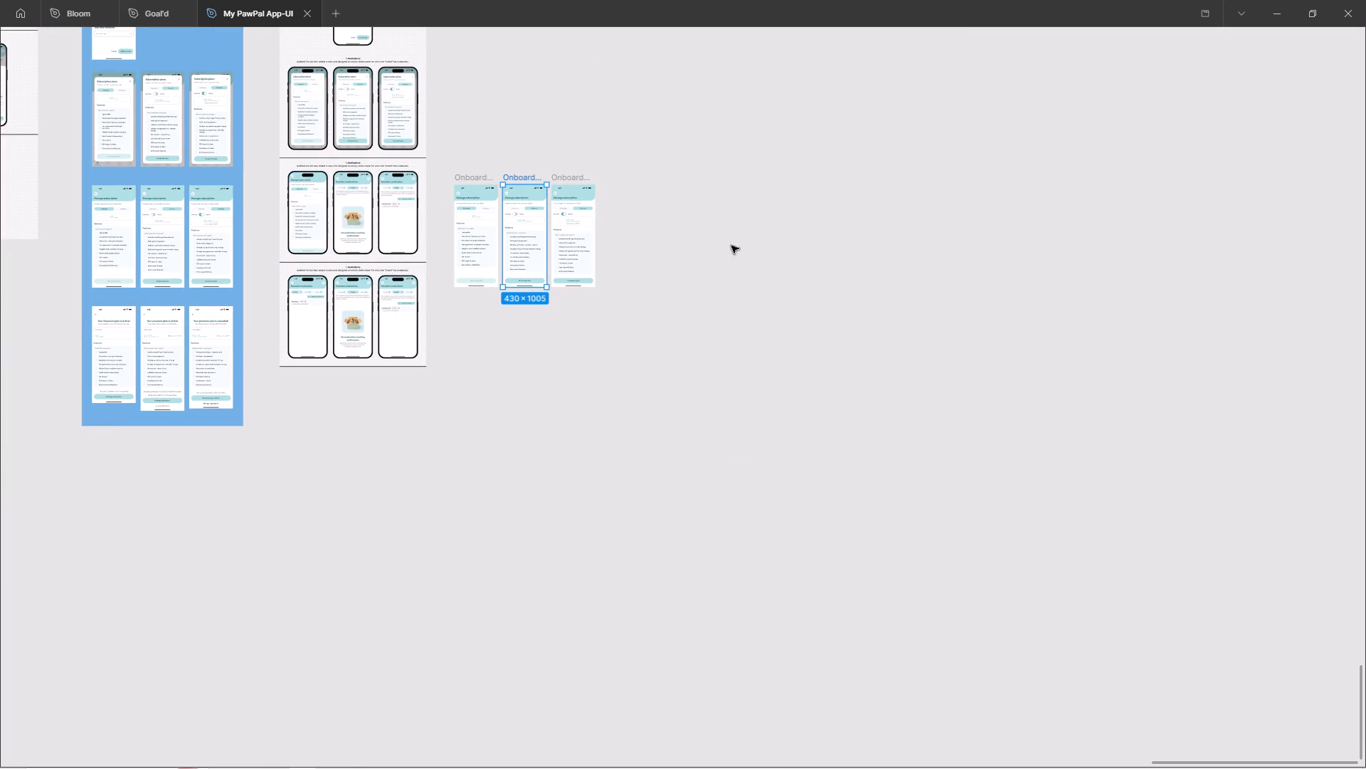
pyautogui.click(763, 219)
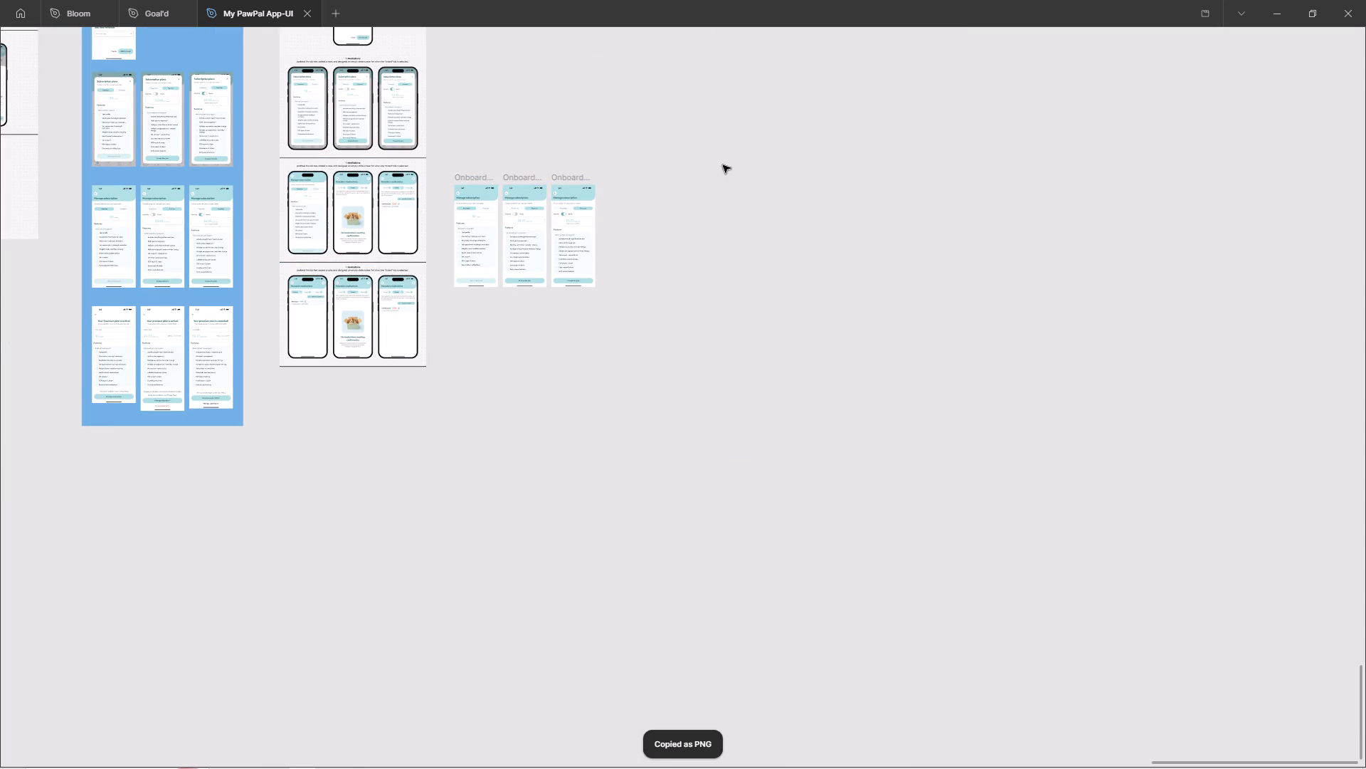
pyautogui.rightClick(723, 164)
pyautogui.click(778, 169)
# Apply the Premium / Monthly PNG's properties to the middle phone's screen in the Manage subscription mockup block.
pyautogui.hotkey('ctrl', 'alt', 'c')
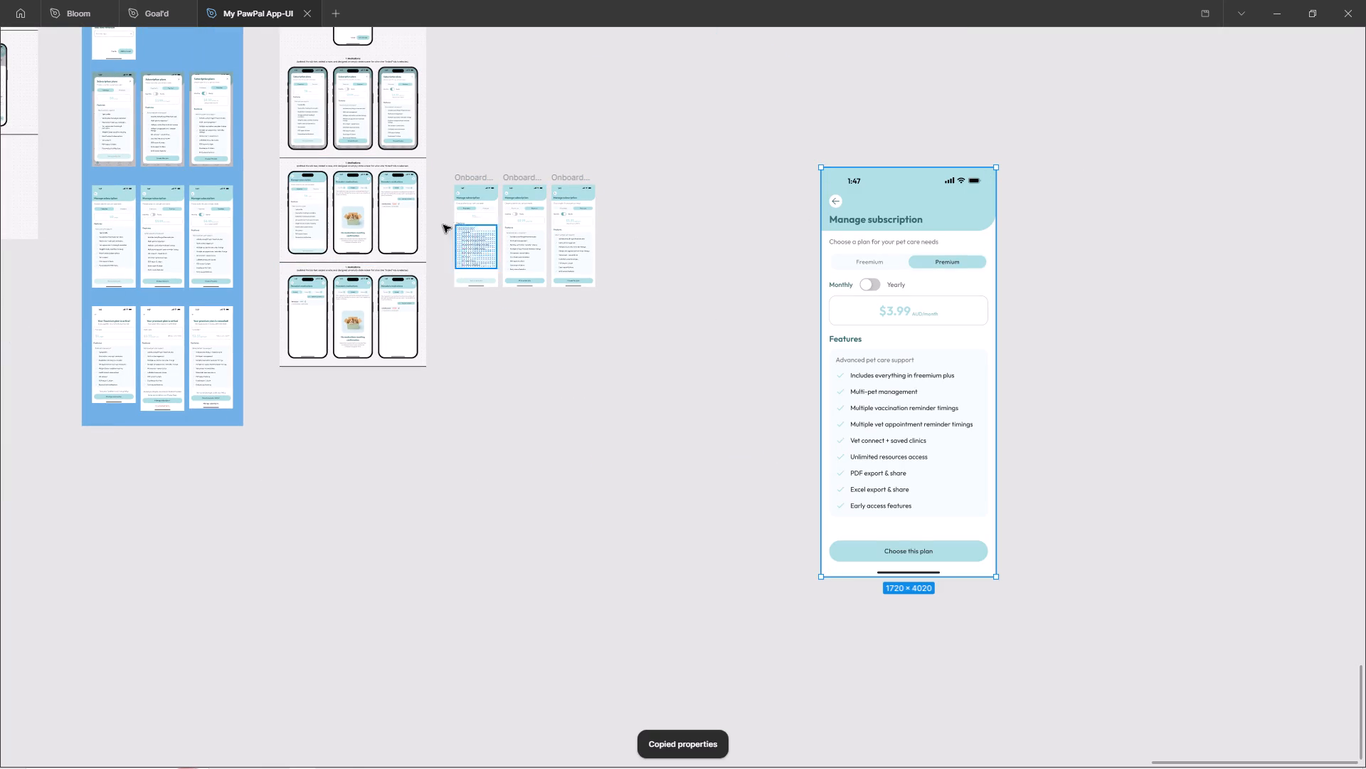
pyautogui.keyDown('ctrl'); pyautogui.click(341, 221); pyautogui.keyUp('ctrl')
pyautogui.hotkey('ctrl', 'v')
# Delete the pasted Premium / Monthly Manage subscription PNG from the empty canvas.
pyautogui.keyDown('ctrl'); pyautogui.click(635, 241); pyautogui.keyUp('ctrl')
pyautogui.keyDown('ctrl'); pyautogui.click(825, 208); pyautogui.keyUp('ctrl')
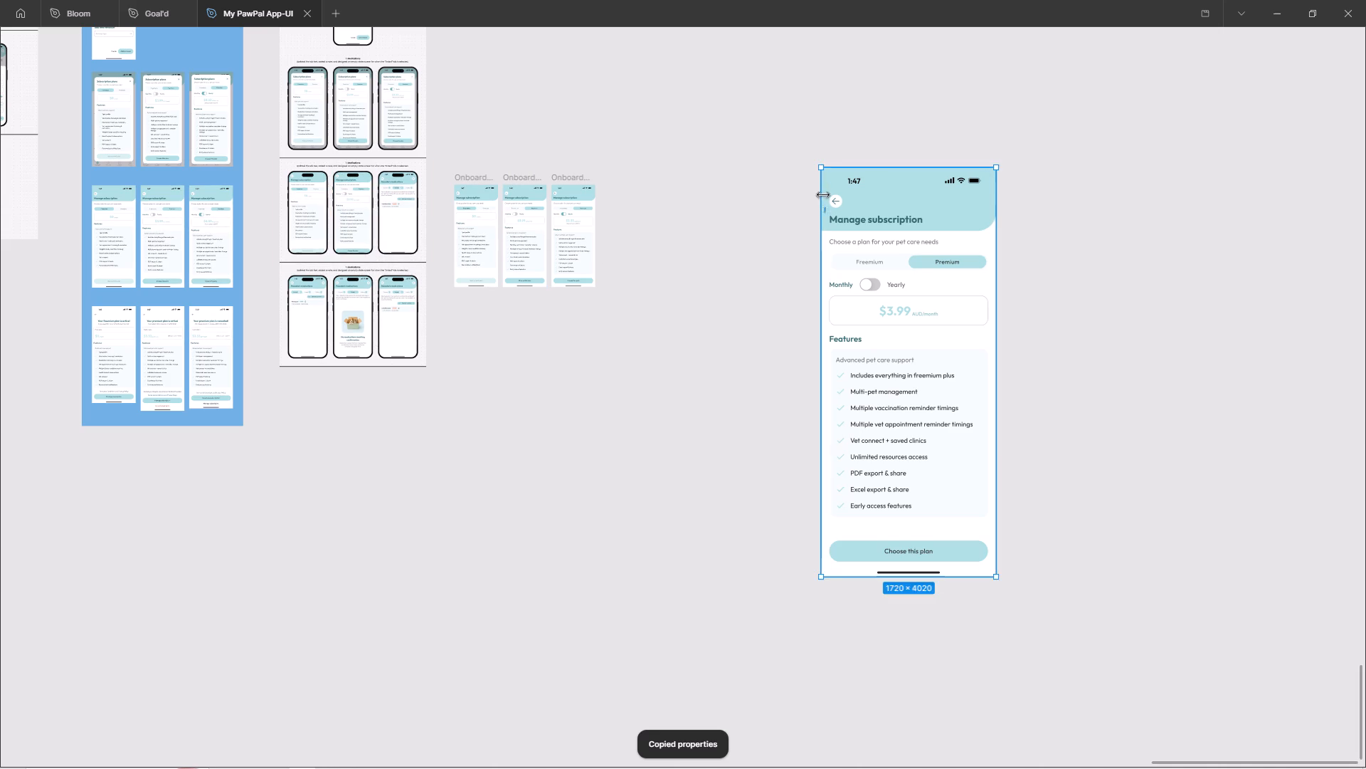
pyautogui.press('Delete')
# Paste a PNG copy of the duplicated Premium / Yearly Manage subscription screen on the empty canvas.
pyautogui.click(568, 173)
pyautogui.hotkey('ctrl', 'shift', 'c')
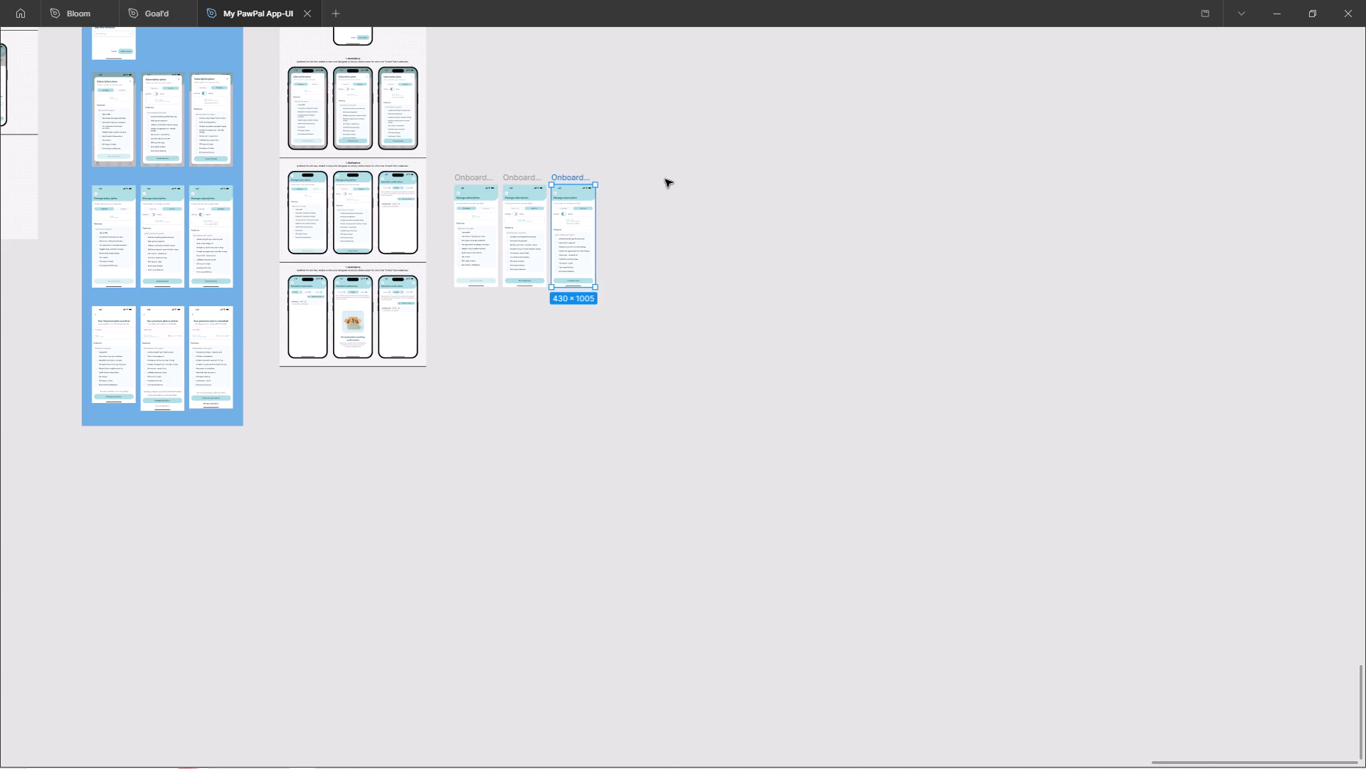
pyautogui.click(830, 156)
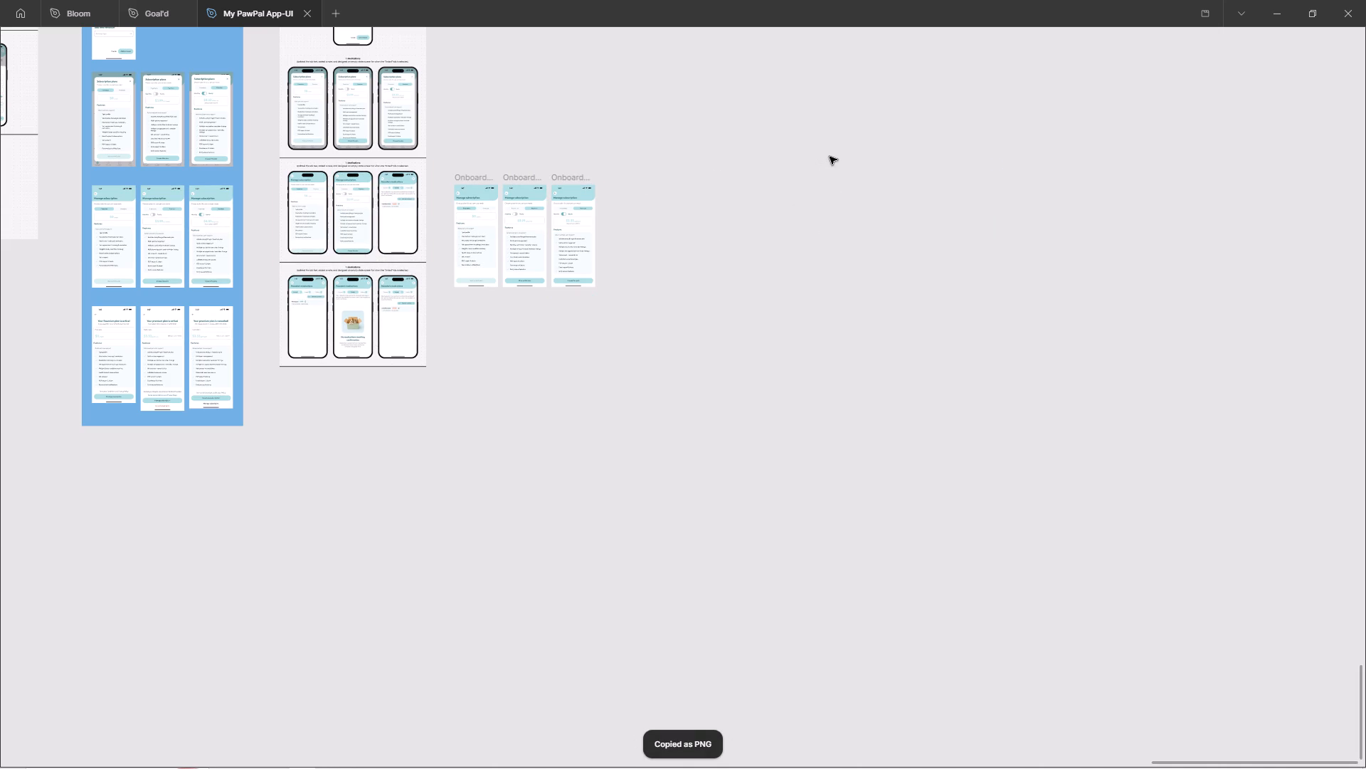
pyautogui.rightClick(830, 157)
pyautogui.click(894, 177)
pyautogui.click(902, 171)
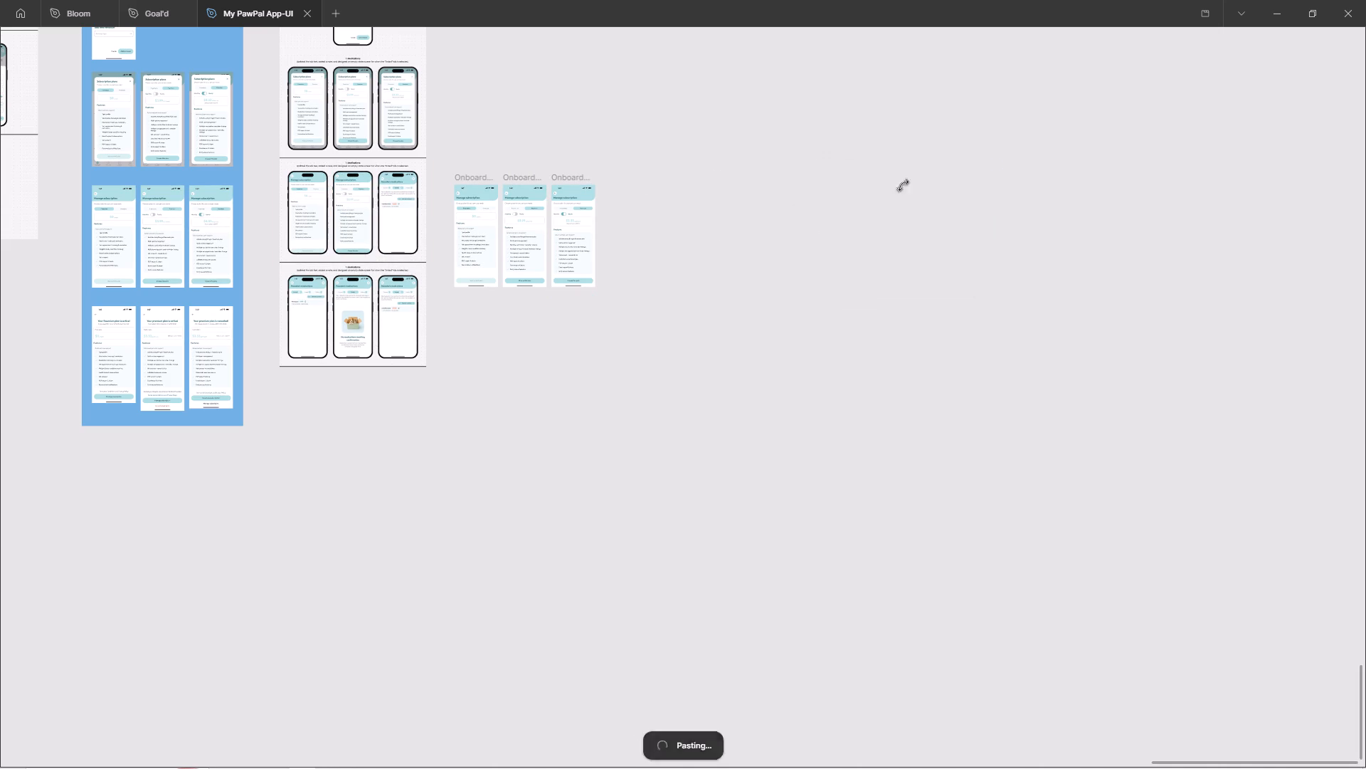
# Apply the Premium / Yearly PNG's properties to the third phone's screen in the Manage subscription mockup block.
pyautogui.hotkey('ctrl', 'alt', 'c')
pyautogui.keyDown('ctrl'); pyautogui.click(393, 215); pyautogui.keyUp('ctrl')
pyautogui.hotkey('ctrl', 'v')
# Delete the three duplicated Manage subscription screens from the empty canvas.
pyautogui.keyDown('ctrl'); pyautogui.click(660, 335); pyautogui.keyUp('ctrl')
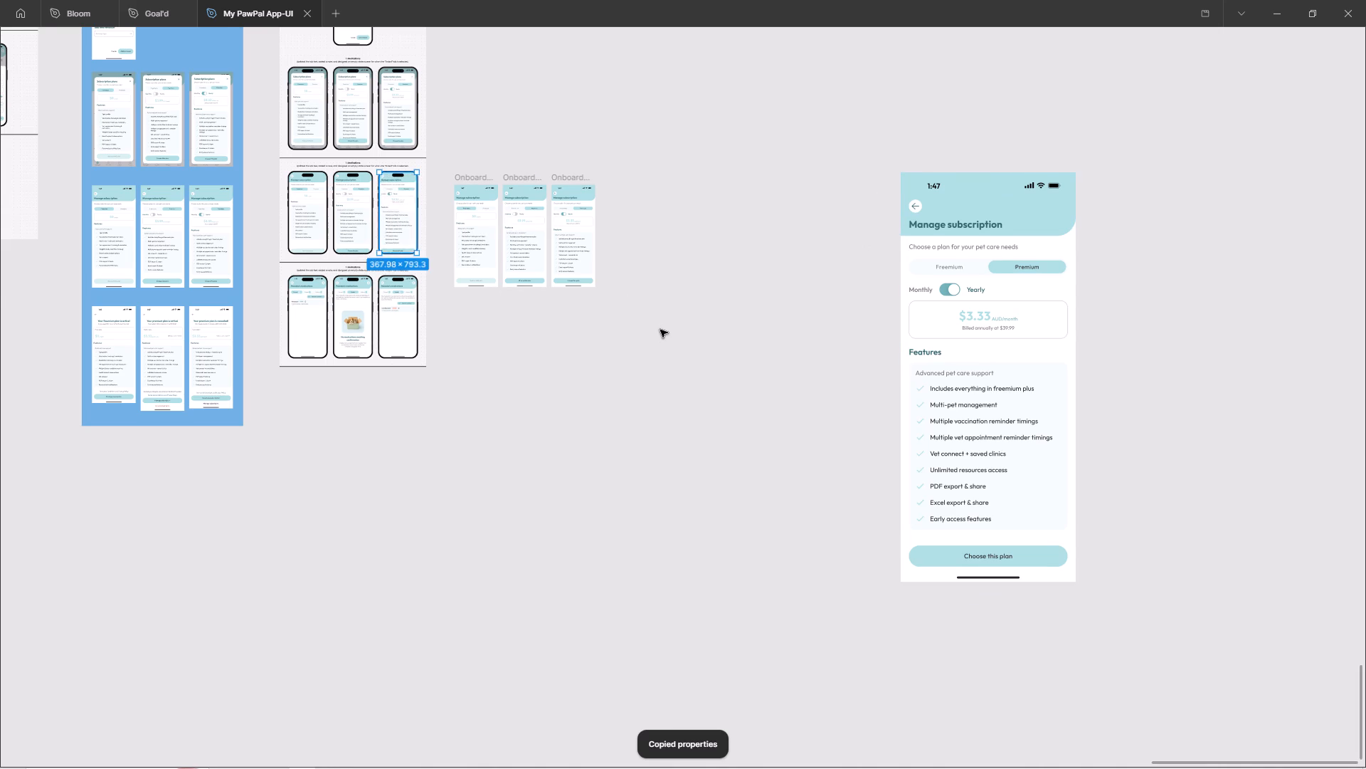
pyautogui.keyDown('ctrl'); pyautogui.scroll(3, 662, 330); pyautogui.keyUp('ctrl')
pyautogui.keyDown('ctrl'); pyautogui.moveTo(662, 330); pyautogui.dragTo(649, 313); pyautogui.keyUp('ctrl')
pyautogui.keyDown('ctrl'); pyautogui.moveTo(655, 315); pyautogui.dragTo(366, 88); pyautogui.keyUp('ctrl')
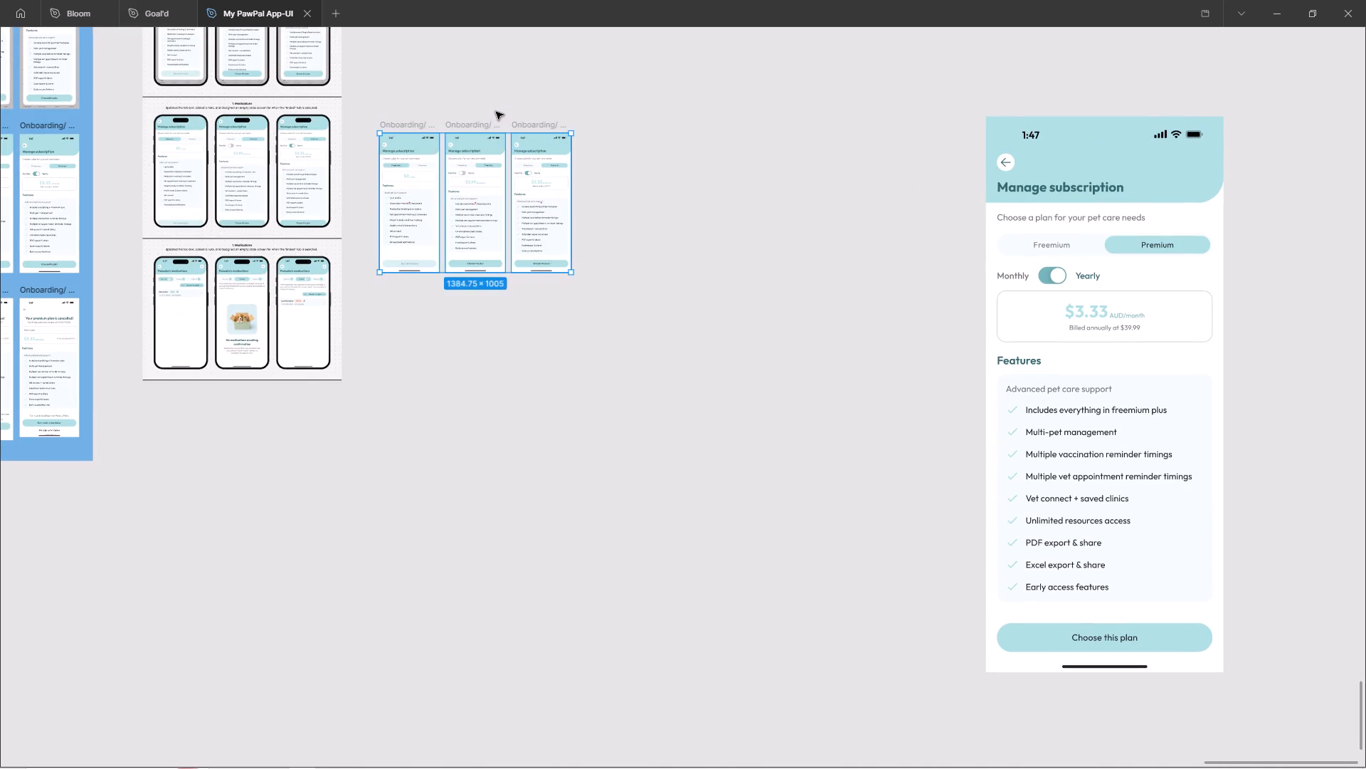
pyautogui.press('Delete')
# Delete the pasted Premium / Yearly Manage subscription PNG from the empty canvas.
pyautogui.keyDown('ctrl'); pyautogui.scroll(-3, 508, 179); pyautogui.keyUp('ctrl')
pyautogui.keyDown('ctrl'); pyautogui.scroll(1, 471, 245); pyautogui.keyUp('ctrl')
pyautogui.keyDown('ctrl'); pyautogui.scroll(-6, 470, 246); pyautogui.keyUp('ctrl')
pyautogui.keyDown('ctrl'); pyautogui.click(734, 272); pyautogui.keyUp('ctrl')
pyautogui.press('Delete')
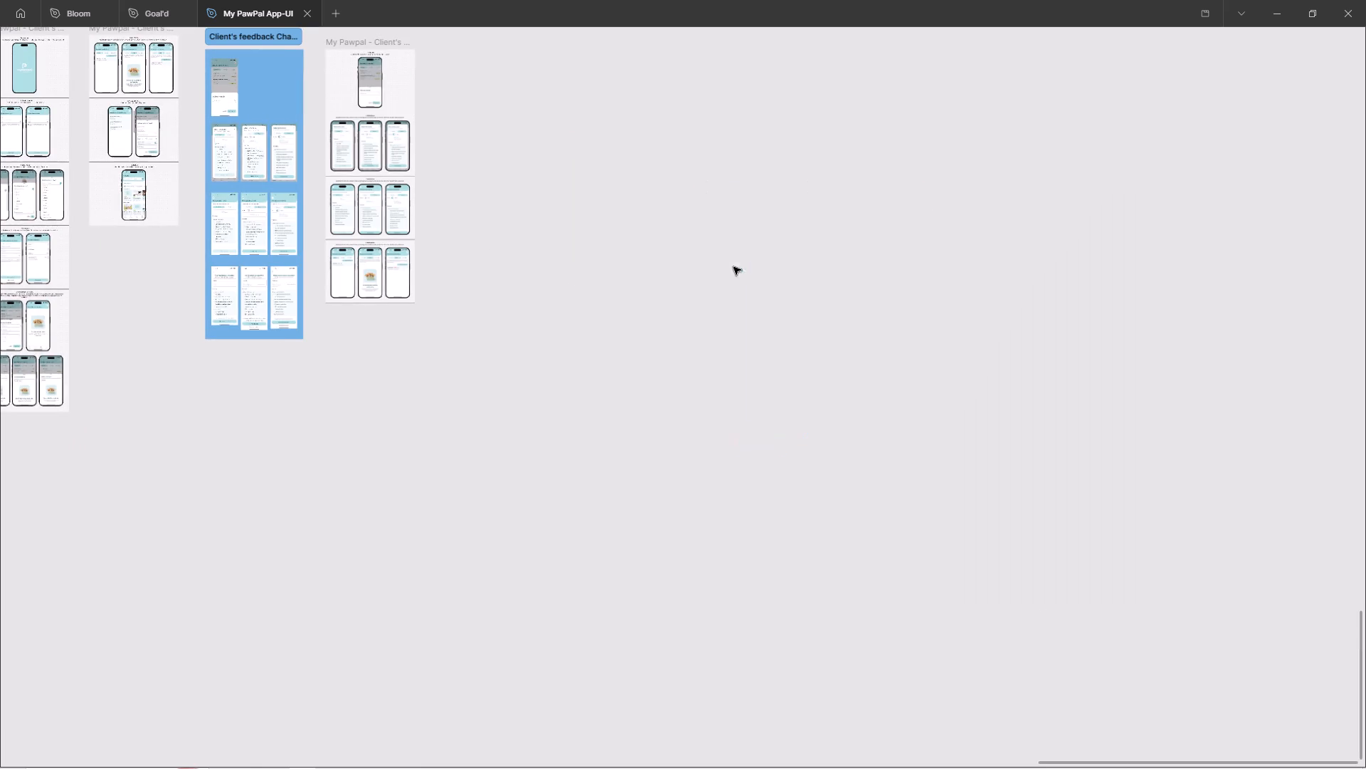
# Duplicate the three plan-status screens from the bottom row of the 4 Nov 2026 section onto the empty canvas beside the mockups.
pyautogui.keyDown('ctrl'); pyautogui.scroll(7, 224, 259); pyautogui.keyUp('ctrl')
pyautogui.click(212, 260)
pyautogui.keyDown('shift'); pyautogui.click(280, 264); pyautogui.keyUp('shift')
pyautogui.keyDown('shift'); pyautogui.click(330, 266); pyautogui.keyUp('shift')
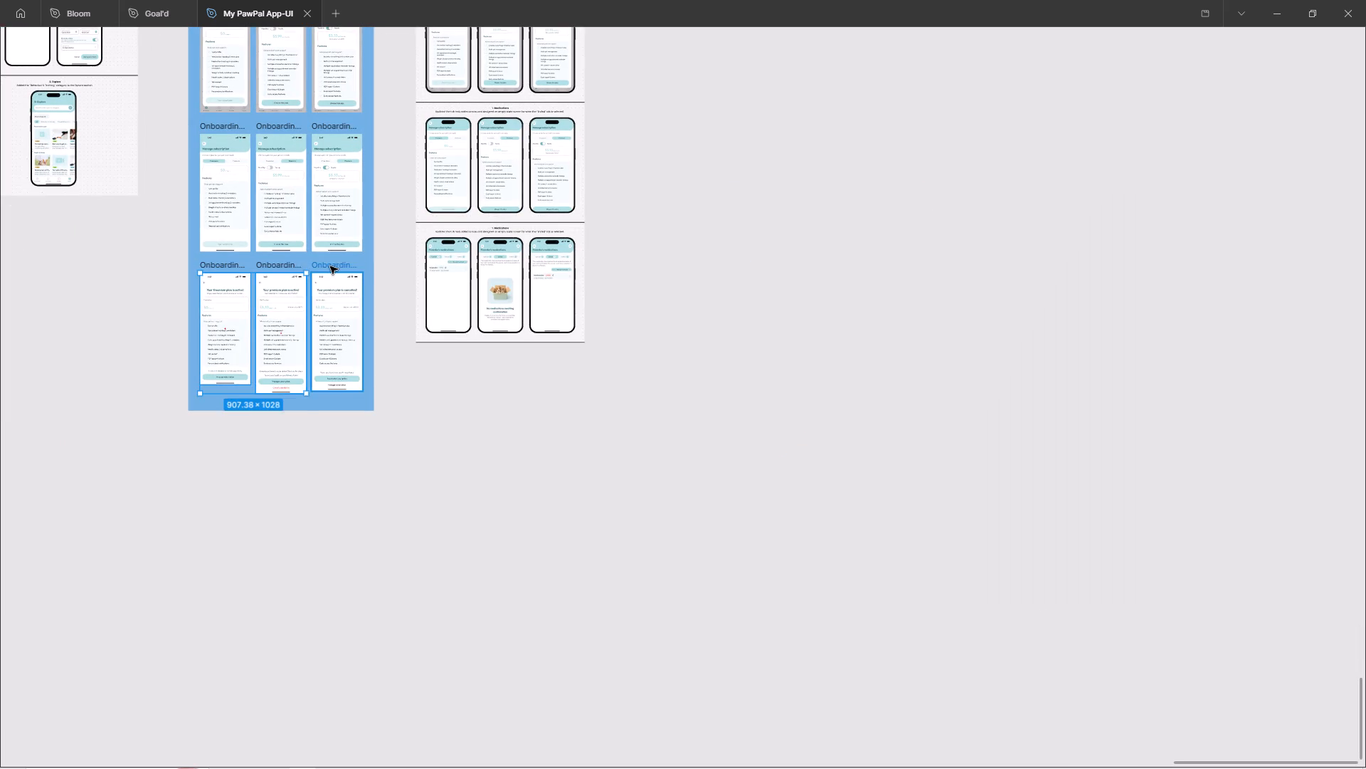
pyautogui.keyDown('alt'); pyautogui.moveTo(196, 317); pyautogui.dragTo(802, 322); pyautogui.keyUp('alt')
pyautogui.hotkey('ctrl', 'z')
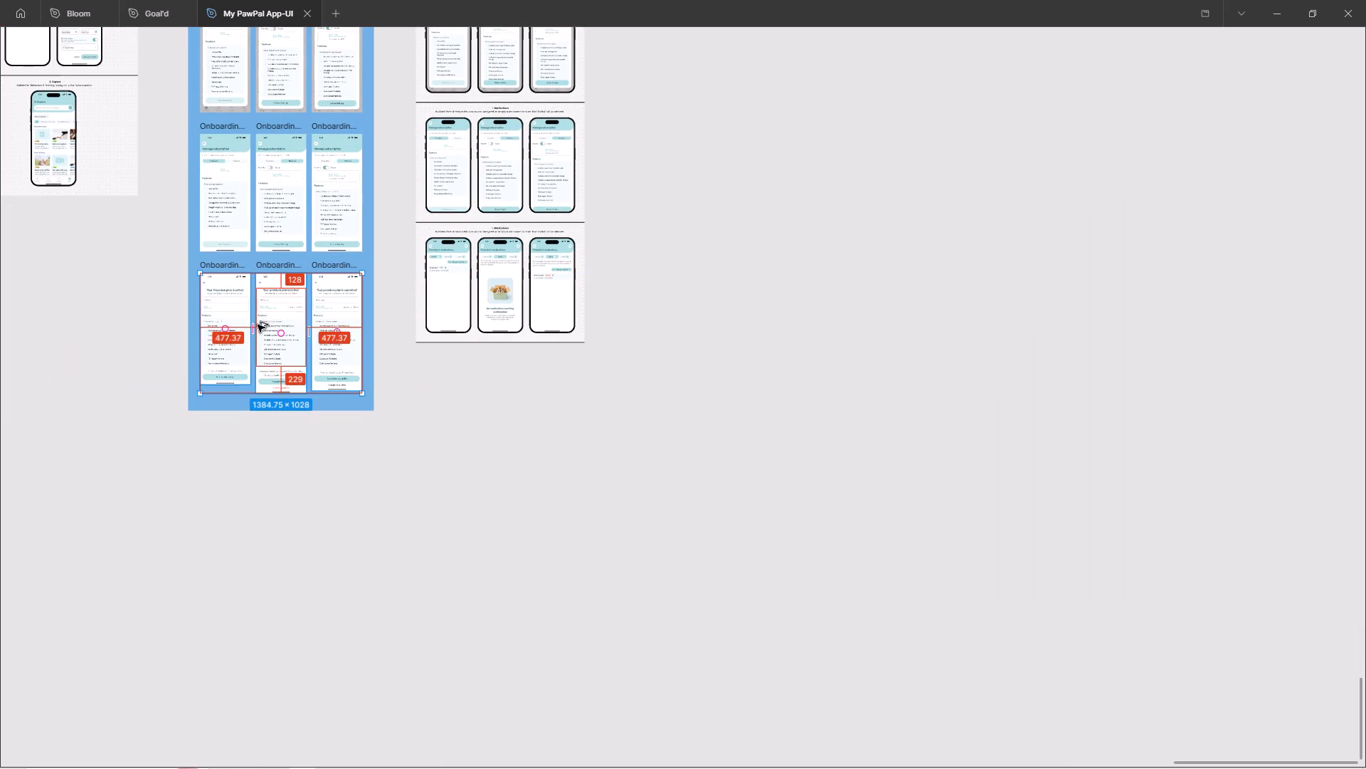
pyautogui.keyDown('alt'); pyautogui.moveTo(231, 305); pyautogui.dragTo(785, 243); pyautogui.keyUp('alt')
pyautogui.click(886, 408)
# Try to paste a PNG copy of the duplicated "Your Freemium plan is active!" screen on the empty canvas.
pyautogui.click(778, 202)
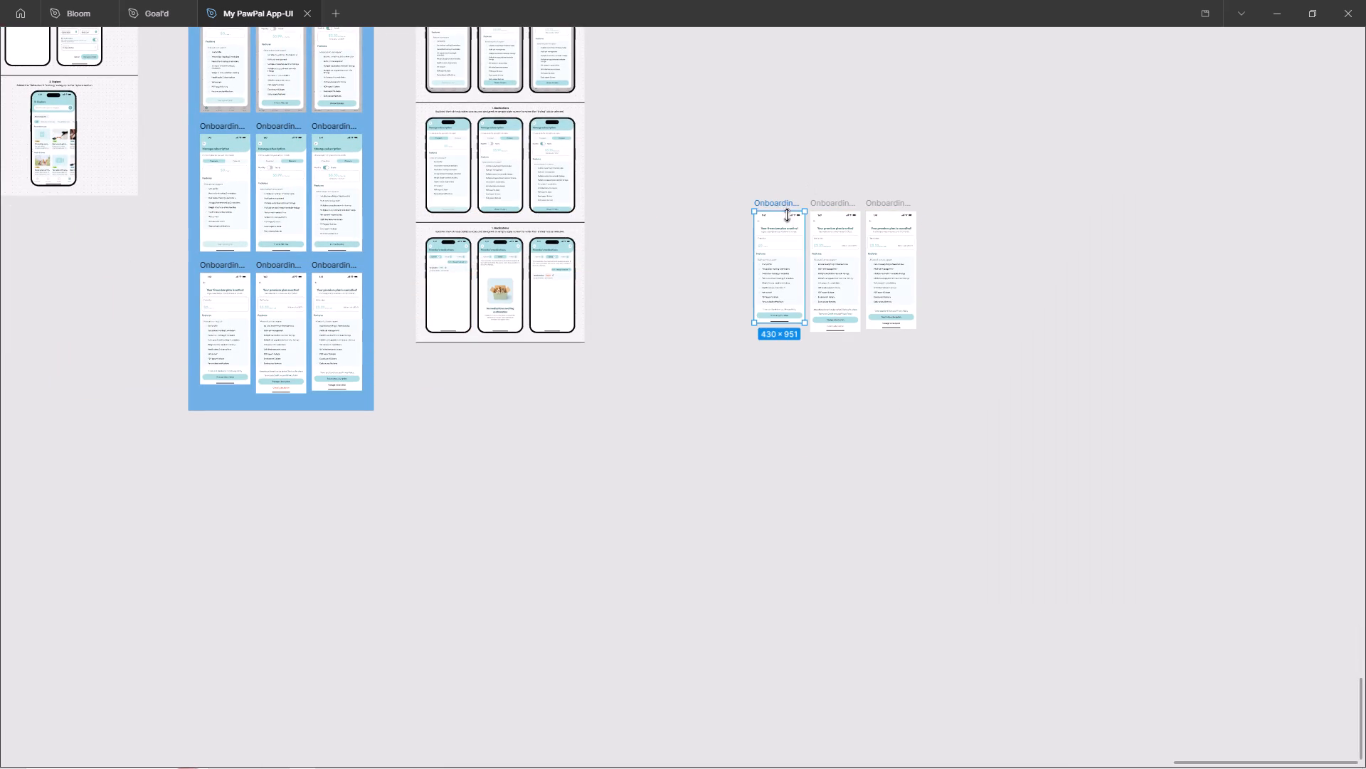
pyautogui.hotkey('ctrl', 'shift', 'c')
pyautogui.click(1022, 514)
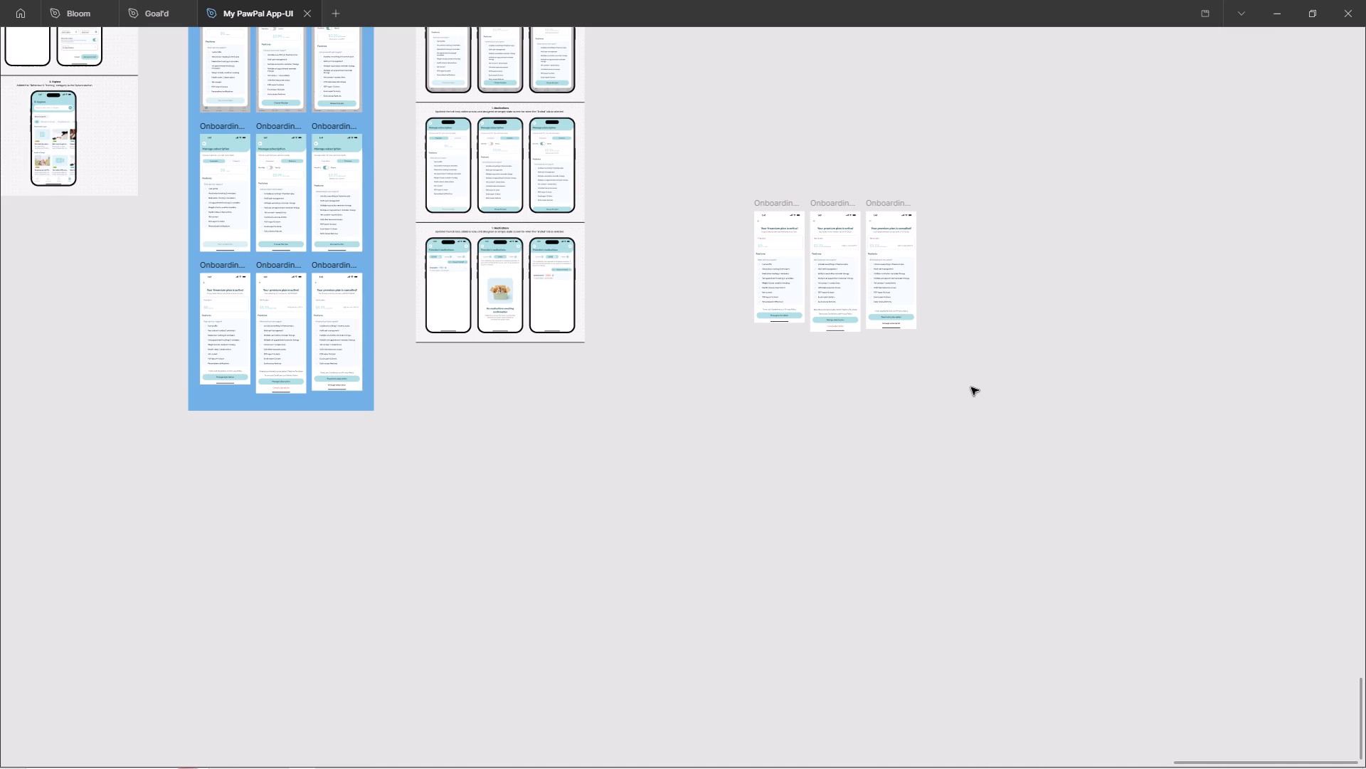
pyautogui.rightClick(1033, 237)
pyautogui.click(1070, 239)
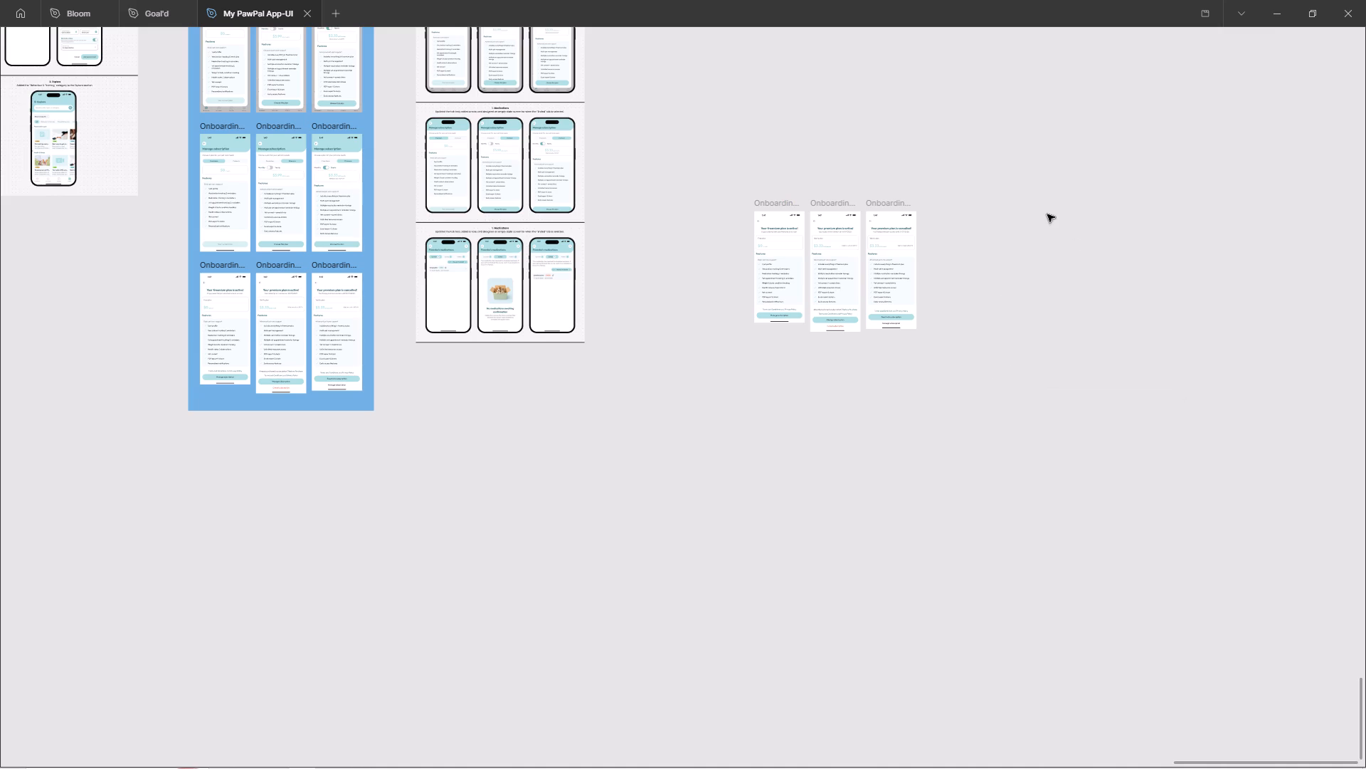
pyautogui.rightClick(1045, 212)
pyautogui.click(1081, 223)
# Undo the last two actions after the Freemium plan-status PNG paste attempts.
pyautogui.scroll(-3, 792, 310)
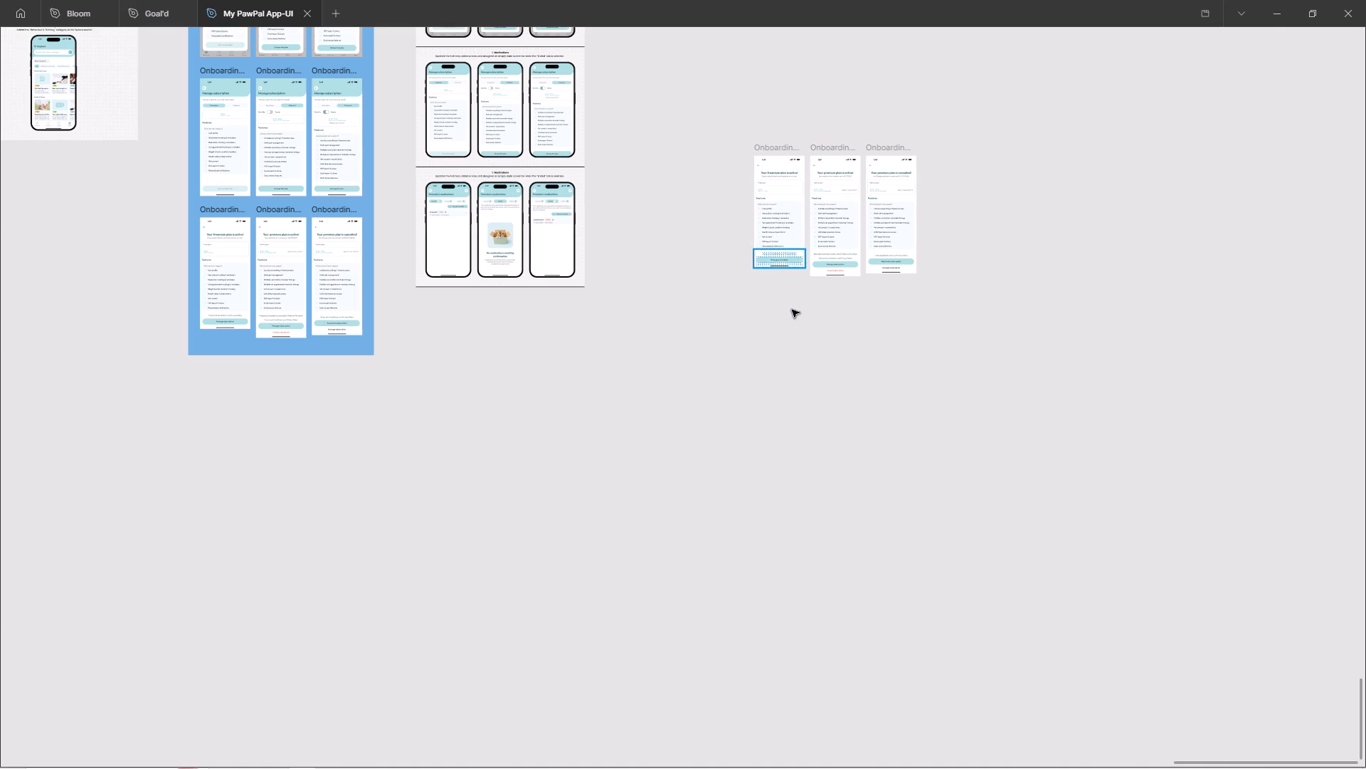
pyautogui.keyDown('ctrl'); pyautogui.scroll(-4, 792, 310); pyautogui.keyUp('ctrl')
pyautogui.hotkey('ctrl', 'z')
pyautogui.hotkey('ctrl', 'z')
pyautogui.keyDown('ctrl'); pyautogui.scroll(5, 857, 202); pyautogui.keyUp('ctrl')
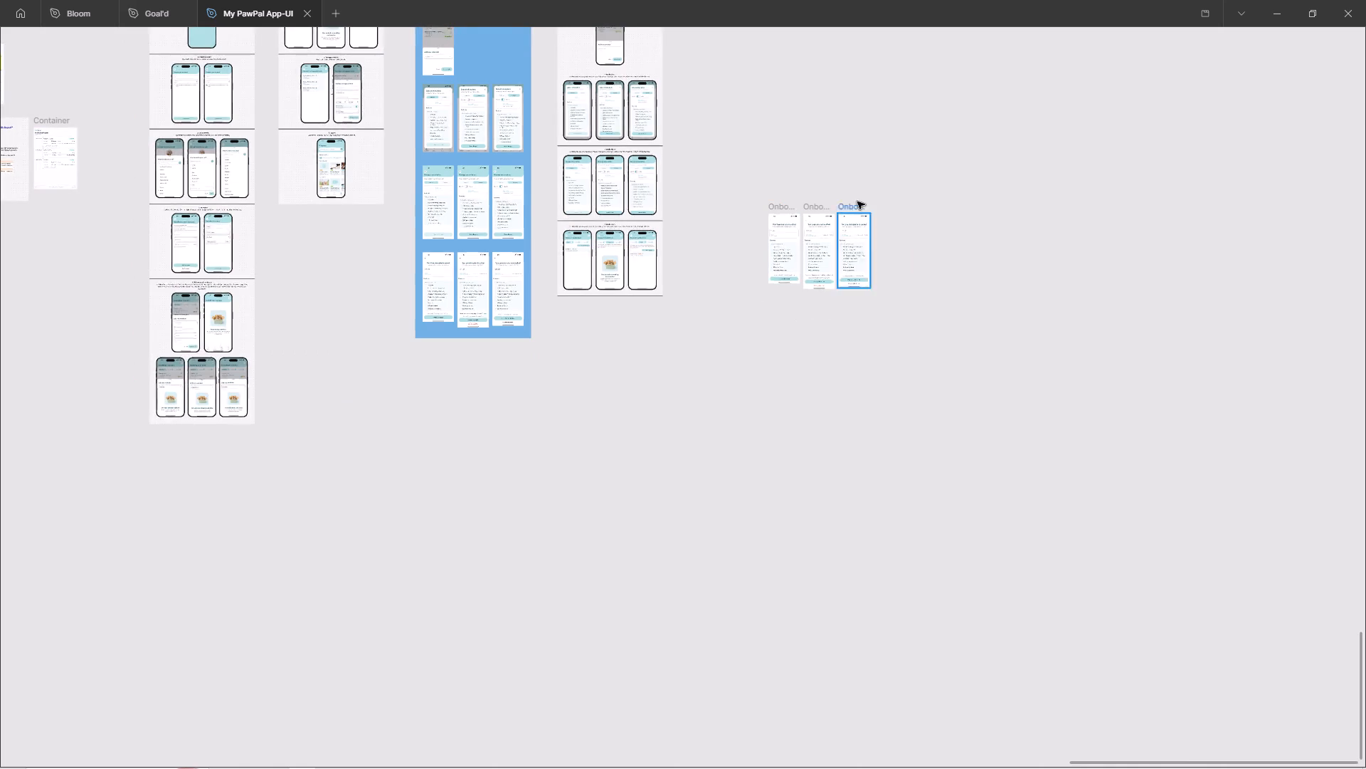
# Paste a PNG copy of the duplicated "Your freemium plan is active!" screen on the canvas and apply its image to the bottom mockup row's first phone.
pyautogui.click(720, 213)
pyautogui.hotkey('ctrl', 'shift', 'c')
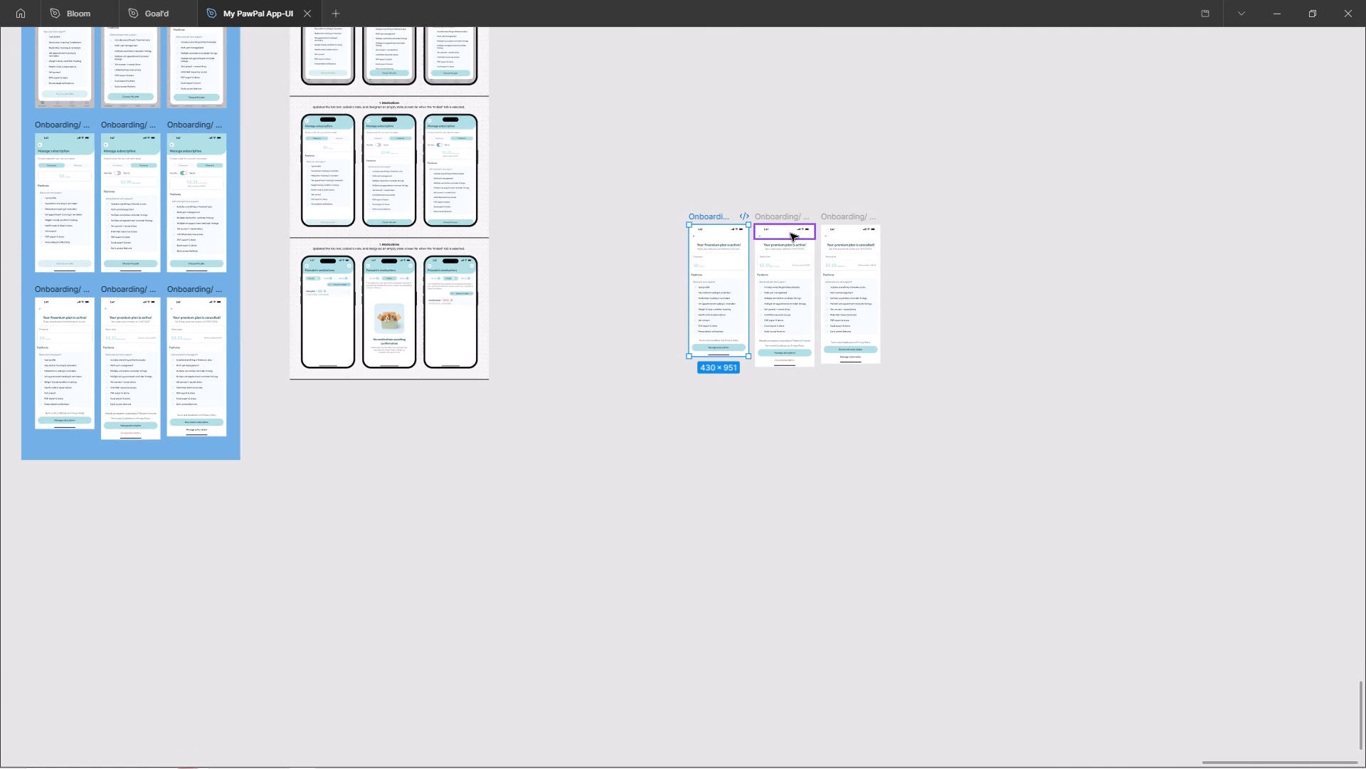
pyautogui.click(1048, 229)
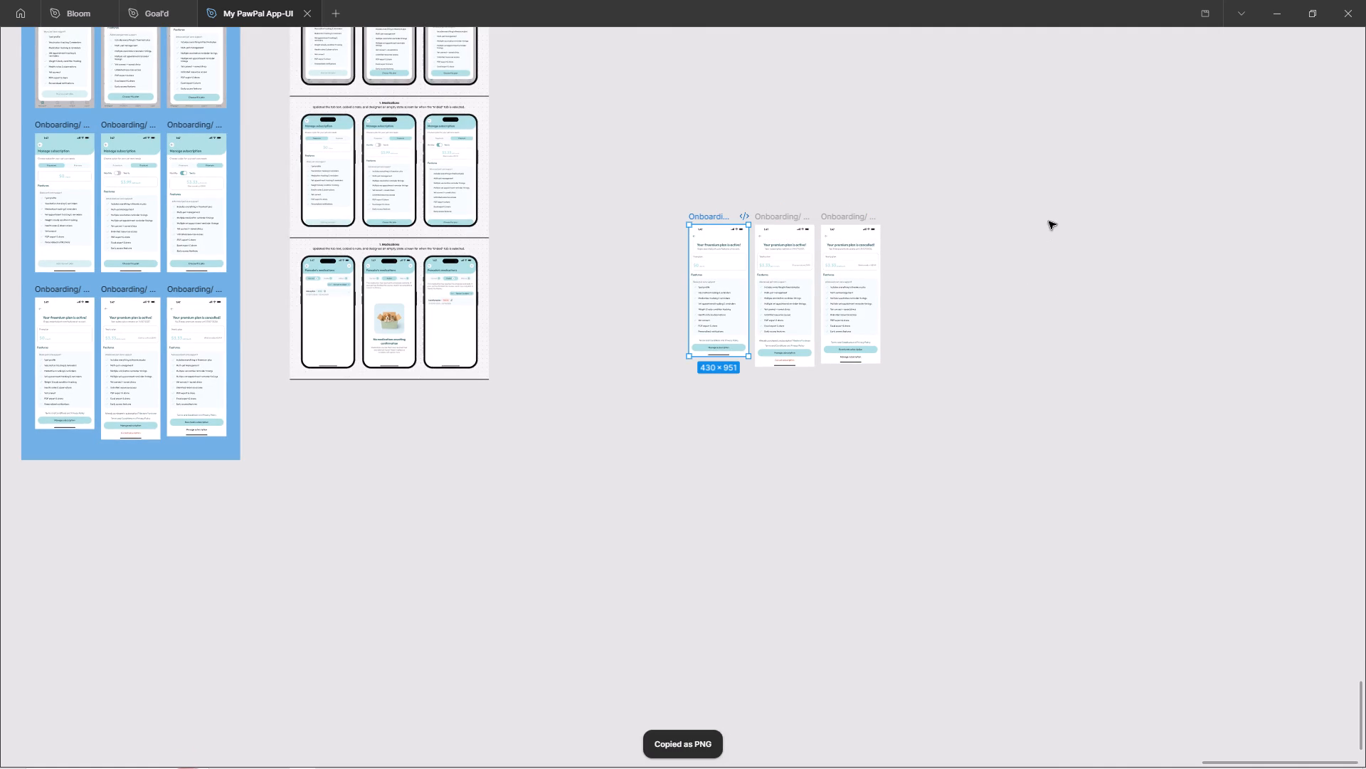
pyautogui.rightClick(1049, 208)
pyautogui.click(1135, 221)
pyautogui.hotkey('ctrl', 'alt', 'c')
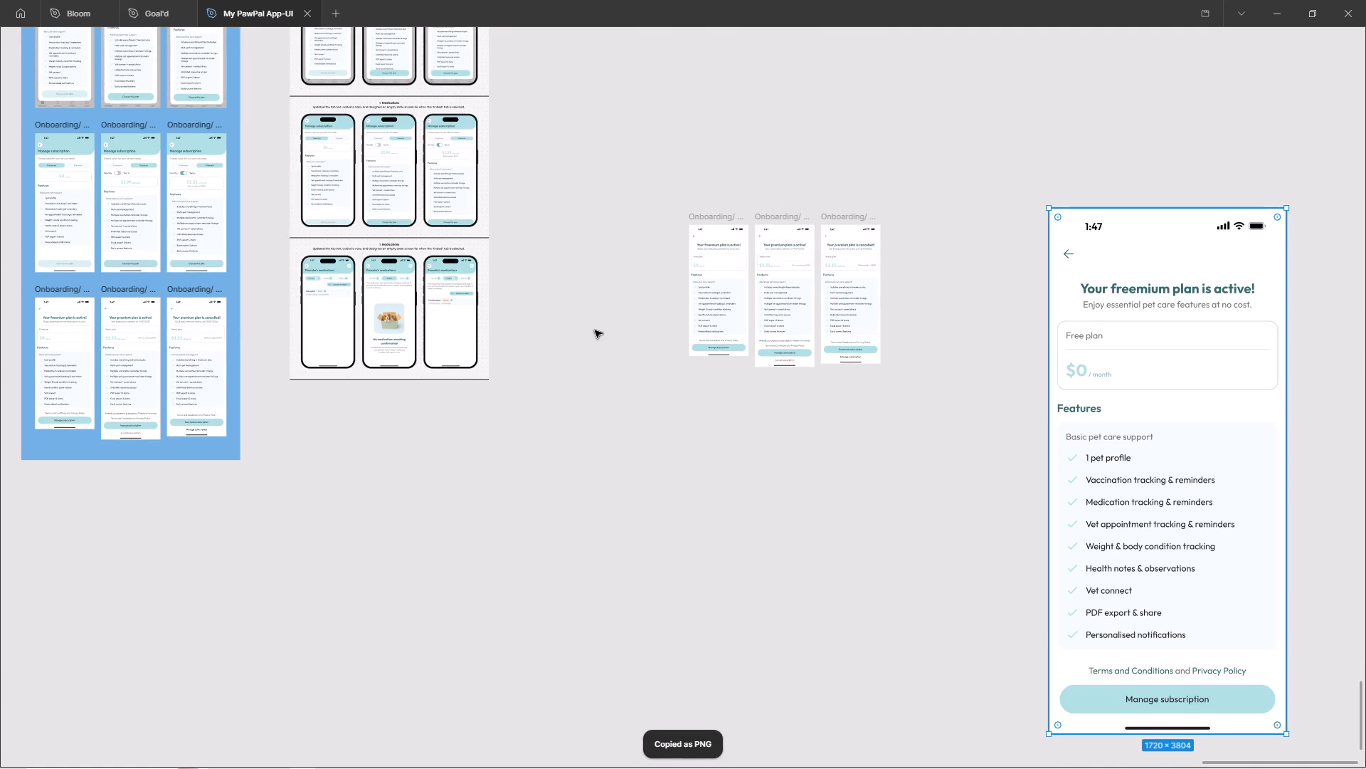
pyautogui.keyDown('ctrl'); pyautogui.click(339, 319); pyautogui.keyUp('ctrl')
pyautogui.hotkey('ctrl', 'v')
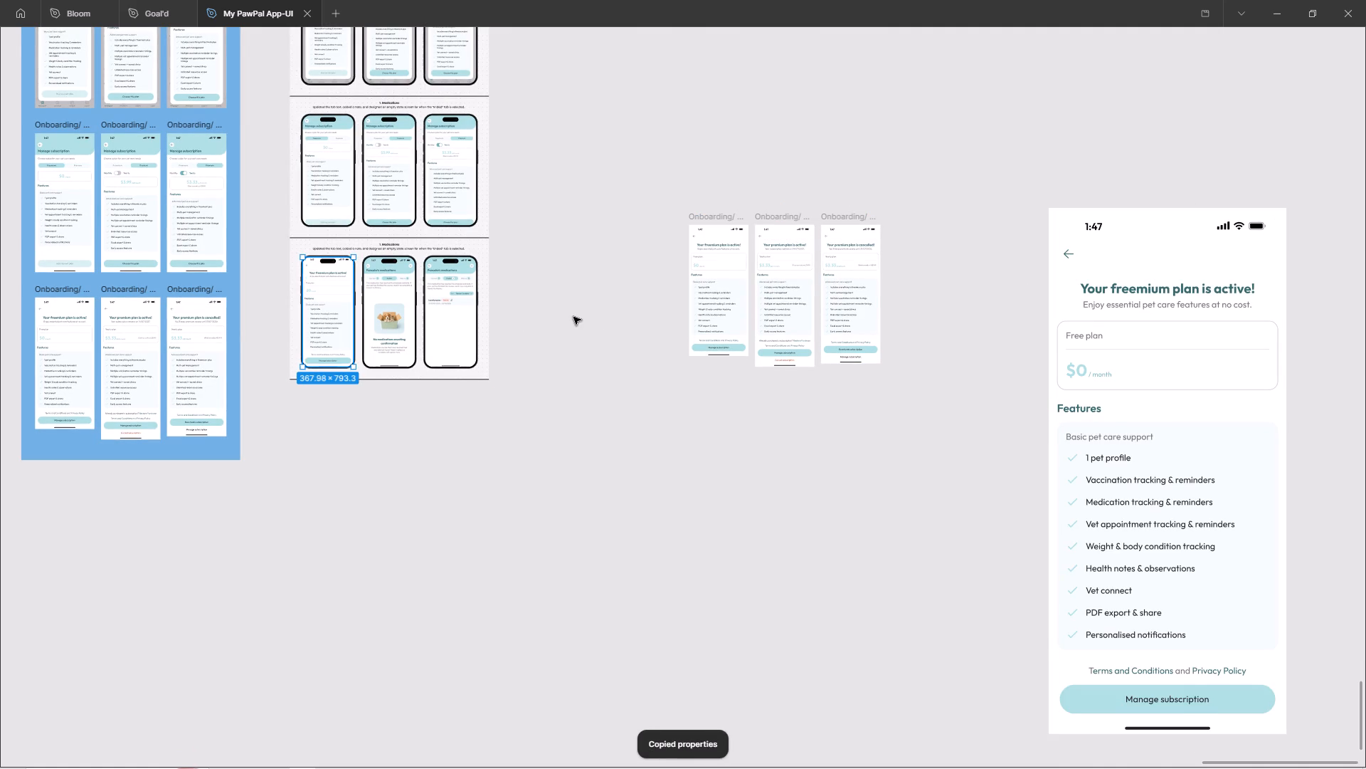
pyautogui.keyDown('ctrl'); pyautogui.scroll(13, 267, 281); pyautogui.keyUp('ctrl')
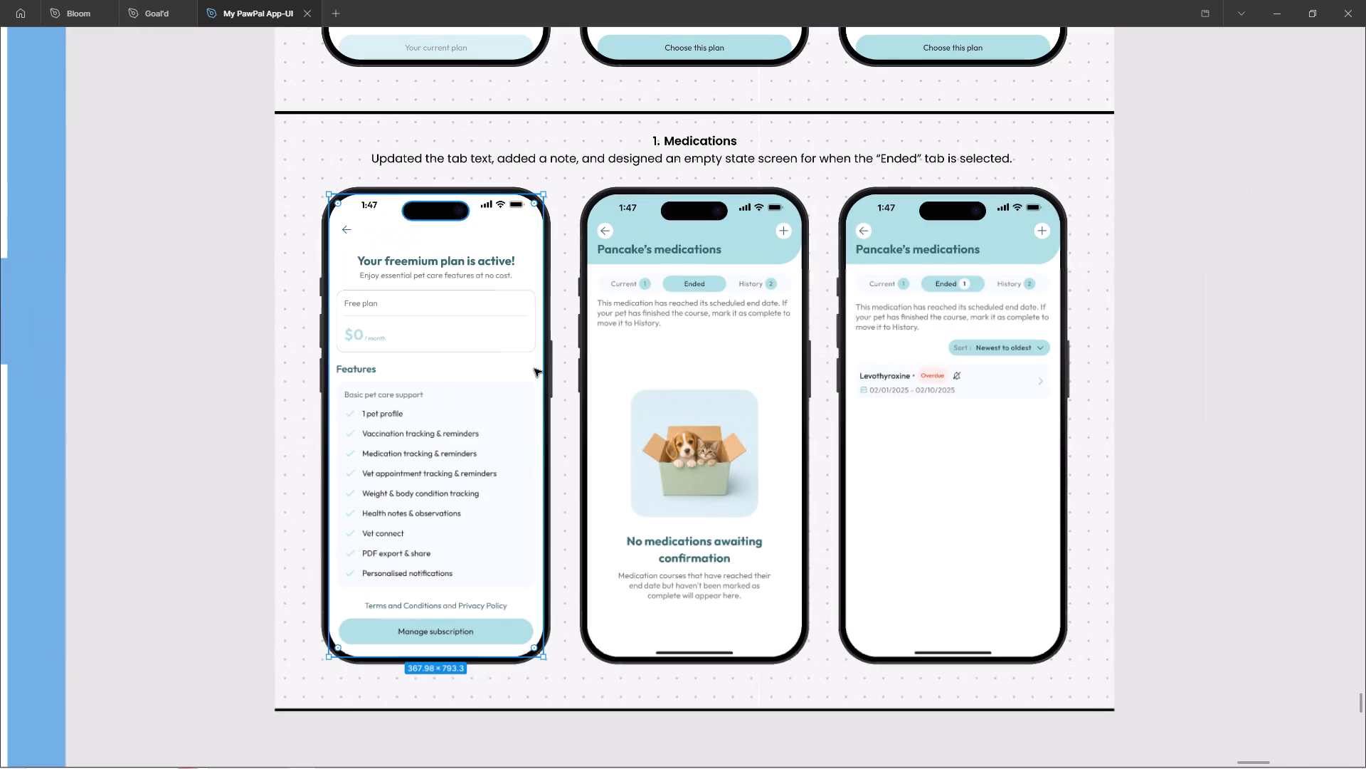
# Delete the pasted "Your freemium plan is active!" PNG from the empty canvas.
pyautogui.keyDown('ctrl'); pyautogui.scroll(-16, 317, 459); pyautogui.keyUp('ctrl')
pyautogui.click(563, 535)
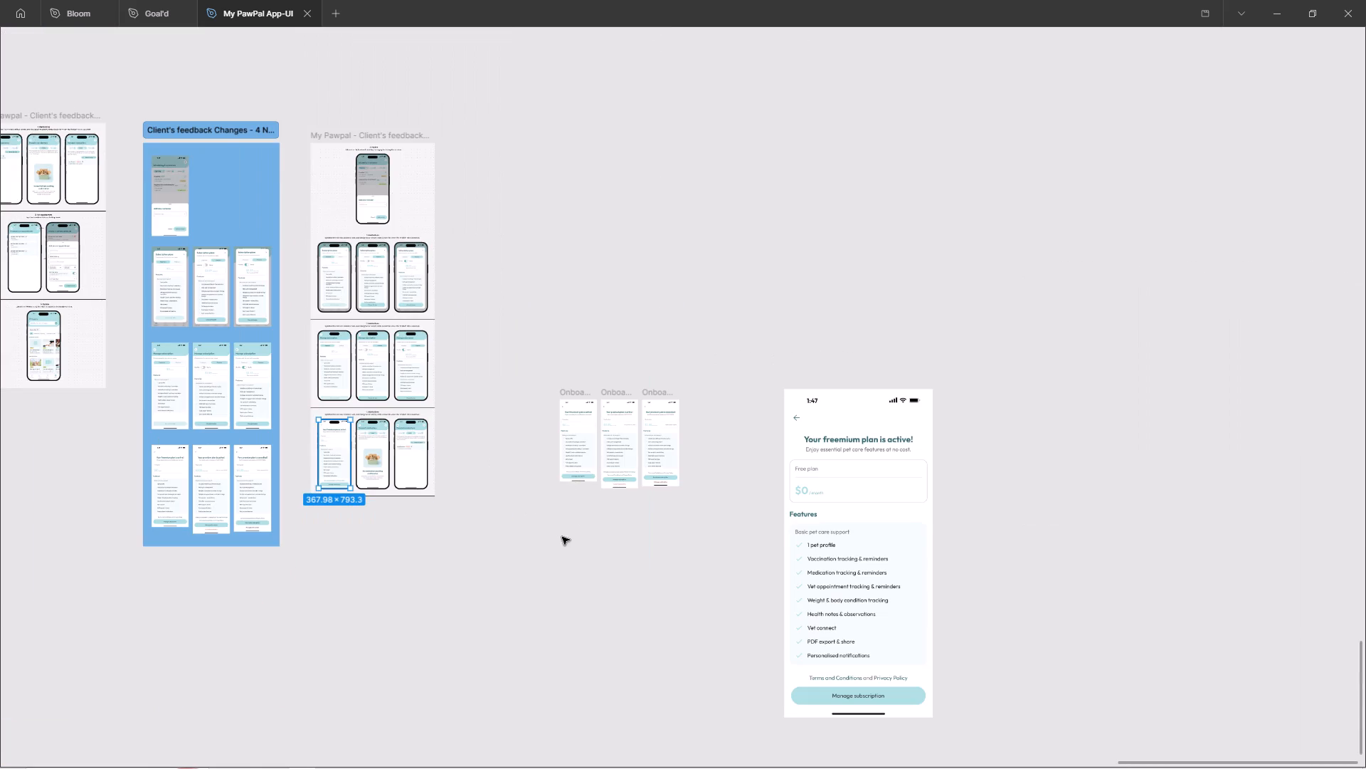
pyautogui.click(845, 409)
pyautogui.press('Delete')
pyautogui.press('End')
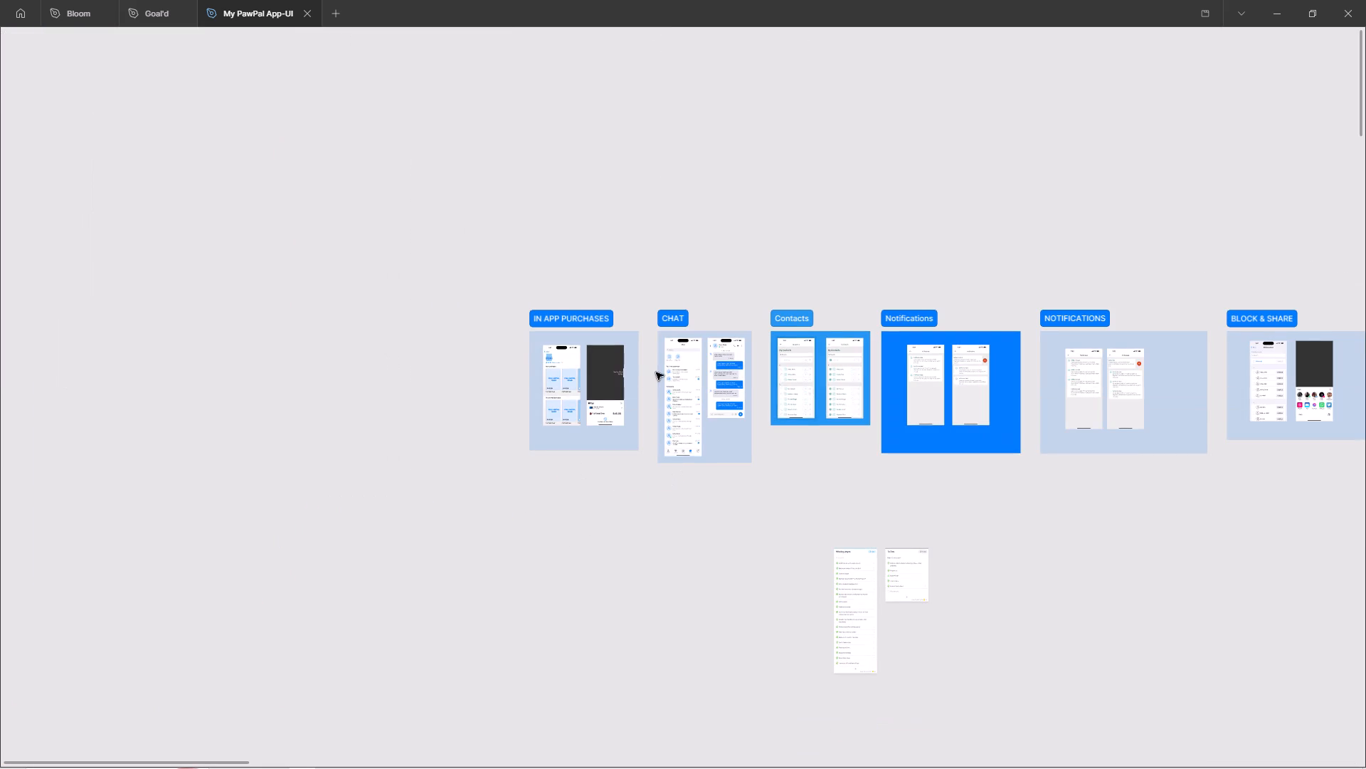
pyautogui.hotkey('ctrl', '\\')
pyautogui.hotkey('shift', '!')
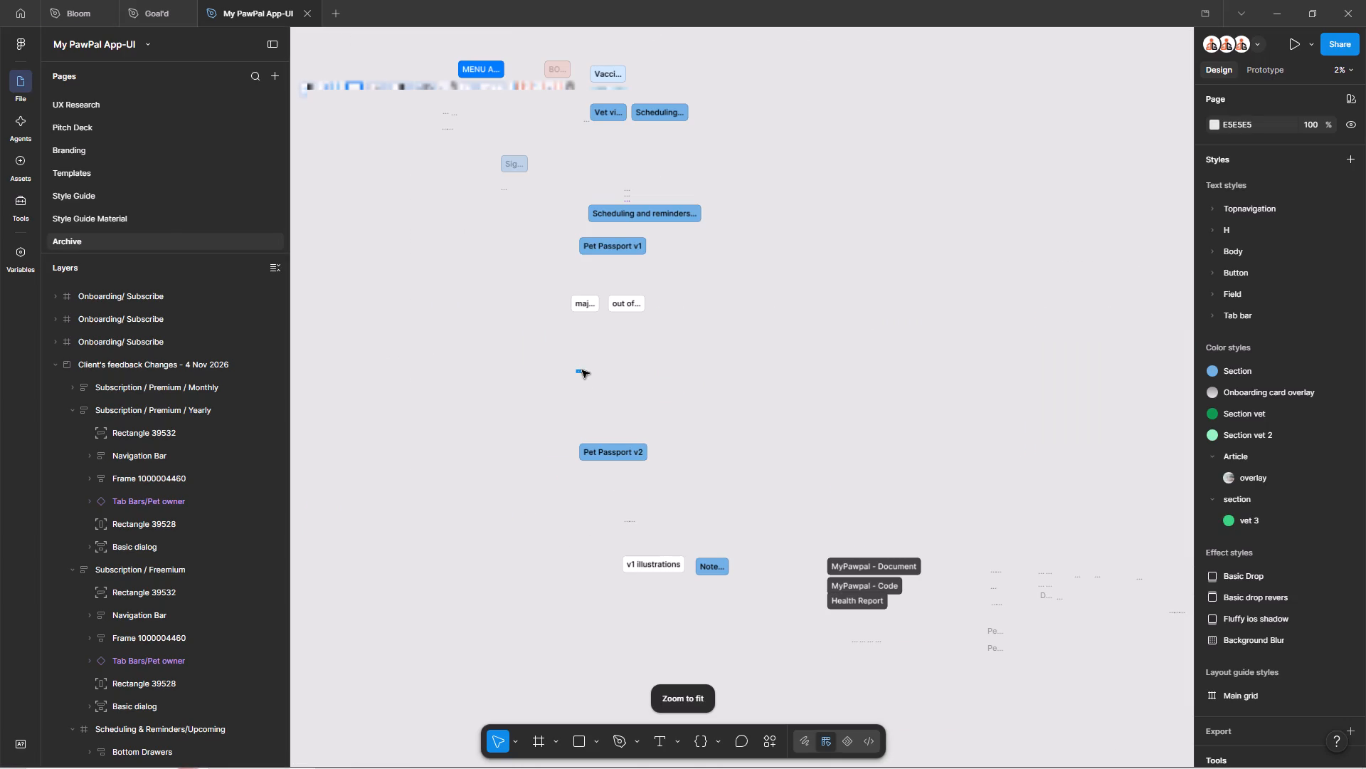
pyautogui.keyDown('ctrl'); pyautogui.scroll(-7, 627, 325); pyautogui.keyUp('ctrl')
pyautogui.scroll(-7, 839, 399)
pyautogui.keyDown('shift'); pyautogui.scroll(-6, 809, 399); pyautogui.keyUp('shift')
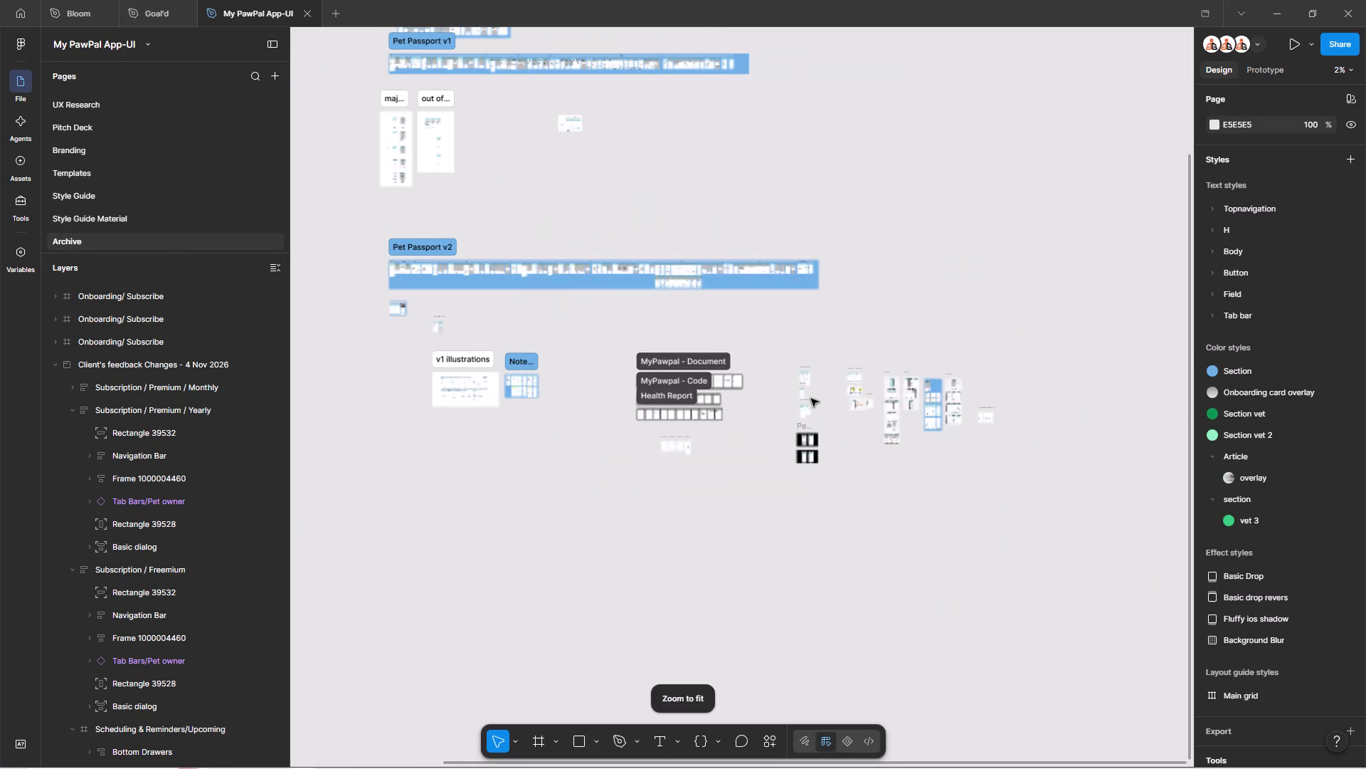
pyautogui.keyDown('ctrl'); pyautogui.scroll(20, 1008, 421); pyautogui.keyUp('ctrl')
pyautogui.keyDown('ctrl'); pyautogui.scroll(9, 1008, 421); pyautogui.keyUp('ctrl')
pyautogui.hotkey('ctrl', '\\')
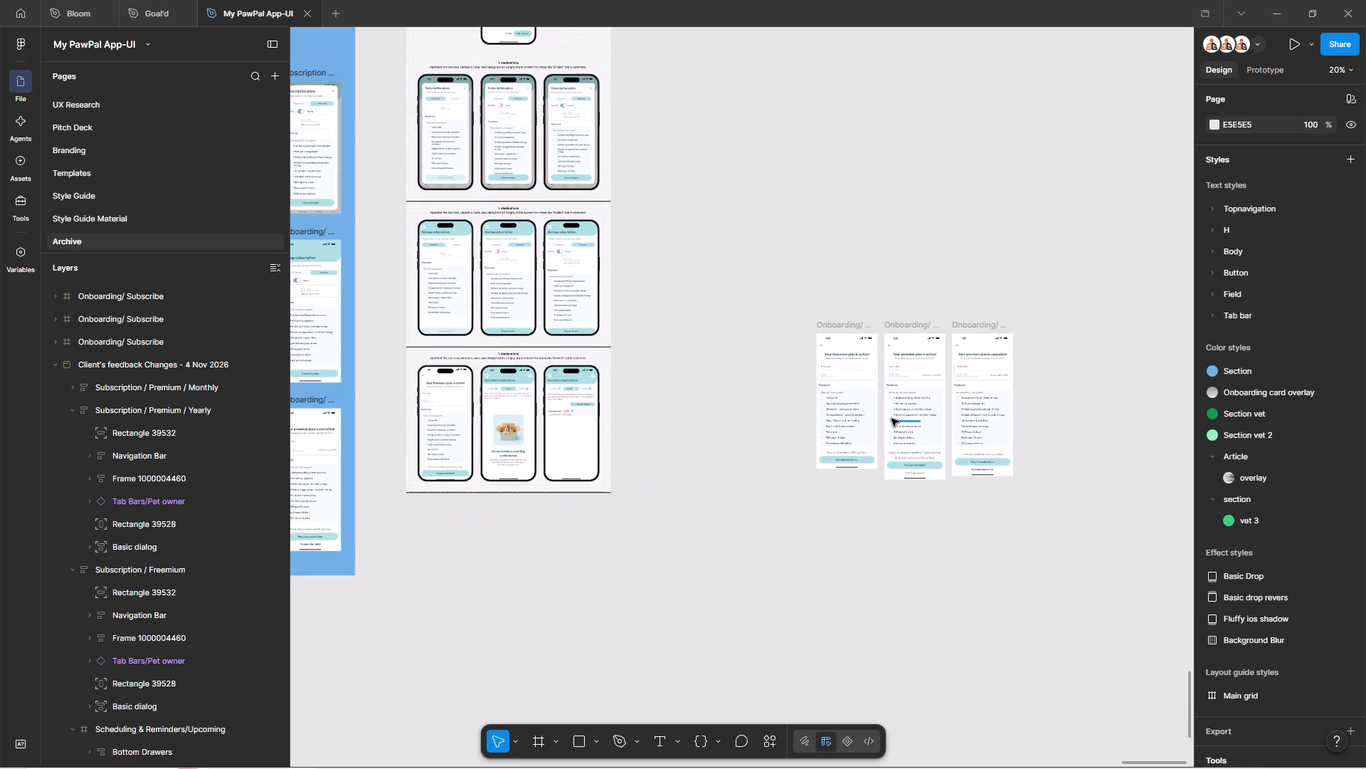
# Paste a PNG copy of the duplicated "Your premium plan is active!" screen on the canvas and apply its image to the bottom row's middle phone.
pyautogui.keyDown('ctrl'); pyautogui.scroll(4, 895, 408); pyautogui.keyUp('ctrl')
pyautogui.click(893, 267)
pyautogui.click(911, 272)
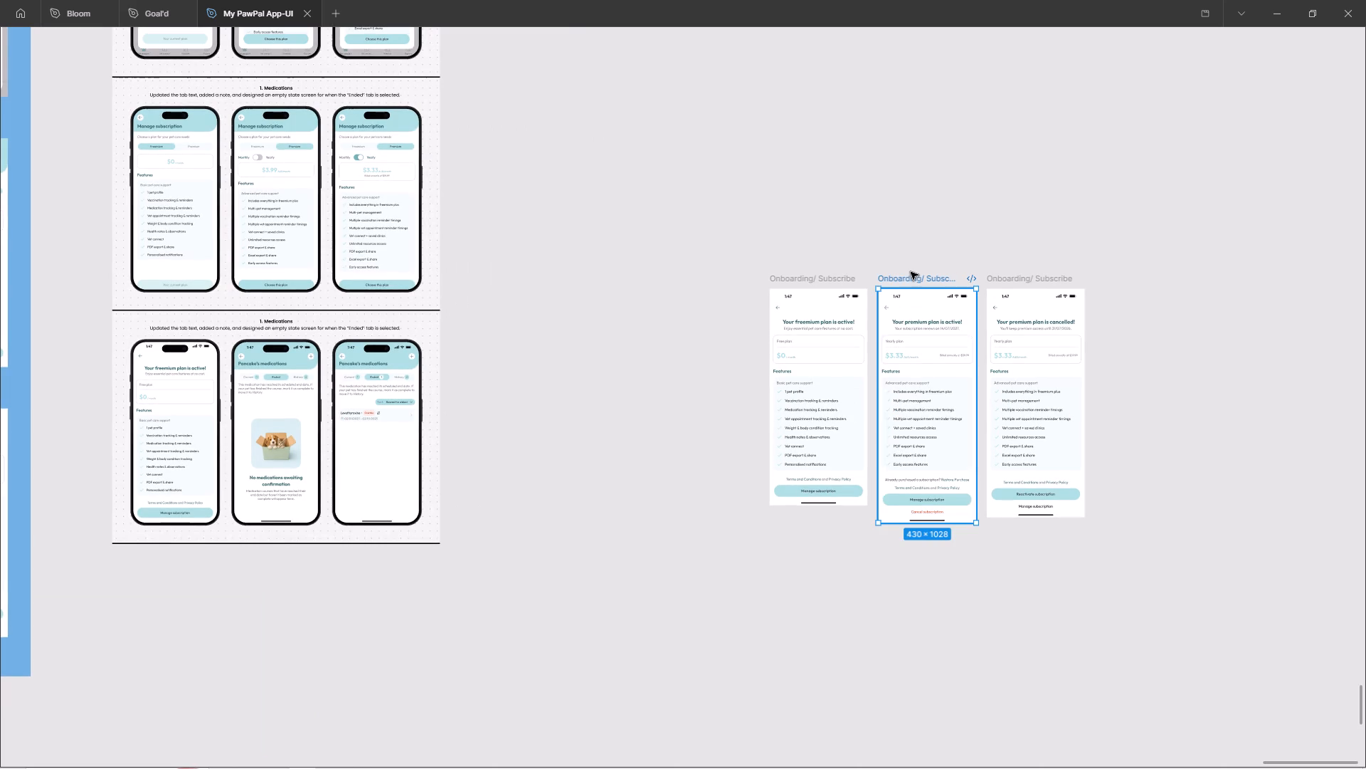
pyautogui.hotkey('ctrl', 'shift', 'c')
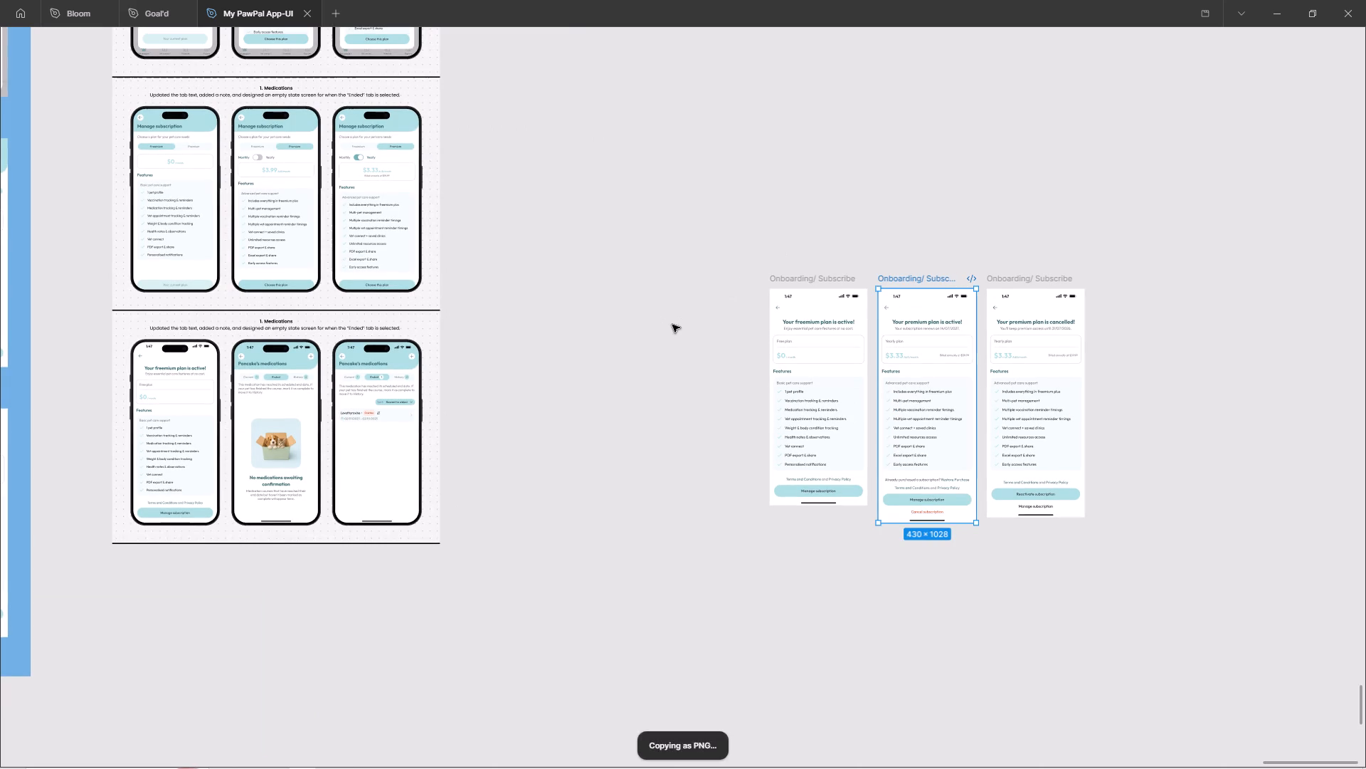
pyautogui.keyDown('ctrl'); pyautogui.scroll(-6, 638, 324); pyautogui.keyUp('ctrl')
pyautogui.click(1030, 298)
pyautogui.rightClick(1031, 267)
pyautogui.click(1056, 268)
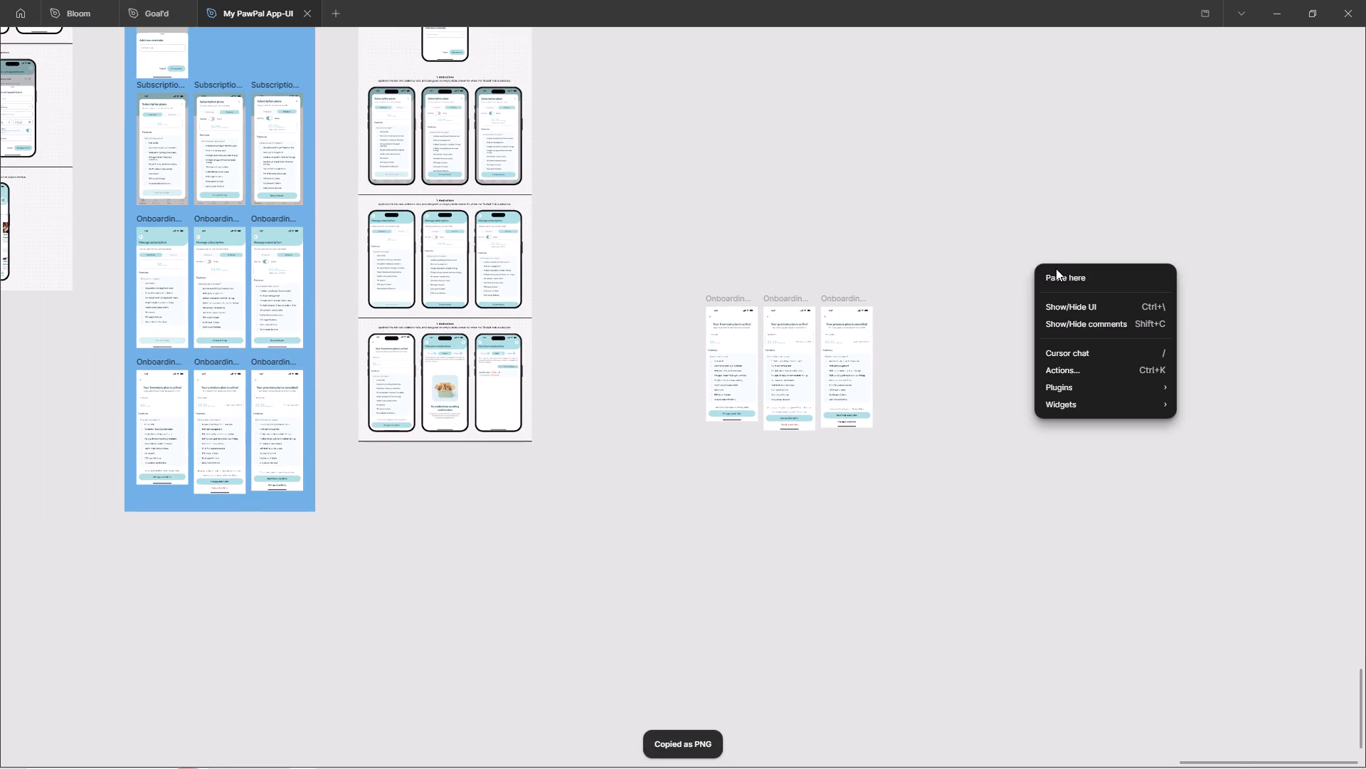
pyautogui.rightClick(1028, 251)
pyautogui.click(1066, 263)
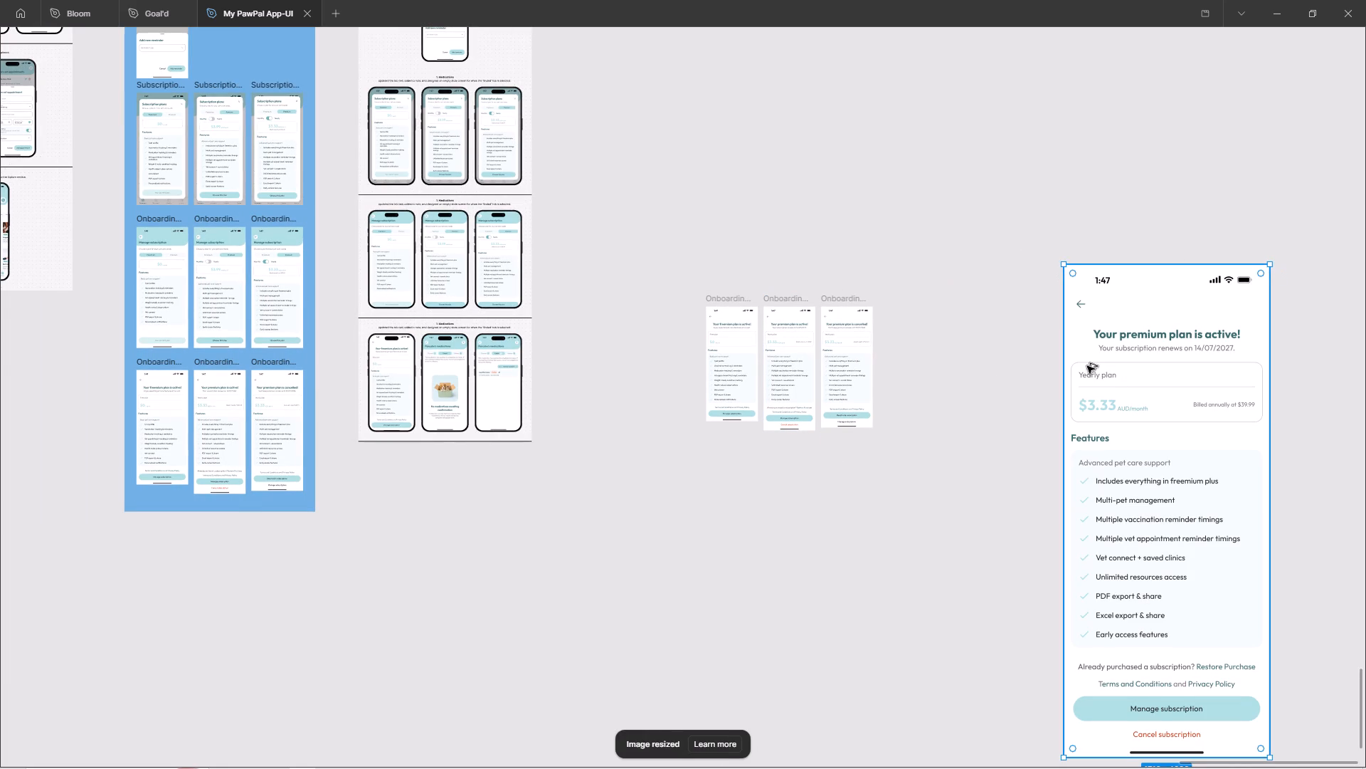
pyautogui.hotkey('ctrl', 'alt', 'c')
pyautogui.keyDown('ctrl'); pyautogui.click(446, 387); pyautogui.keyUp('ctrl')
pyautogui.hotkey('ctrl', 'v')
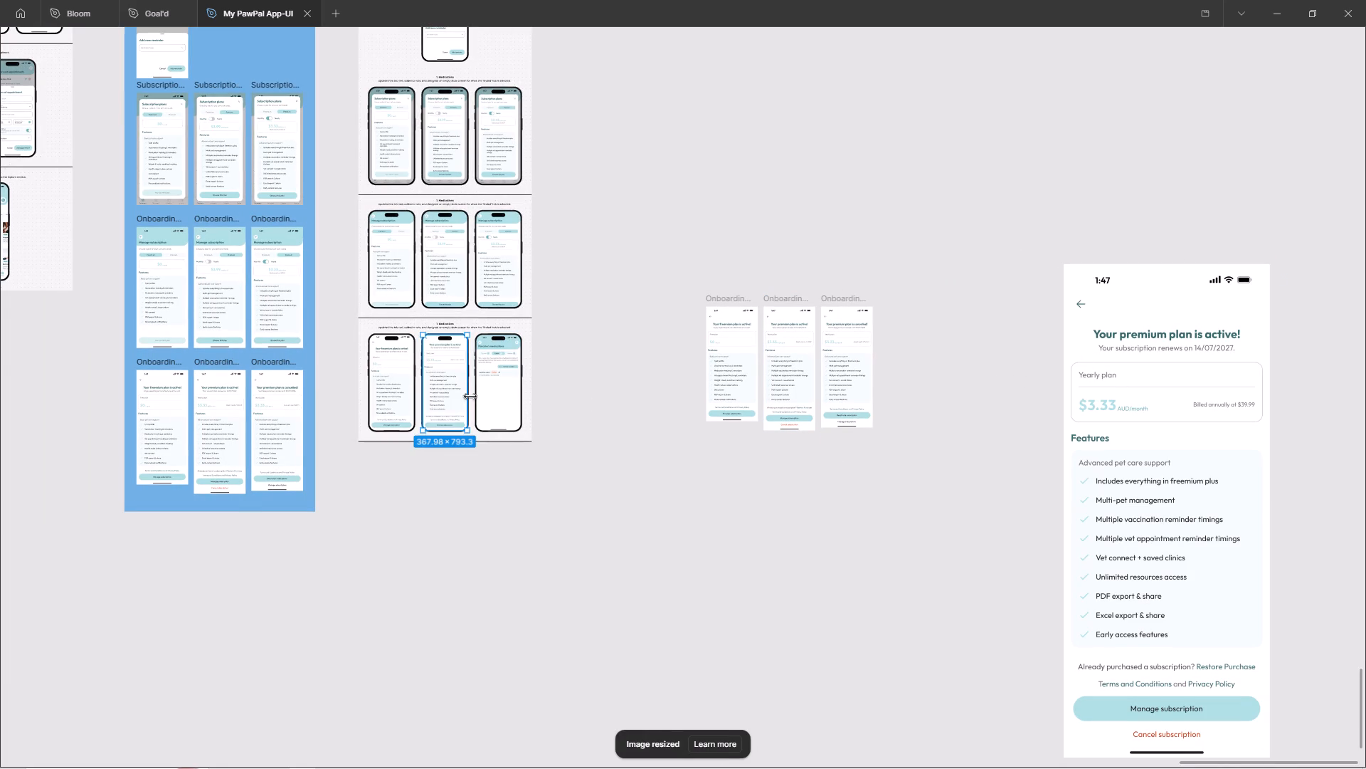
# Delete the pasted "Your premium plan is active!" PNG from the empty canvas.
pyautogui.keyDown('ctrl'); pyautogui.click(635, 458); pyautogui.keyUp('ctrl')
pyautogui.keyDown('ctrl'); pyautogui.click(1059, 375); pyautogui.keyUp('ctrl')
pyautogui.keyDown('ctrl'); pyautogui.click(1136, 360); pyautogui.keyUp('ctrl')
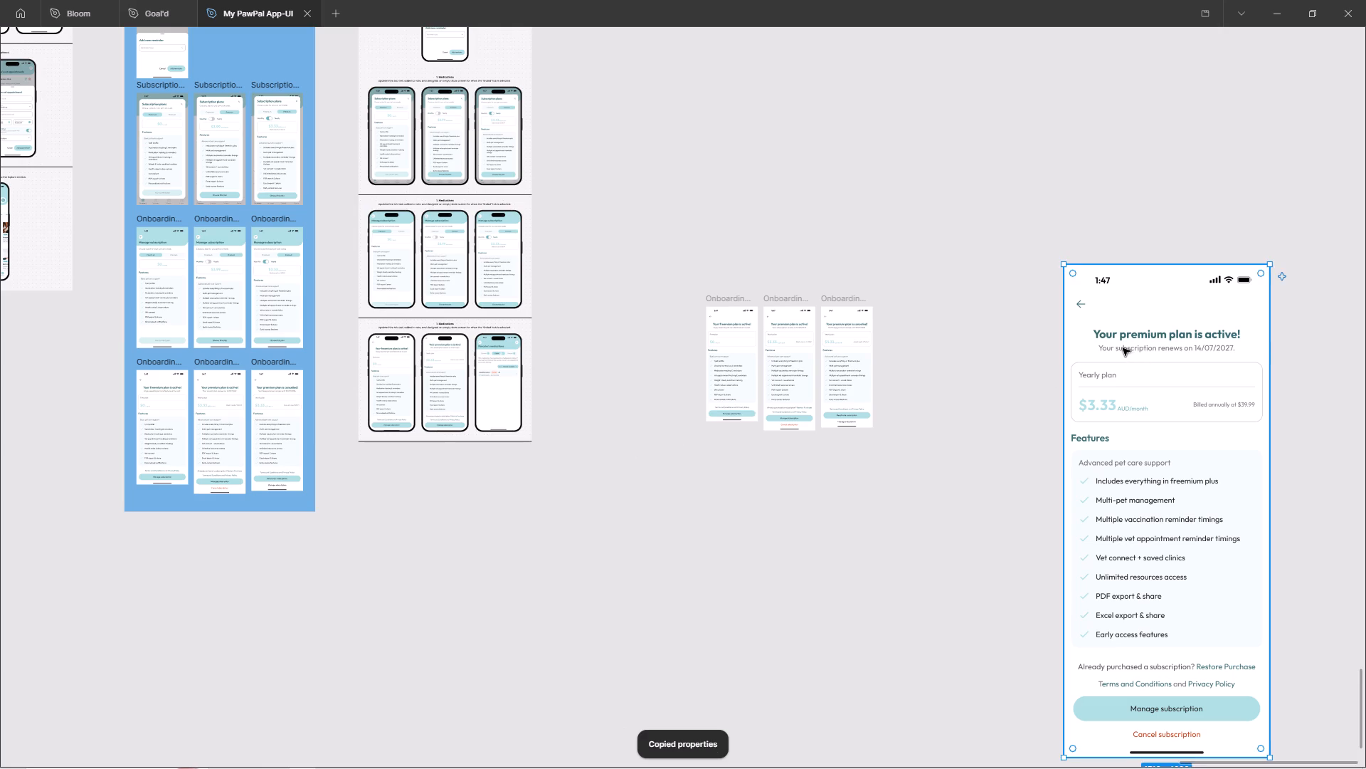
pyautogui.press('Delete')
# Paste a PNG copy of the duplicated "Your premium plan is cancelled!" screen on the canvas and apply its image to the bottom row's third phone.
pyautogui.click(840, 295)
pyautogui.hotkey('ctrl', 'shift', 'c')
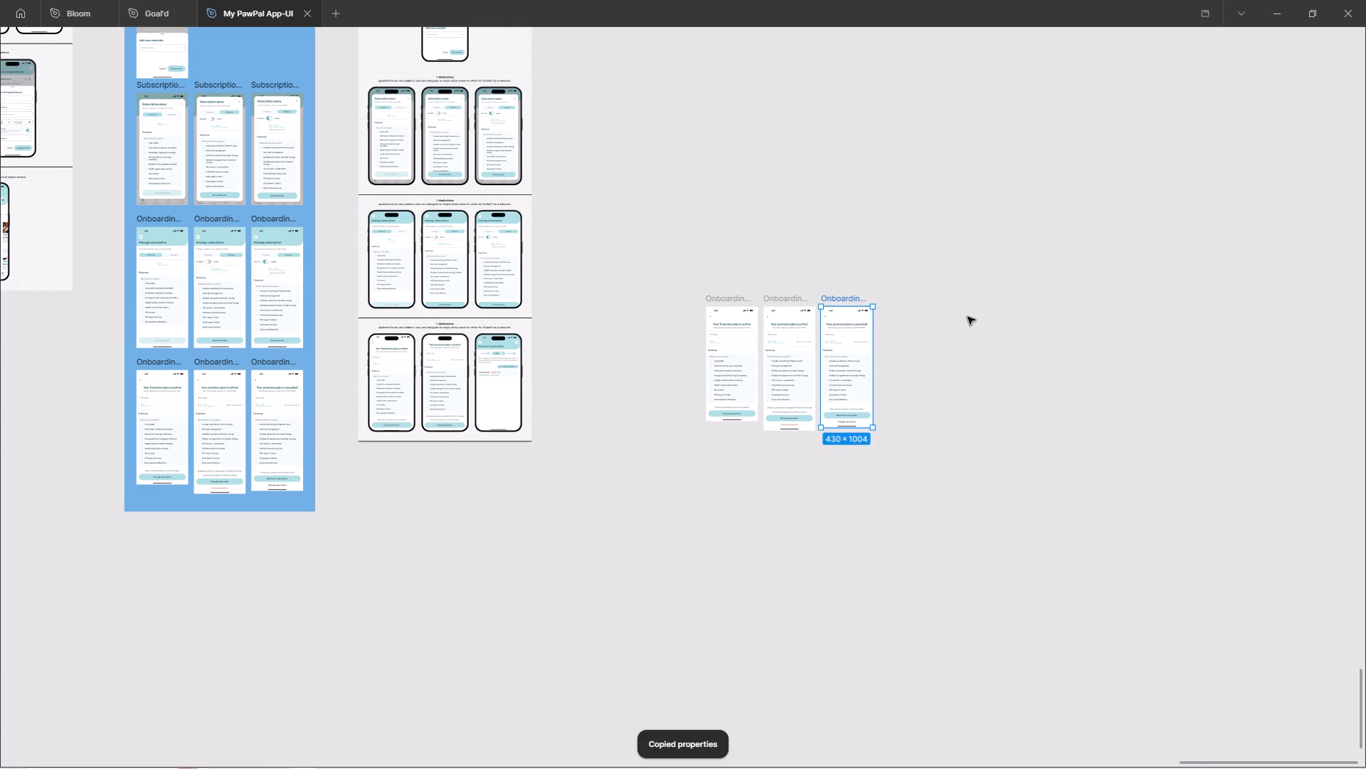
pyautogui.click(1028, 246)
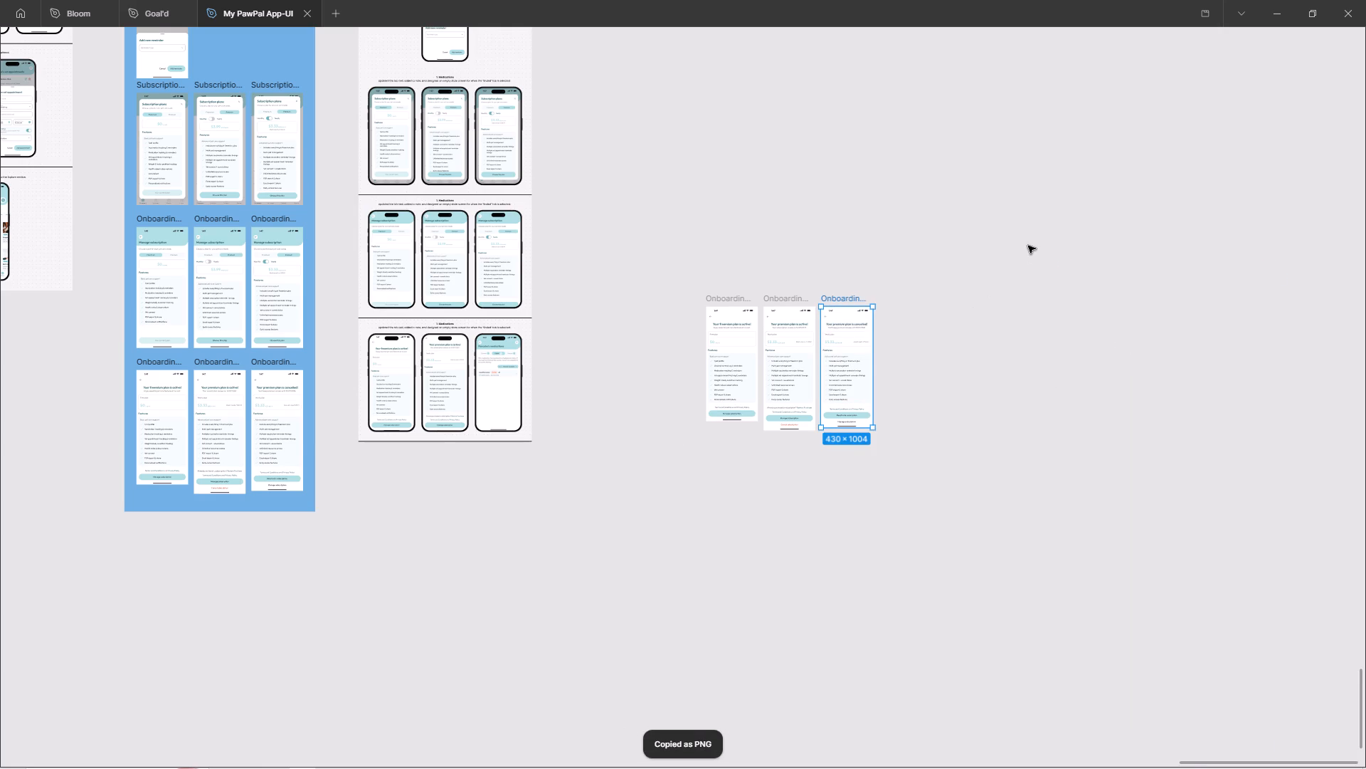
pyautogui.rightClick(1028, 244)
pyautogui.click(1058, 252)
pyautogui.hotkey('ctrl', 'alt', 'c')
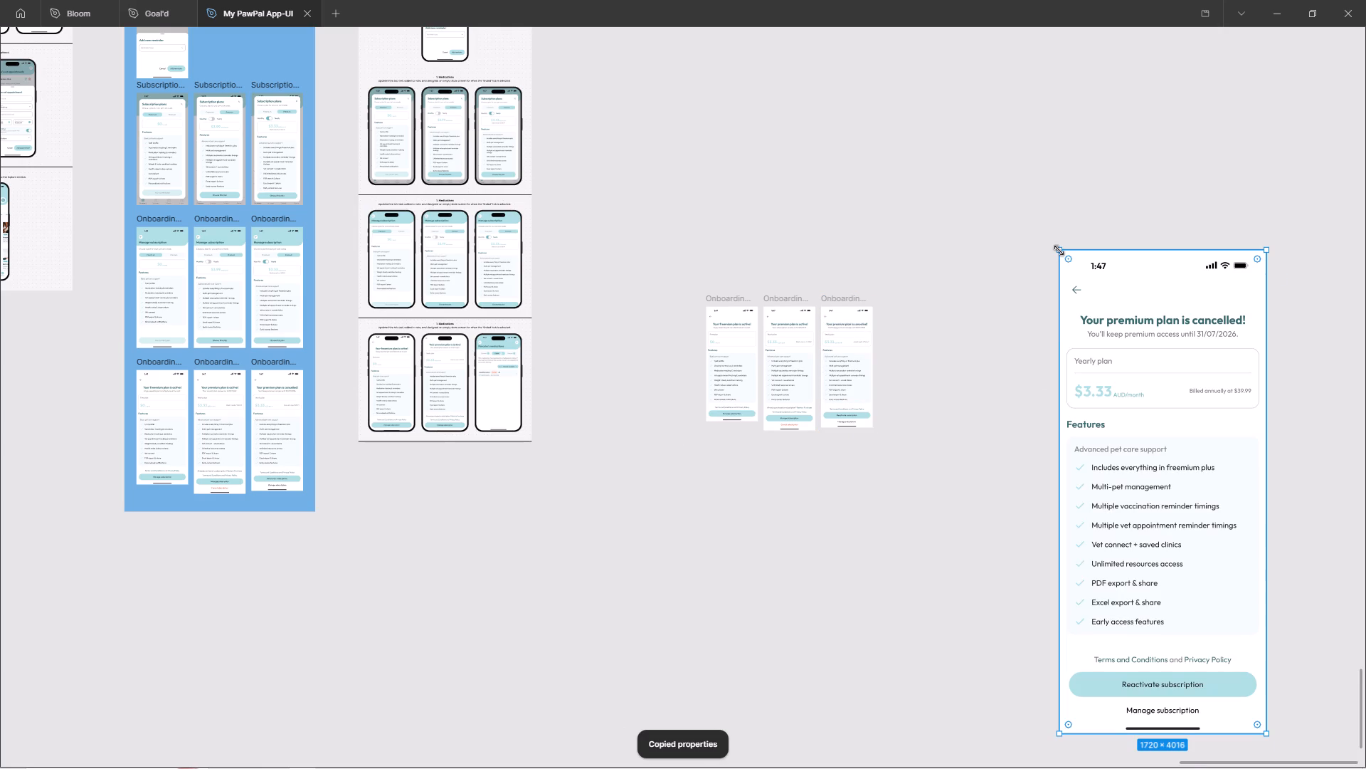
pyautogui.keyDown('ctrl'); pyautogui.click(508, 396); pyautogui.keyUp('ctrl')
pyautogui.hotkey('ctrl', 'v')
# Delete the three duplicated plan-status screens and the pasted "Your premium plan is cancelled!" PNG from the empty canvas.
pyautogui.keyDown('ctrl'); pyautogui.click(853, 528); pyautogui.keyUp('ctrl')
pyautogui.keyDown('ctrl'); pyautogui.moveTo(879, 520); pyautogui.dragTo(749, 327); pyautogui.keyUp('ctrl')
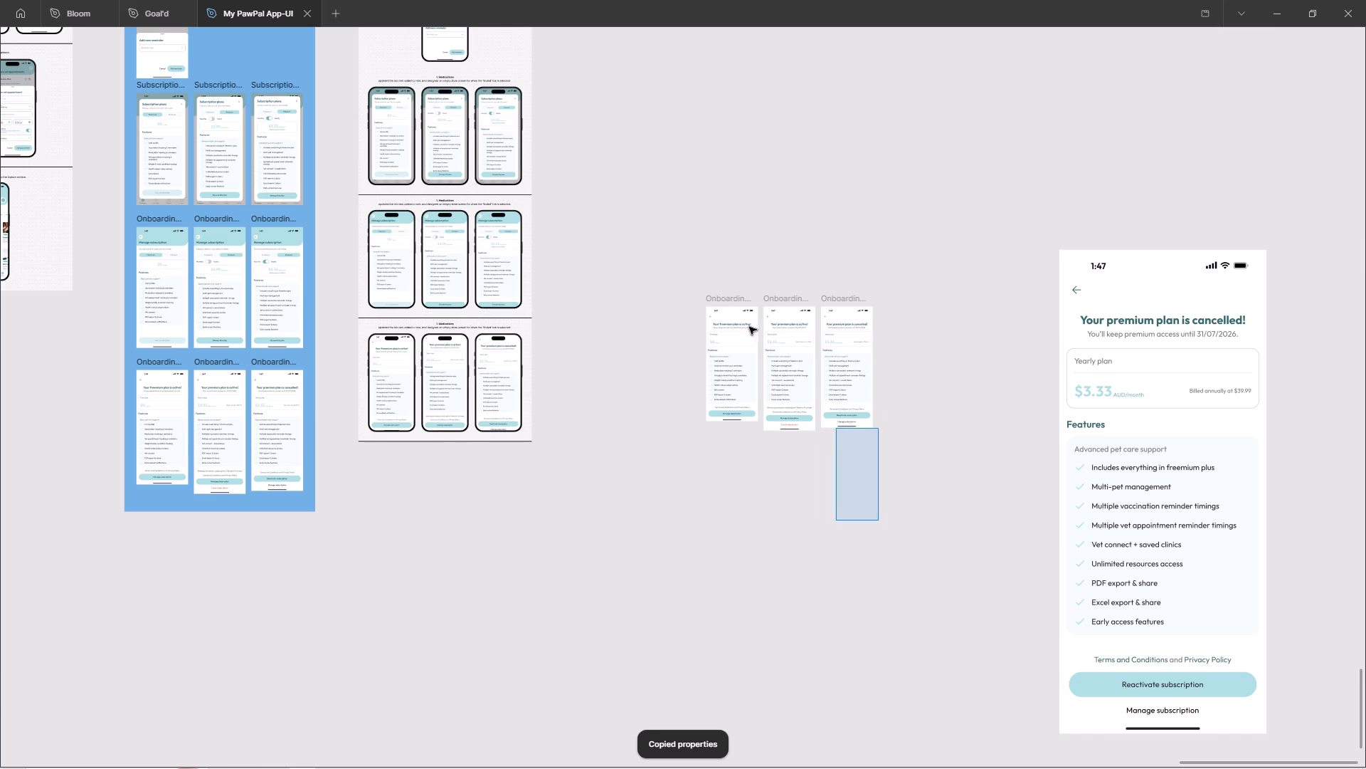
pyautogui.keyDown('ctrl'); pyautogui.moveTo(749, 327); pyautogui.dragTo(630, 253); pyautogui.keyUp('ctrl')
pyautogui.keyDown('ctrl'); pyautogui.click(949, 578); pyautogui.keyUp('ctrl')
pyautogui.keyDown('ctrl'); pyautogui.moveTo(958, 522); pyautogui.dragTo(638, 202); pyautogui.keyUp('ctrl')
pyautogui.keyDown('shift'); pyautogui.click(1298, 370); pyautogui.keyUp('shift')
pyautogui.keyDown('shift'); pyautogui.click(1145, 368); pyautogui.keyUp('shift')
pyautogui.press('Delete')
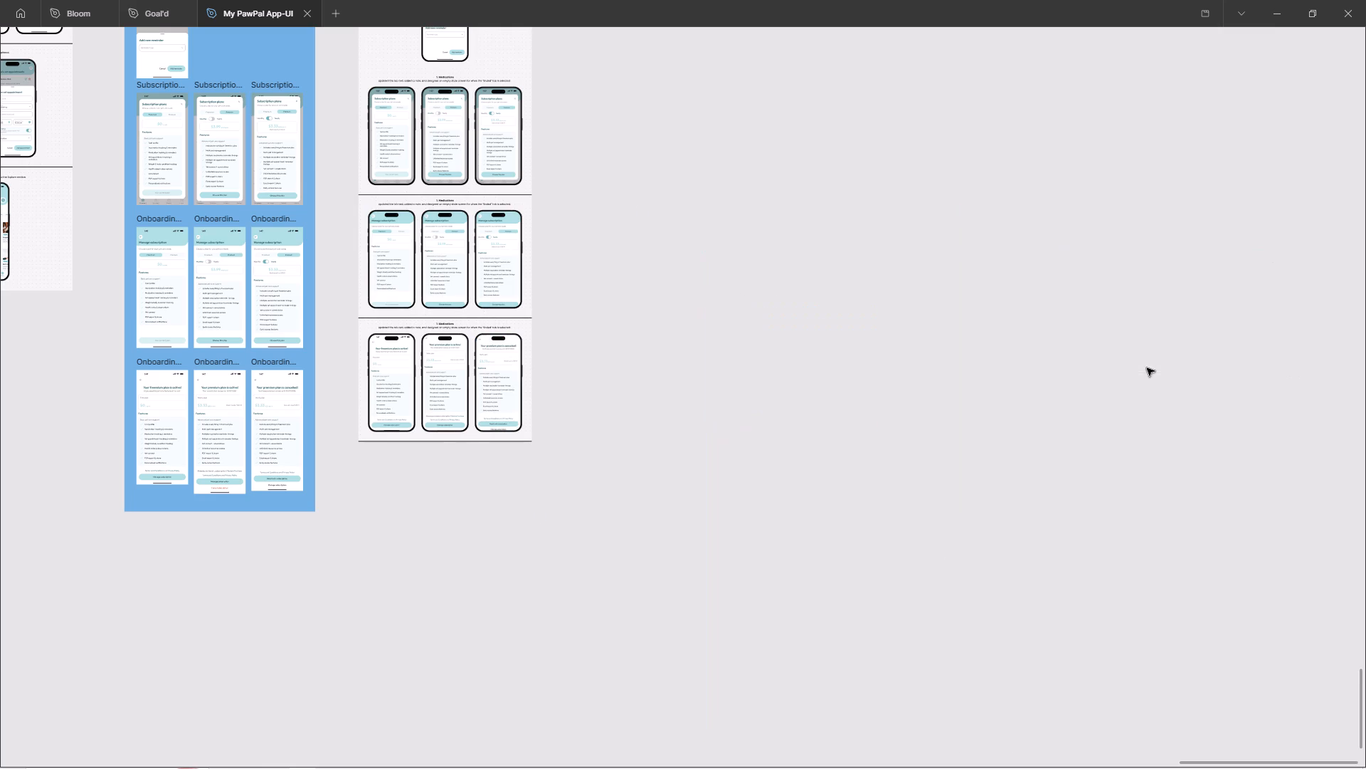
# Review the filled phone mockups and row captions of the new client-feedback presentation beside the 4 Nov 2026 section.
pyautogui.keyDown('ctrl'); pyautogui.scroll(-13, 958, 426); pyautogui.keyUp('ctrl')
pyautogui.keyDown('ctrl'); pyautogui.scroll(16, 844, 298); pyautogui.keyUp('ctrl')
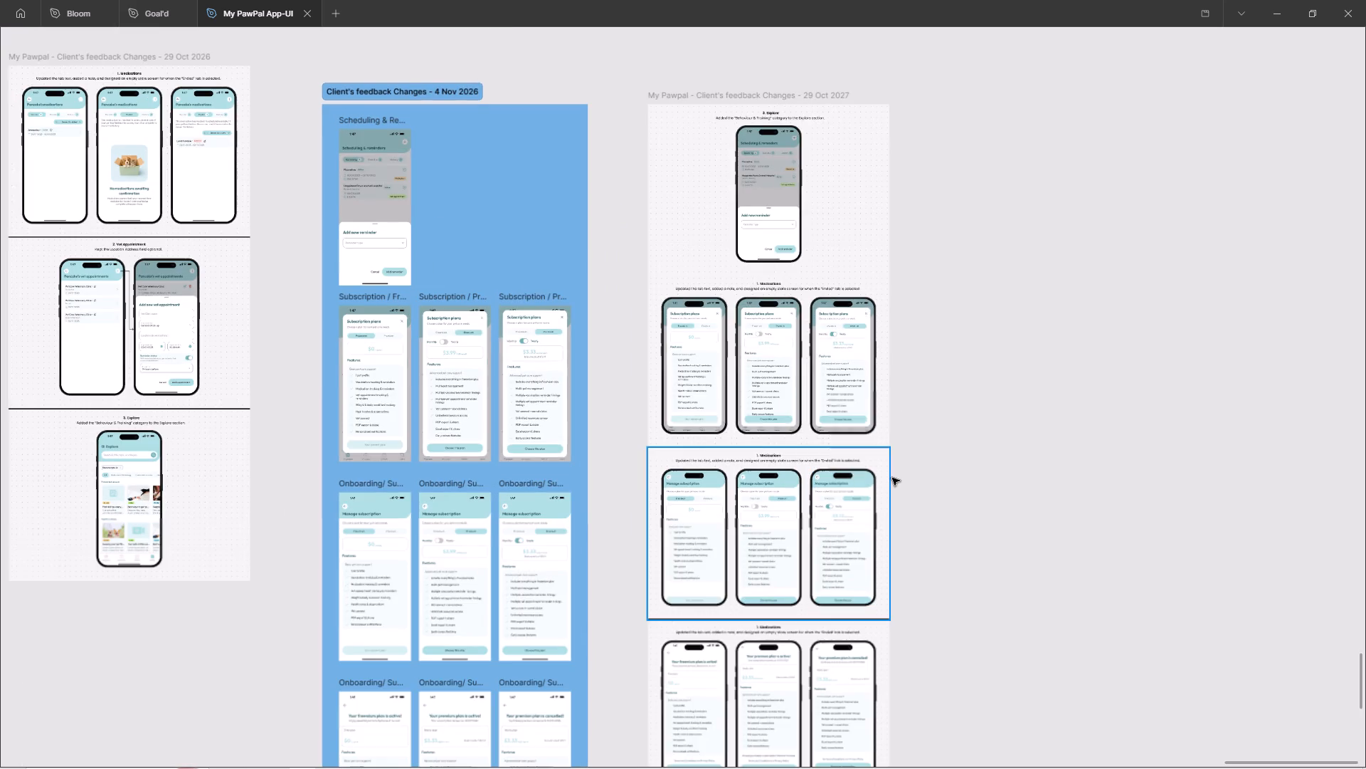
pyautogui.scroll(-4, 892, 477)
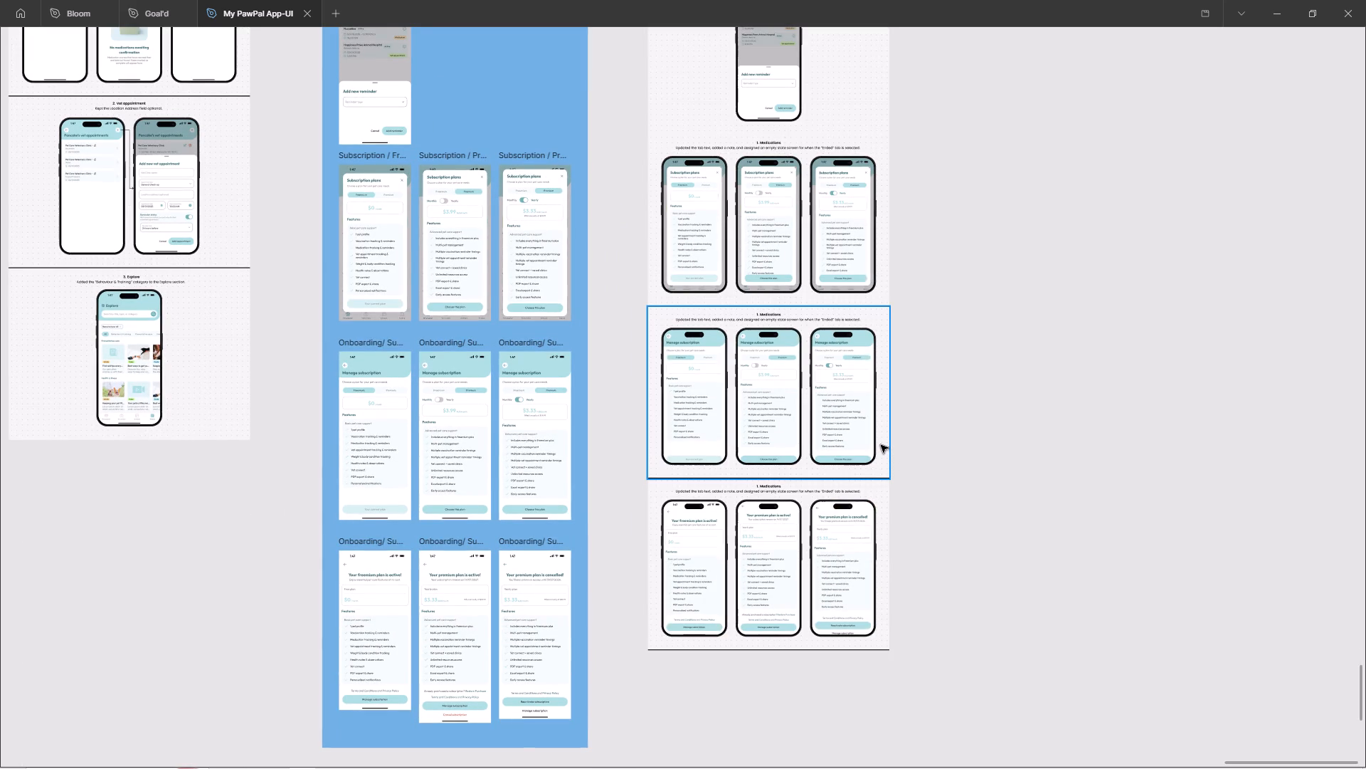
pyautogui.hotkey('alt', 'Tab')
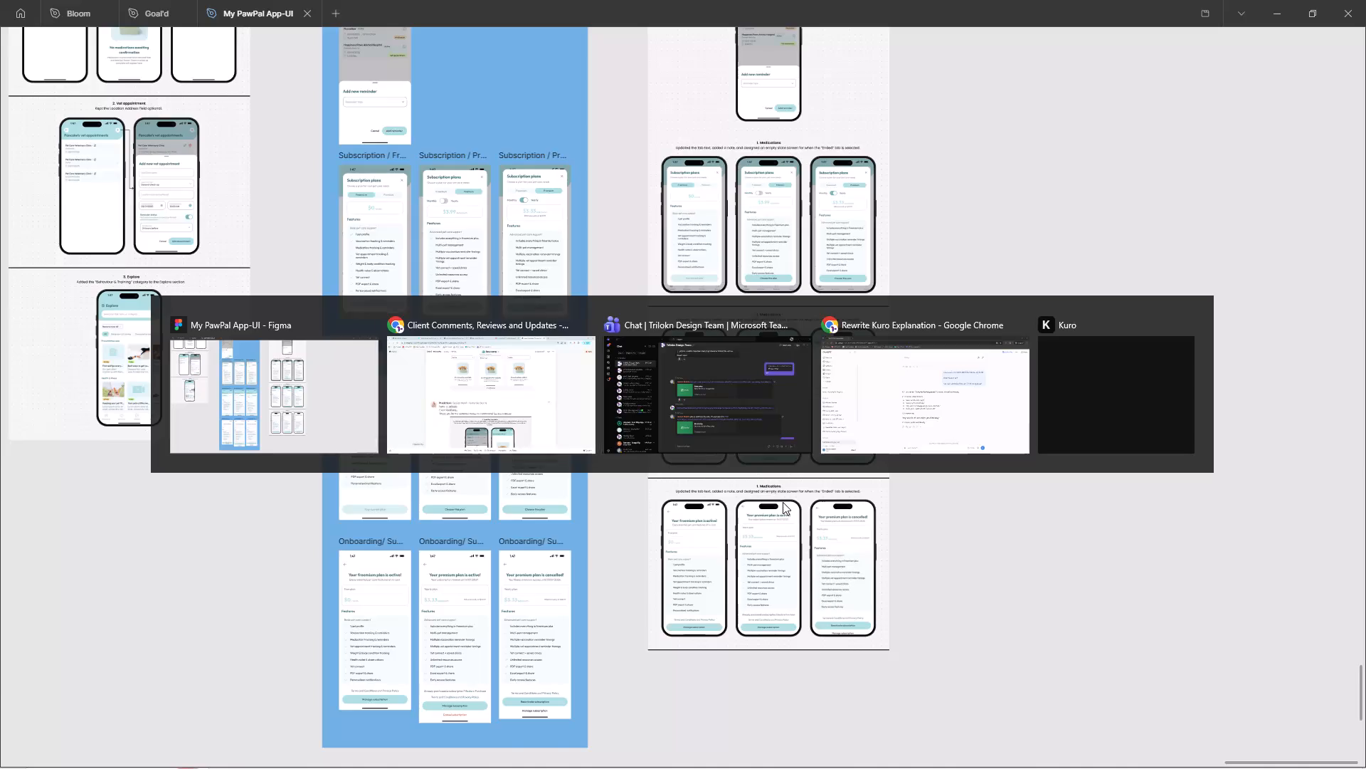
pyautogui.hotkey('alt', 'Tab')
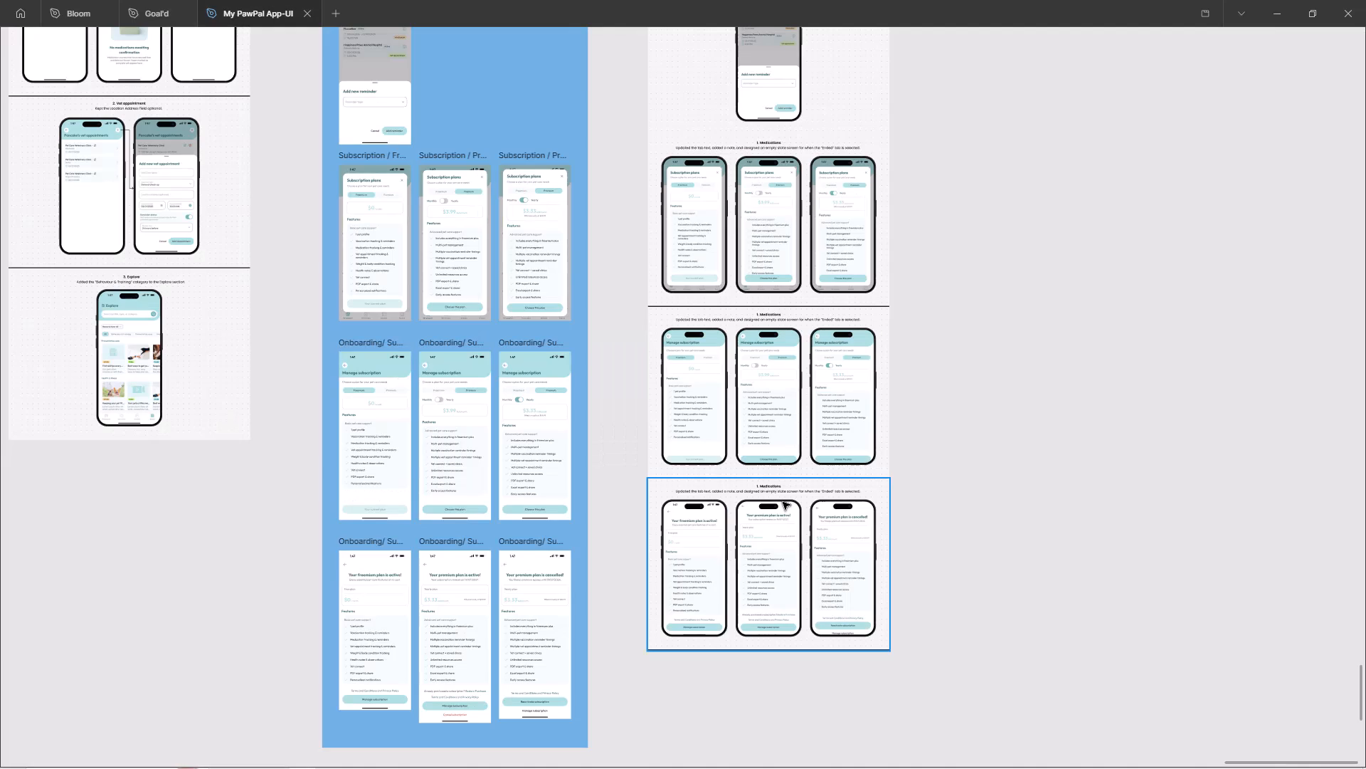
pyautogui.keyDown('ctrl'); pyautogui.scroll(-5, 811, 481); pyautogui.keyUp('ctrl')
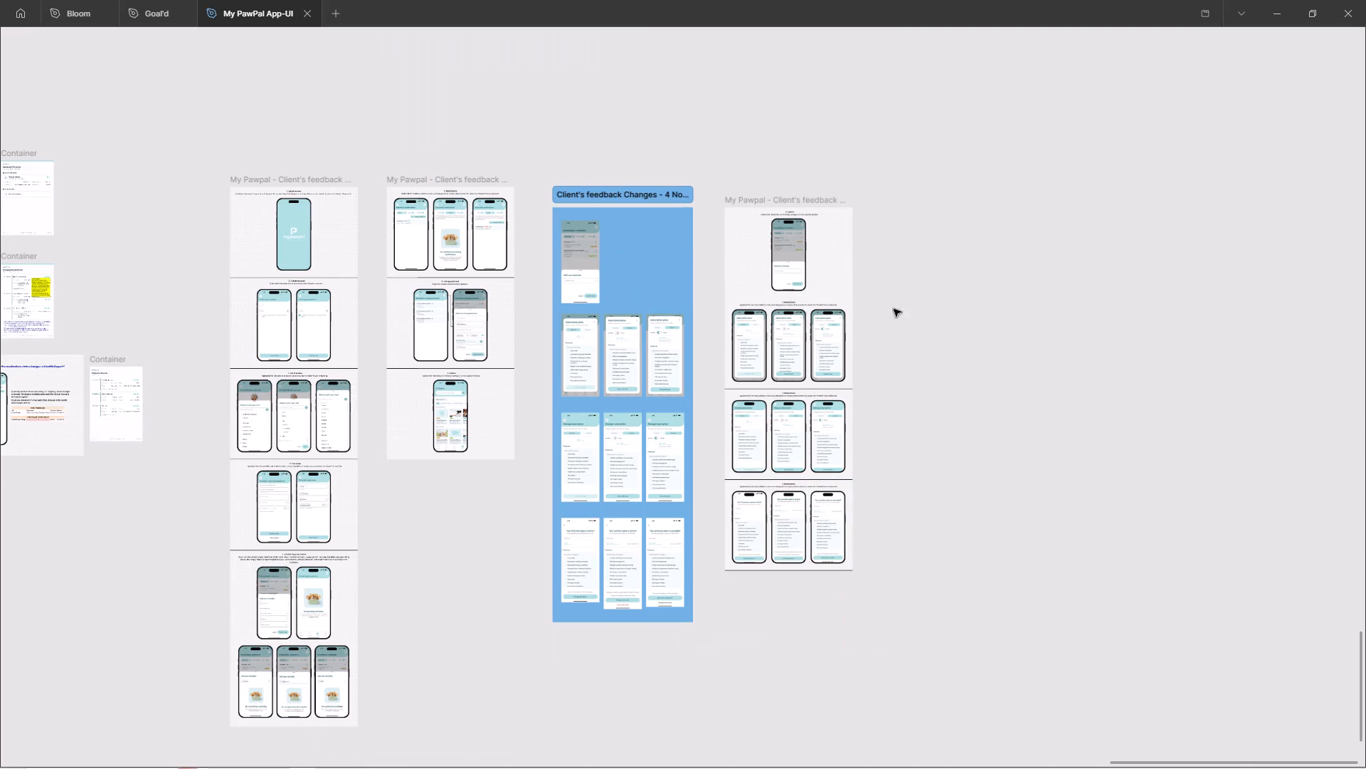
pyautogui.keyDown('ctrl'); pyautogui.scroll(12, 854, 226); pyautogui.keyUp('ctrl')
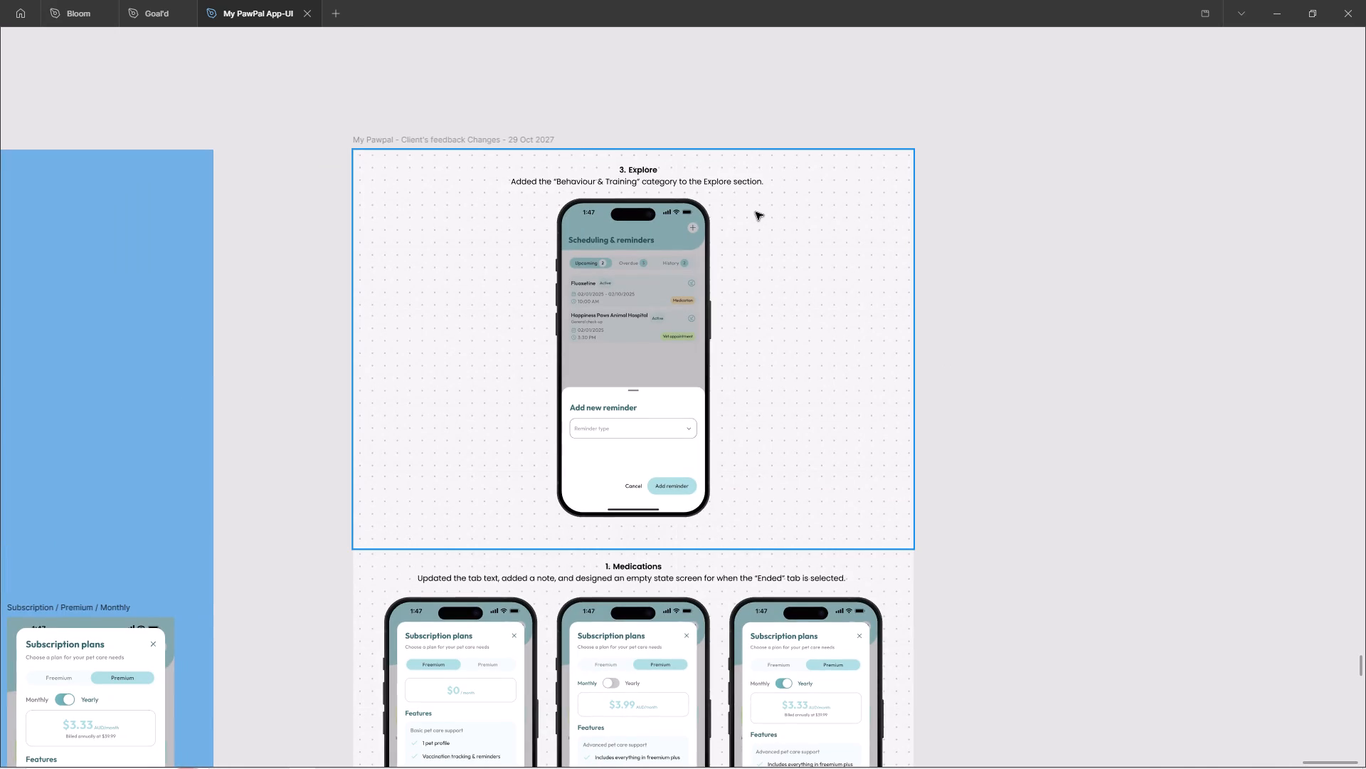
pyautogui.scroll(-17, 755, 191)
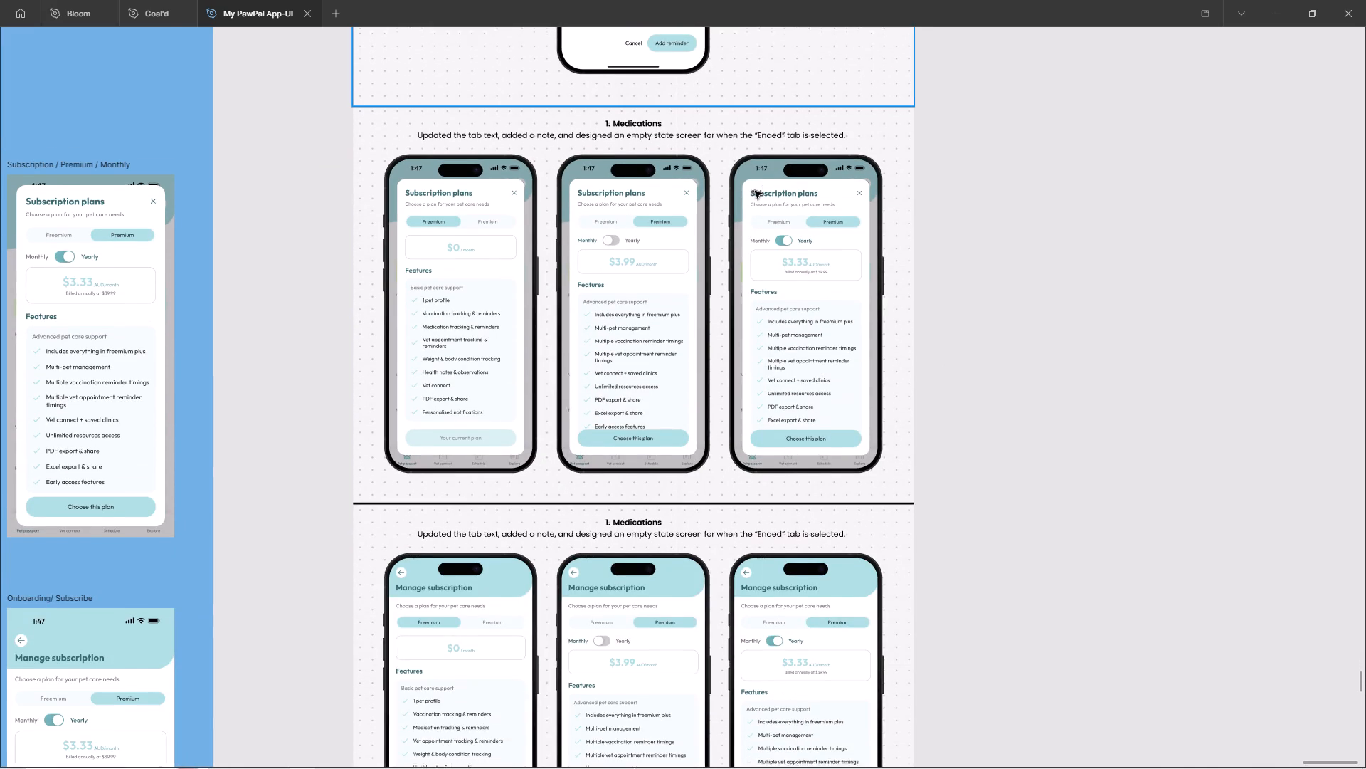
pyautogui.scroll(-3, 755, 191)
pyautogui.scroll(3, 489, 87)
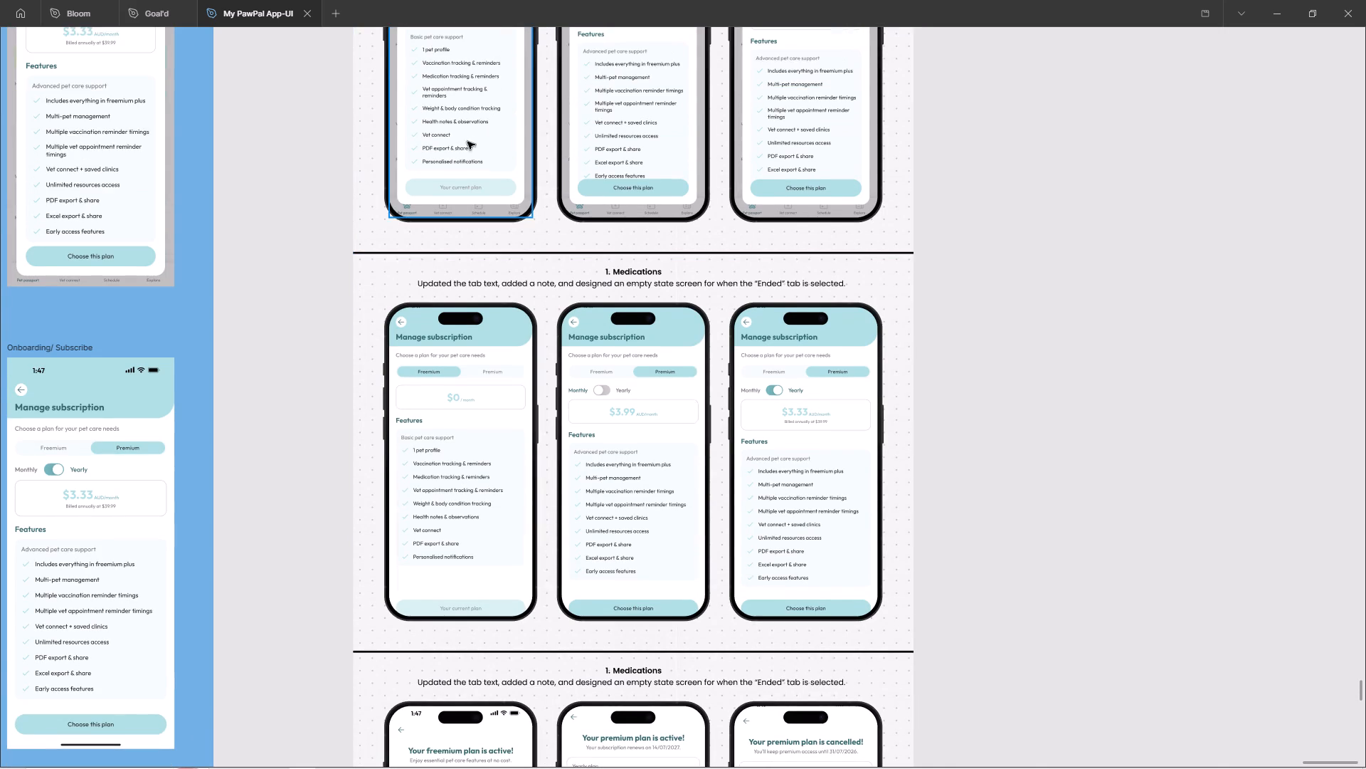
pyautogui.keyDown('ctrl'); pyautogui.scroll(9, 477, 89); pyautogui.keyUp('ctrl')
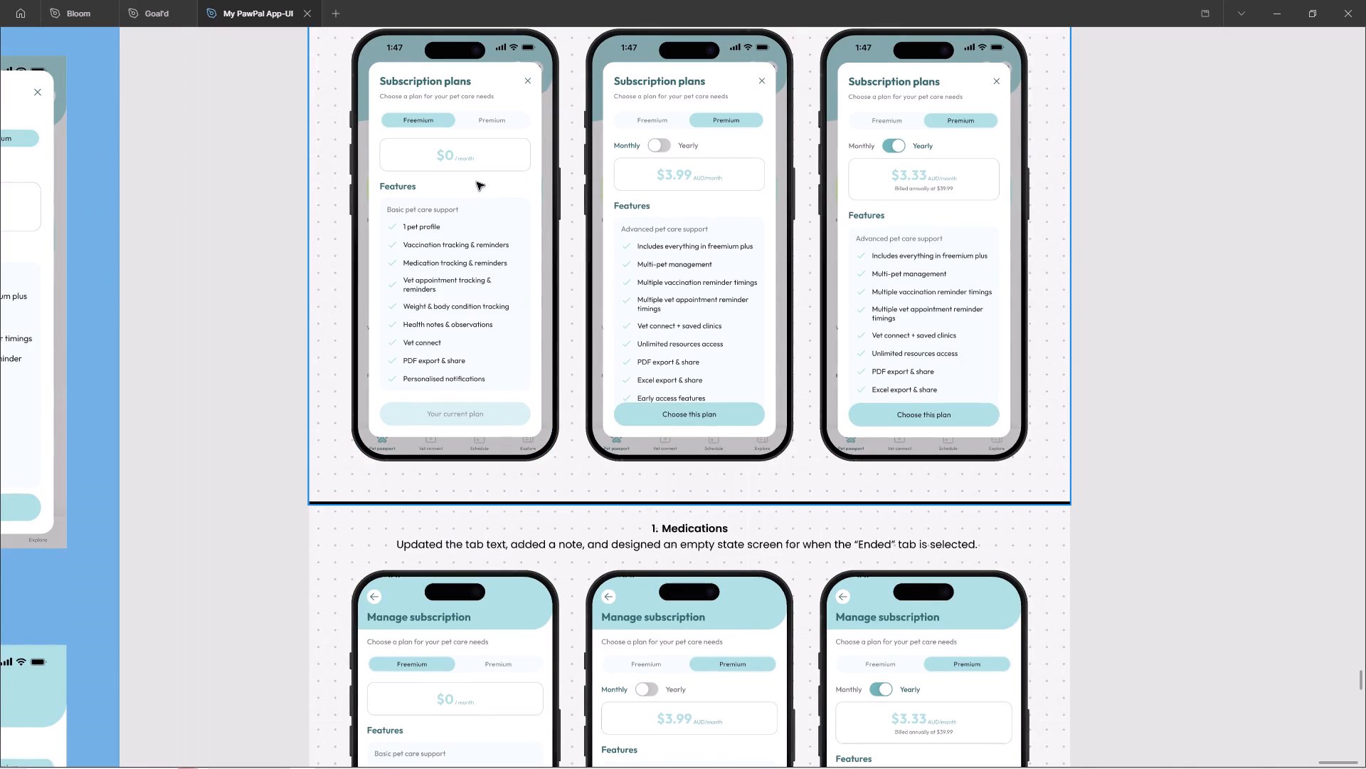
pyautogui.keyDown('ctrl'); pyautogui.scroll(-3, 543, 320); pyautogui.keyUp('ctrl')
pyautogui.keyDown('ctrl'); pyautogui.scroll(5, 542, 155); pyautogui.keyUp('ctrl')
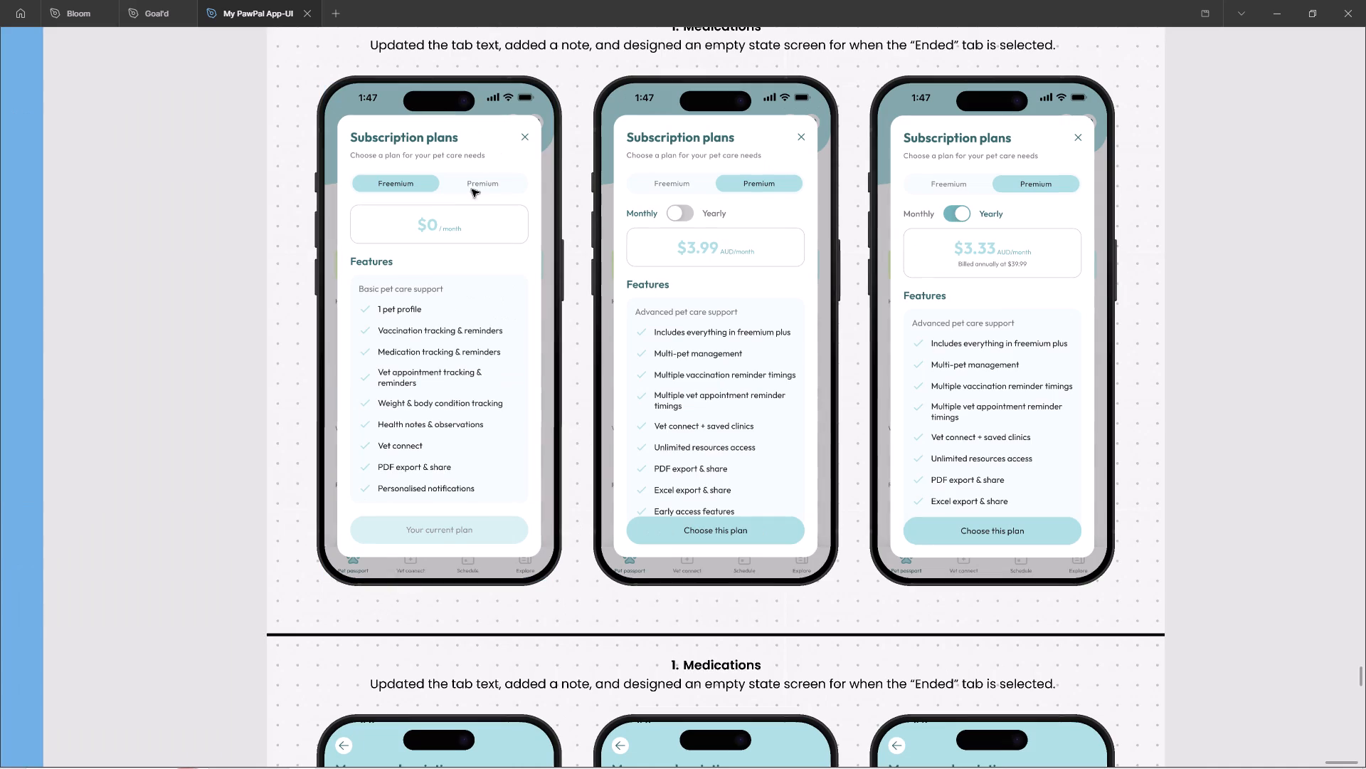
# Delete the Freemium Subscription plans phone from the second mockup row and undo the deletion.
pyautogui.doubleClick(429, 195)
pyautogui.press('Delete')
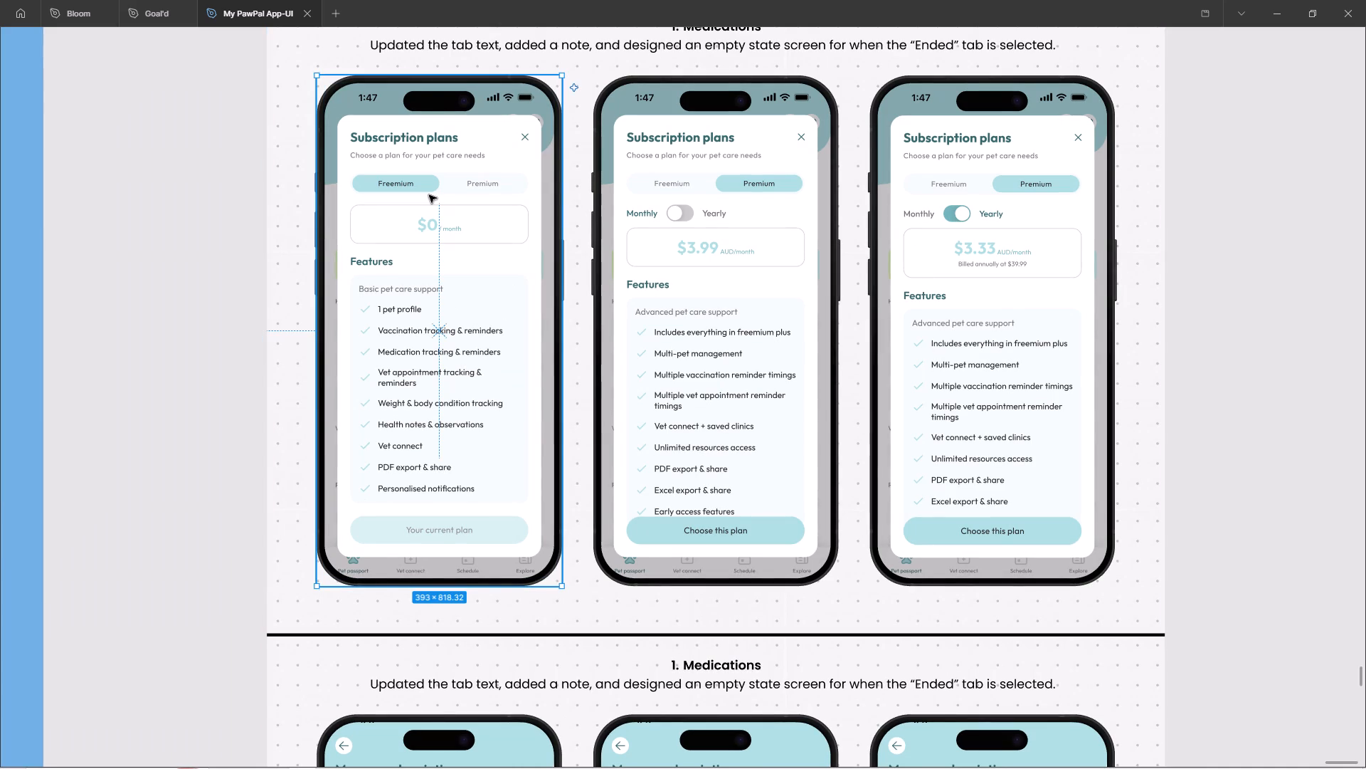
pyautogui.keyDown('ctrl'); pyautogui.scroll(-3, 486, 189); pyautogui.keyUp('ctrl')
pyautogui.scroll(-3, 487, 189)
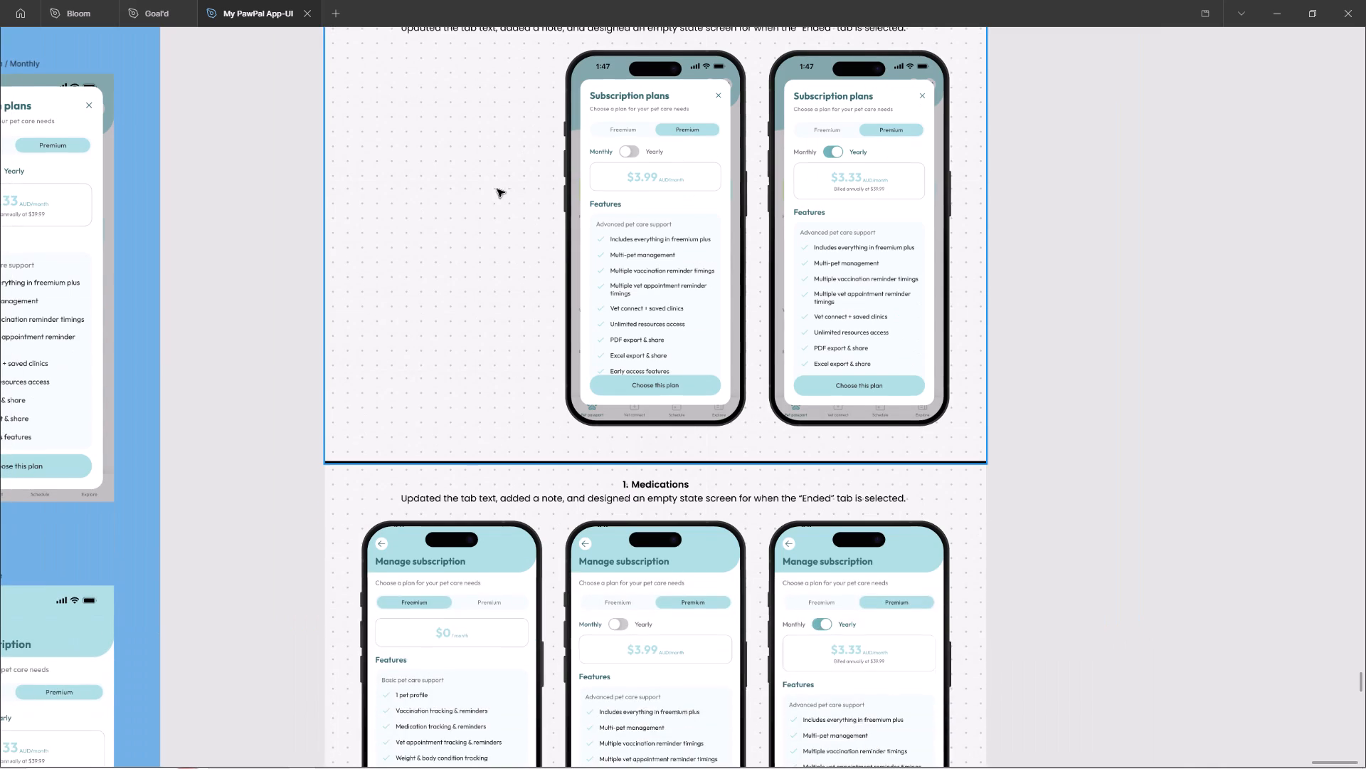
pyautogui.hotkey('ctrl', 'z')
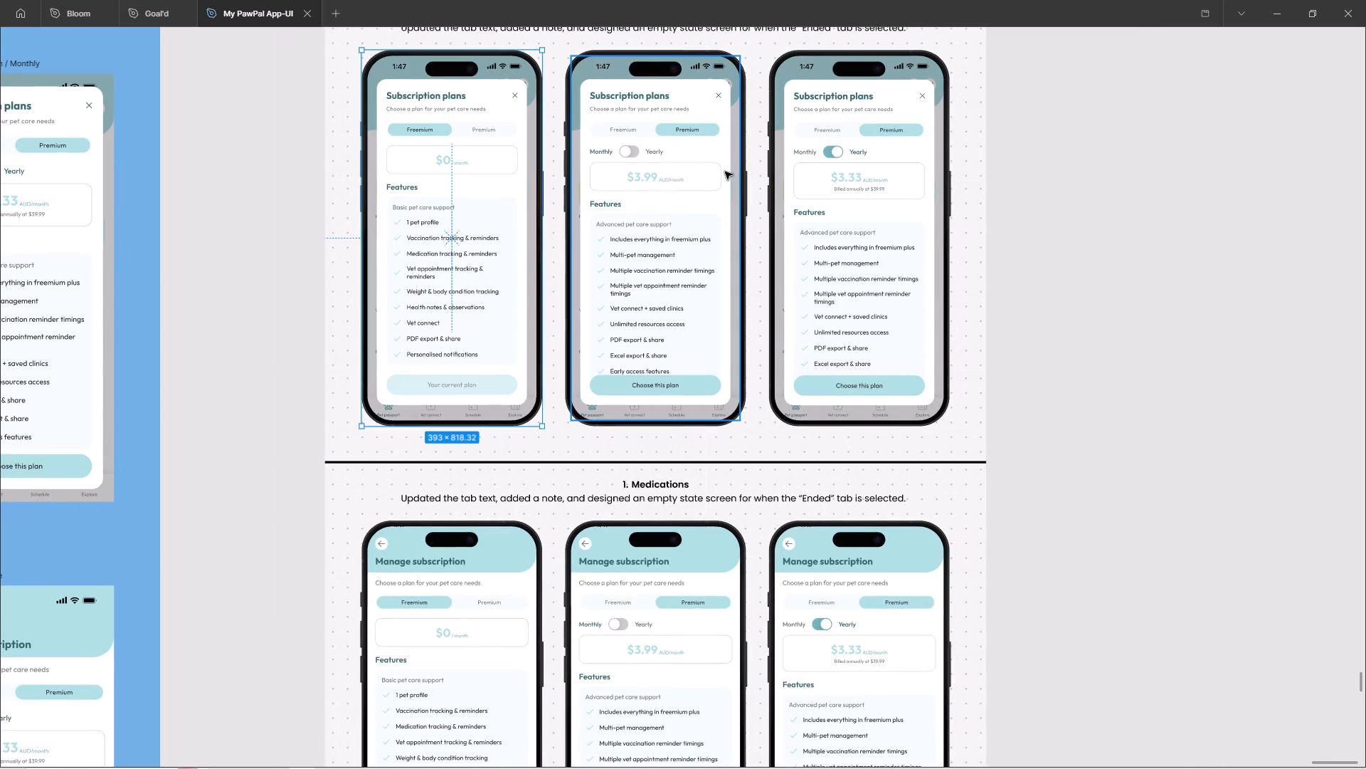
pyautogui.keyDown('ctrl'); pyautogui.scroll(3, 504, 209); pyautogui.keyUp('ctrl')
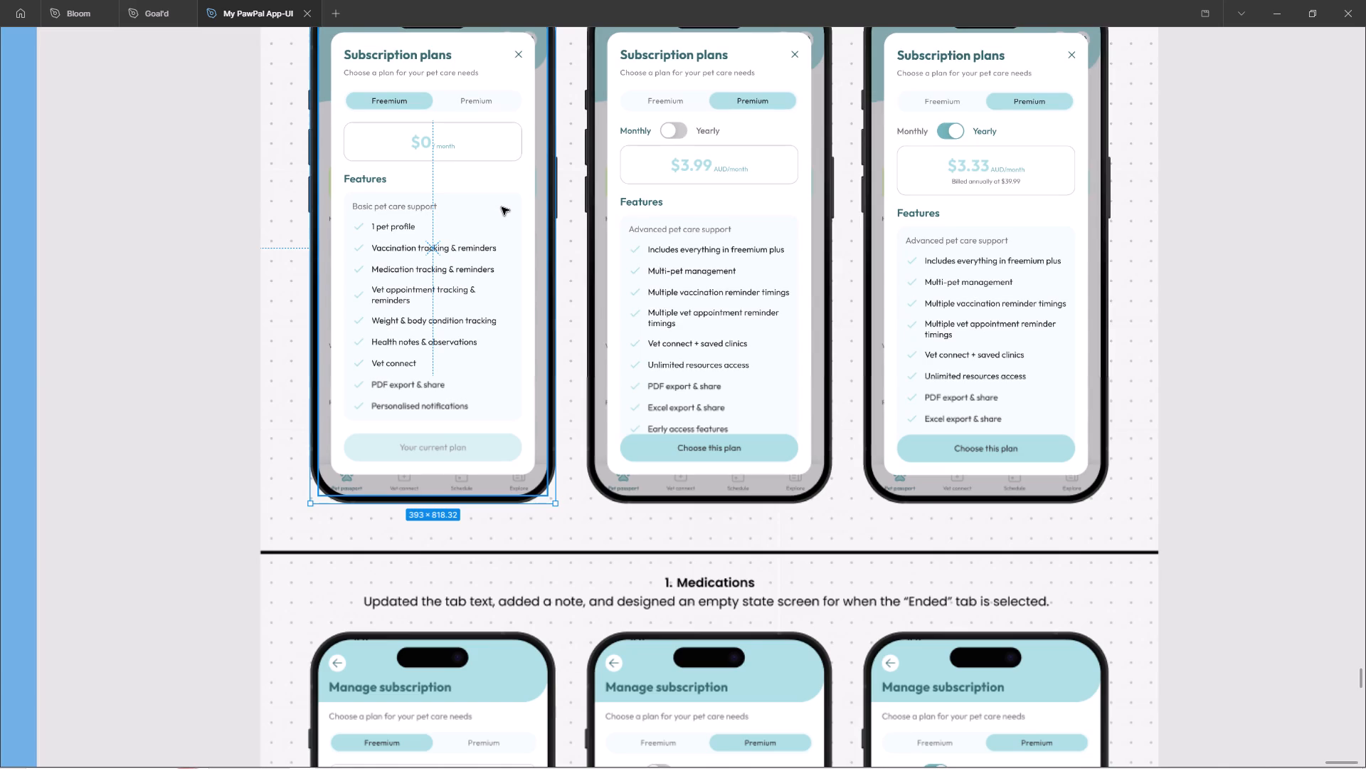
# Delete the Freemium phone from the Subscription plans, Manage subscription and plan-status rows of the new presentation.
pyautogui.keyDown('ctrl'); pyautogui.scroll(-4, 509, 206); pyautogui.keyUp('ctrl')
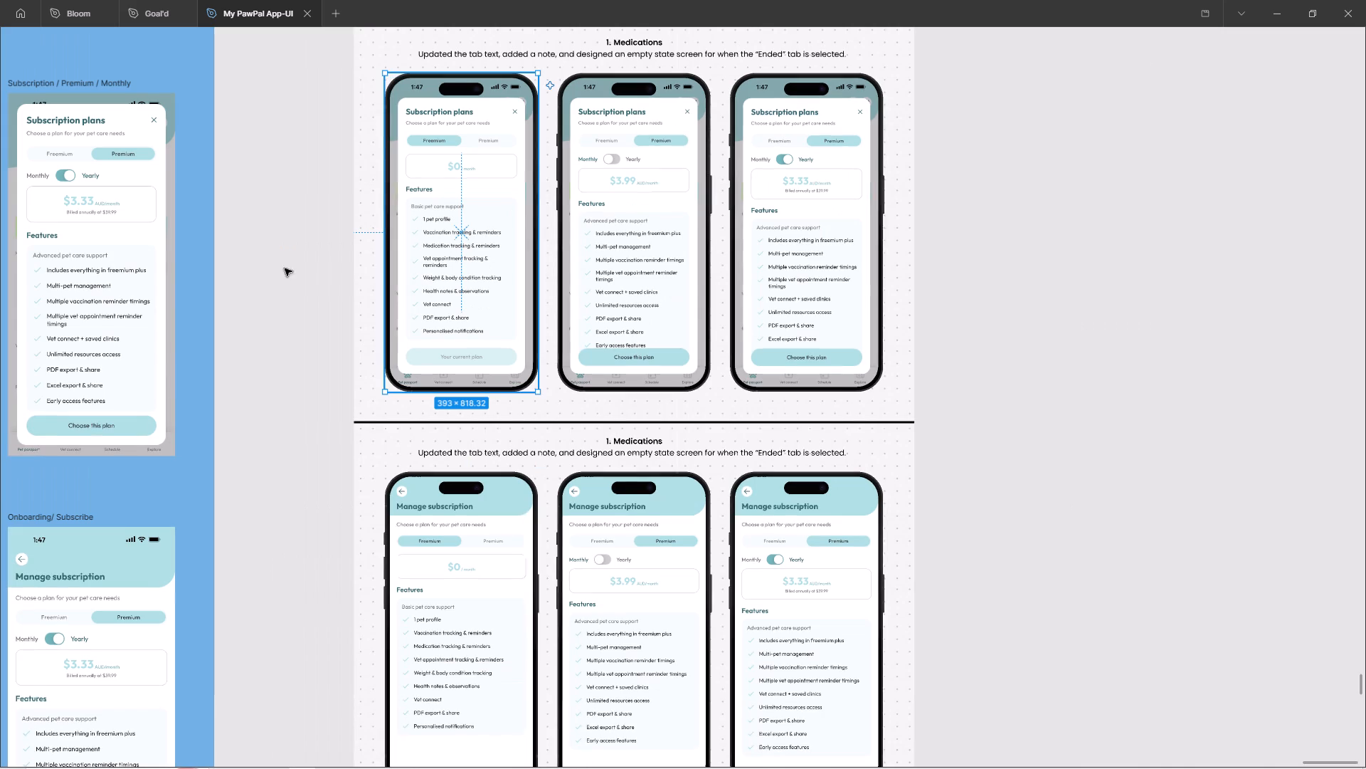
pyautogui.click(265, 271)
pyautogui.doubleClick(443, 240)
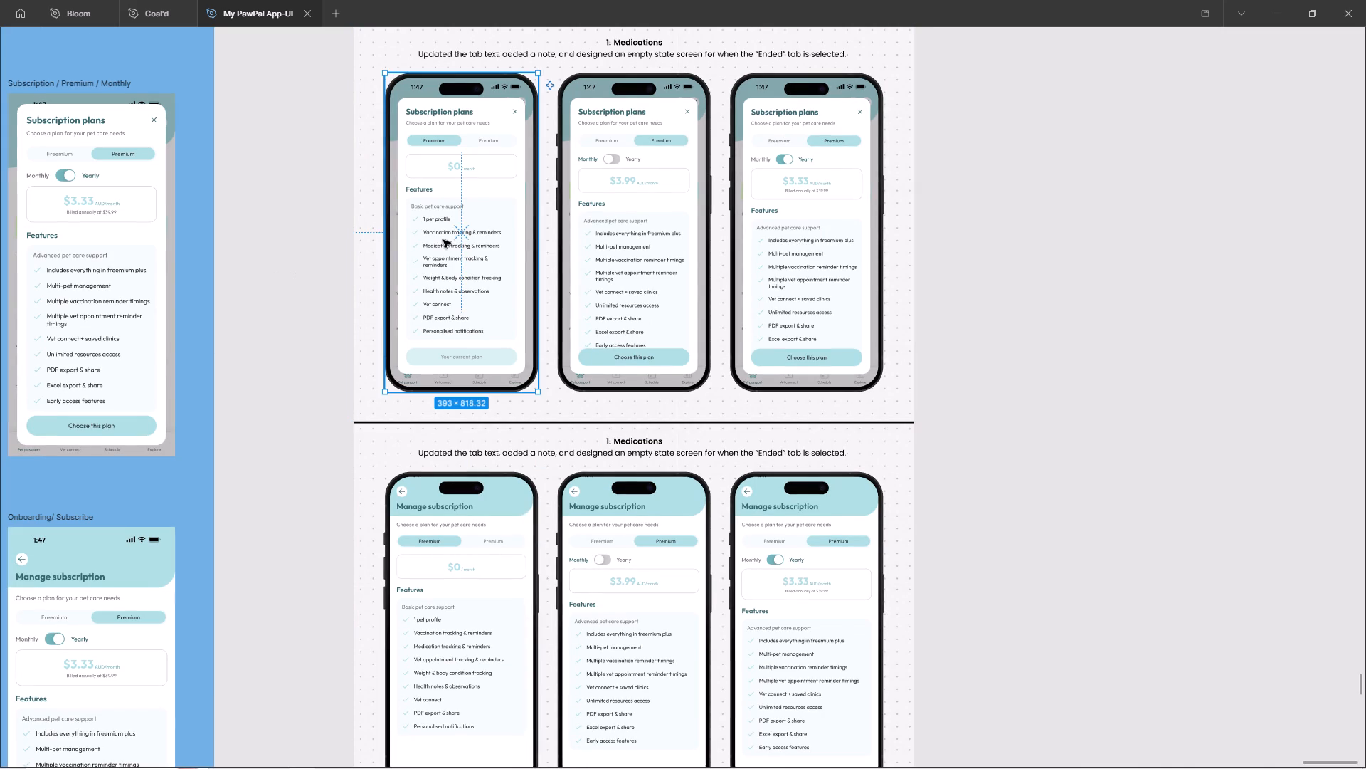
pyautogui.press('Delete')
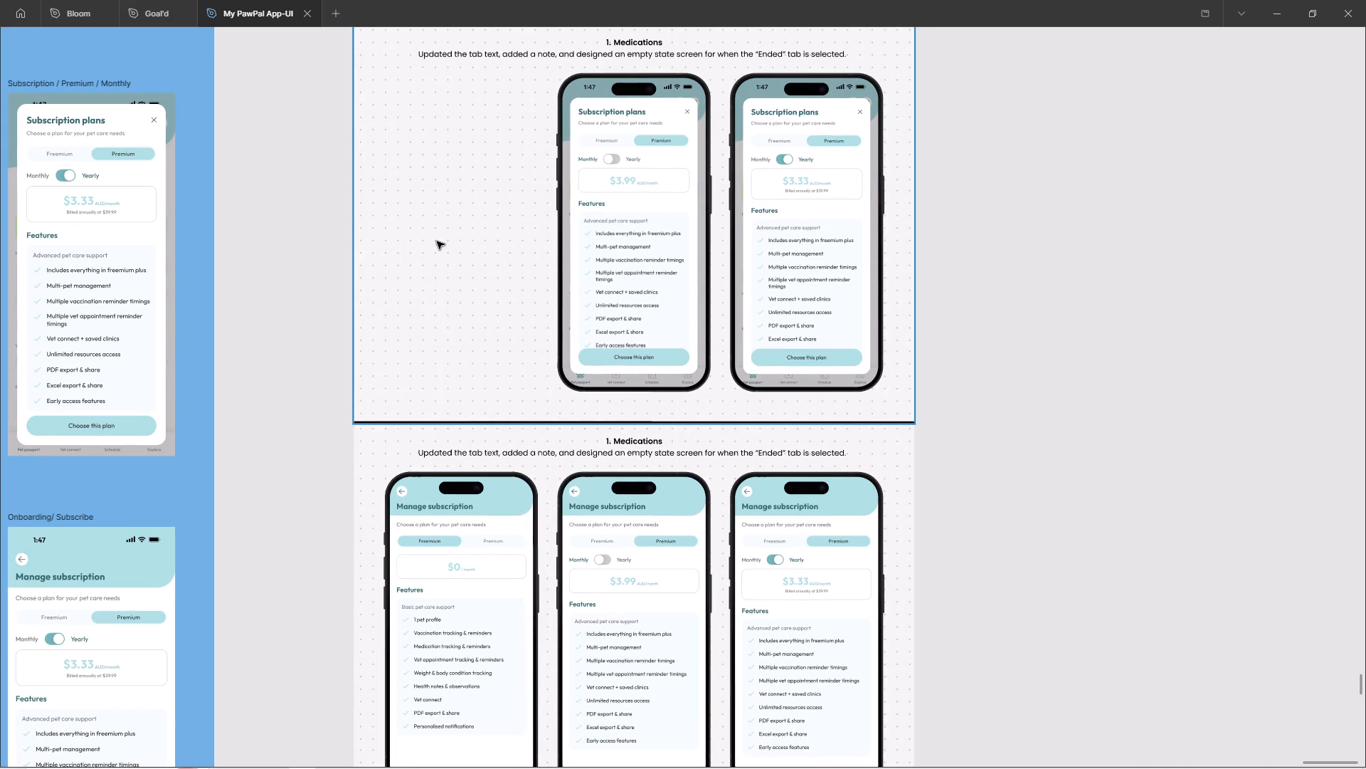
pyautogui.keyDown('ctrl'); pyautogui.scroll(7, 711, 118); pyautogui.keyUp('ctrl')
pyautogui.keyDown('ctrl'); pyautogui.scroll(-13, 869, 137); pyautogui.keyUp('ctrl')
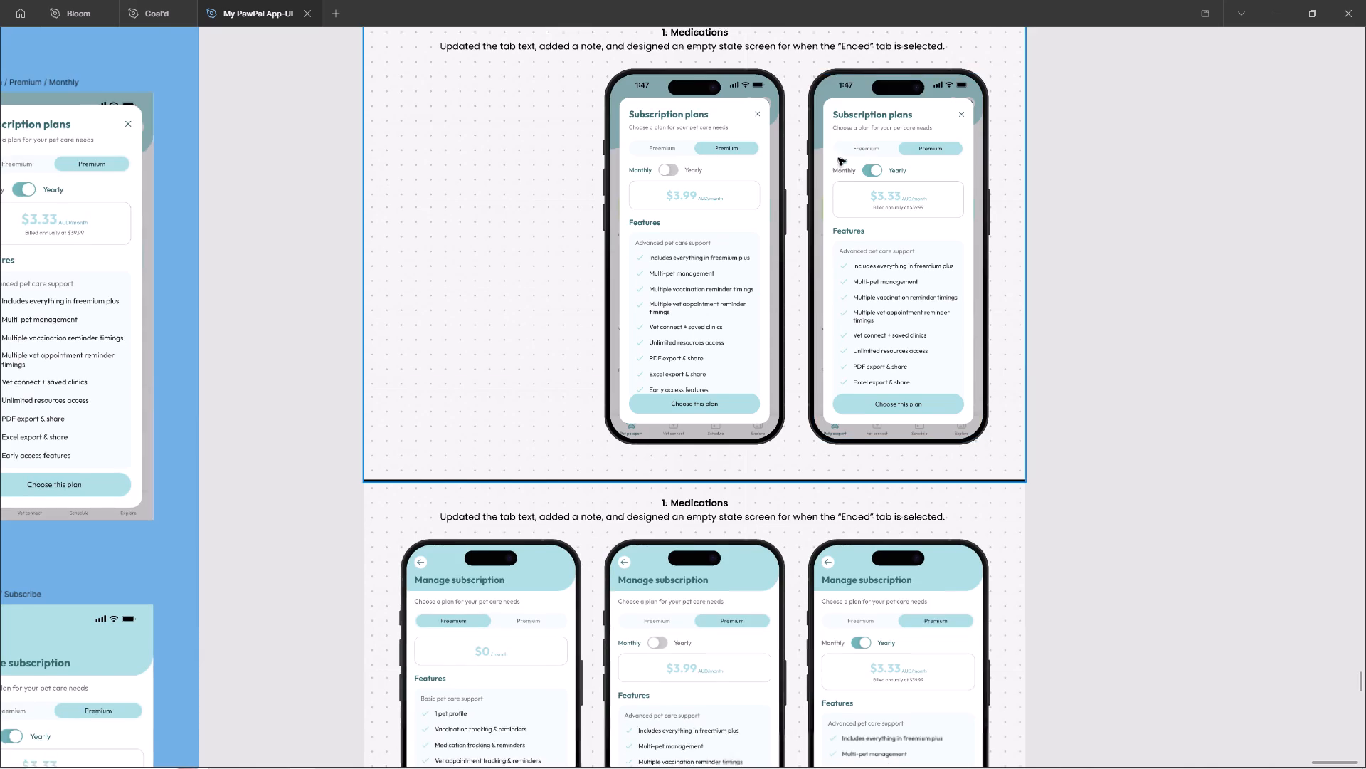
pyautogui.keyDown('ctrl'); pyautogui.scroll(5, 535, 484); pyautogui.keyUp('ctrl')
pyautogui.doubleClick(511, 451)
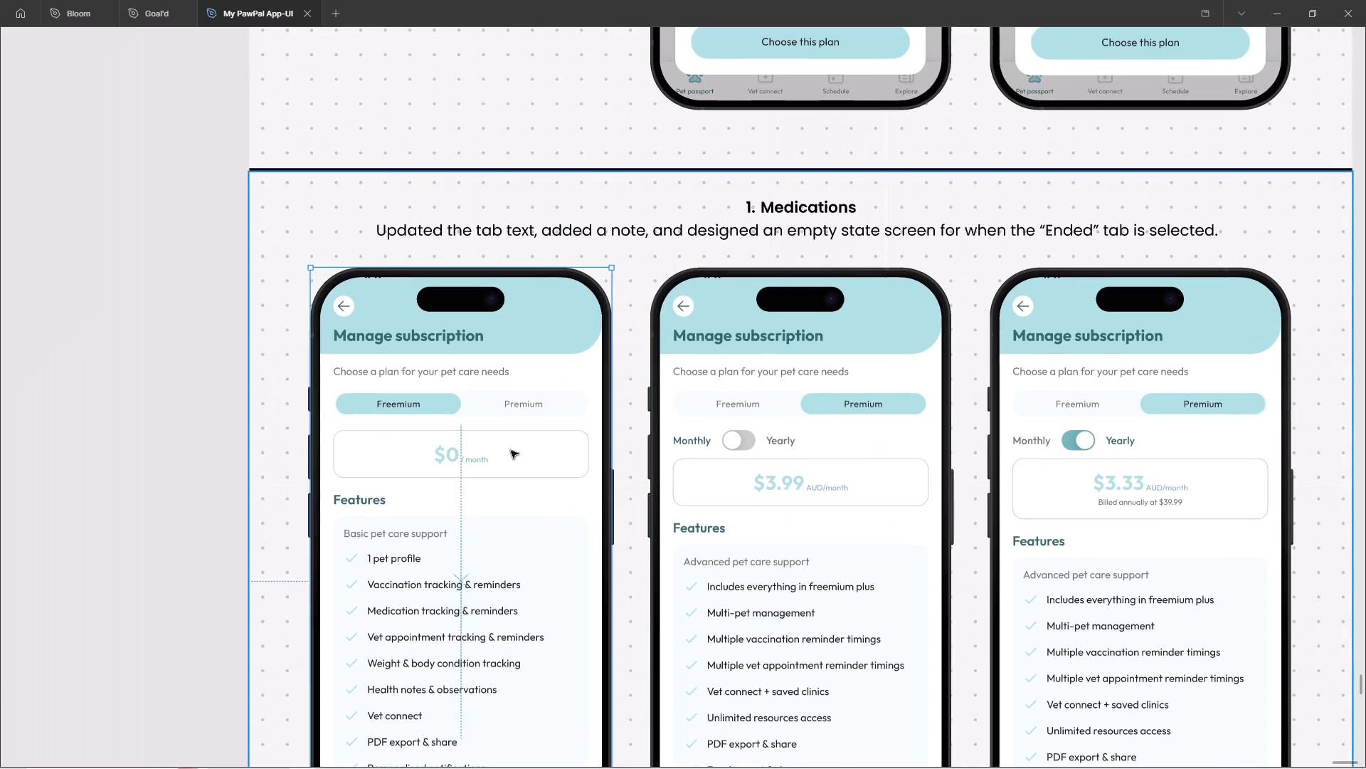
pyautogui.press('Delete')
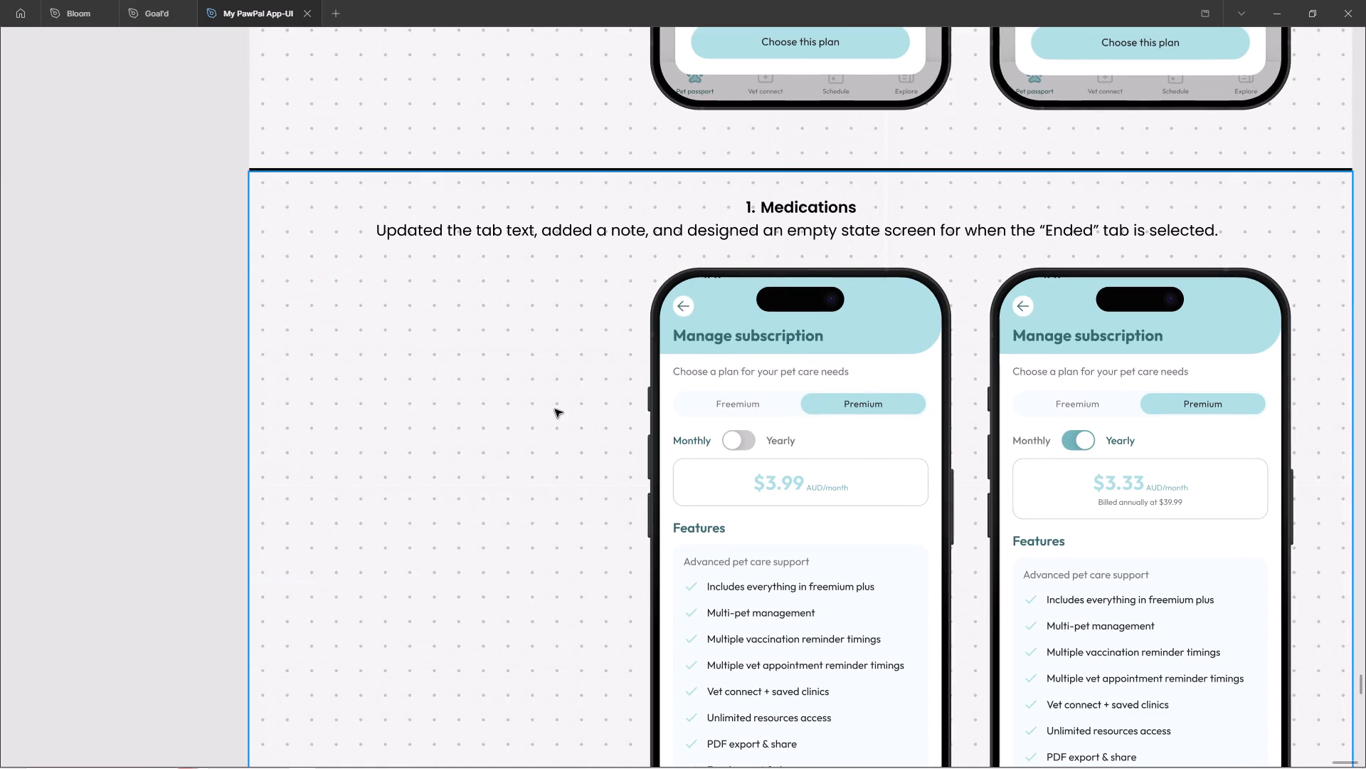
pyautogui.keyDown('ctrl'); pyautogui.scroll(-7, 556, 400); pyautogui.keyUp('ctrl')
pyautogui.scroll(-6, 557, 399)
pyautogui.keyDown('ctrl'); pyautogui.scroll(7, 582, 681); pyautogui.keyUp('ctrl')
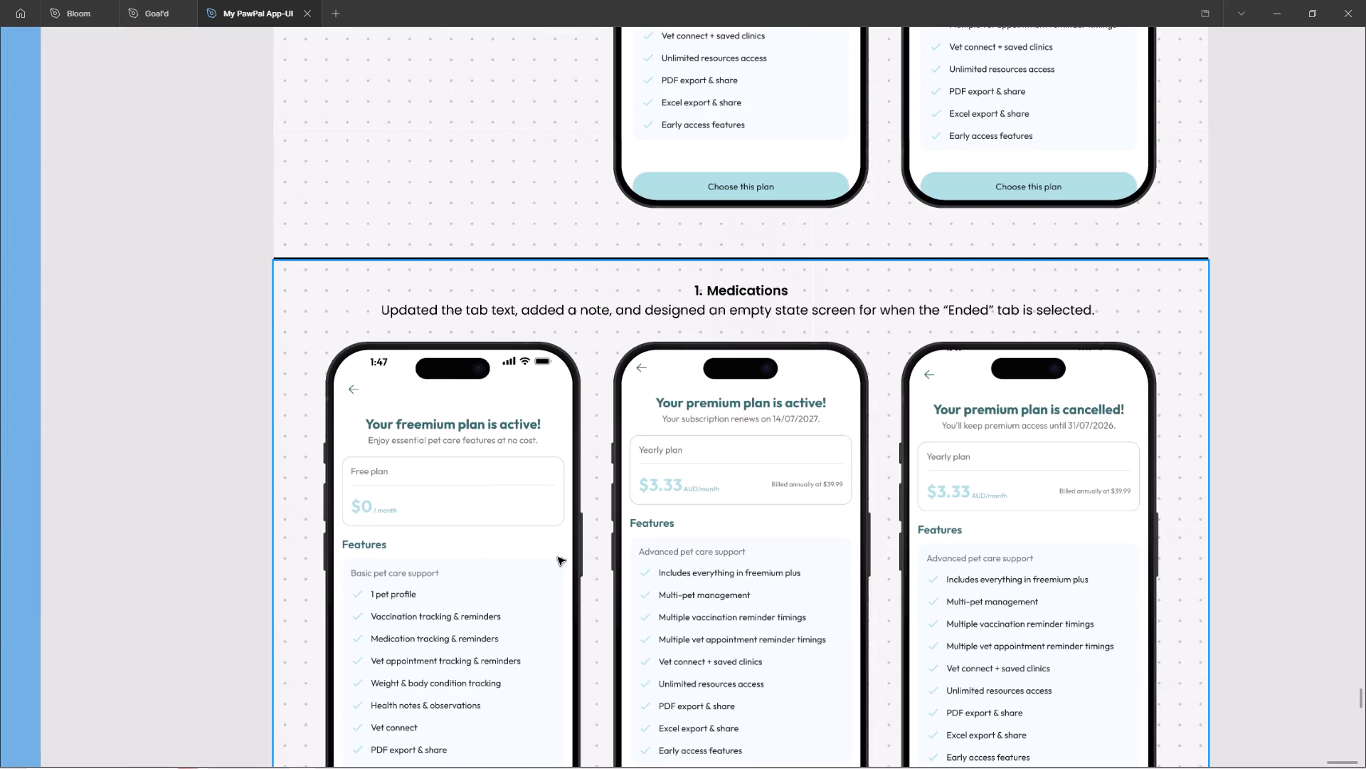
pyautogui.doubleClick(515, 510)
pyautogui.press('Delete')
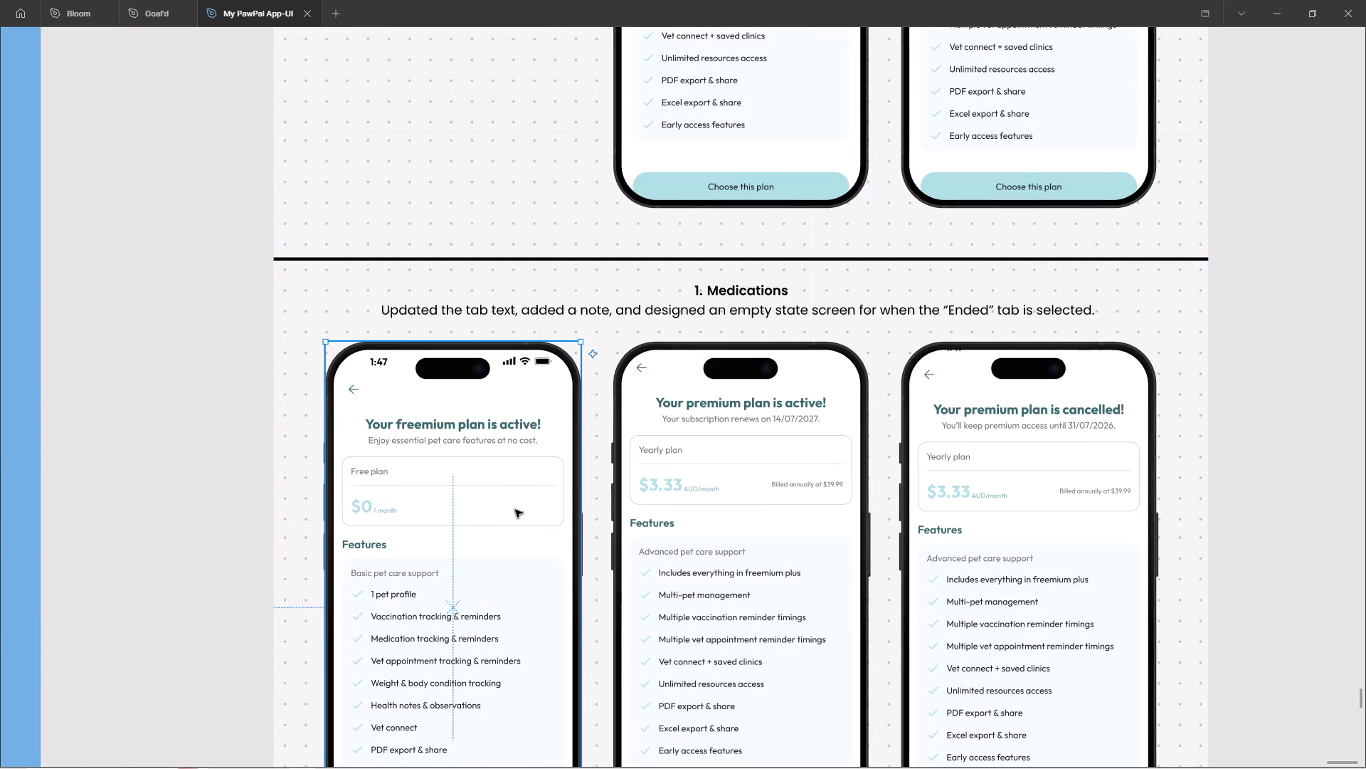
# Copy the first row frame's properties from the 29 Oct 2026 presentation and paste them onto the new presentation's top three row frames.
pyautogui.keyDown('ctrl'); pyautogui.scroll(-4, 455, 459); pyautogui.keyUp('ctrl')
pyautogui.keyDown('ctrl'); pyautogui.scroll(4, 625, 649); pyautogui.keyUp('ctrl')
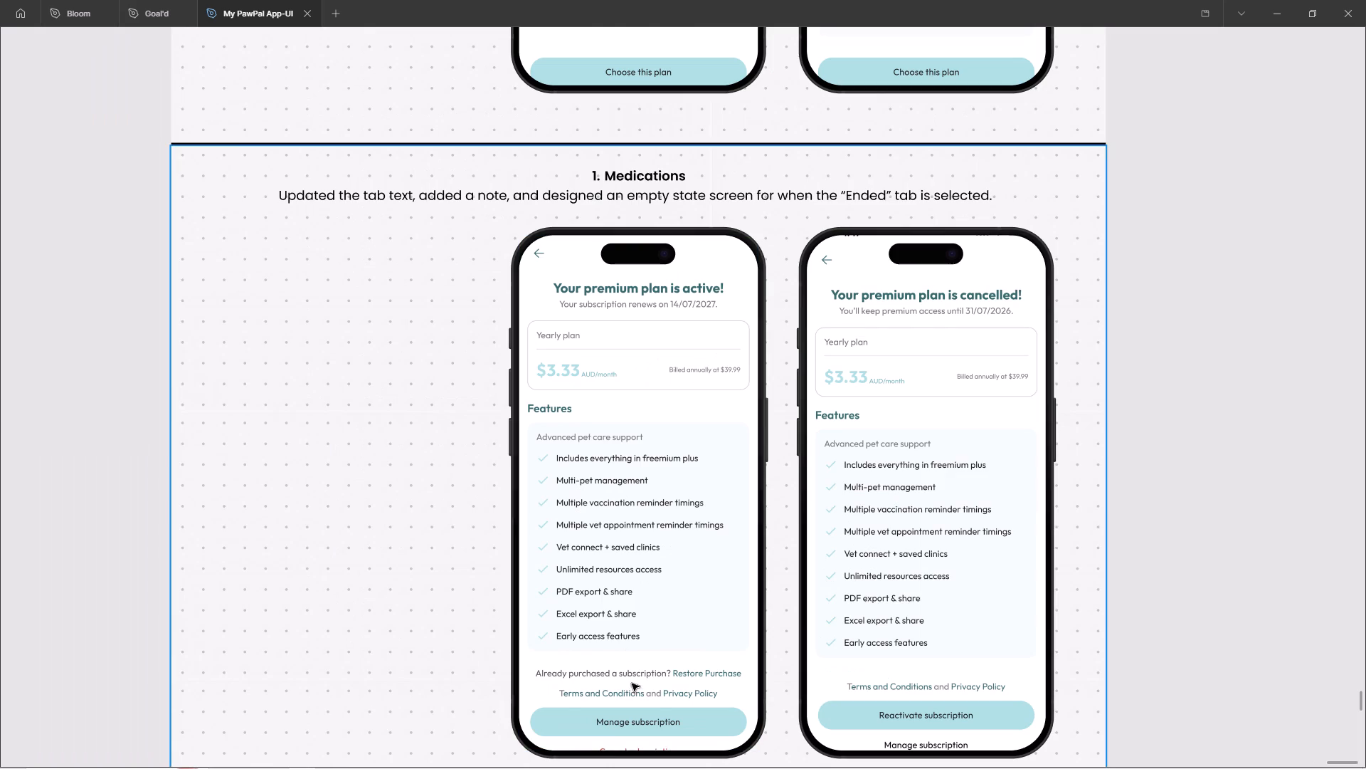
pyautogui.keyDown('ctrl'); pyautogui.scroll(-10, 858, 603); pyautogui.keyUp('ctrl')
pyautogui.keyDown('ctrl'); pyautogui.scroll(2, 879, 424); pyautogui.keyUp('ctrl')
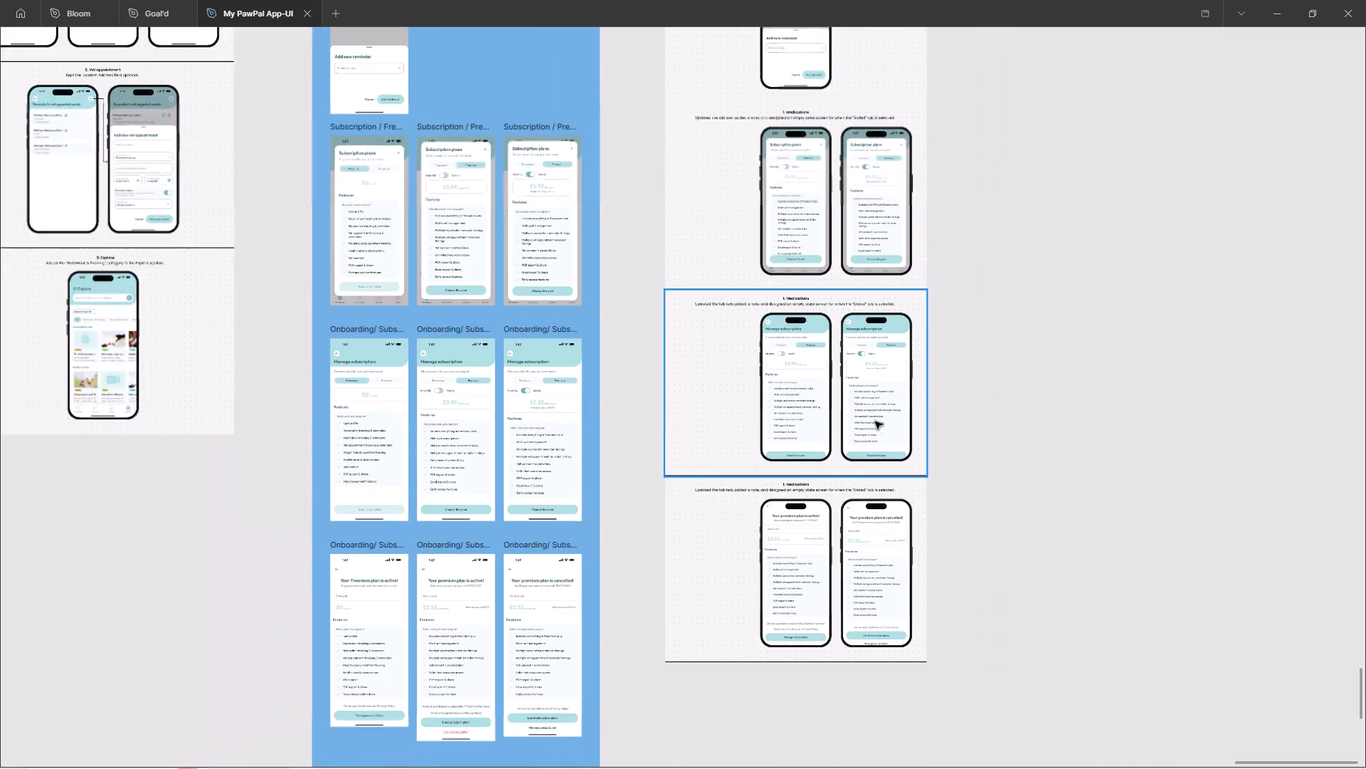
pyautogui.keyDown('ctrl'); pyautogui.scroll(10, 875, 422); pyautogui.keyUp('ctrl')
pyautogui.scroll(16, 782, 423)
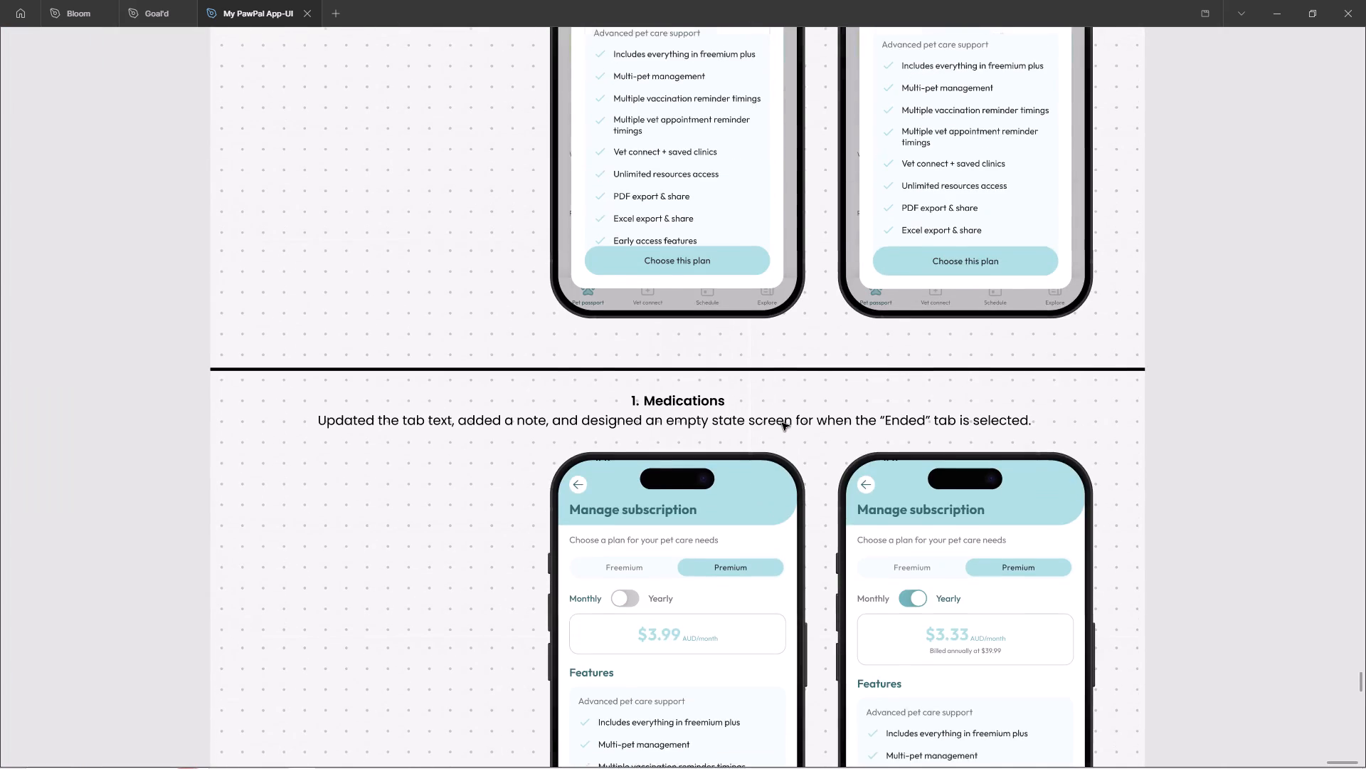
pyautogui.scroll(17, 782, 423)
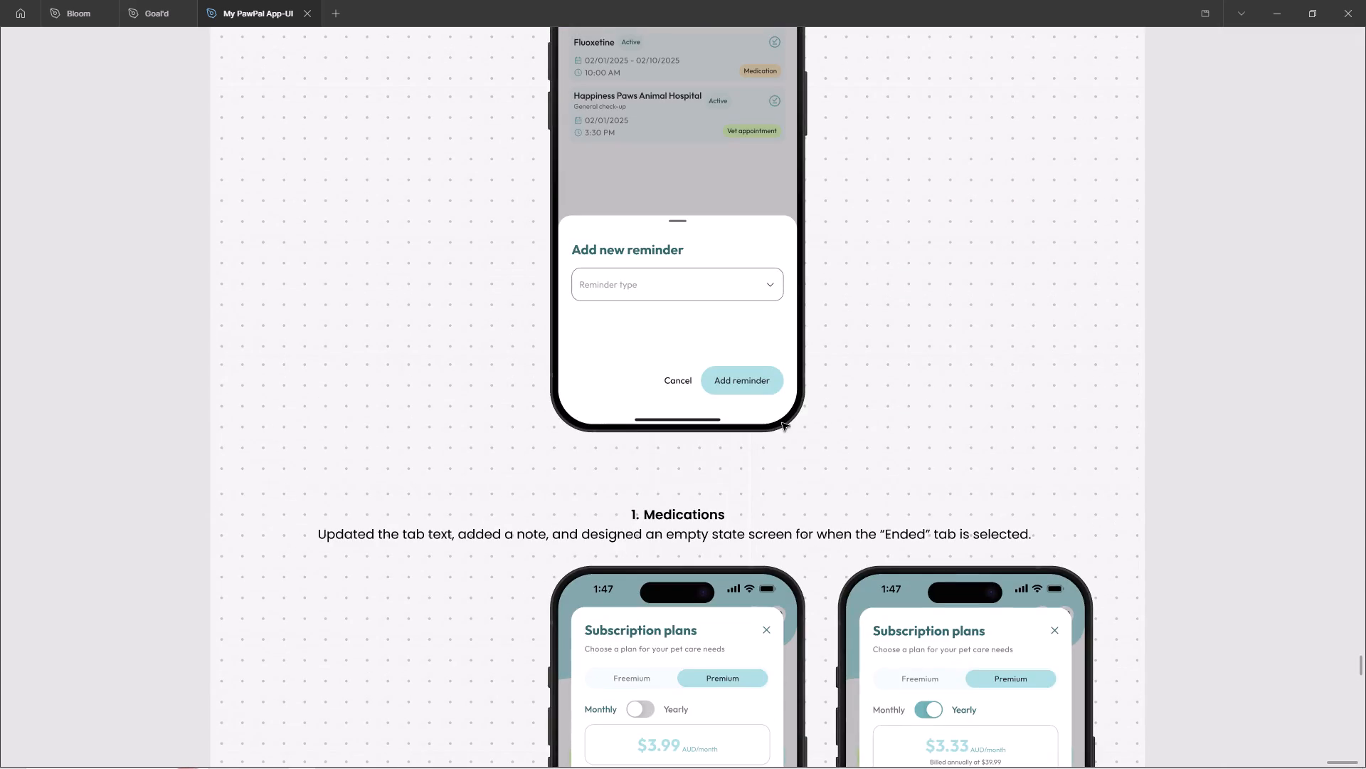
pyautogui.keyDown('ctrl'); pyautogui.scroll(-11, 772, 412); pyautogui.keyUp('ctrl')
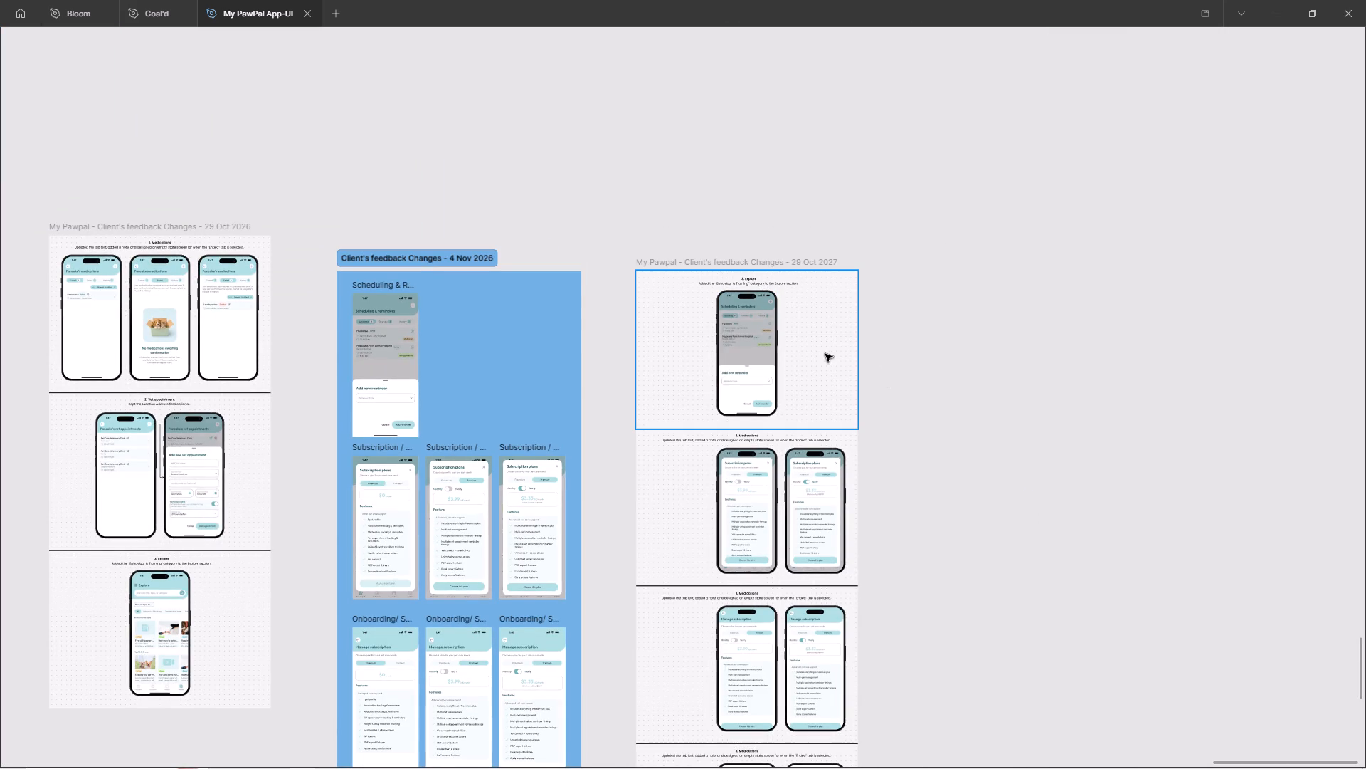
pyautogui.click(271, 372)
pyautogui.hotkey('ctrl', 'alt', 'c')
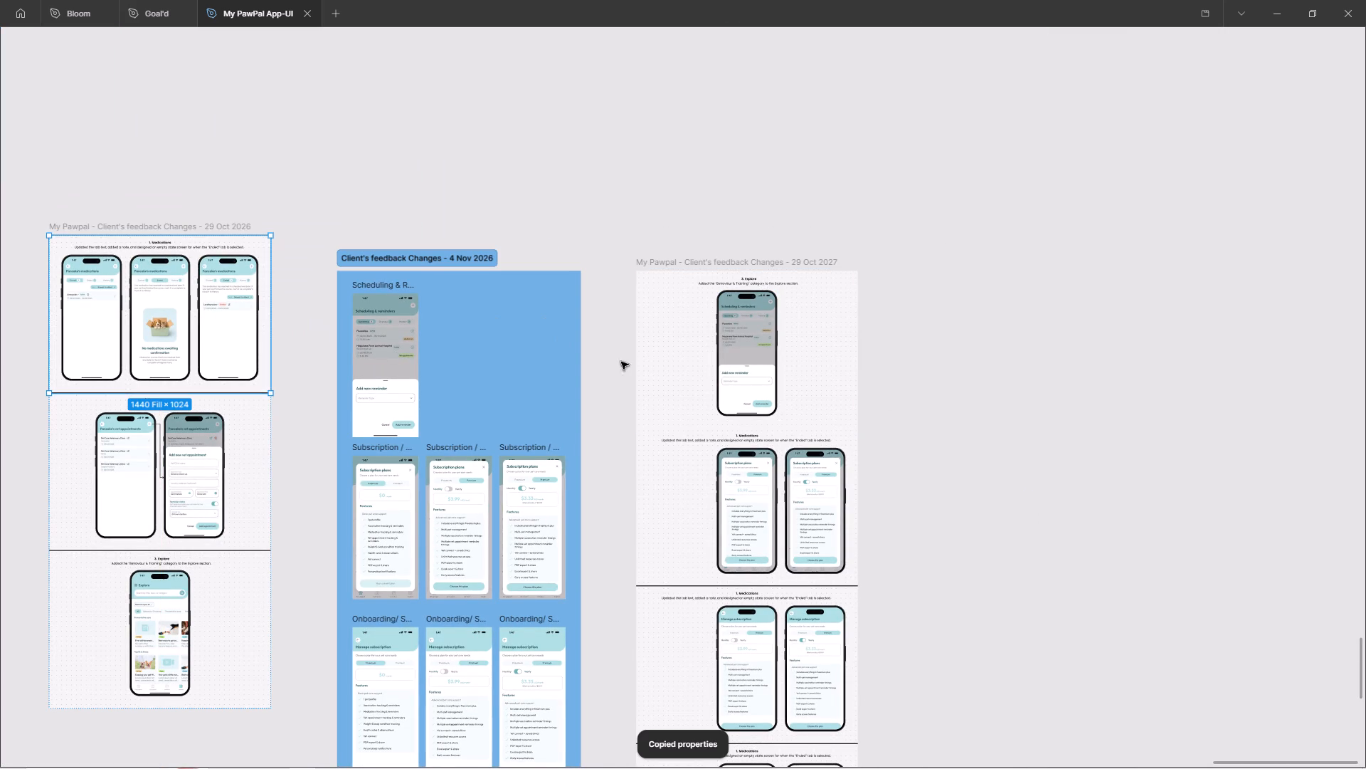
pyautogui.click(820, 364)
pyautogui.hotkey('ctrl', 'v')
pyautogui.click(1110, 385)
pyautogui.scroll(-5, 1064, 412)
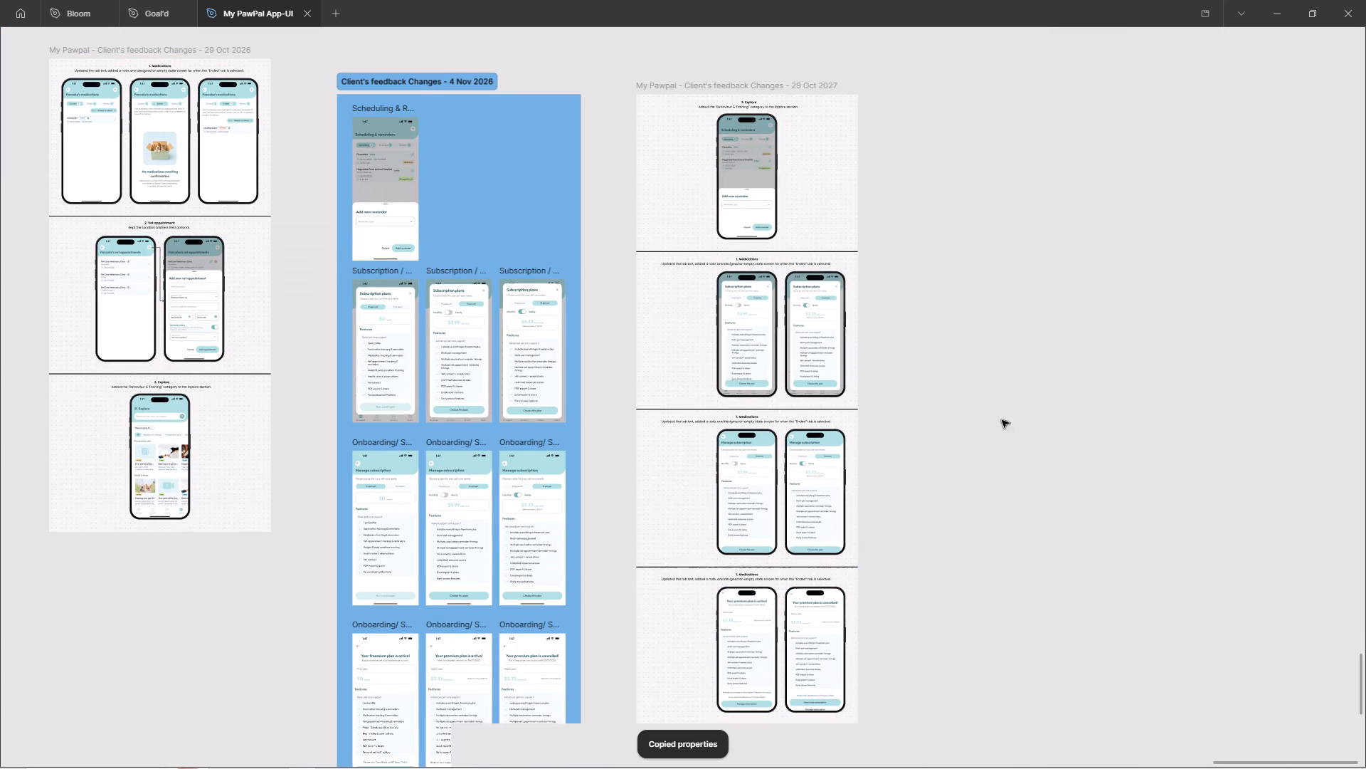
pyautogui.click(716, 347)
pyautogui.hotkey('ctrl', 'v')
pyautogui.moveTo(1007, 399); pyautogui.dragTo(1000, 404)
pyautogui.click(679, 472)
pyautogui.hotkey('ctrl', 'v')
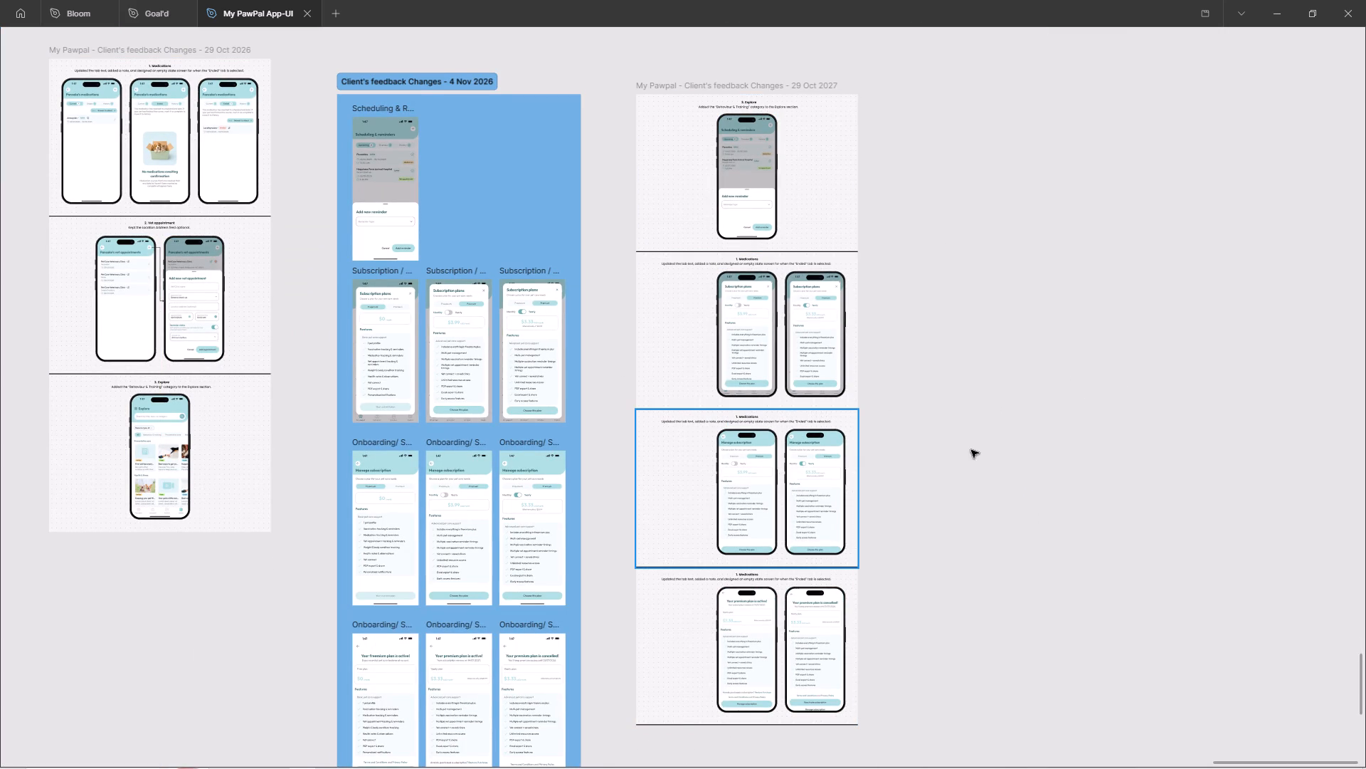
# Hide the black stroke of the new presentation's bottom plan-status row frame.
pyautogui.click(981, 505)
pyautogui.press('space')
pyautogui.moveTo(1021, 553); pyautogui.dragTo(1040, 427)
pyautogui.click(713, 507)
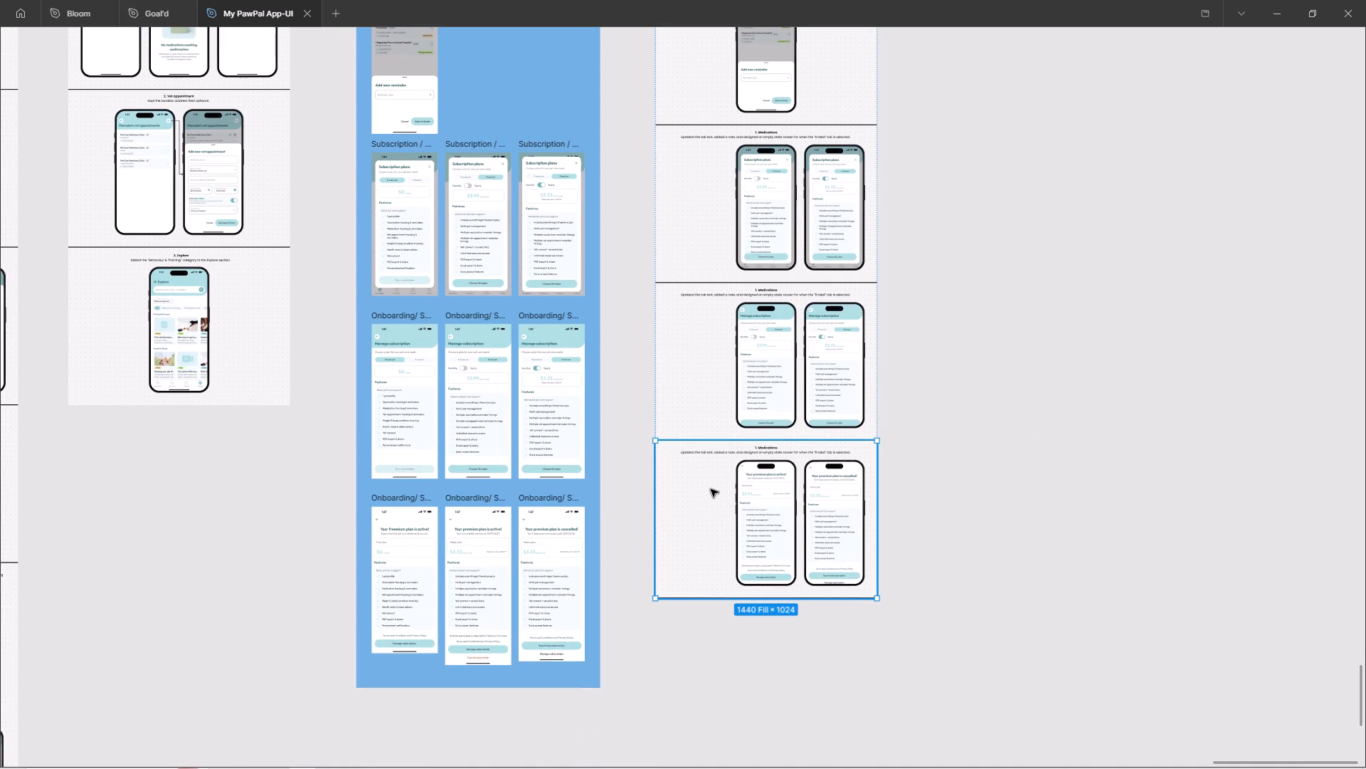
pyautogui.hotkey('ctrl', '\\')
pyautogui.scroll(-6, 1232, 606)
pyautogui.click(1329, 480)
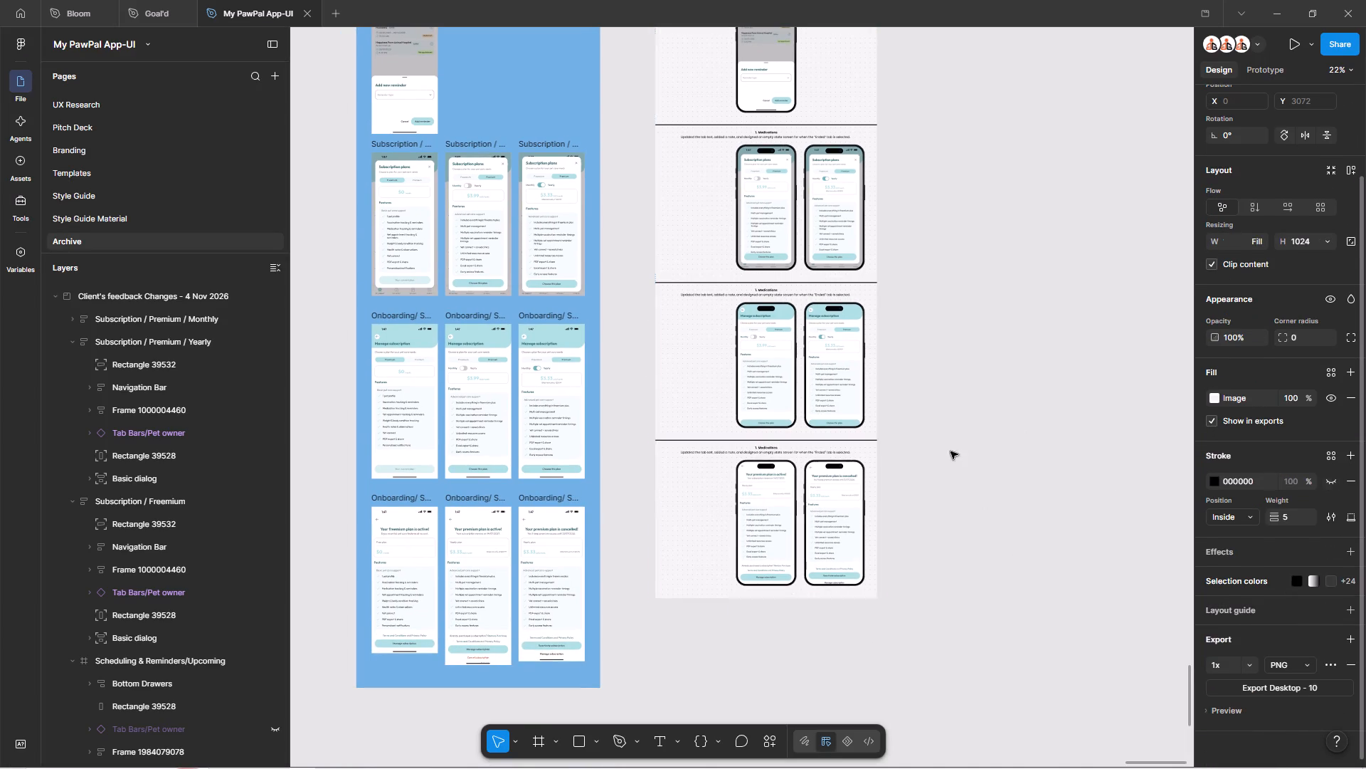
pyautogui.click(916, 439)
pyautogui.hotkey('ctrl', '\\')
# Group the two Premium Subscription plans phones in the second row and centre the group horizontally.
pyautogui.keyDown('ctrl'); pyautogui.scroll(5, 842, 555); pyautogui.keyUp('ctrl')
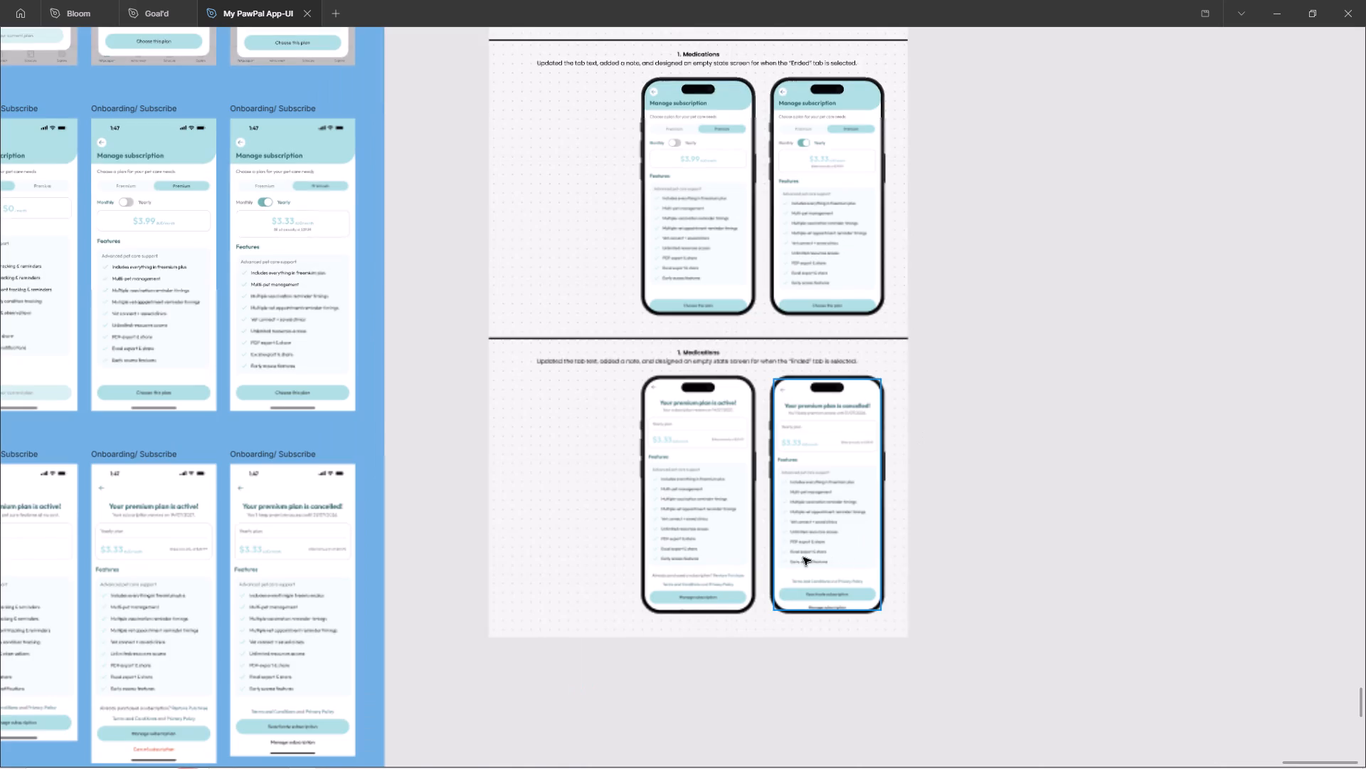
pyautogui.keyDown('ctrl'); pyautogui.scroll(-4, 887, 498); pyautogui.keyUp('ctrl')
pyautogui.keyDown('ctrl'); pyautogui.scroll(1, 887, 500); pyautogui.keyUp('ctrl')
pyautogui.keyDown('ctrl'); pyautogui.scroll(-1, 885, 501); pyautogui.keyUp('ctrl')
pyautogui.scroll(5, 798, 169)
pyautogui.doubleClick(735, 250)
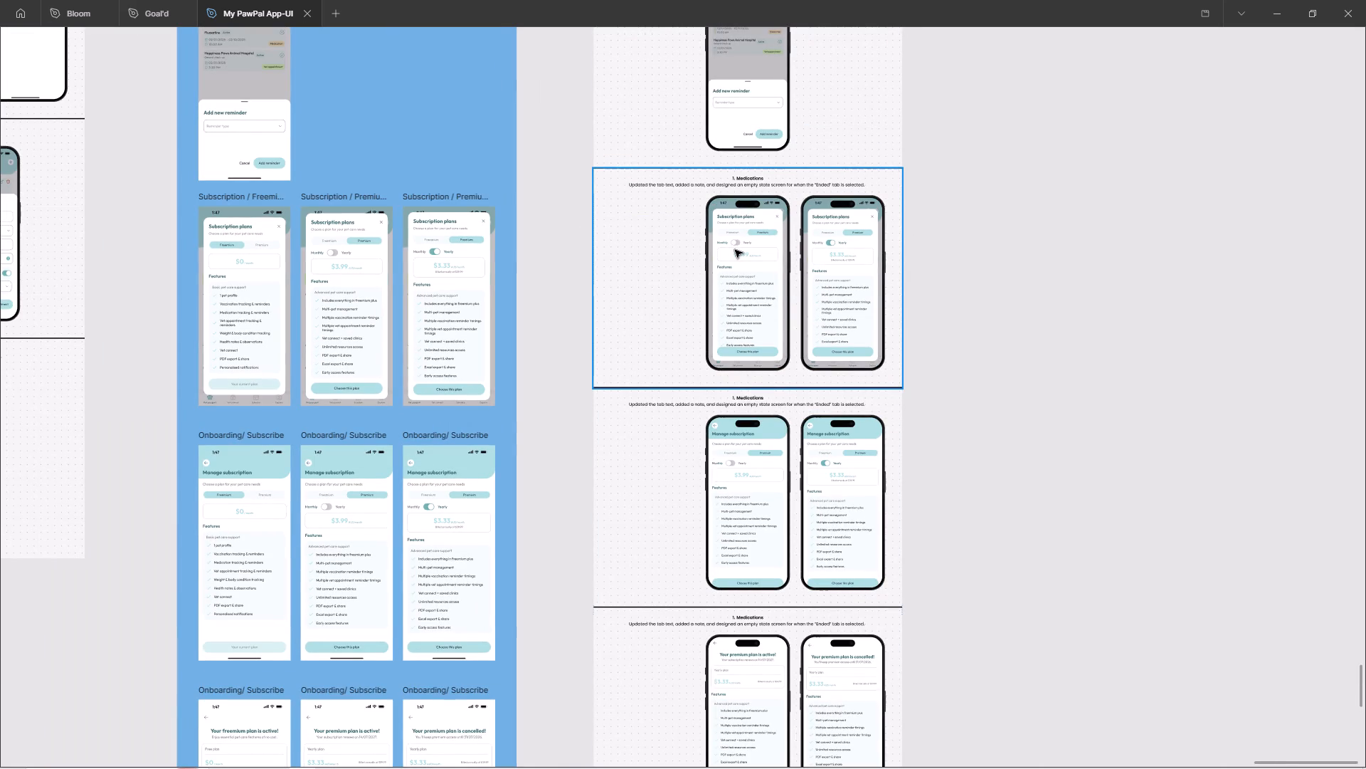
pyautogui.keyDown('shift'); pyautogui.click(834, 253); pyautogui.keyUp('shift')
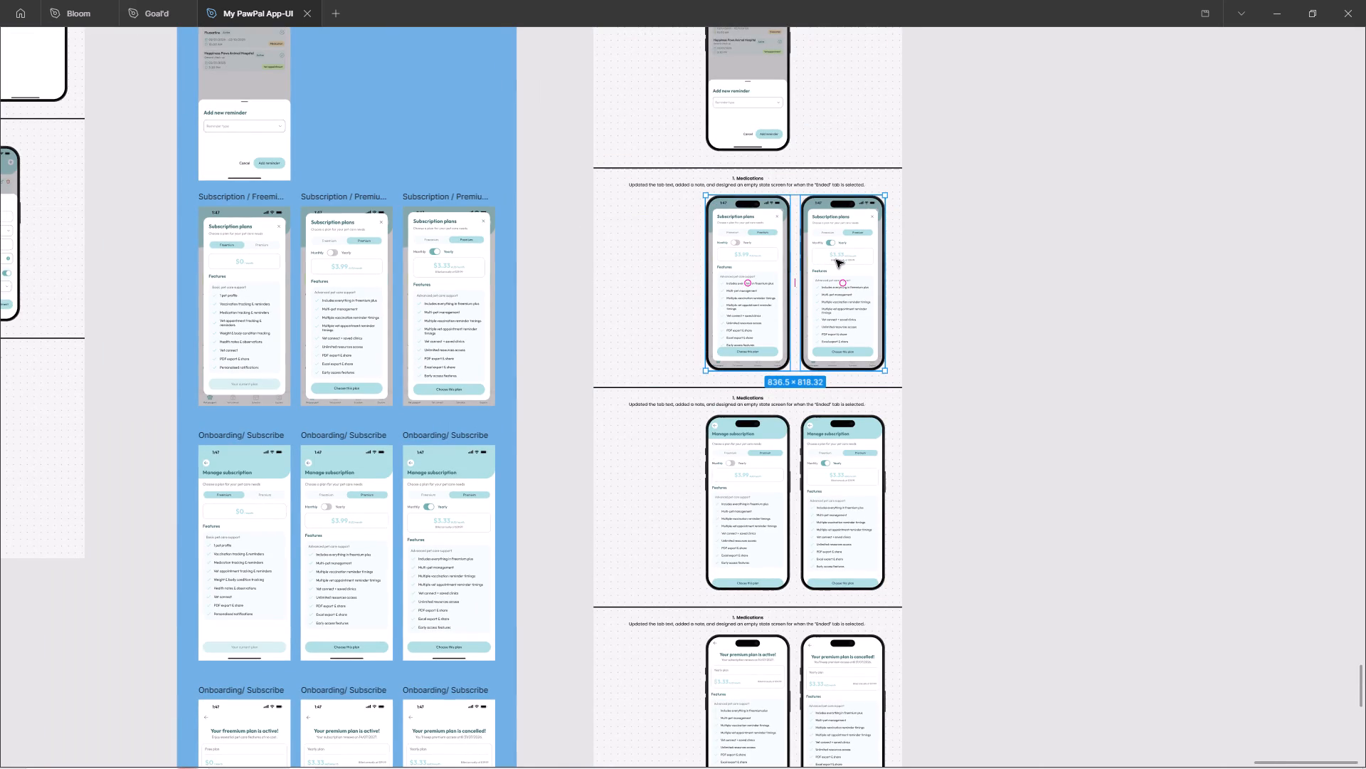
pyautogui.hotkey('ctrl', 'g')
pyautogui.hotkey('alt', 'h')
# Group the two Premium Manage subscription phones in the third row and centre the group horizontally.
pyautogui.click(835, 503)
pyautogui.click(823, 493)
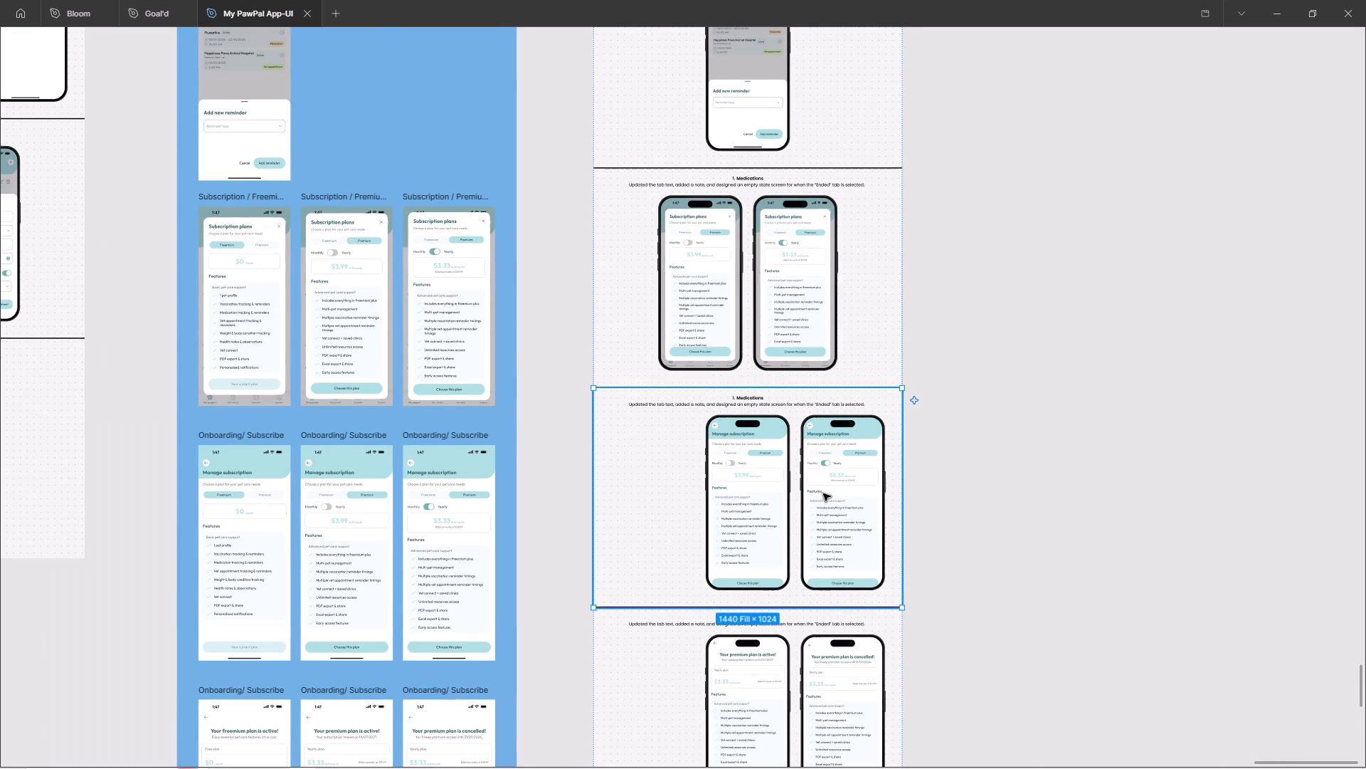
pyautogui.doubleClick(823, 493)
pyautogui.keyDown('shift'); pyautogui.click(711, 506); pyautogui.keyUp('shift')
pyautogui.hotkey('ctrl', 'g')
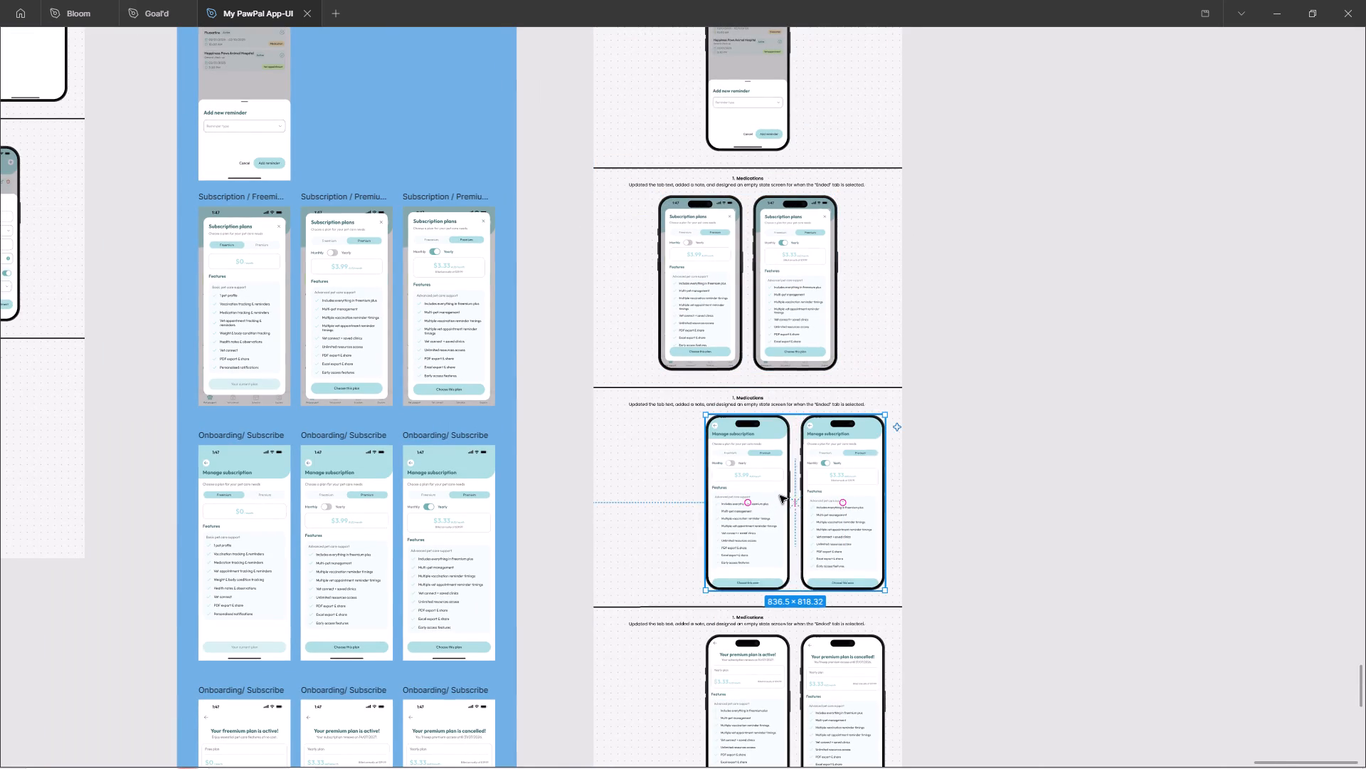
pyautogui.hotkey('alt', 'h')
# Group the active and cancelled premium plan phones in the bottom row and centre the group horizontally.
pyautogui.scroll(-3, 885, 516)
pyautogui.scroll(1, 882, 517)
pyautogui.scroll(-4, 882, 517)
pyautogui.doubleClick(817, 473)
pyautogui.keyDown('shift'); pyautogui.click(731, 485); pyautogui.keyUp('shift')
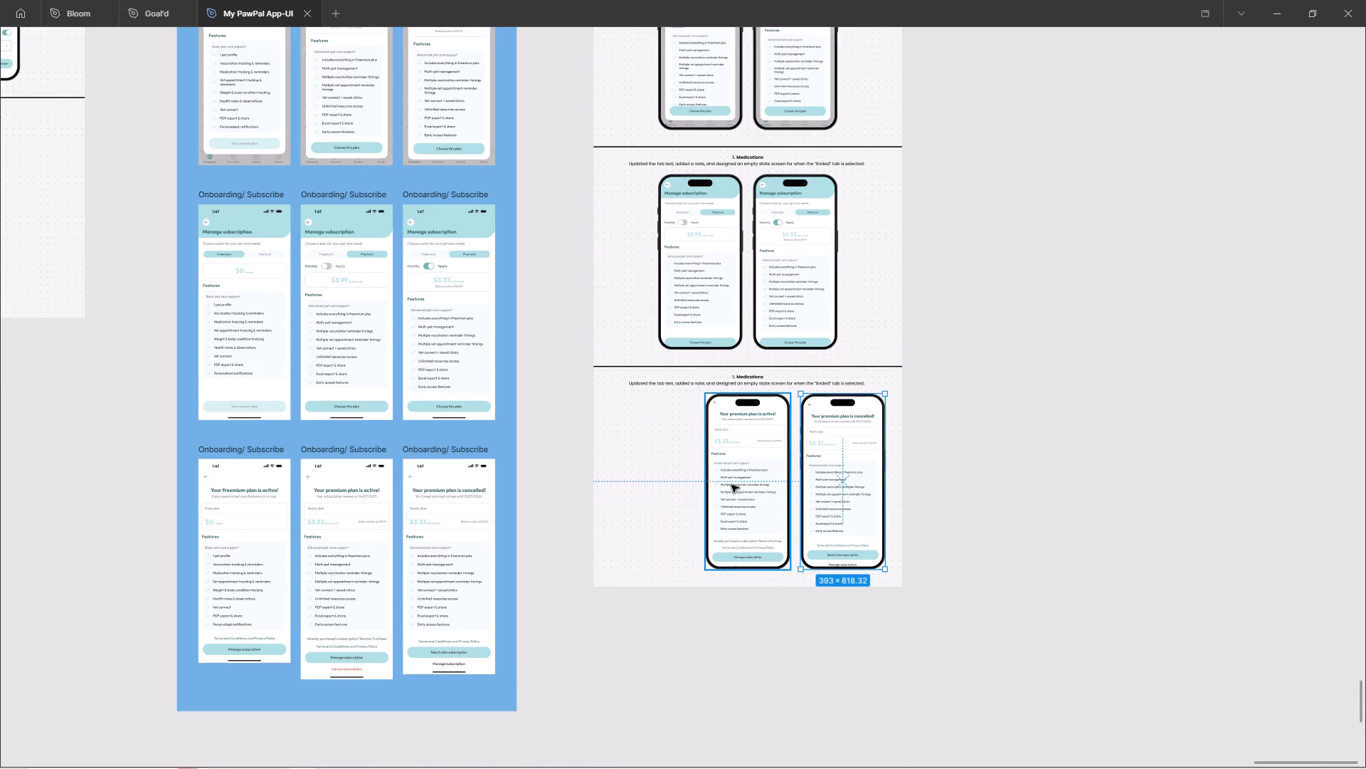
pyautogui.hotkey('ctrl', 'g')
pyautogui.hotkey('alt', 'h')
pyautogui.click(933, 470)
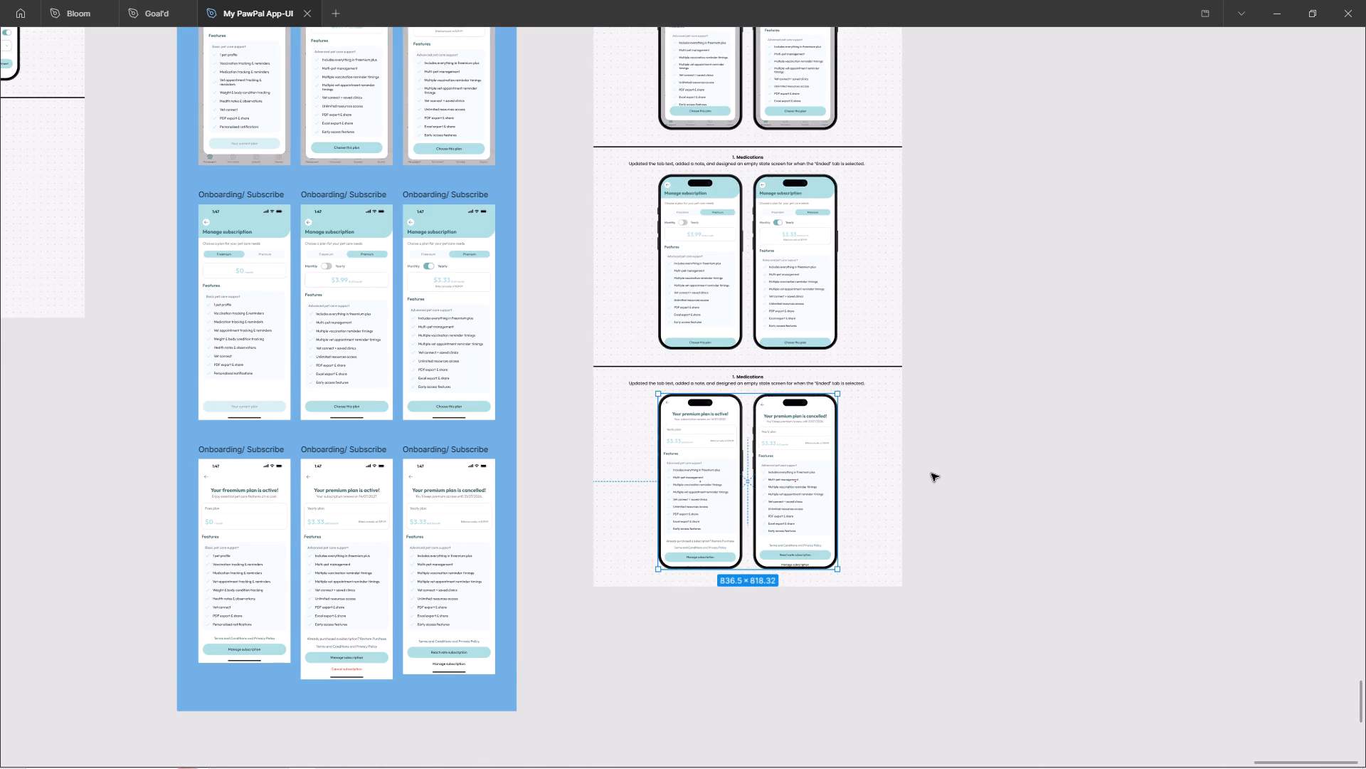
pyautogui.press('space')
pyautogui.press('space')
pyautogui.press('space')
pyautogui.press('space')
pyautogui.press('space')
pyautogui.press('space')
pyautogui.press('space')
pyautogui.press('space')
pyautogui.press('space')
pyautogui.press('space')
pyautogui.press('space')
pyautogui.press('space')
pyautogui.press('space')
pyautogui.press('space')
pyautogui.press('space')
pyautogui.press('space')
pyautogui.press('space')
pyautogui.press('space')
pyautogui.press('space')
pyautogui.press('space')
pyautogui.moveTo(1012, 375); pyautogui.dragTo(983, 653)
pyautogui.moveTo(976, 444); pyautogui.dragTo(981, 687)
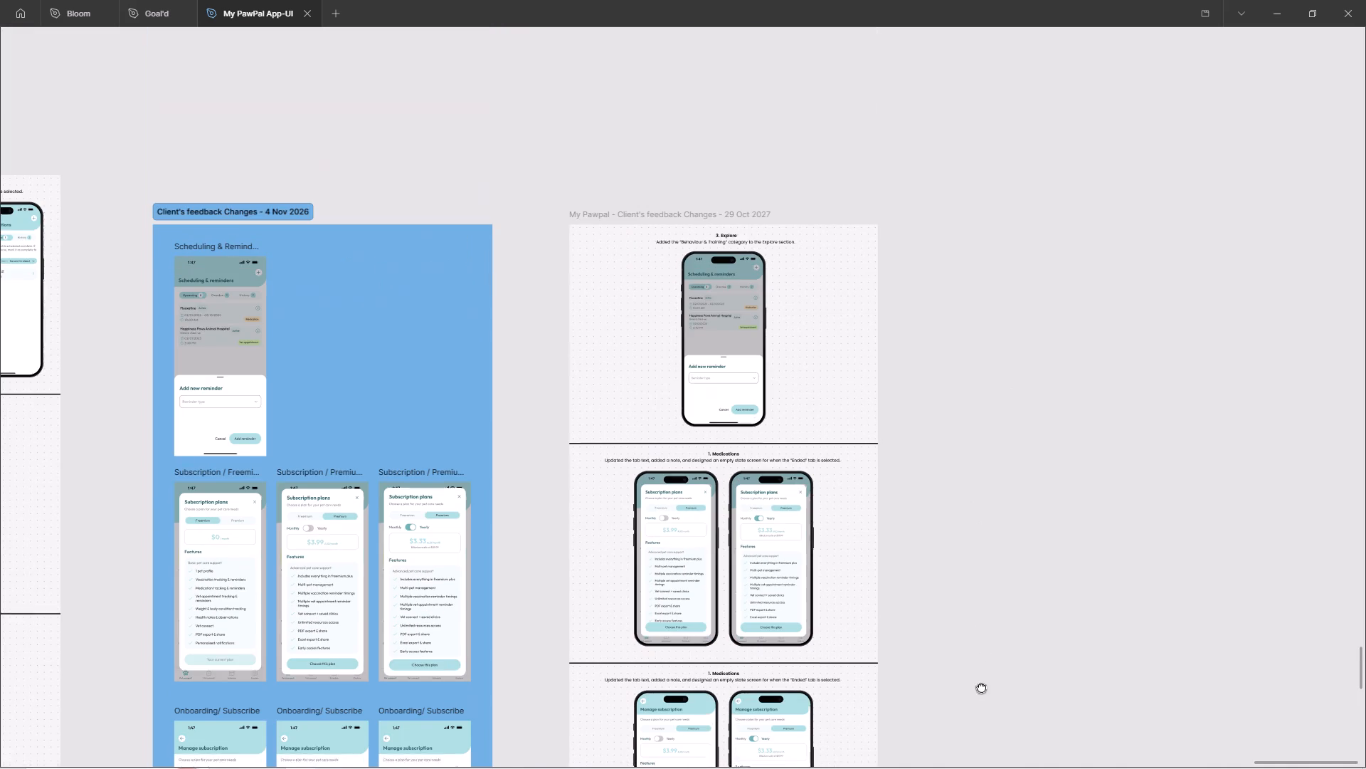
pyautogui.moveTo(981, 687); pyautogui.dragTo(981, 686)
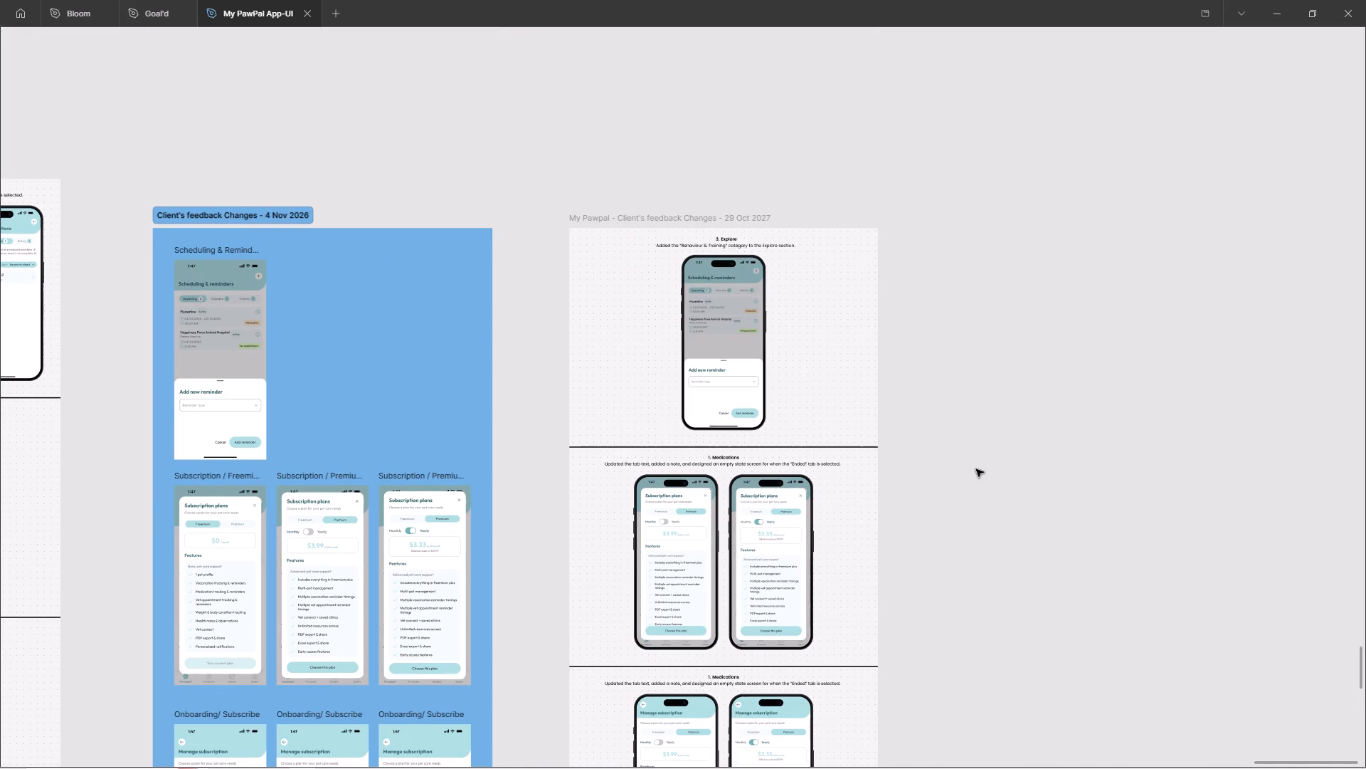
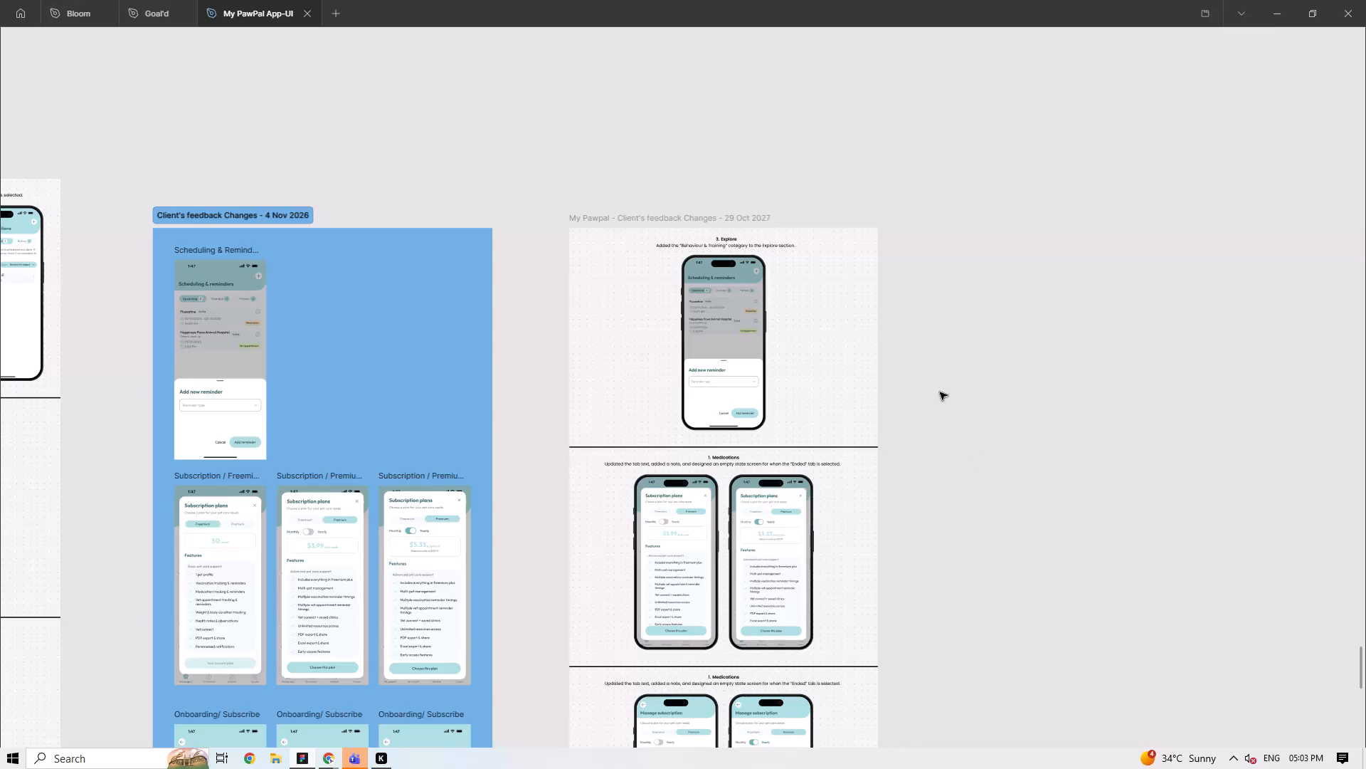
# Renumber the heading of the new presentation's top row, above the Add new reminder phone, to "1.".
pyautogui.keyDown('ctrl'); pyautogui.scroll(6, 808, 335); pyautogui.keyUp('ctrl')
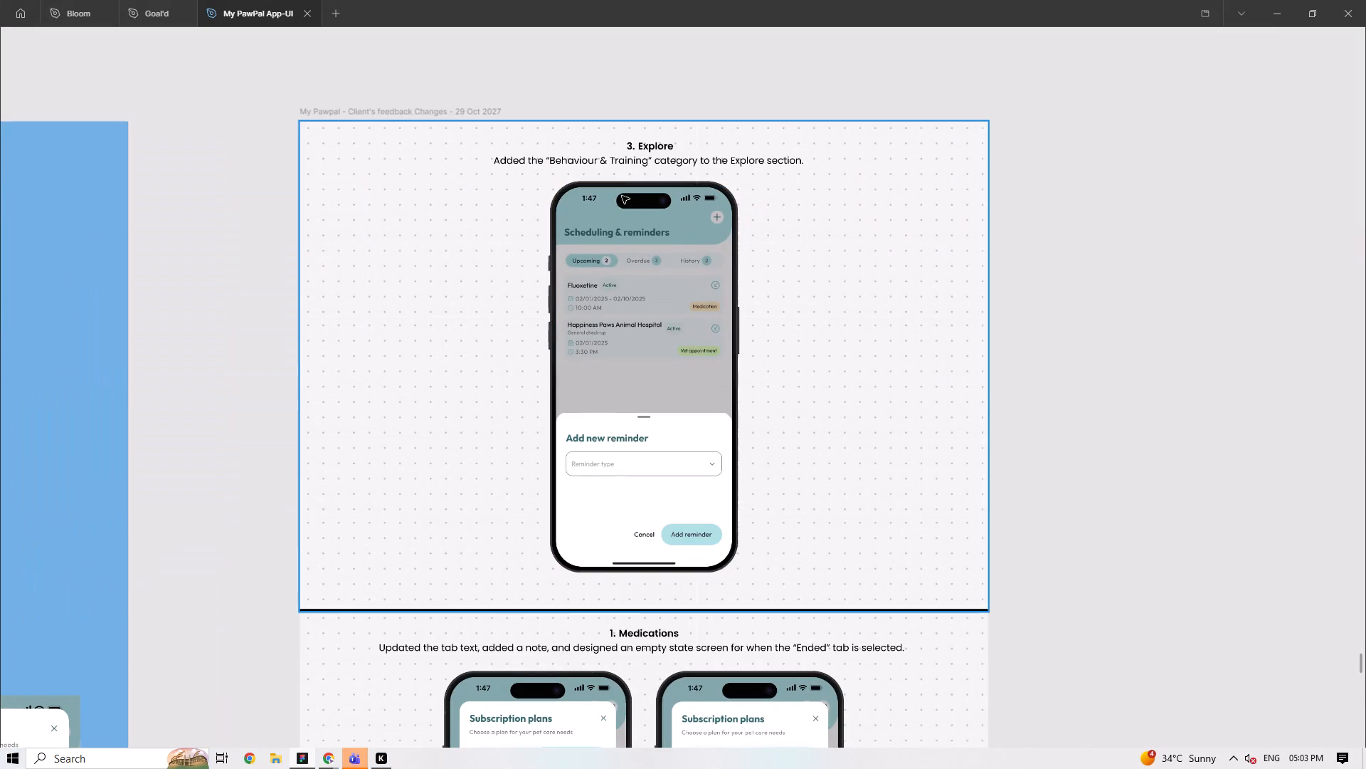
pyautogui.keyDown('ctrl'); pyautogui.click(653, 140); pyautogui.keyUp('ctrl')
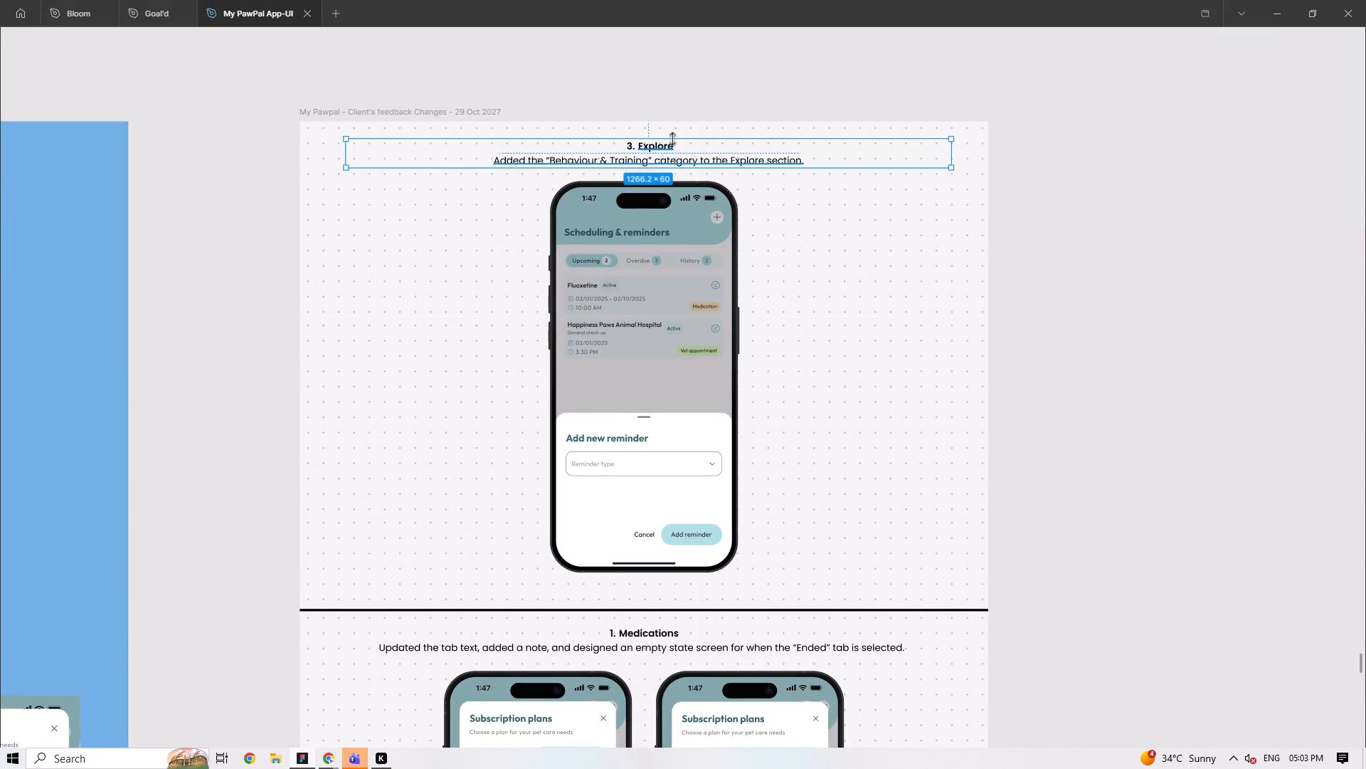
pyautogui.hotkey('alt', 'Tab')
pyautogui.scroll(-6, 580, 365)
pyautogui.scroll(4, 580, 363)
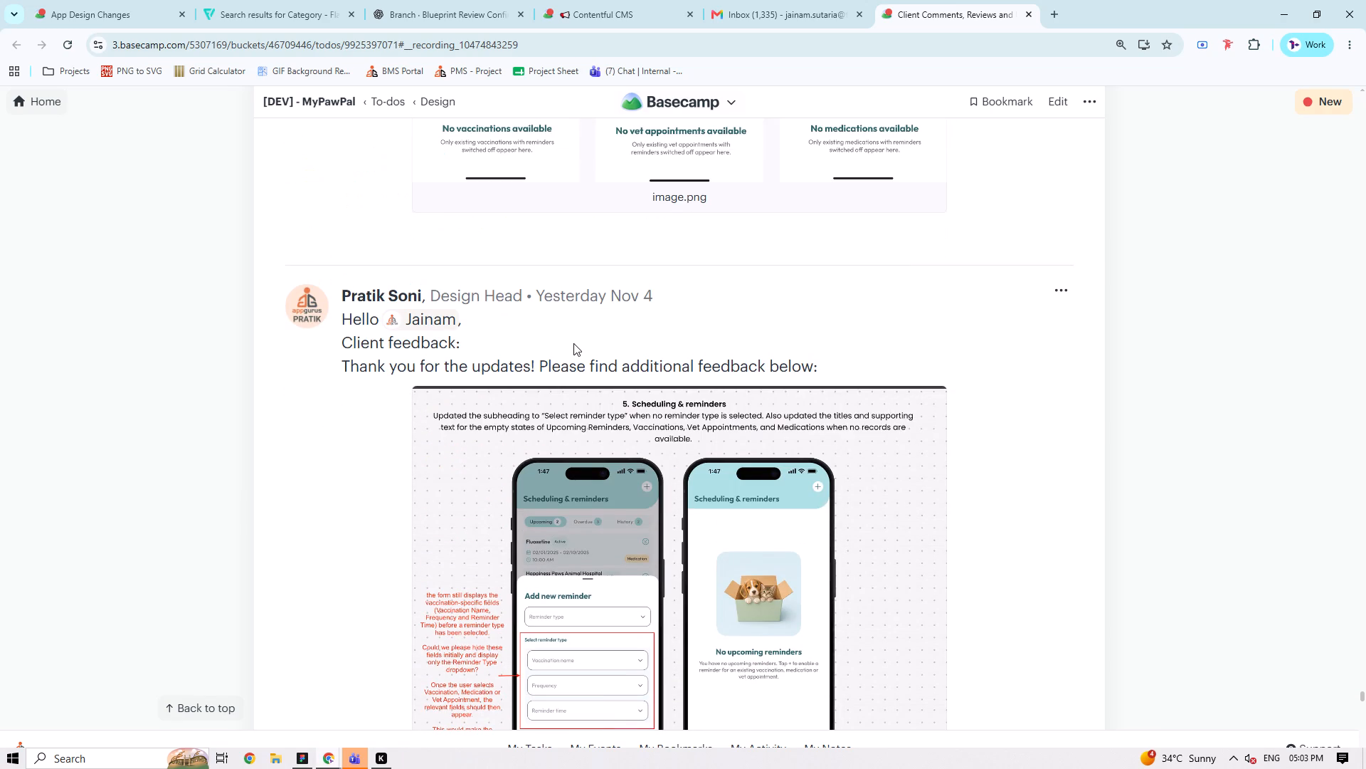
pyautogui.hotkey('alt', 'Tab')
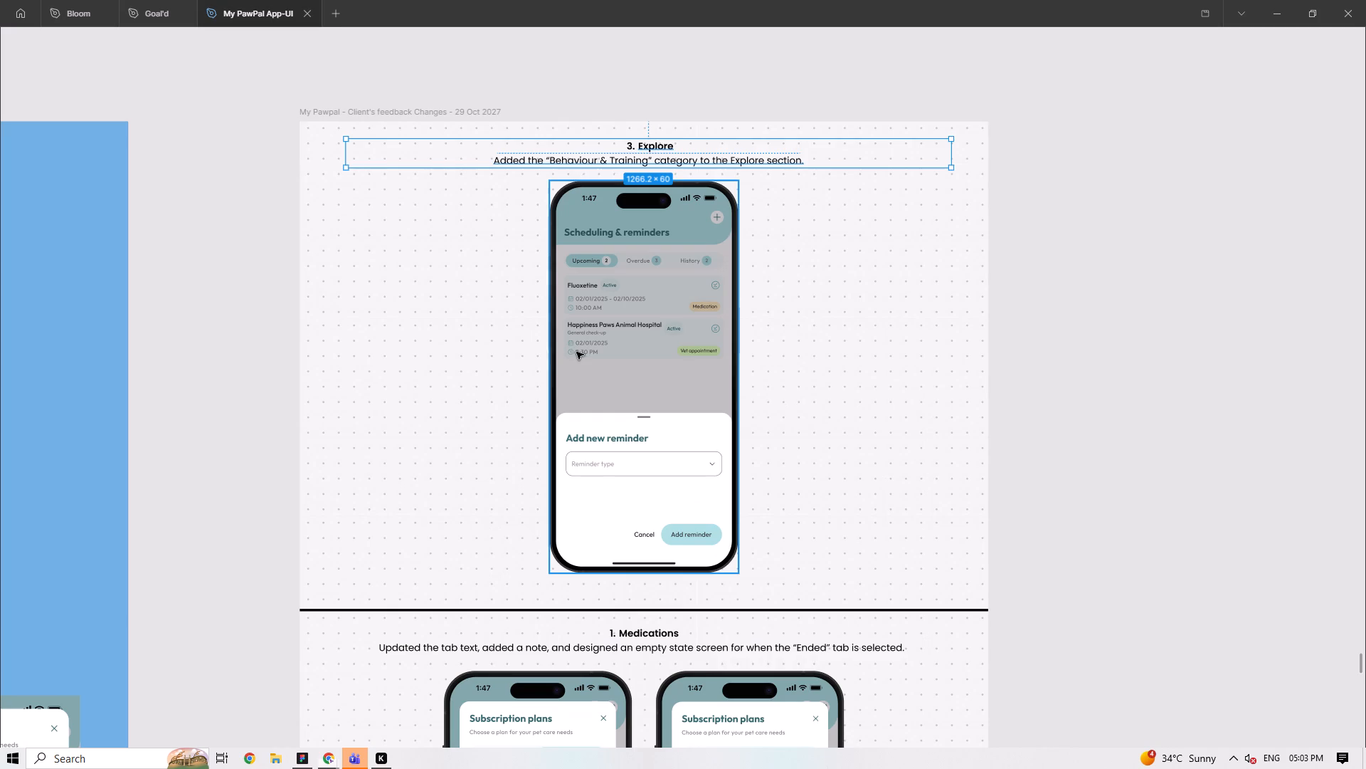
pyautogui.doubleClick(641, 148)
pyautogui.moveTo(634, 144); pyautogui.dragTo(610, 148)
pyautogui.press('BackSpace')
pyautogui.press('1')
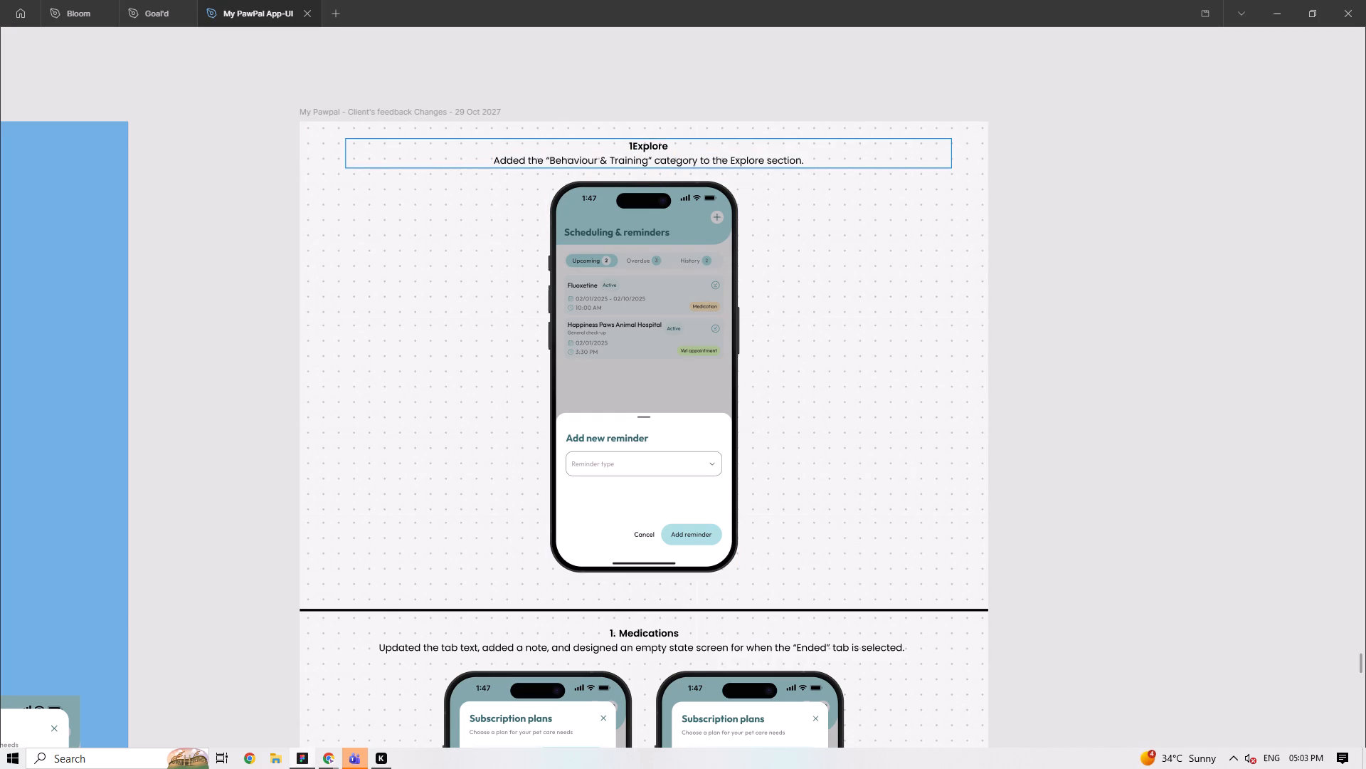
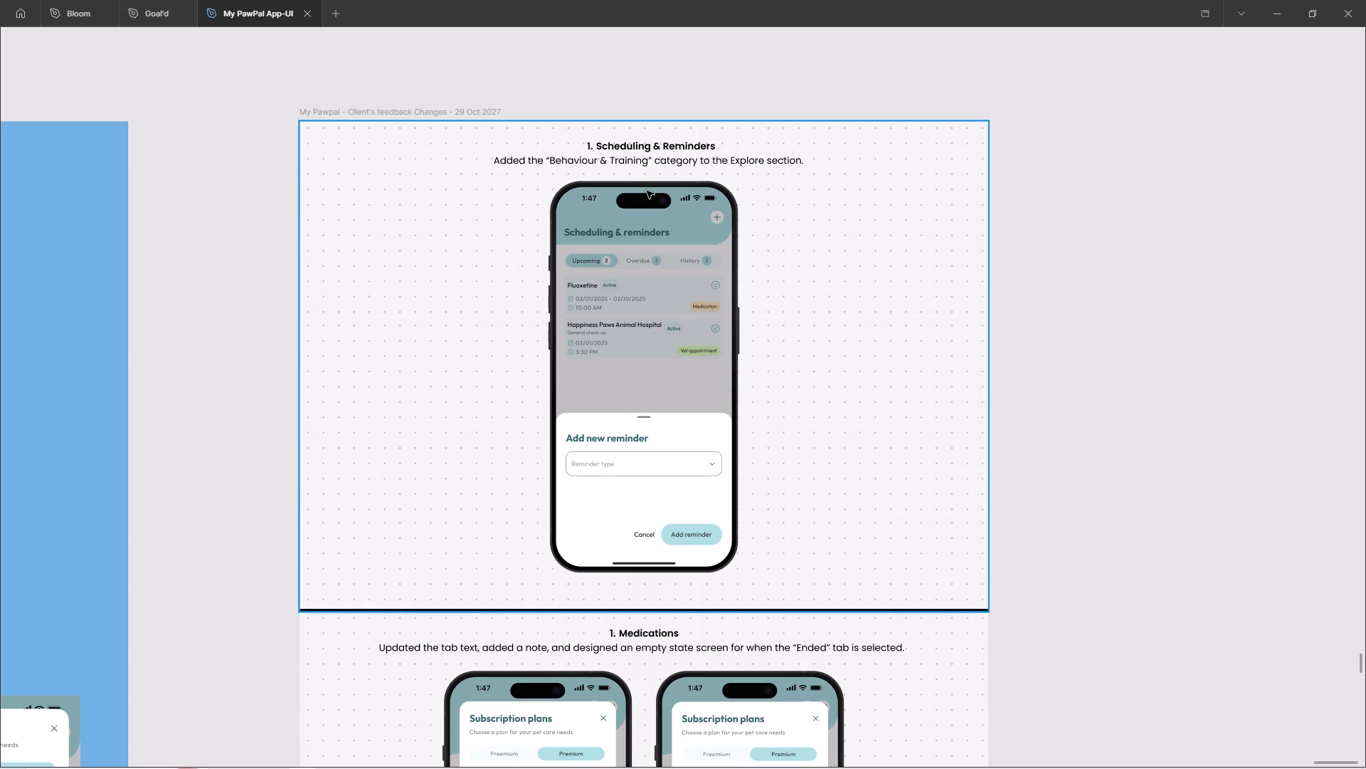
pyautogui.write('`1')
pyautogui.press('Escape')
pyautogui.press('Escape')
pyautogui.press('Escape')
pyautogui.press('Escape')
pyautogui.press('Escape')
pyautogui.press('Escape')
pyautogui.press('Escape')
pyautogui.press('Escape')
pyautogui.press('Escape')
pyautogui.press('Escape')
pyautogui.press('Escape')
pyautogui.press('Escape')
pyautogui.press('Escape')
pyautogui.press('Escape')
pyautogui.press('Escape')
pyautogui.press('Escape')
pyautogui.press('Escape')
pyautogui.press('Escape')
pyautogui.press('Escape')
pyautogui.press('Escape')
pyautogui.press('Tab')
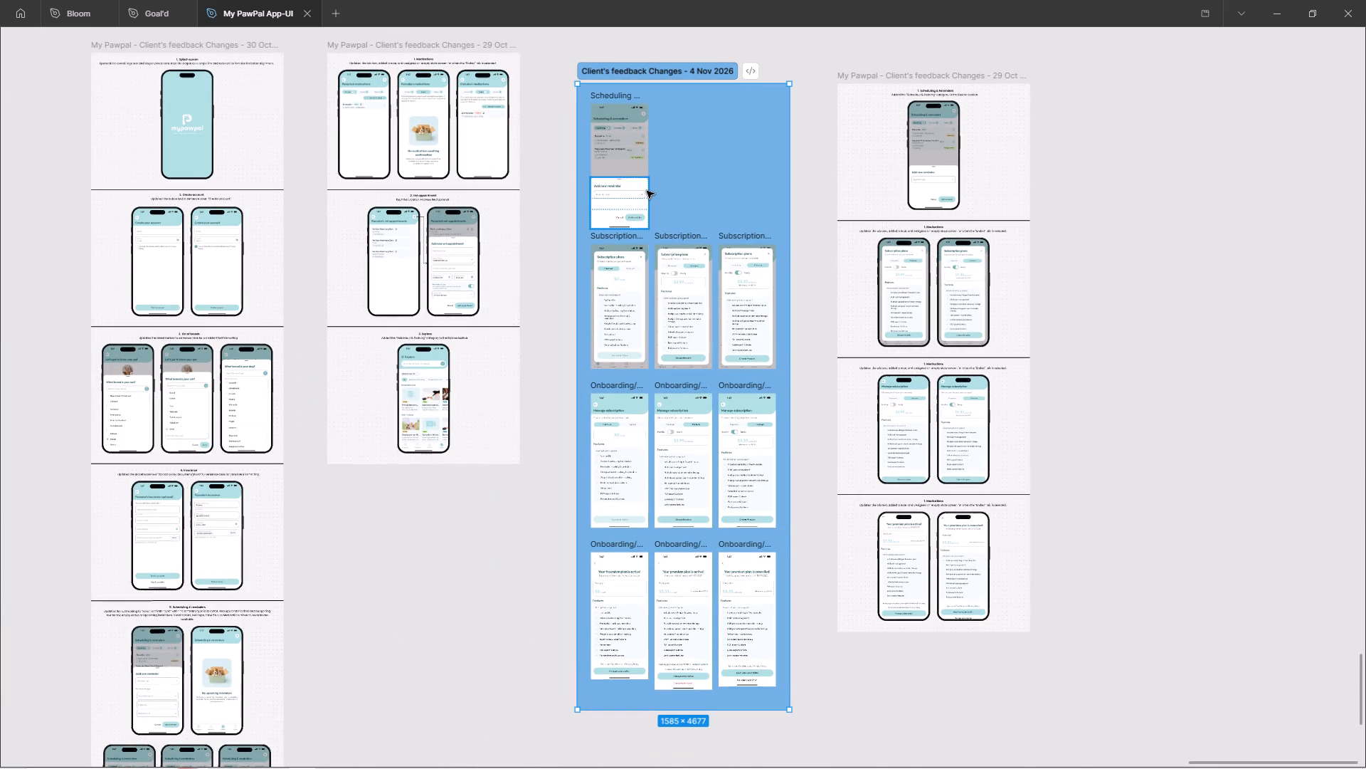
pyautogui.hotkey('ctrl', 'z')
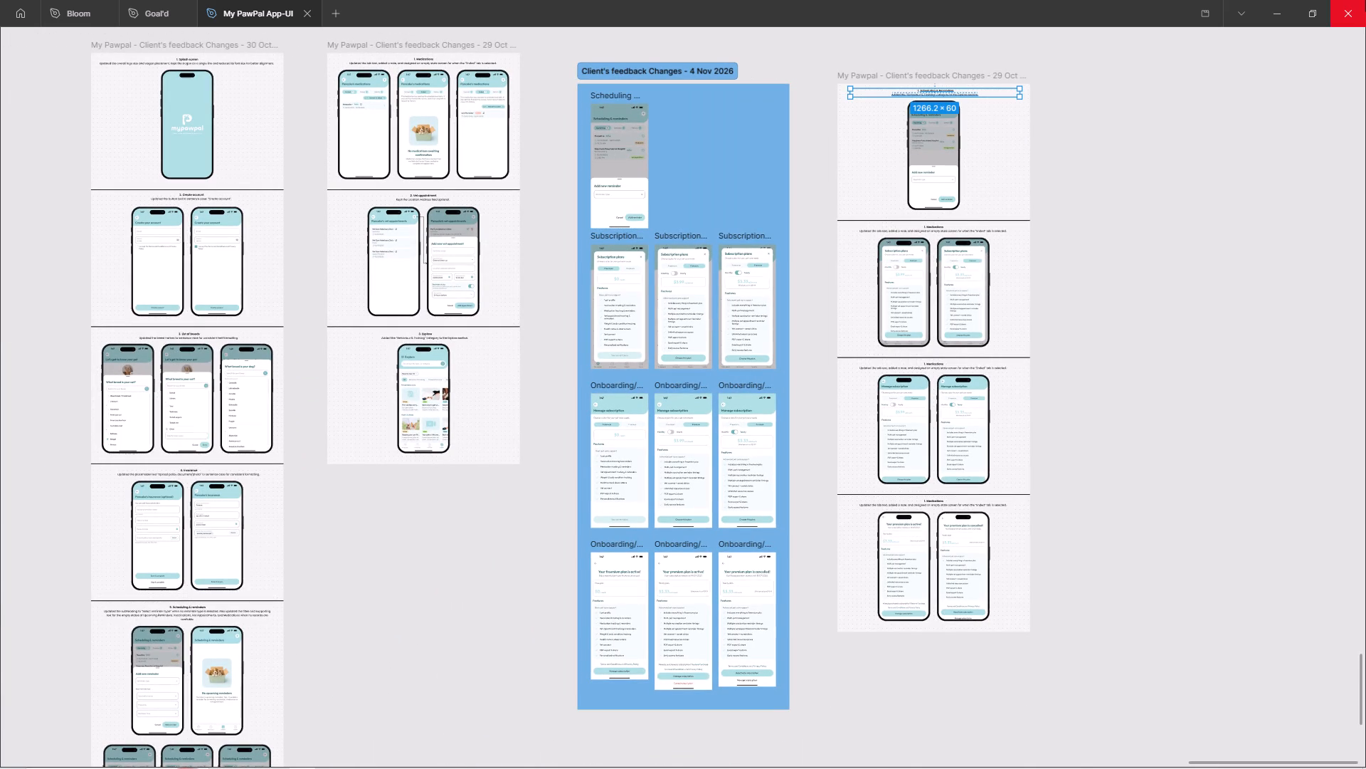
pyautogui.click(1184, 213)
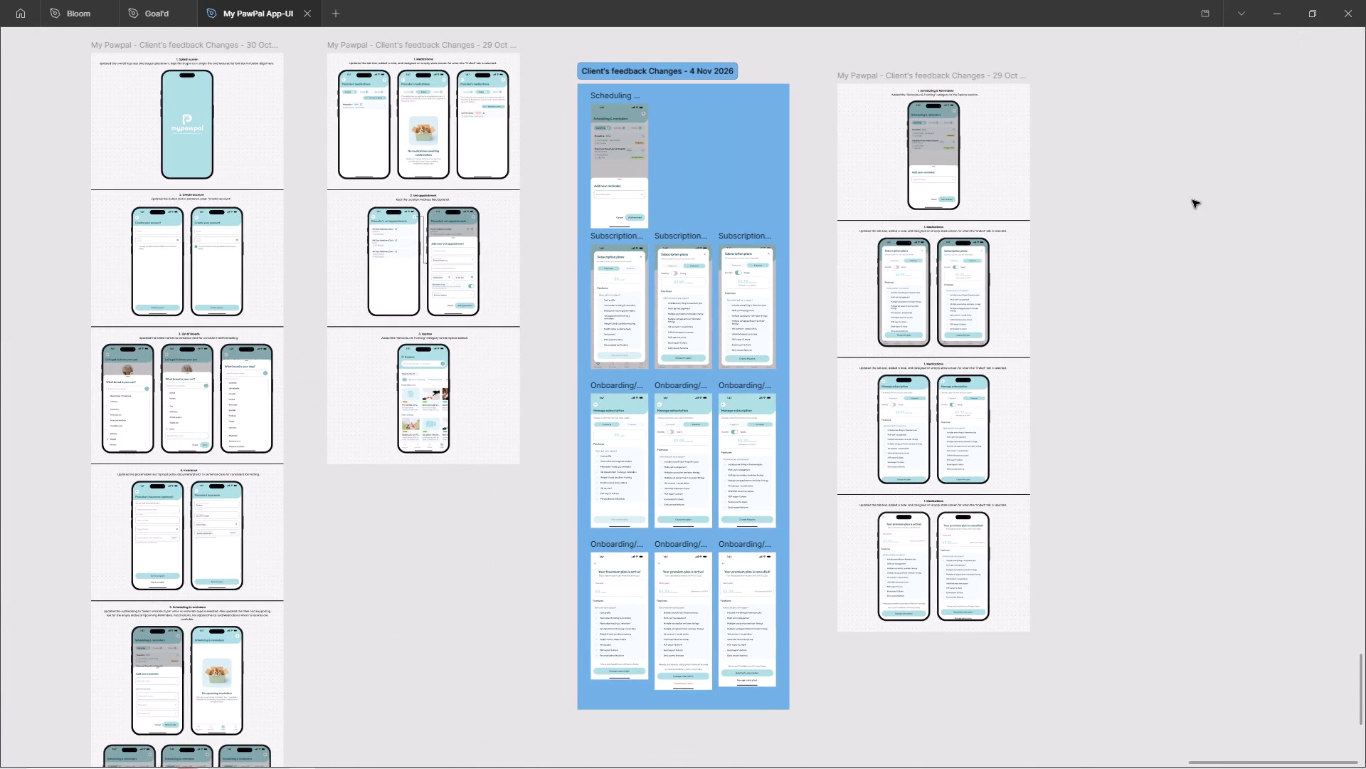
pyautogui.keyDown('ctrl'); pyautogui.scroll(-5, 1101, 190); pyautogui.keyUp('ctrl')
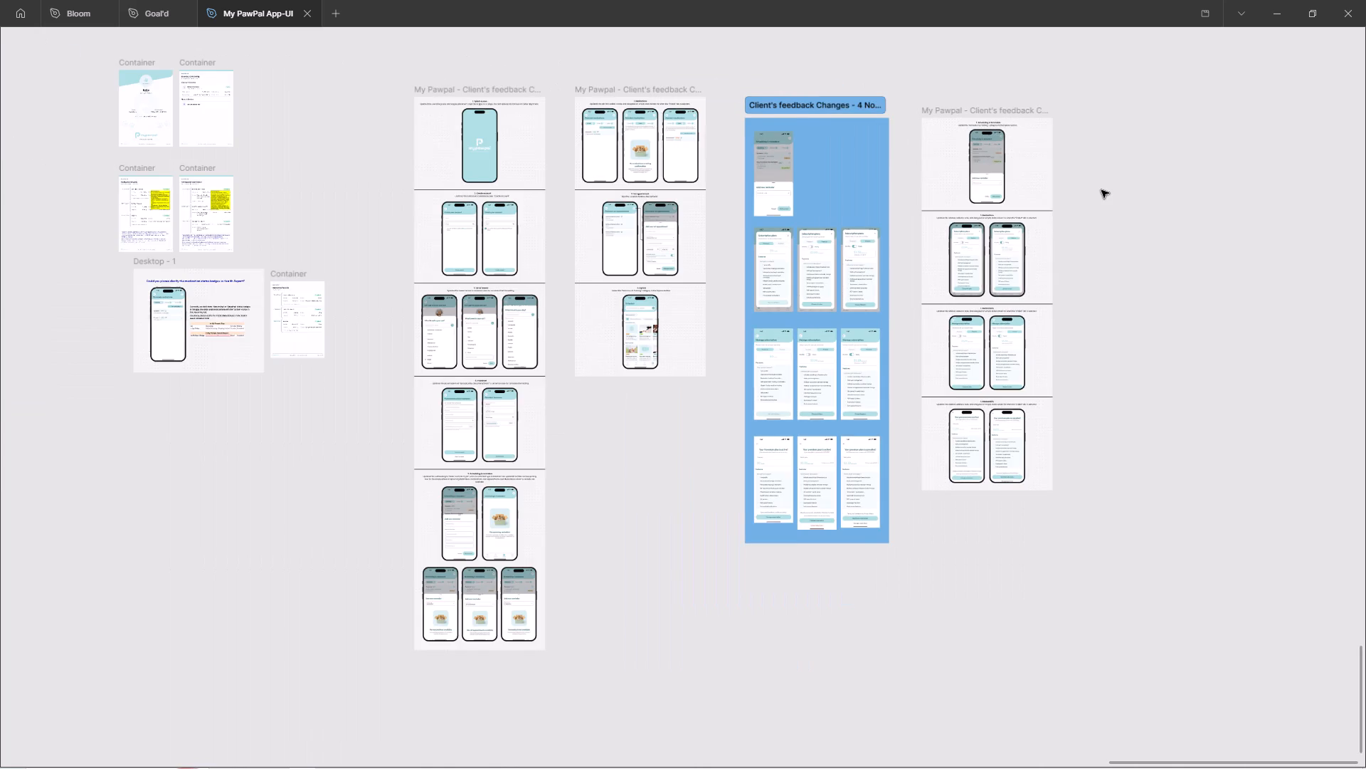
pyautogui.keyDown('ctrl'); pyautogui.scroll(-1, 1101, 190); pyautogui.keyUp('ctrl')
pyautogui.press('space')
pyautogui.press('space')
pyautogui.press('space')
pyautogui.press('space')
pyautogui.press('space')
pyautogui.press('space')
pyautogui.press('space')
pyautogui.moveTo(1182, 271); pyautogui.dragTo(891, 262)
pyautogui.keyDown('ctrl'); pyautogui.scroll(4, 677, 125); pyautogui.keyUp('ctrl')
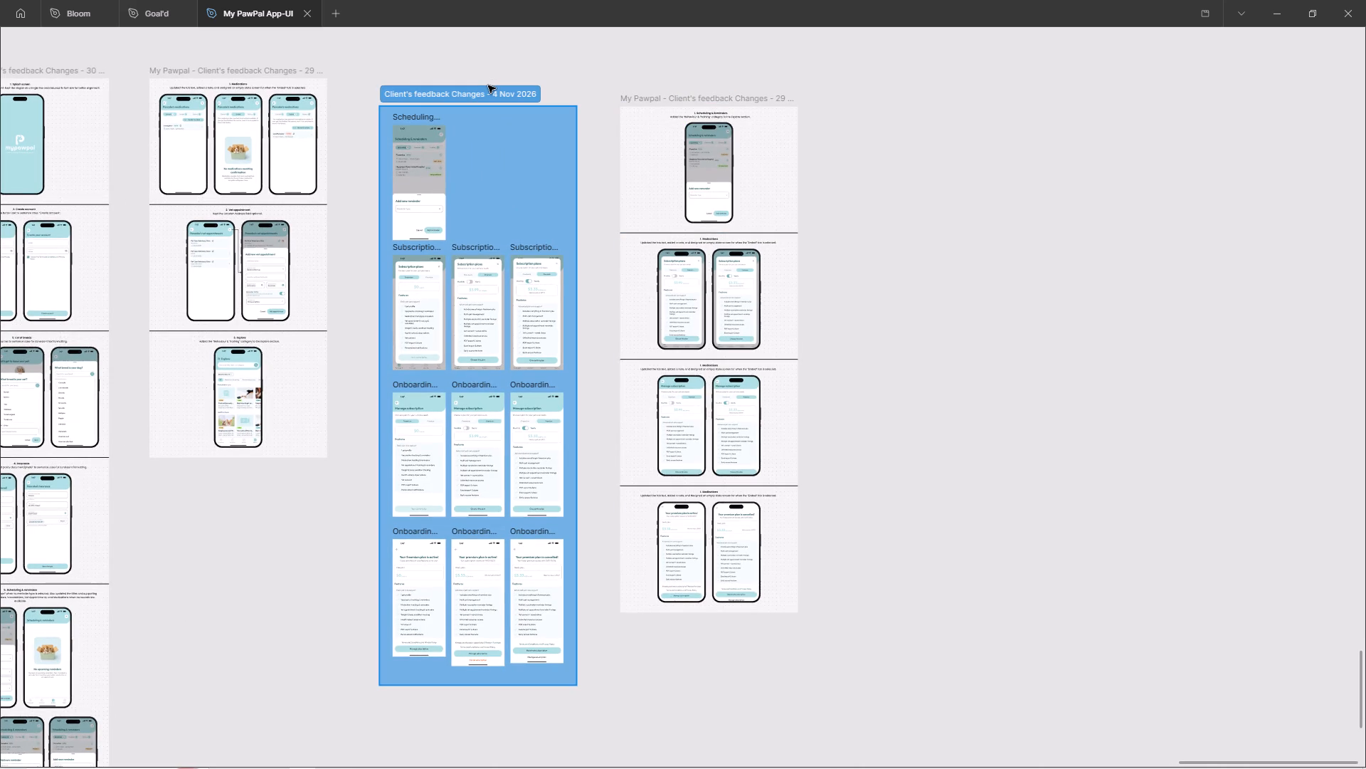
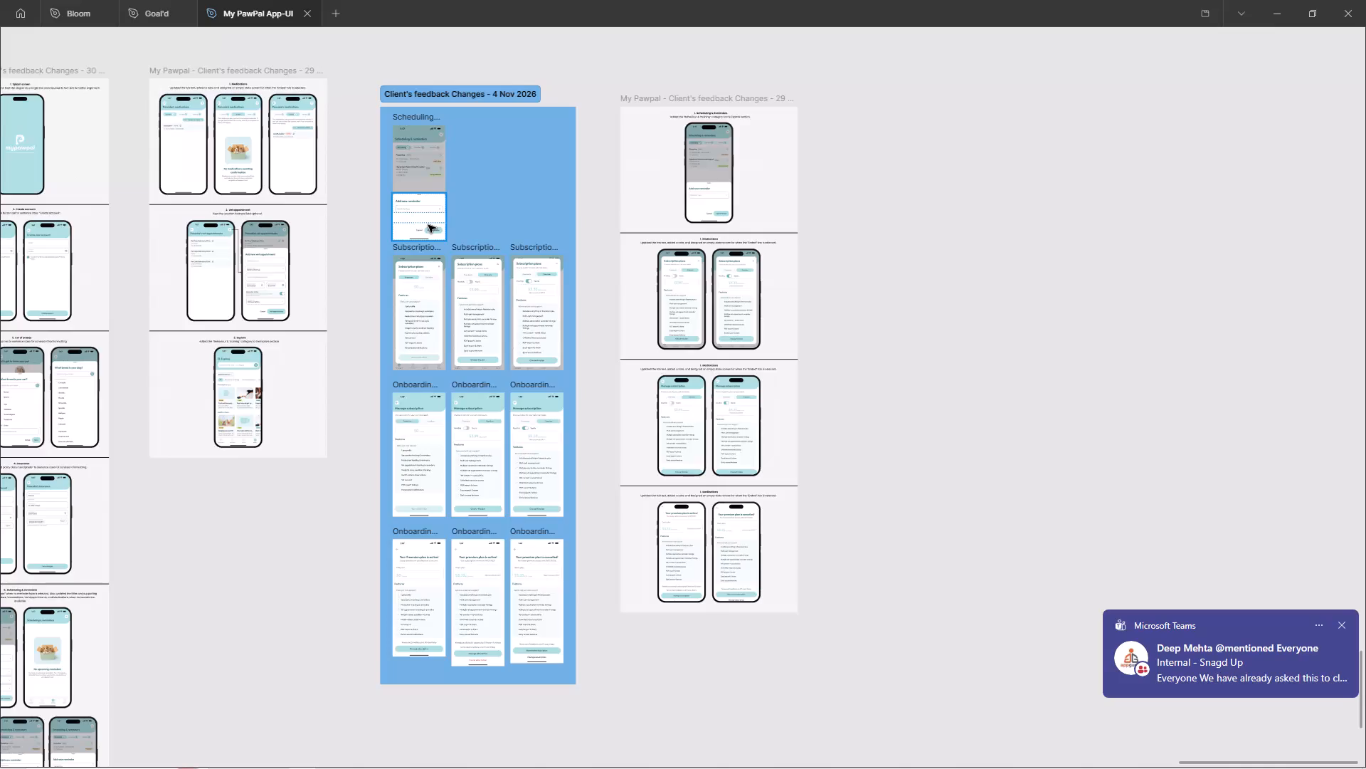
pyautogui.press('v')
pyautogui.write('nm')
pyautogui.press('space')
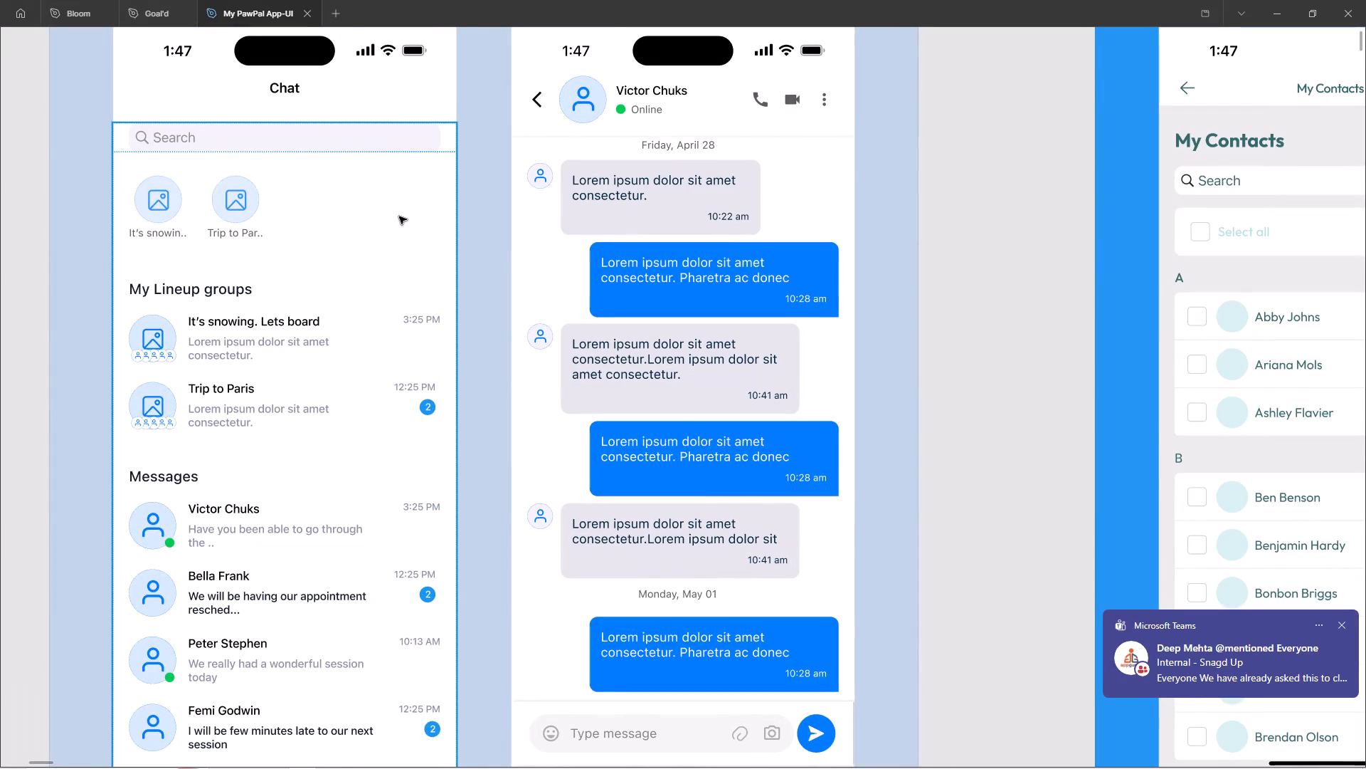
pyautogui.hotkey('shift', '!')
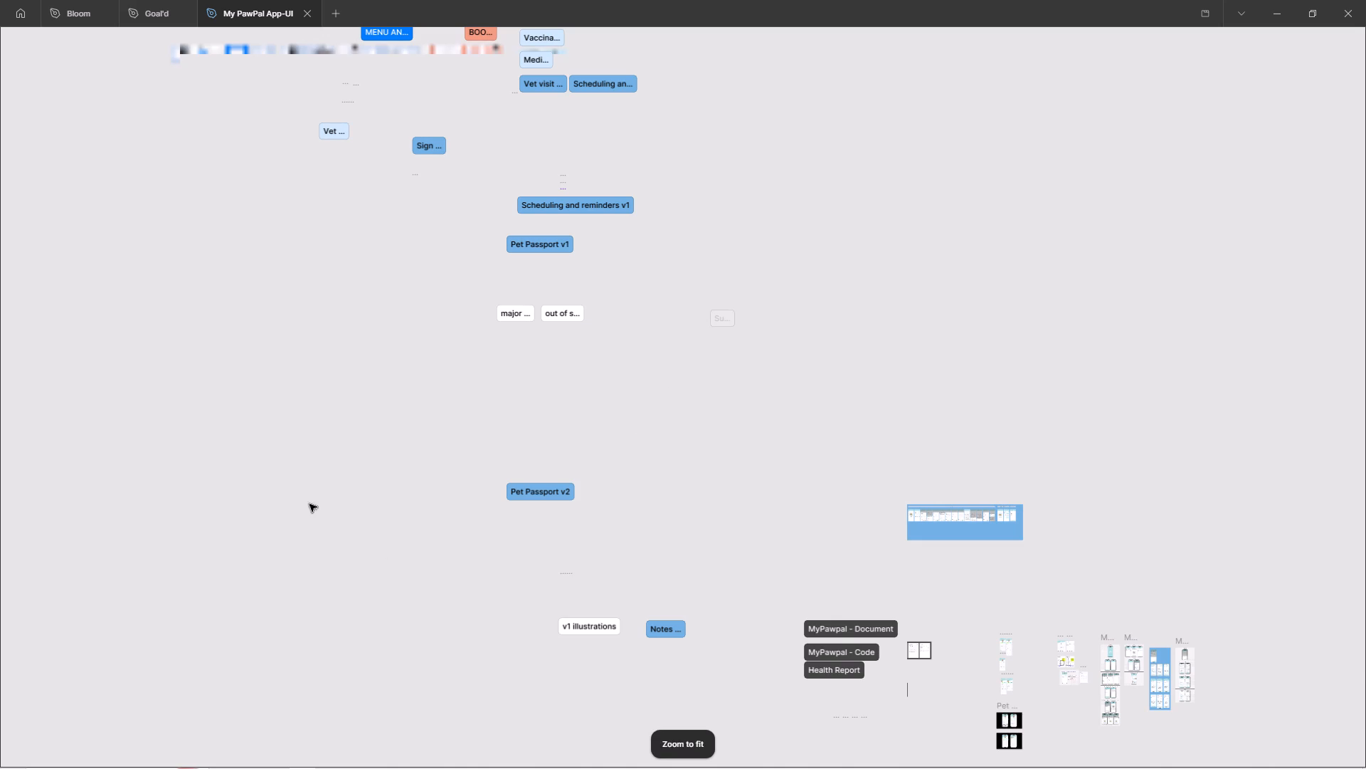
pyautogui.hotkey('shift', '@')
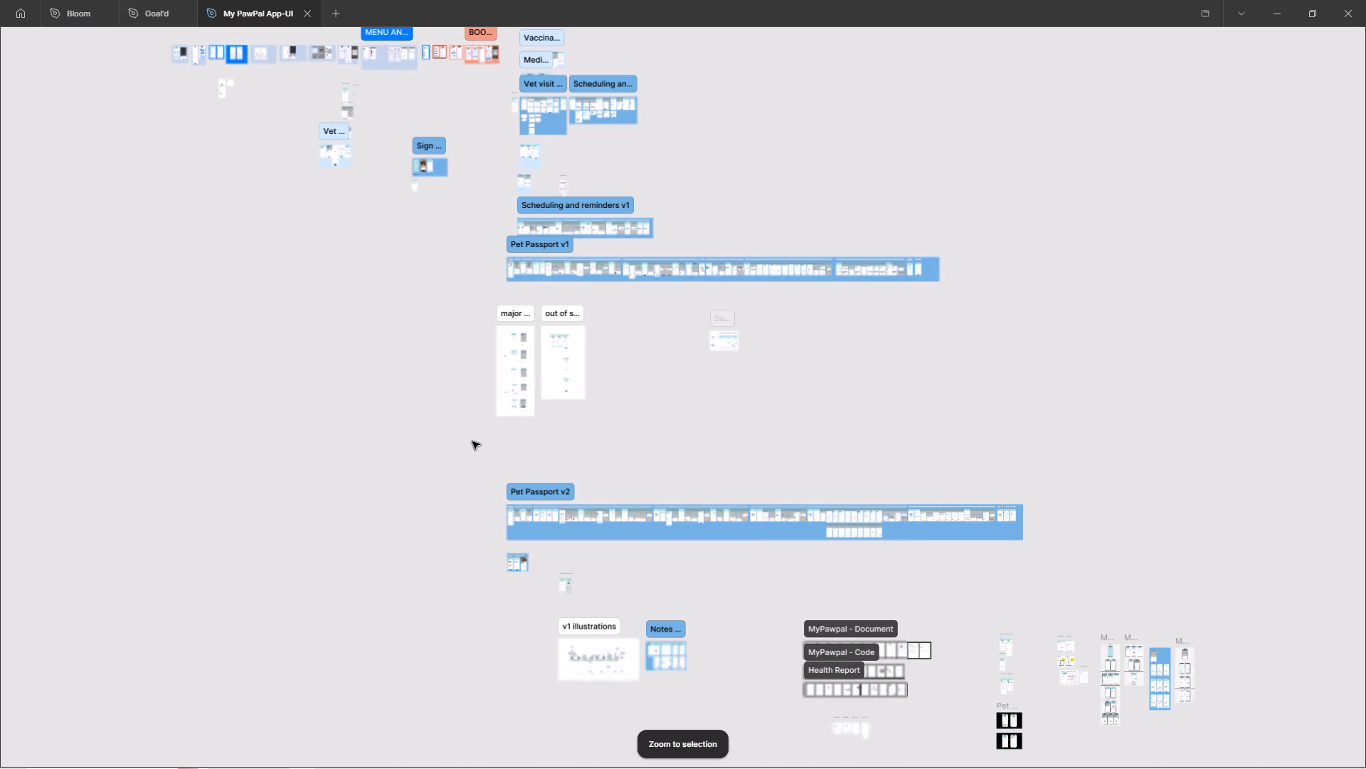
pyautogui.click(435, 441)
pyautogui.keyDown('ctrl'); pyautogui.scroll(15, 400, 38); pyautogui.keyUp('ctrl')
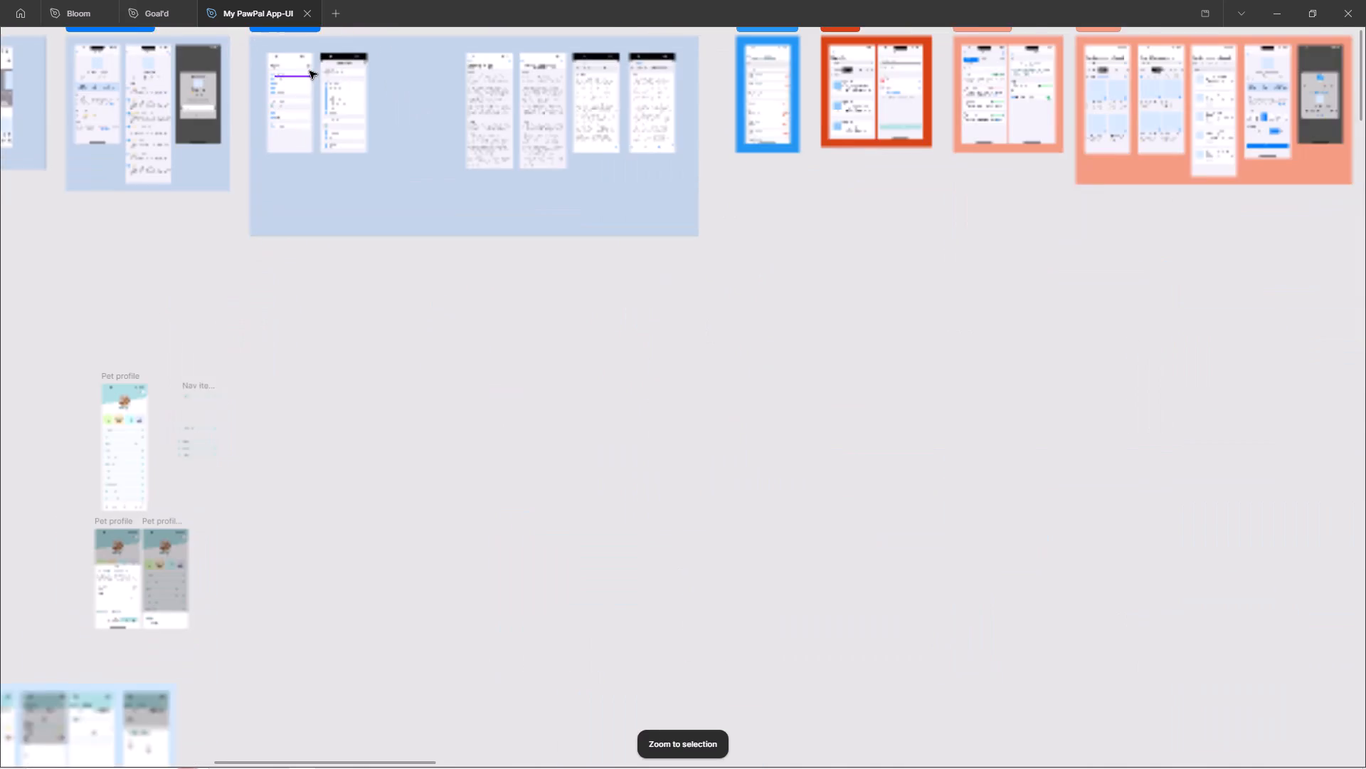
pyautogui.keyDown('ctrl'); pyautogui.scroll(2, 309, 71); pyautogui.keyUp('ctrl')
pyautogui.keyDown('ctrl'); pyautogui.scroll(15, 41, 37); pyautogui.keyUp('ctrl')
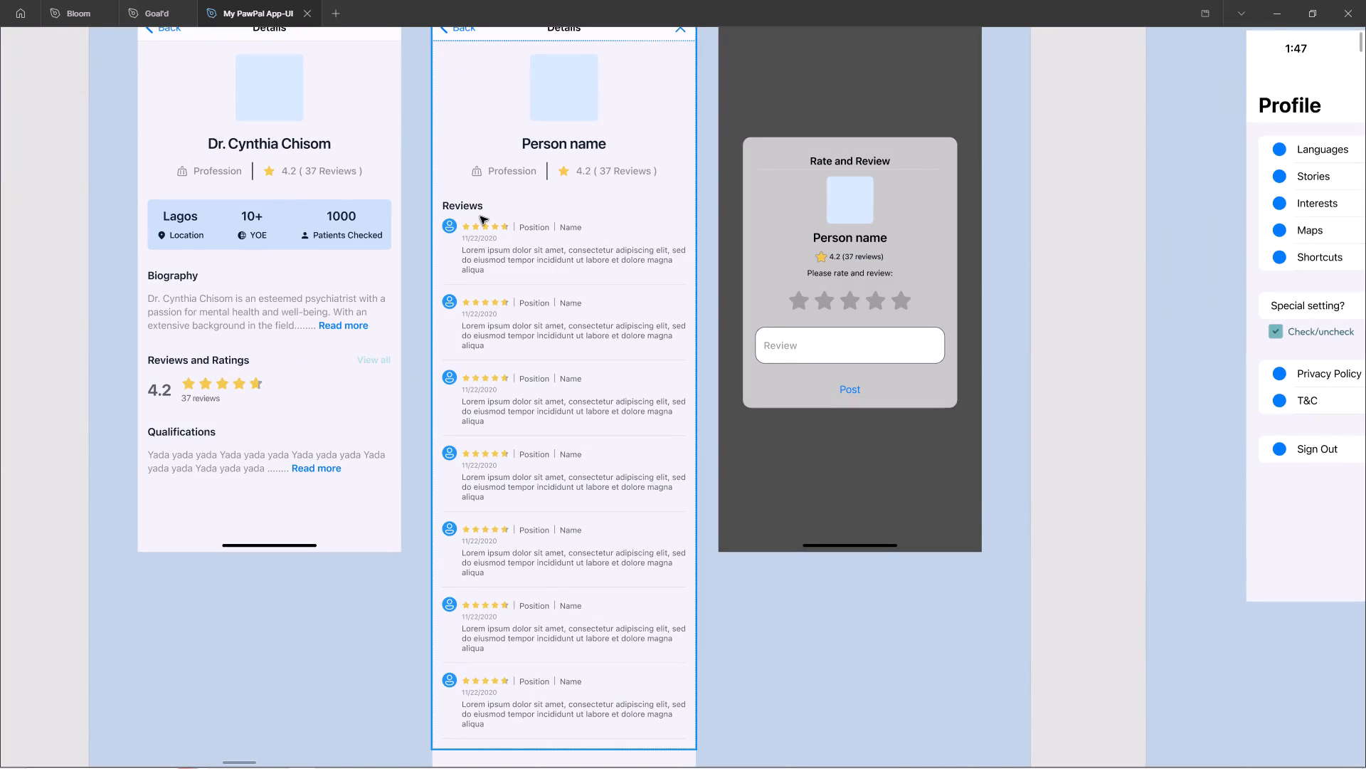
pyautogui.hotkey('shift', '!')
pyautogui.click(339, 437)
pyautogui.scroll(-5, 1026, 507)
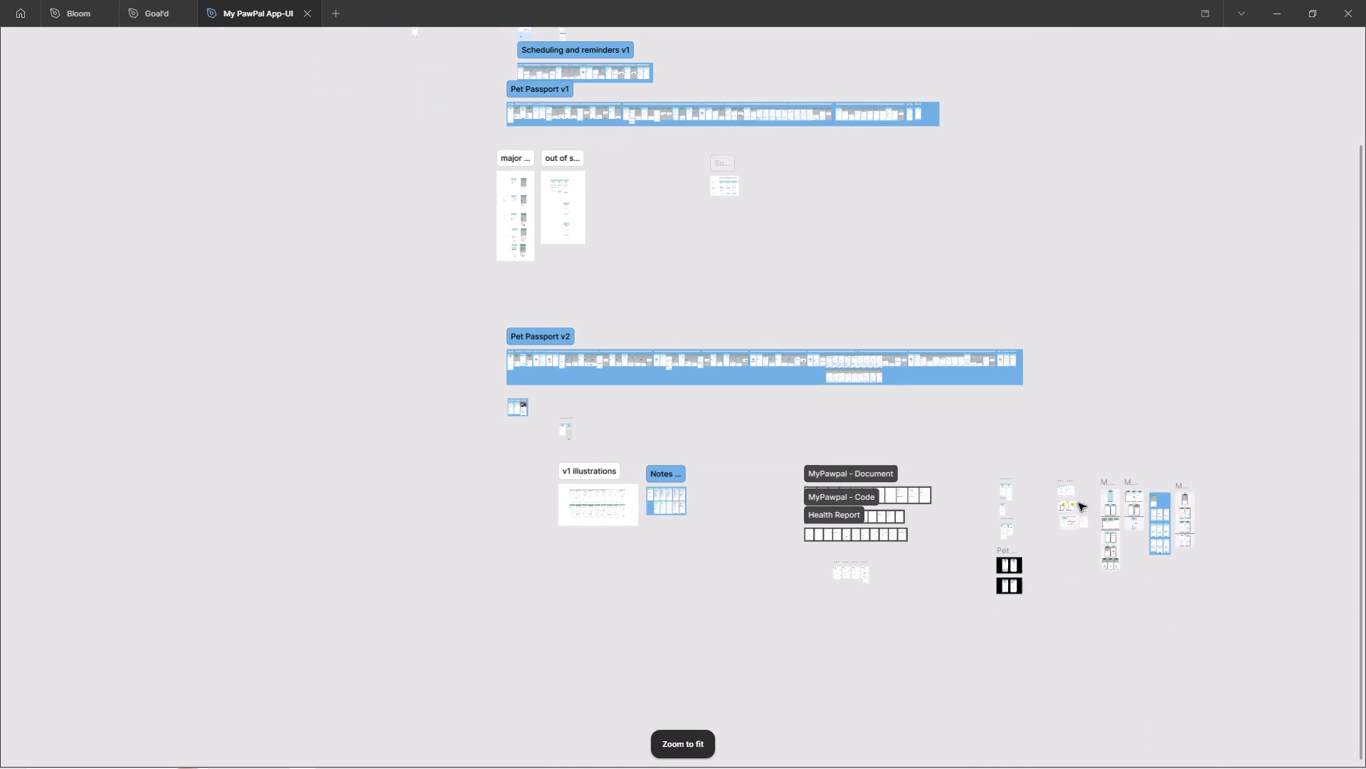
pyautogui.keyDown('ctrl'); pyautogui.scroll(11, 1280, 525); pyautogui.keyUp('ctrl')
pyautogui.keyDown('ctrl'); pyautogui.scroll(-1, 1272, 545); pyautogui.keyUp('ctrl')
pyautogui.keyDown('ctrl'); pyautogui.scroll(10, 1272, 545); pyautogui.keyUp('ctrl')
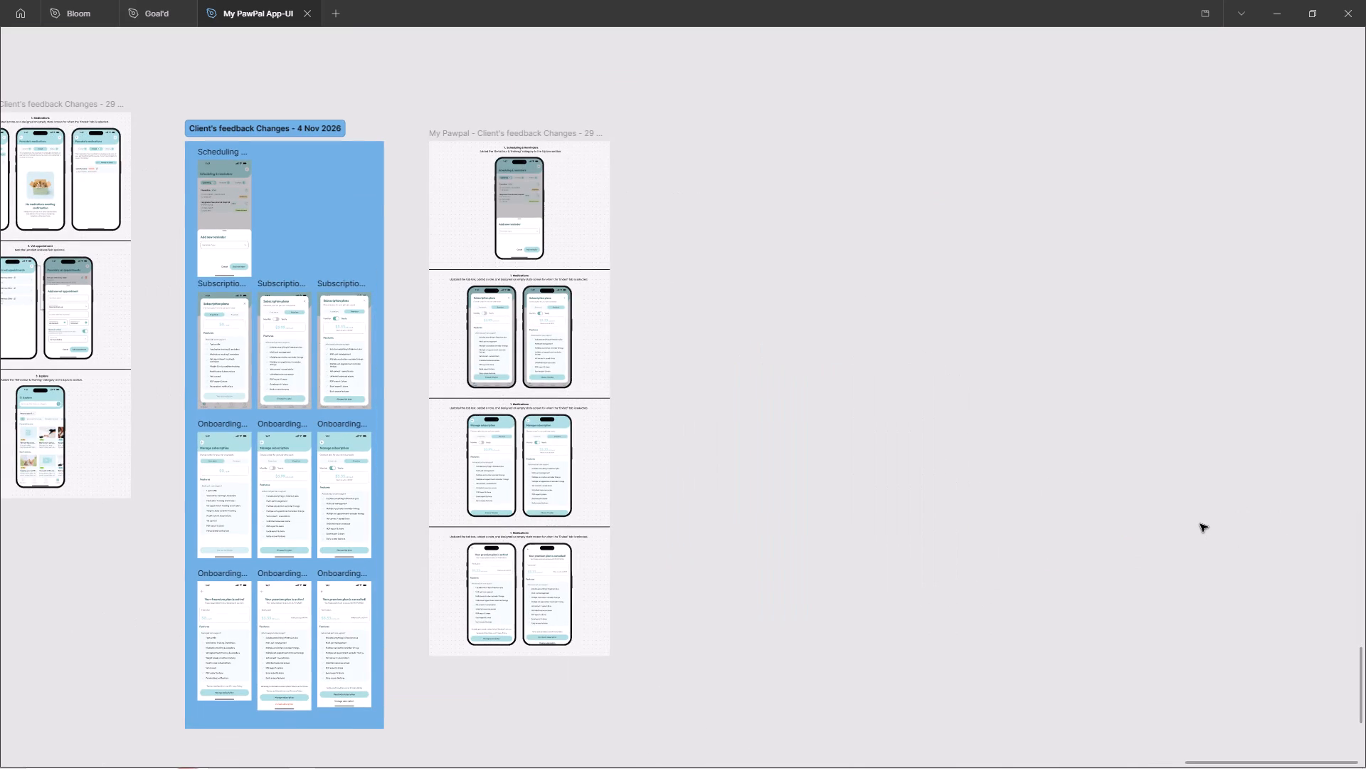
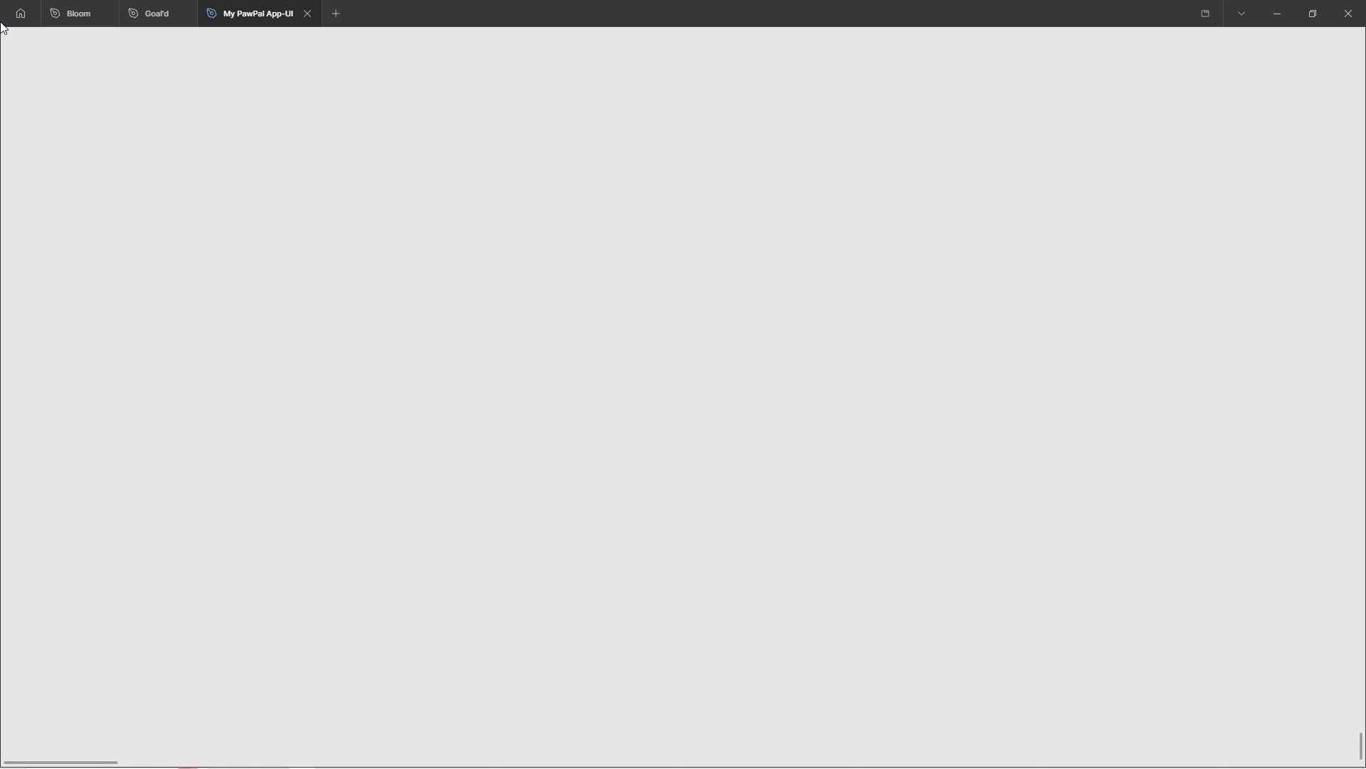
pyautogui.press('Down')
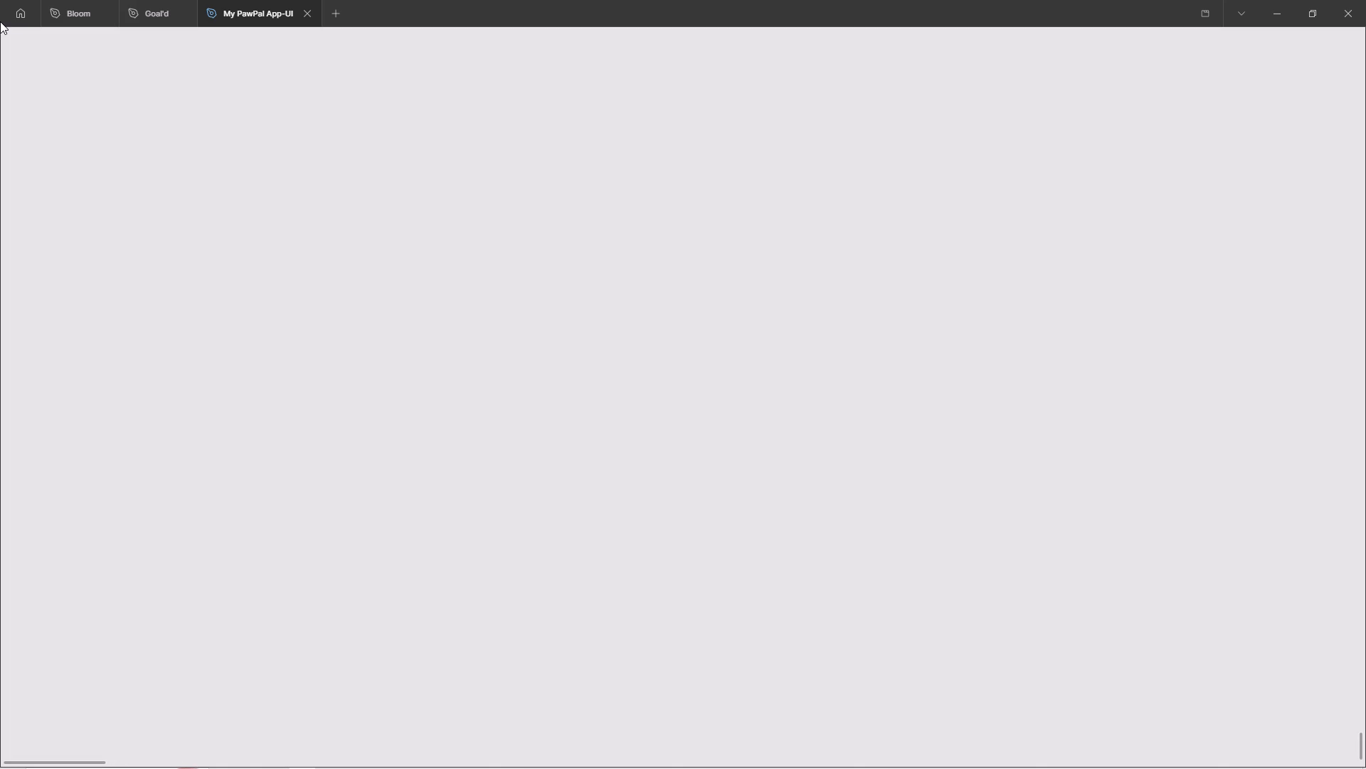
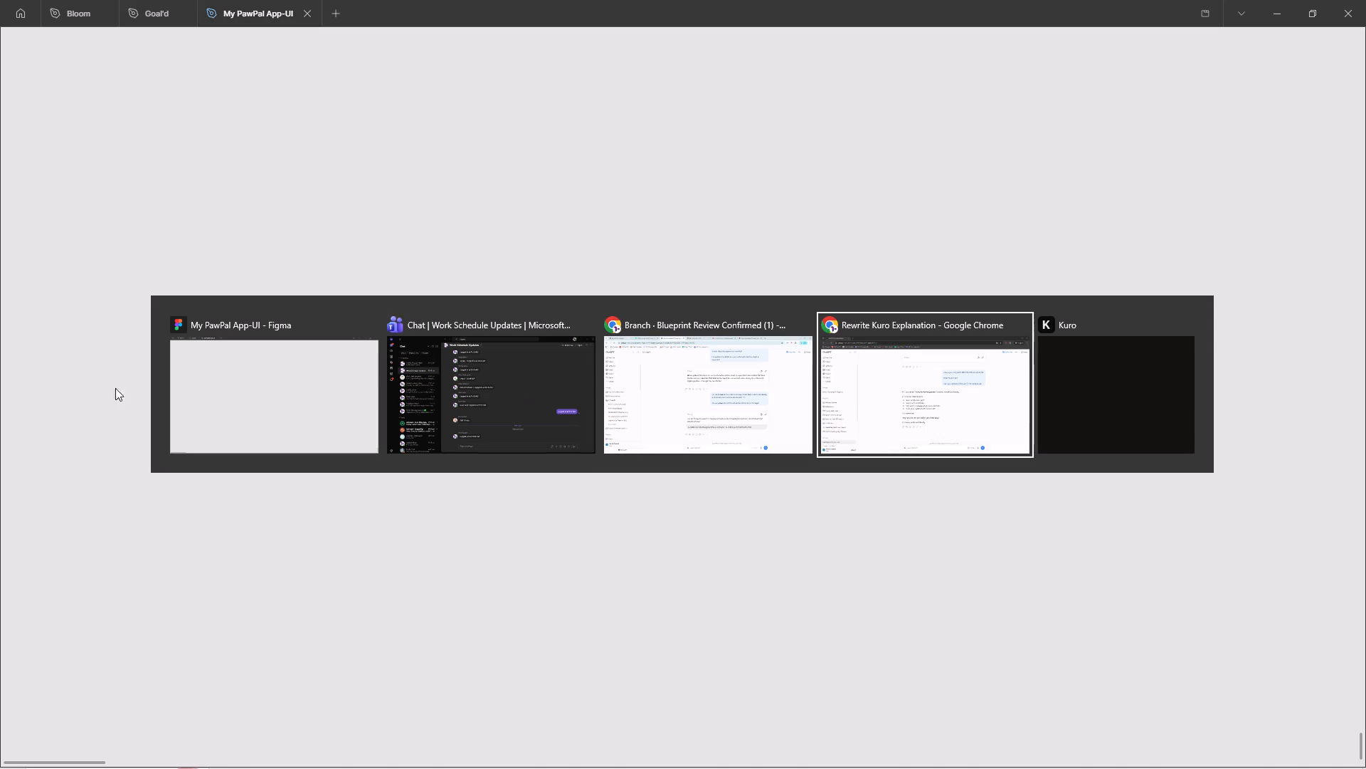
# Open the Presentation page and examine its dated Client's feedback Changes sections.
pyautogui.keyDown('alt'); pyautogui.click(107, 386); pyautogui.keyUp('alt')
pyautogui.hotkey('alt', 'Tab')
pyautogui.keyDown('alt'); pyautogui.click(289, 394); pyautogui.keyUp('alt')
pyautogui.hotkey('shift', '!')
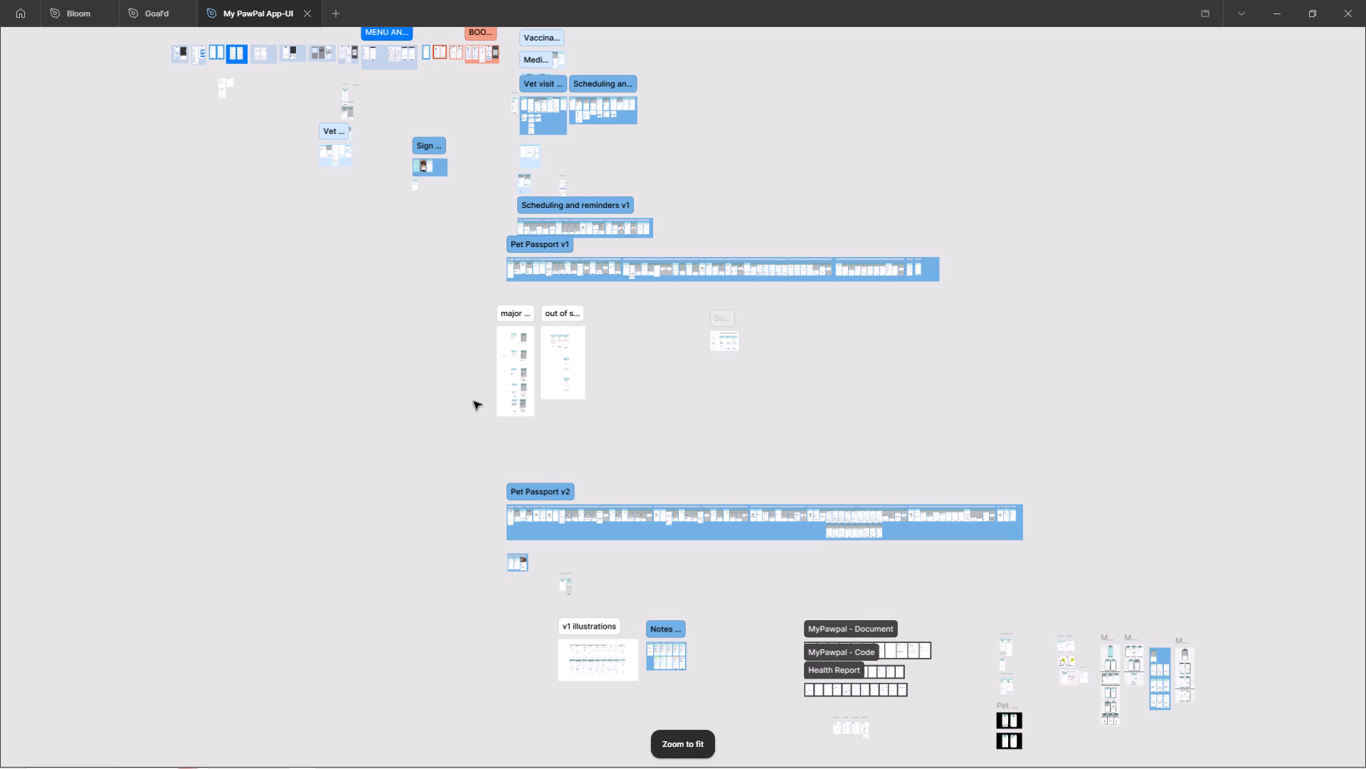
pyautogui.hotkey('ctrl', '\\')
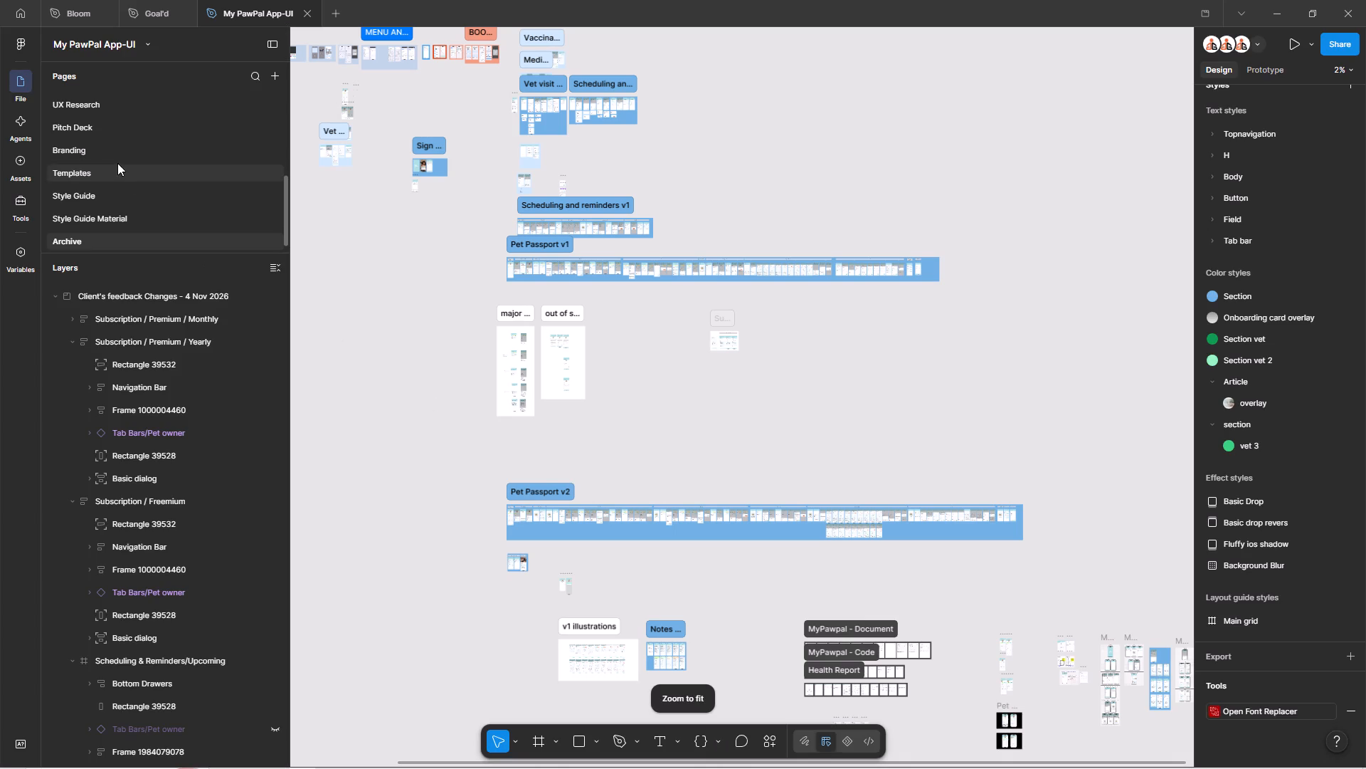
pyautogui.scroll(5, 115, 157)
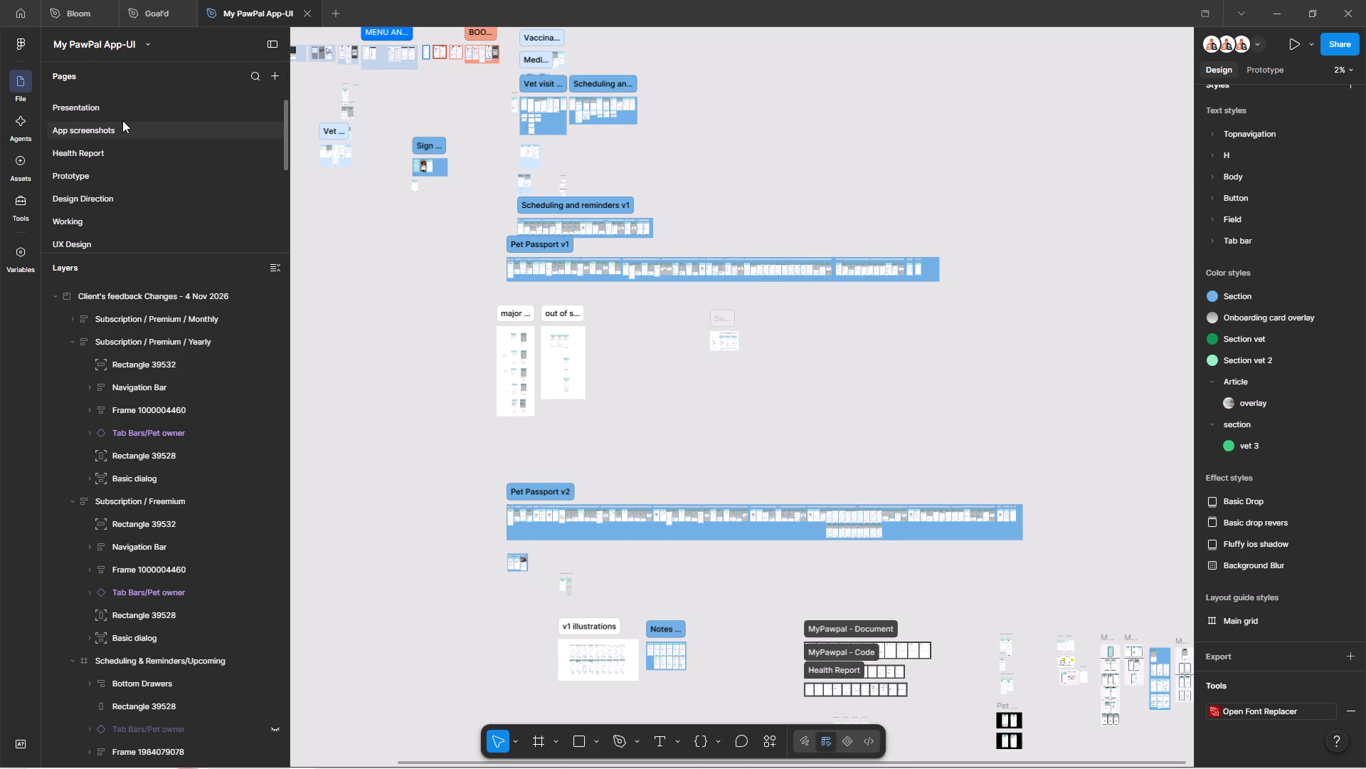
pyautogui.click(125, 109)
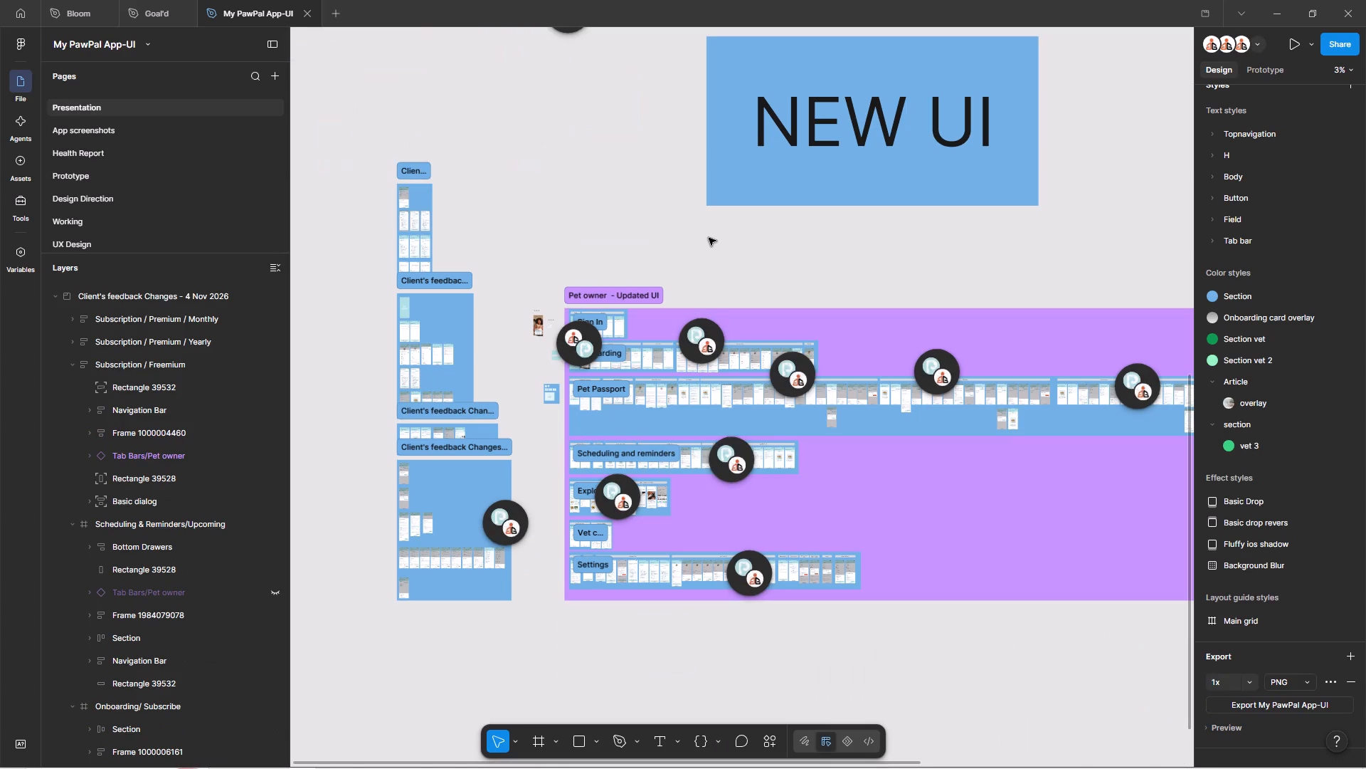
pyautogui.hotkey('ctrl', '\\')
pyautogui.hotkey('shift', '!')
pyautogui.keyDown('ctrl'); pyautogui.scroll(7, 502, 701); pyautogui.keyUp('ctrl')
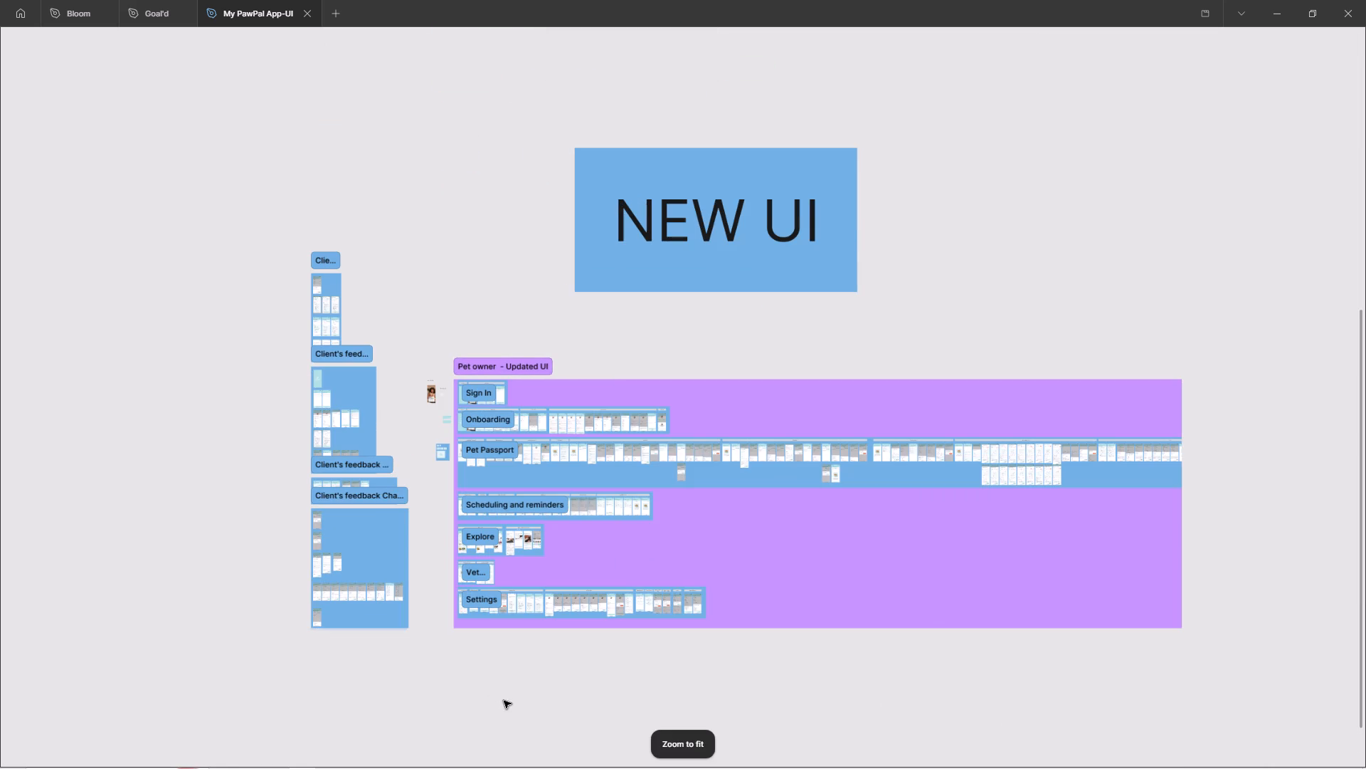
pyautogui.keyDown('ctrl'); pyautogui.scroll(6, 288, 587); pyautogui.keyUp('ctrl')
pyautogui.keyDown('ctrl'); pyautogui.scroll(5, 319, 523); pyautogui.keyUp('ctrl')
pyautogui.press('space')
pyautogui.press('space')
pyautogui.press('space')
pyautogui.press('space')
pyautogui.press('space')
pyautogui.press('space')
pyautogui.press('space')
pyautogui.press('space')
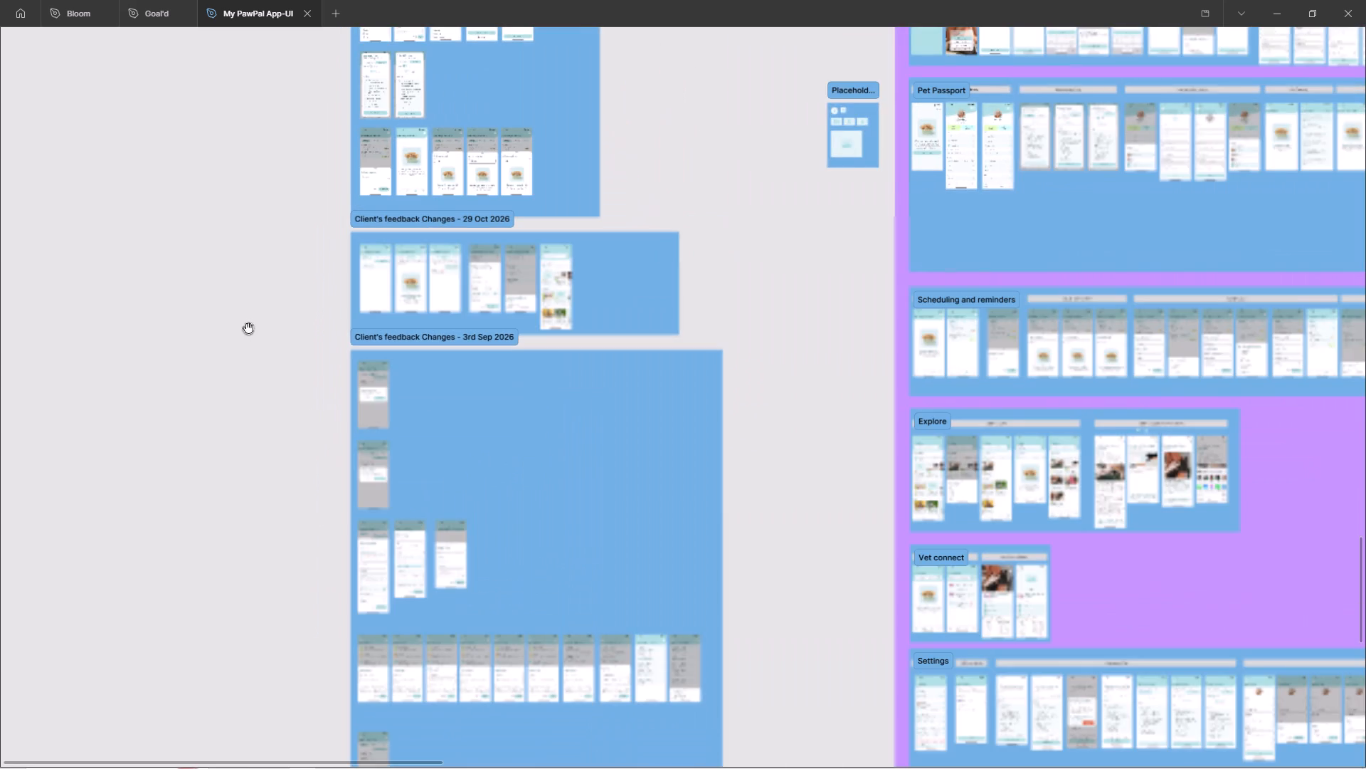
pyautogui.moveTo(246, 325); pyautogui.dragTo(300, 543)
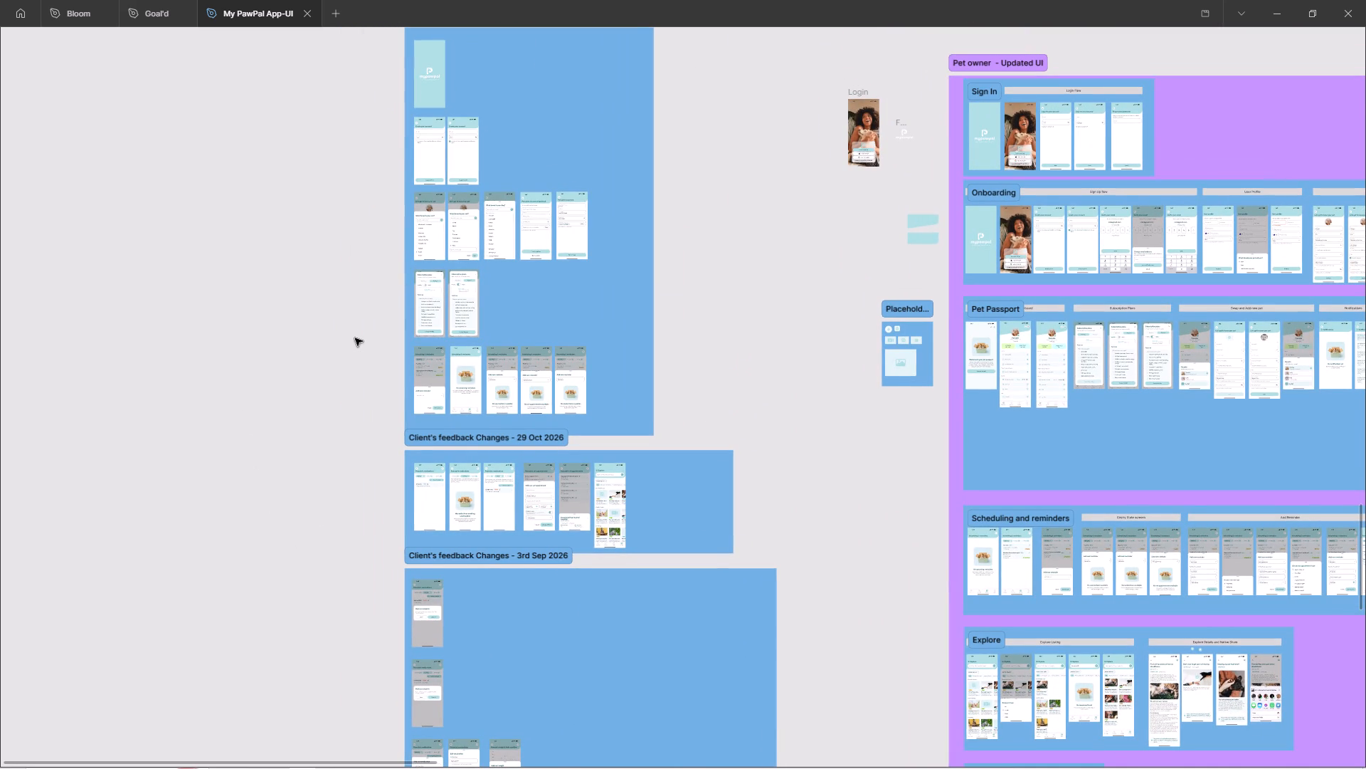
pyautogui.keyDown('ctrl'); pyautogui.scroll(-7, 361, 381); pyautogui.keyUp('ctrl')
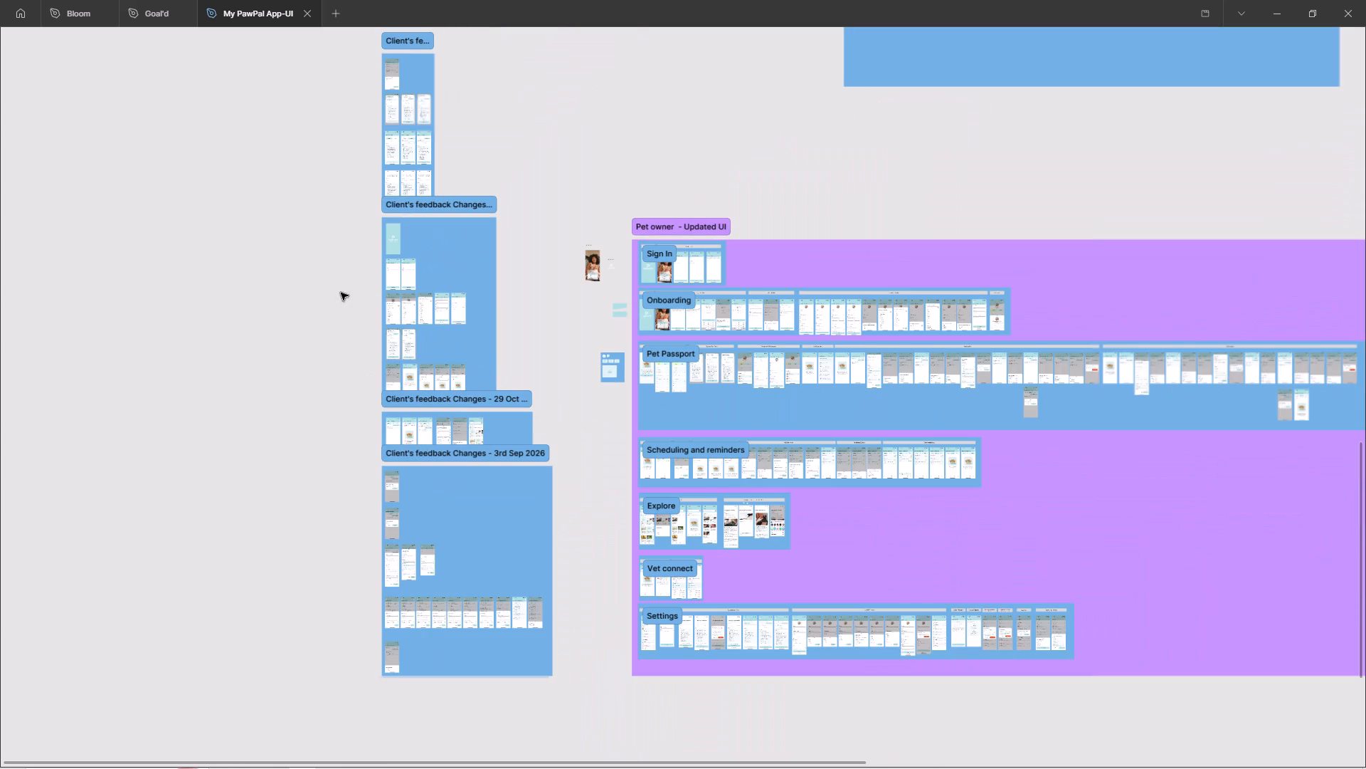
pyautogui.keyDown('ctrl'); pyautogui.scroll(5, 364, 88); pyautogui.keyUp('ctrl')
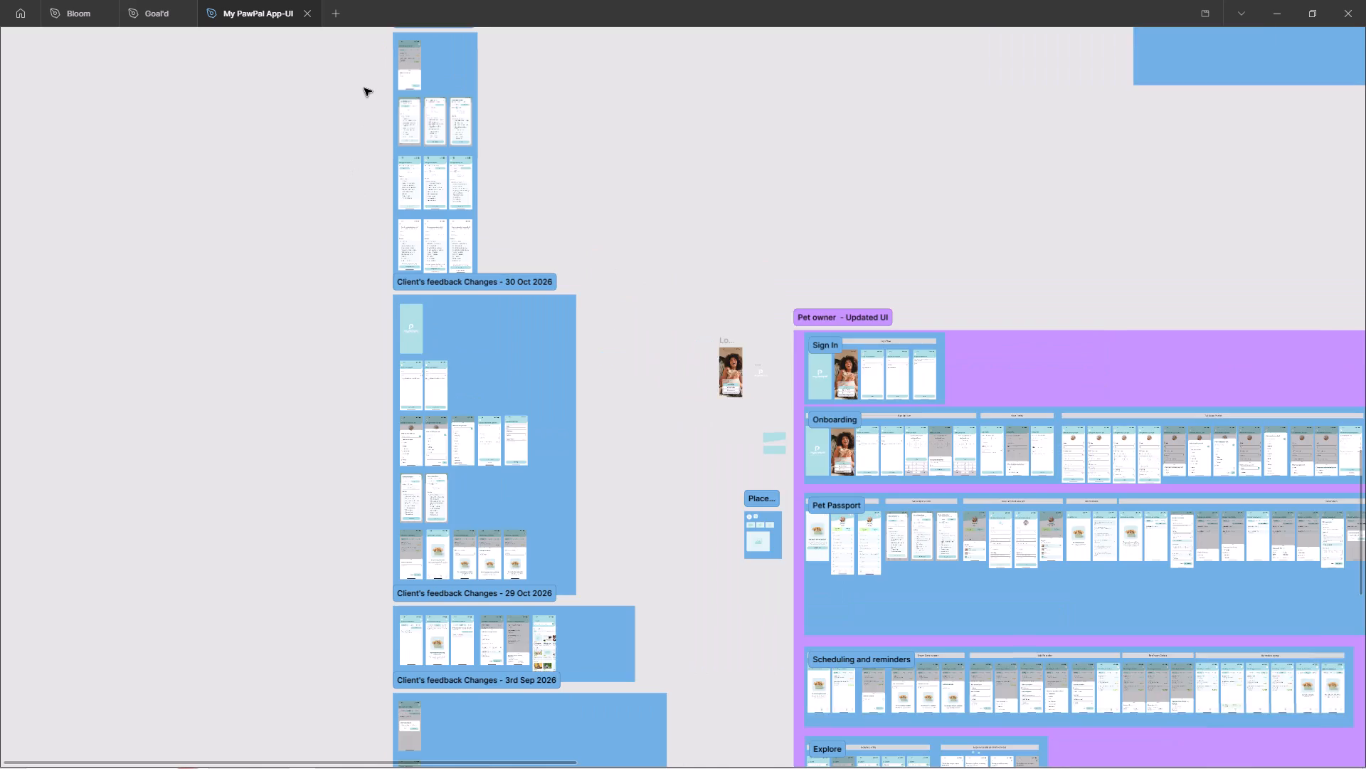
# Return from the Presentation page to the Archive page.
pyautogui.hotkey('ctrl', '\\')
pyautogui.scroll(-7, 142, 206)
pyautogui.click(122, 240)
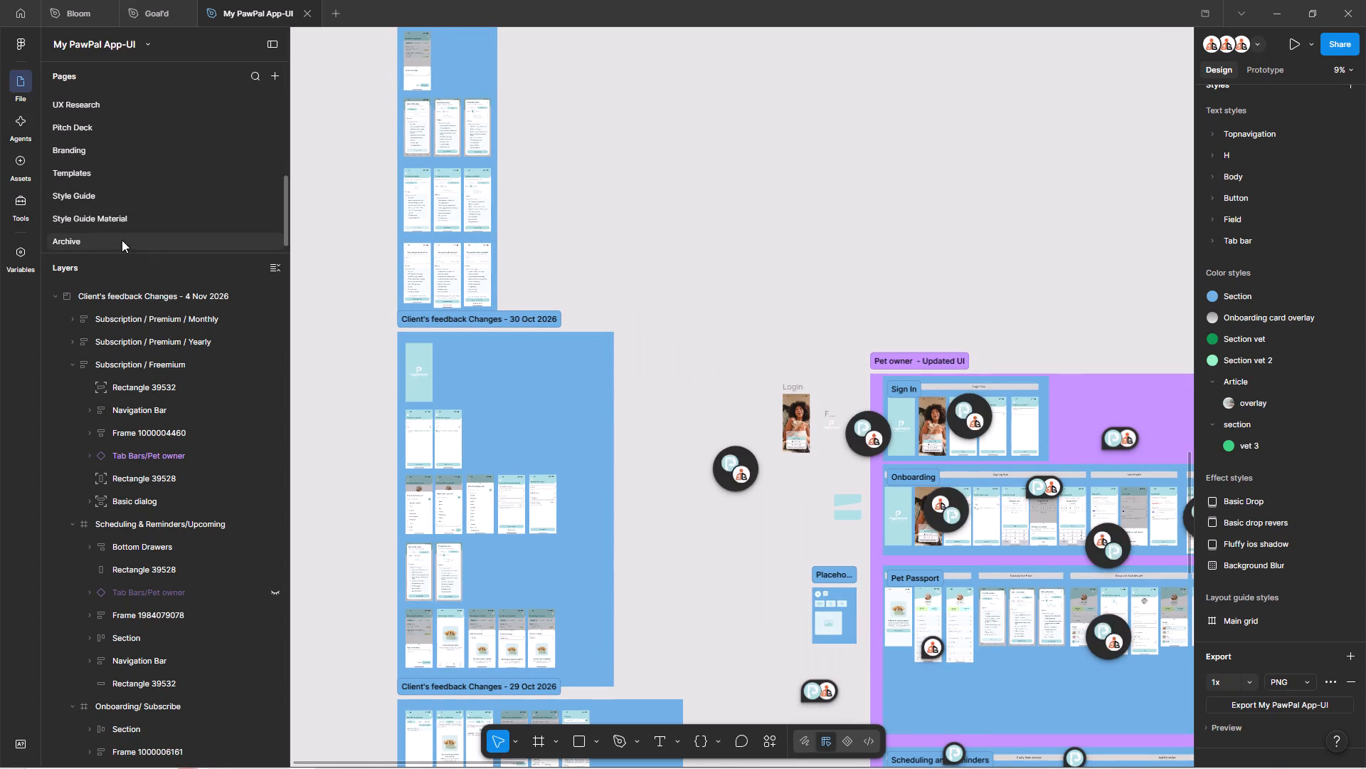
pyautogui.hotkey('ctrl', '\\')
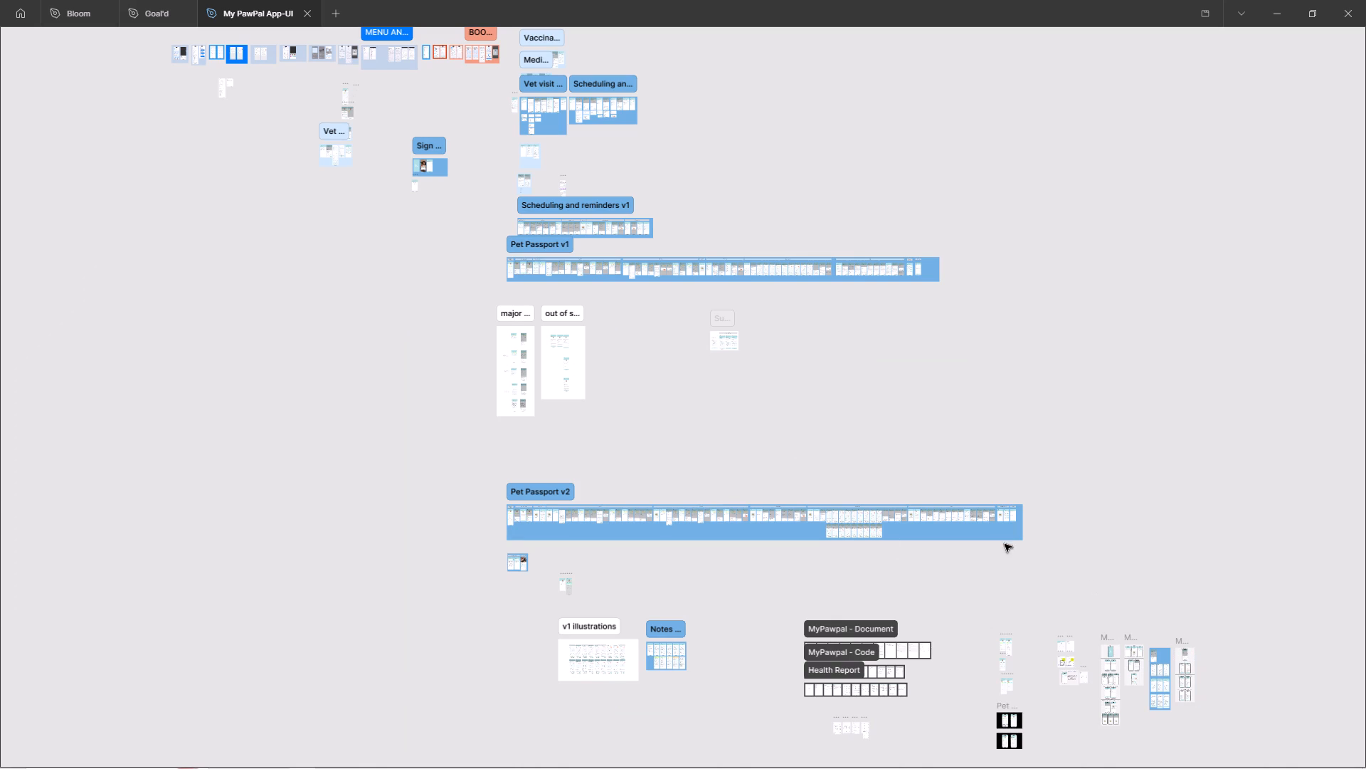
pyautogui.hotkey('ctrl', '\\')
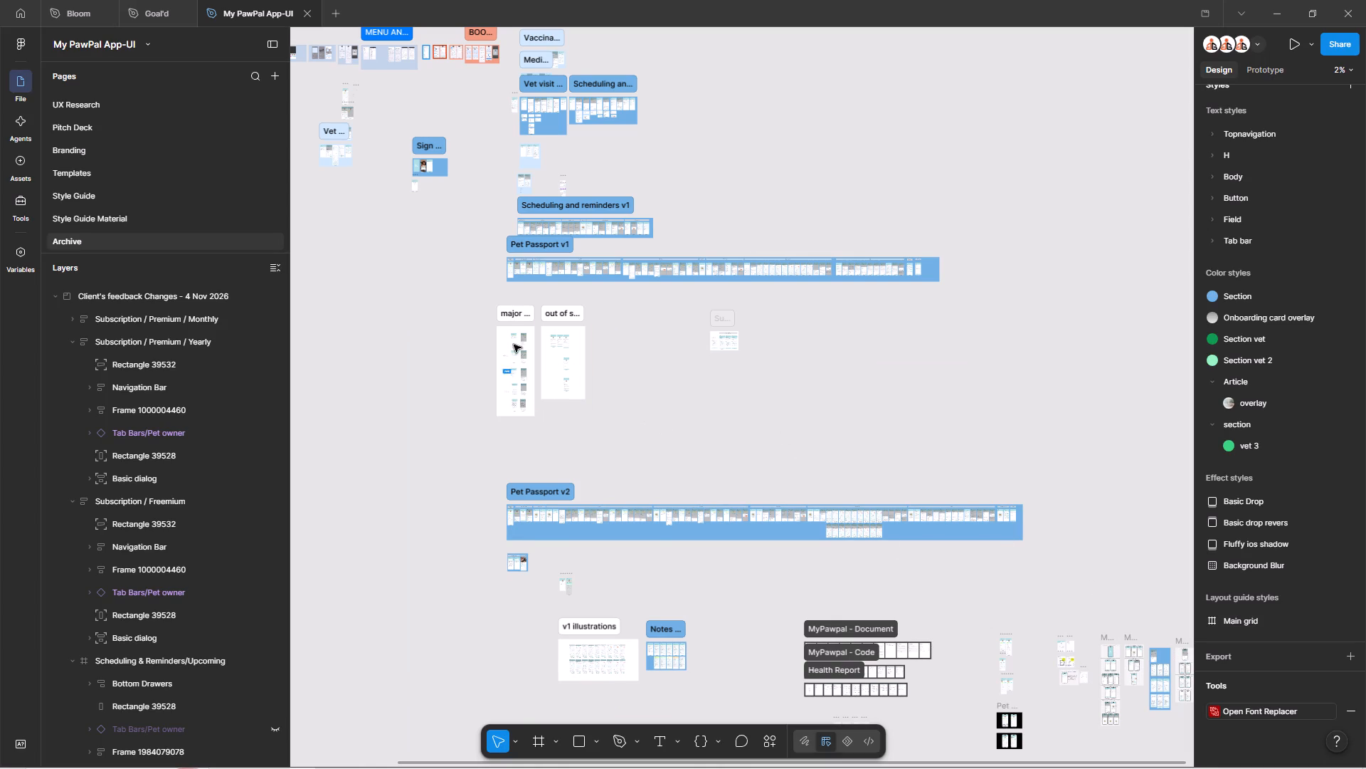
# Rewrite the Scheduling & Reminders description as "We've updated the add new reminder screen when the reminder type is not selected (Default state) as requested.".
pyautogui.keyDown('ctrl'); pyautogui.scroll(-6, 521, 310); pyautogui.keyUp('ctrl')
pyautogui.hotkey('ctrl', '\\')
pyautogui.keyDown('ctrl'); pyautogui.scroll(6, 1040, 644); pyautogui.keyUp('ctrl')
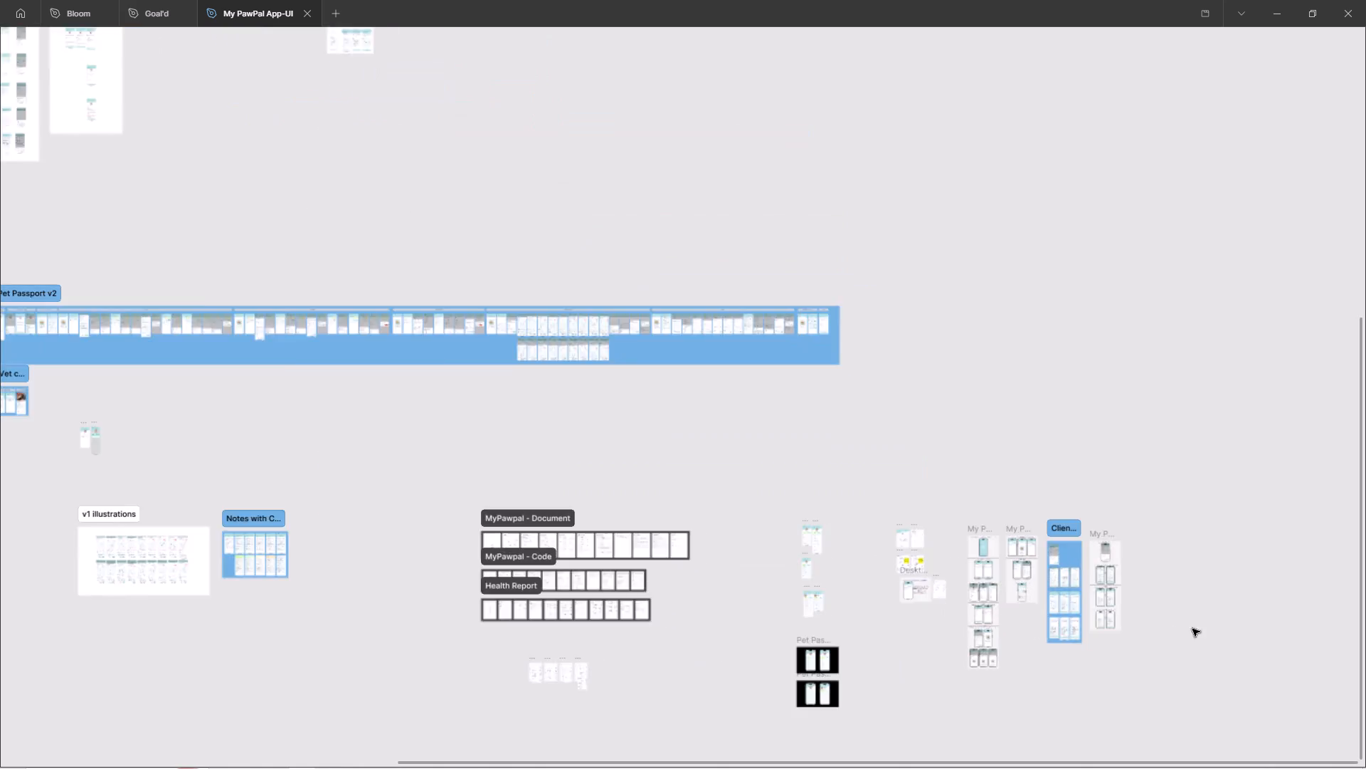
pyautogui.keyDown('ctrl'); pyautogui.scroll(19, 1192, 629); pyautogui.keyUp('ctrl')
pyautogui.press('space')
pyautogui.moveTo(612, 329); pyautogui.dragTo(806, 694)
pyautogui.keyDown('ctrl'); pyautogui.scroll(5, 544, 282); pyautogui.keyUp('ctrl')
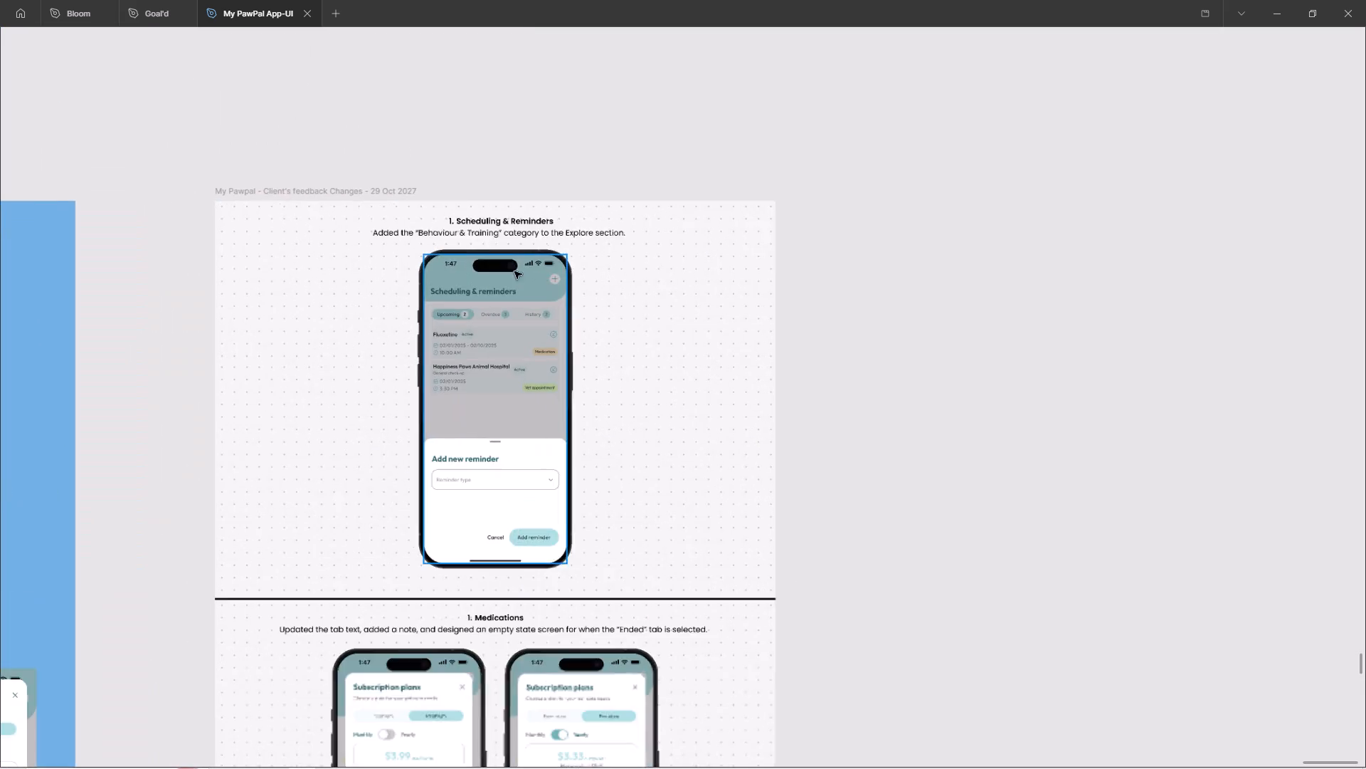
pyautogui.keyDown('ctrl'); pyautogui.scroll(4, 514, 271); pyautogui.keyUp('ctrl')
pyautogui.keyDown('ctrl'); pyautogui.doubleClick(439, 224); pyautogui.keyUp('ctrl')
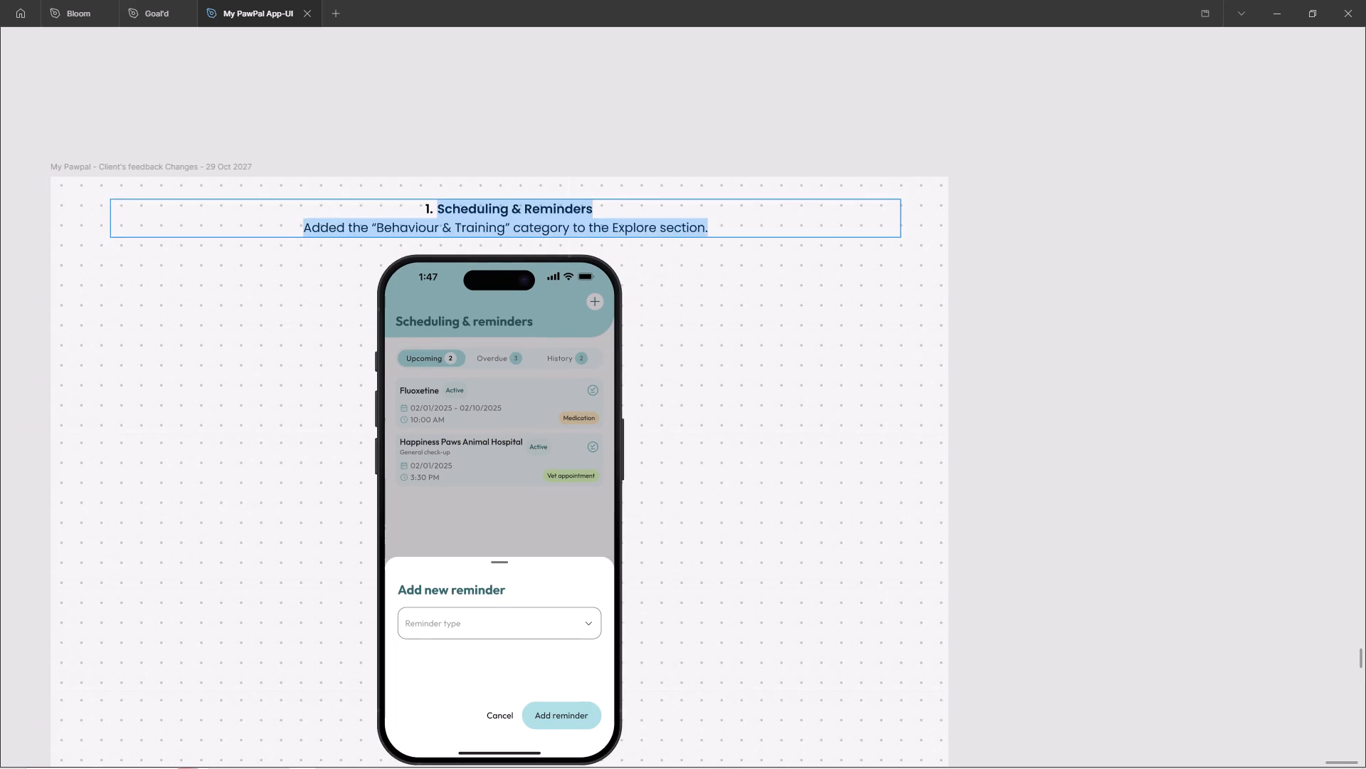
pyautogui.keyDown('ctrl'); pyautogui.scroll(3, 440, 224); pyautogui.keyUp('ctrl')
pyautogui.keyDown('ctrl'); pyautogui.scroll(-2, 464, 219); pyautogui.keyUp('ctrl')
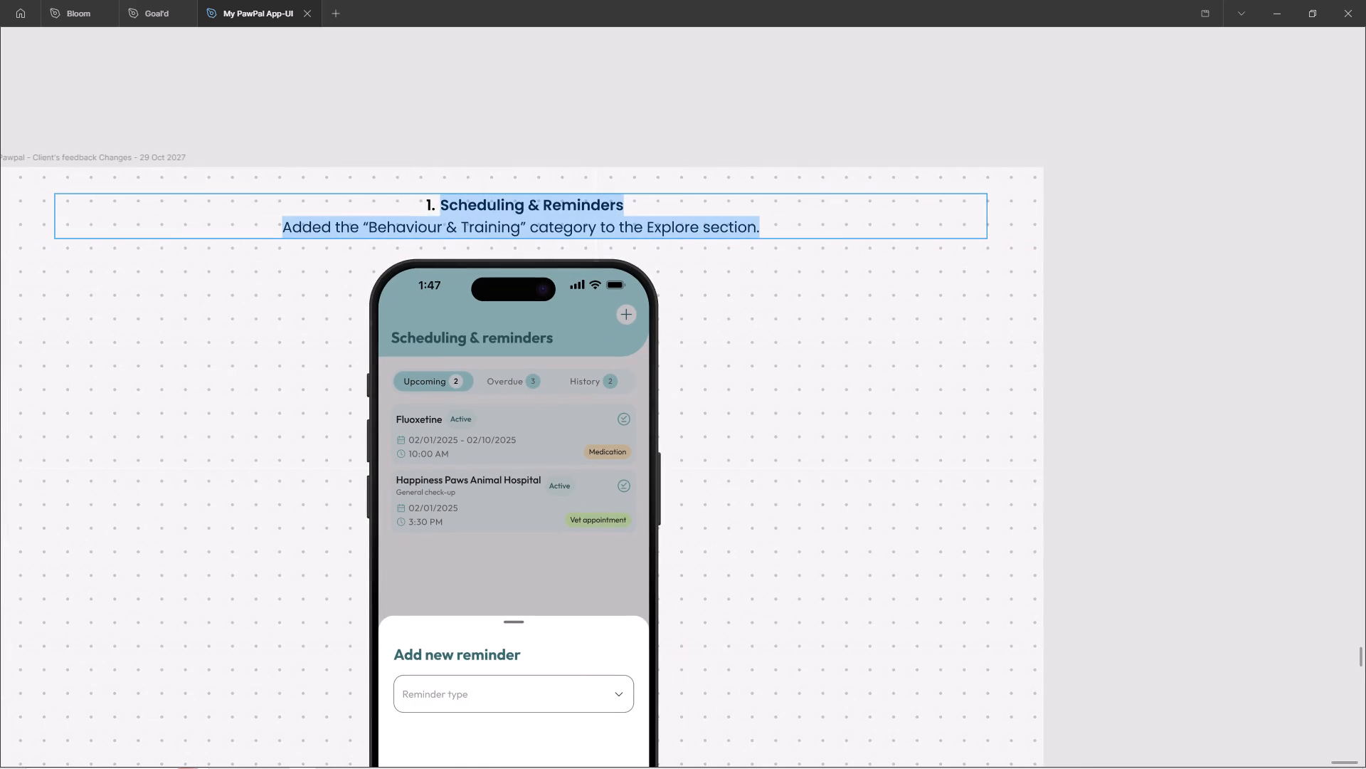
pyautogui.click(547, 221)
pyautogui.moveTo(780, 232); pyautogui.dragTo(363, 249)
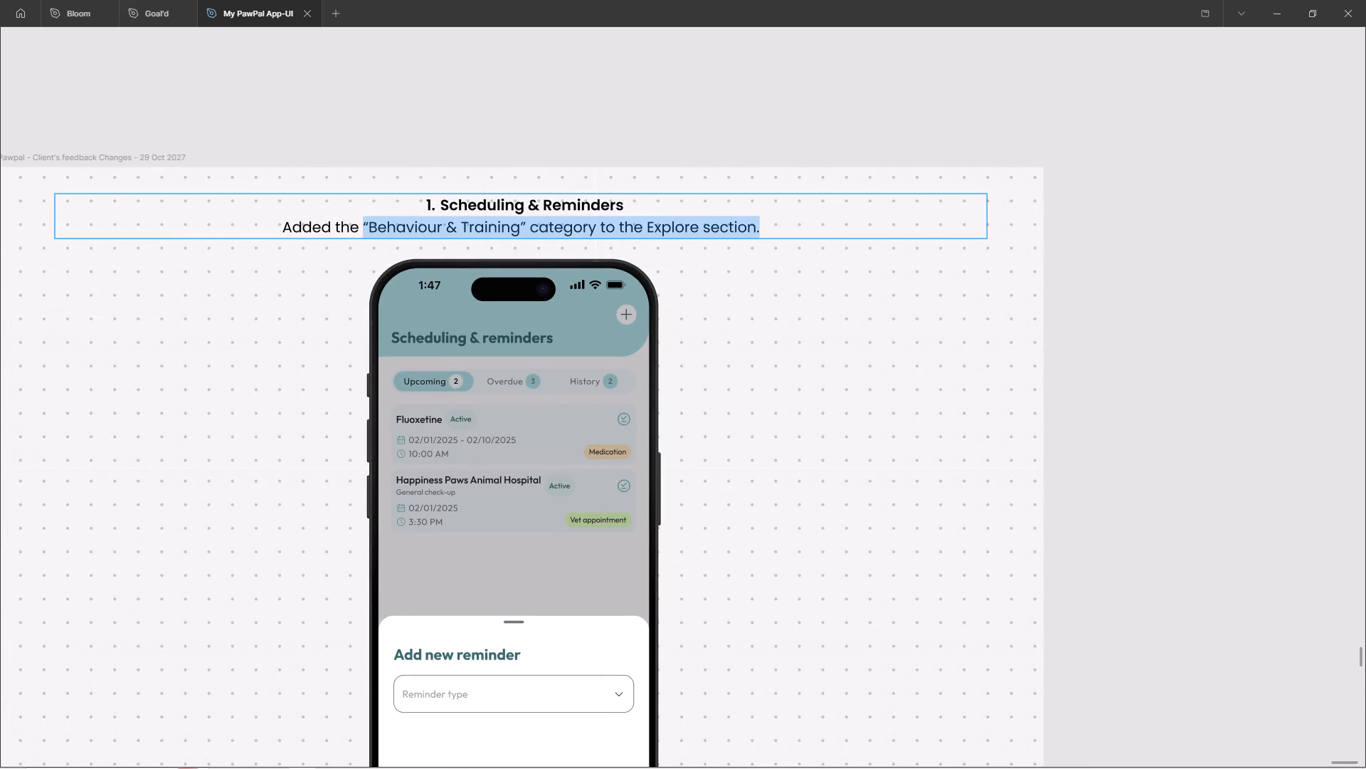
pyautogui.moveTo(363, 249); pyautogui.dragTo(270, 256)
pyautogui.write("We'")
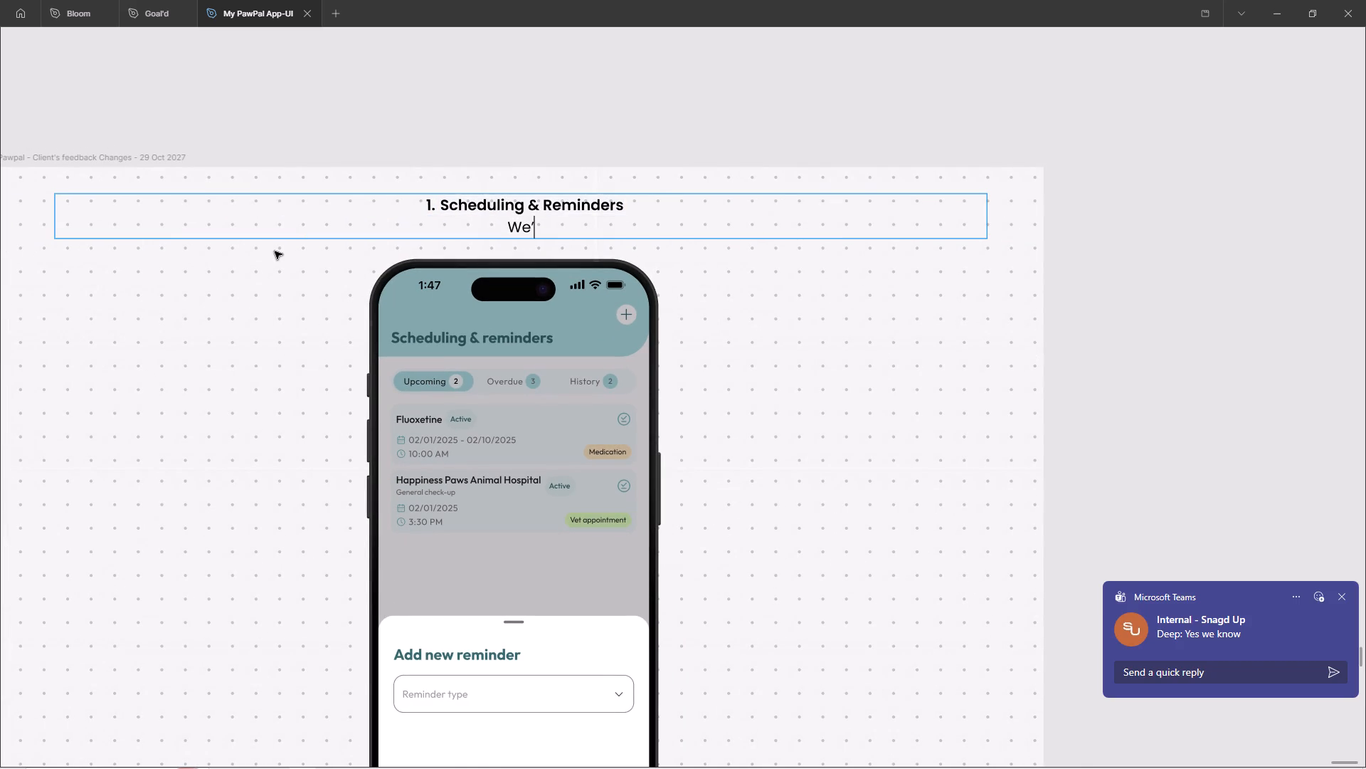
pyautogui.write('ve')
pyautogui.press('space')
pyautogui.write('updated the designed')
pyautogui.press('BackSpace')
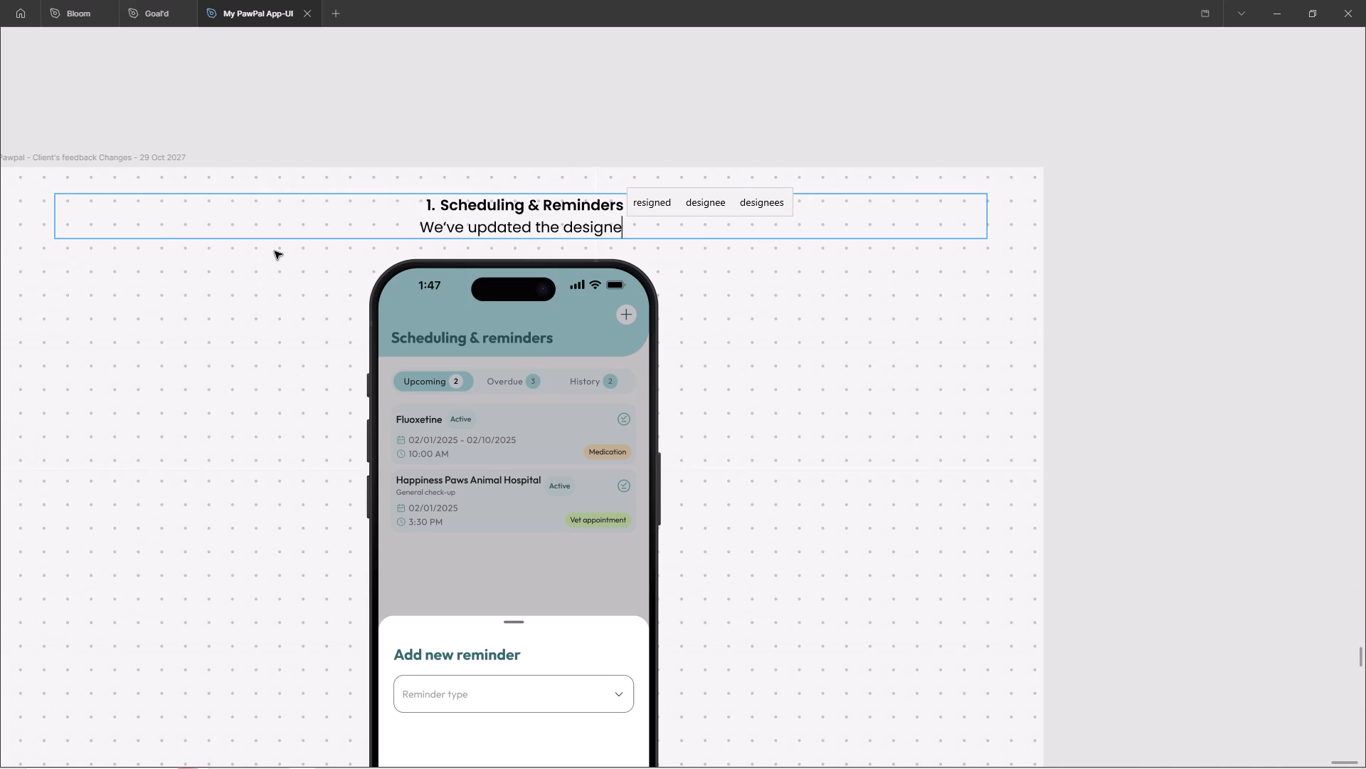
pyautogui.press('BackSpace')
pyautogui.press('s')
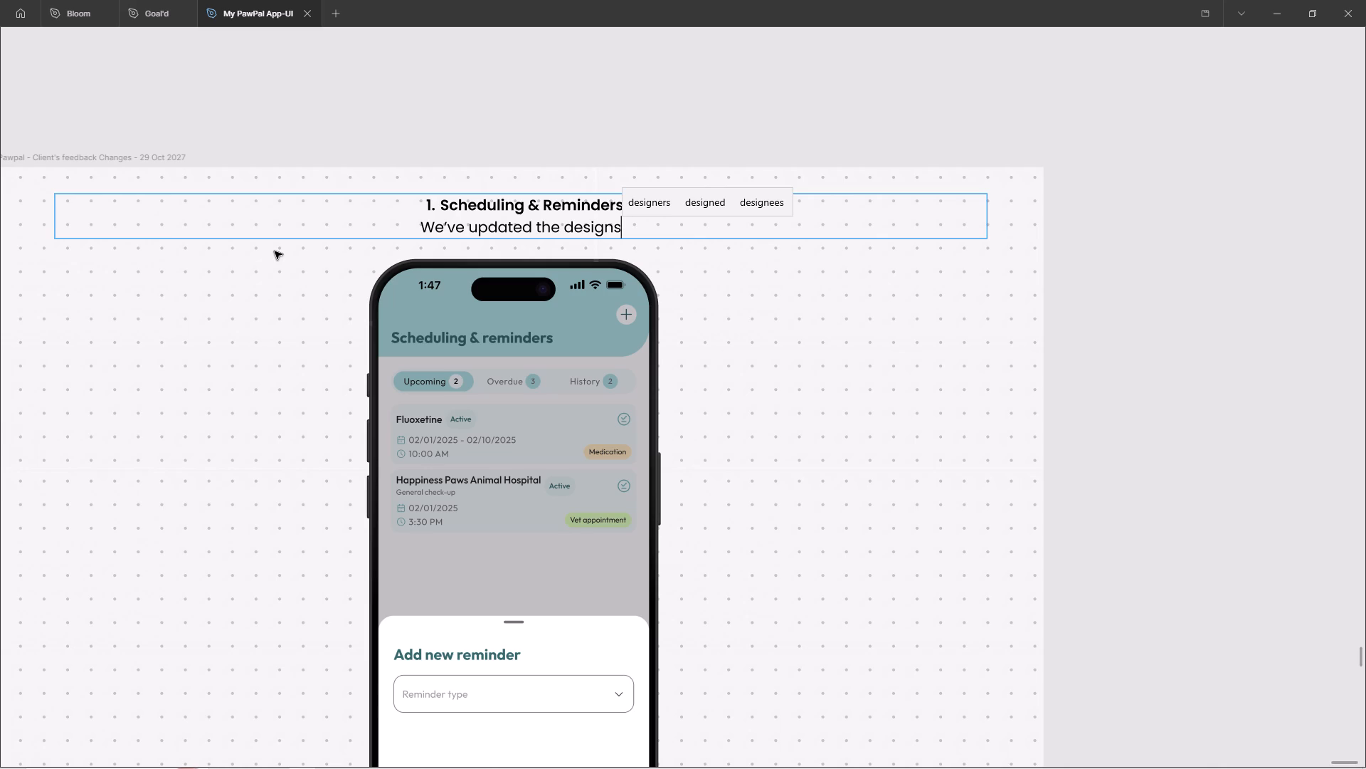
pyautogui.press('BackSpace')
pyautogui.press('space')
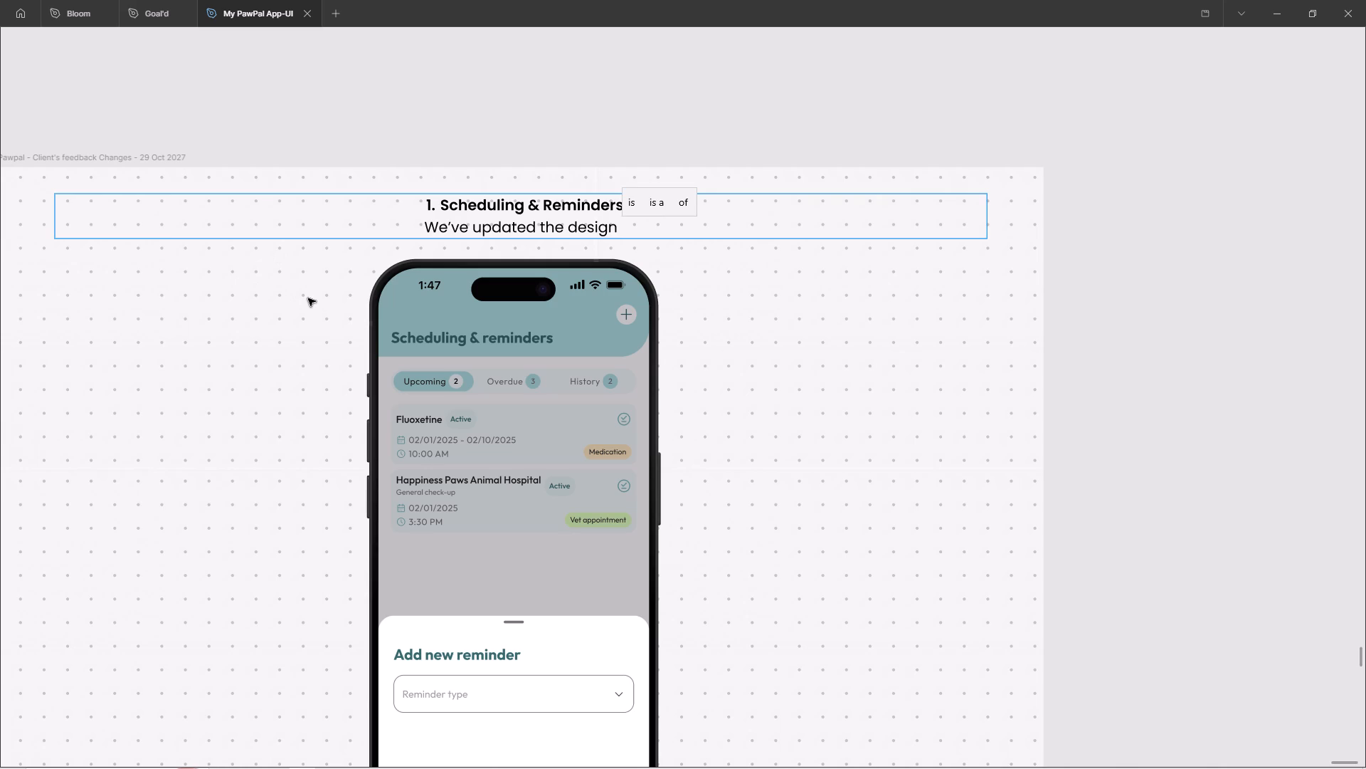
pyautogui.press('BackSpace')
pyautogui.press('BackSpace')
pyautogui.press('BackSpace')
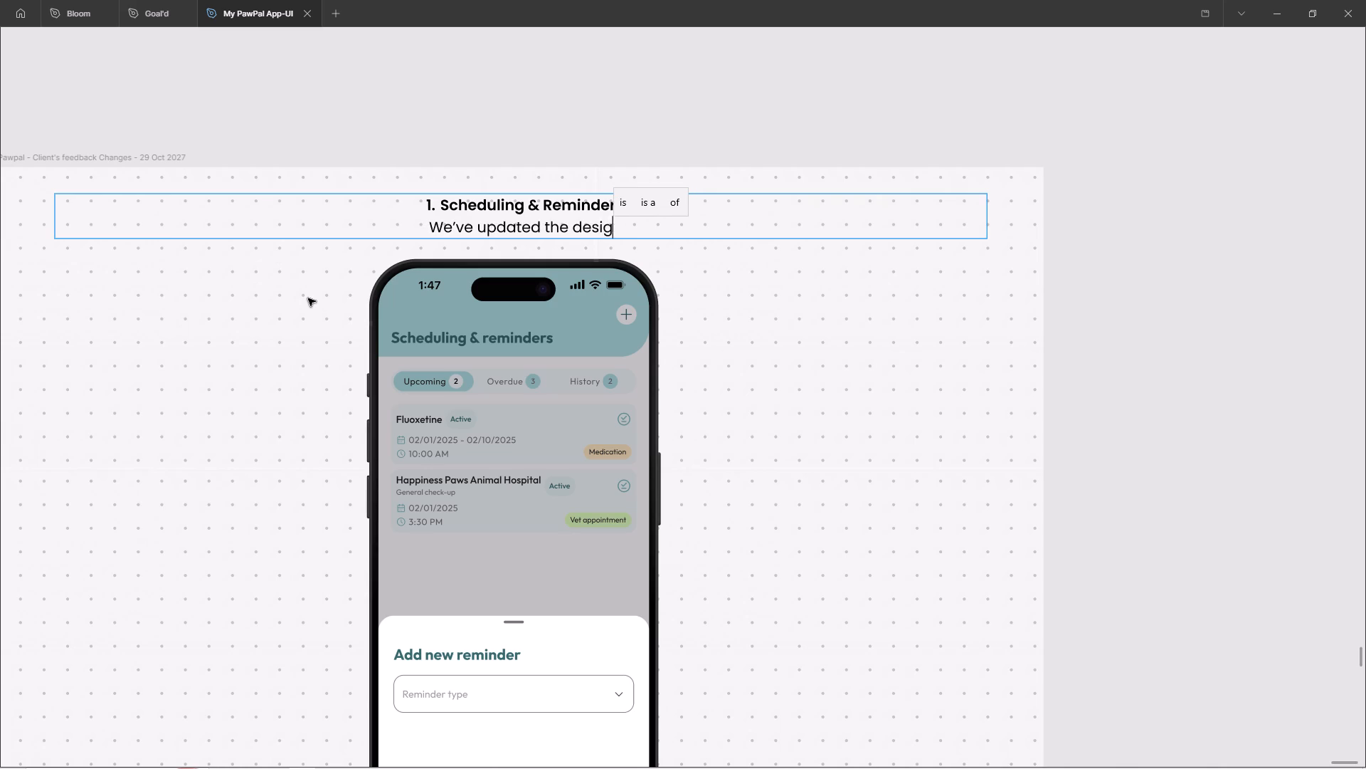
pyautogui.press('BackSpace')
pyautogui.press('BackSpace')
pyautogui.press('BackSpace')
pyautogui.press('BackSpace')
pyautogui.write('add nme')
pyautogui.press('BackSpace')
pyautogui.press('BackSpace')
pyautogui.write('ew ee')
pyautogui.press('BackSpace')
pyautogui.press('BackSpace')
pyautogui.write('reminder r')
pyautogui.press('BackSpace')
pyautogui.write('screen for')
pyautogui.press('space')
pyautogui.press('BackSpace')
pyautogui.press('BackSpace')
pyautogui.press('BackSpace')
pyautogui.press('BackSpace')
pyautogui.write('when the reminder type is s')
pyautogui.press('BackSpace')
pyautogui.press('BackSpace')
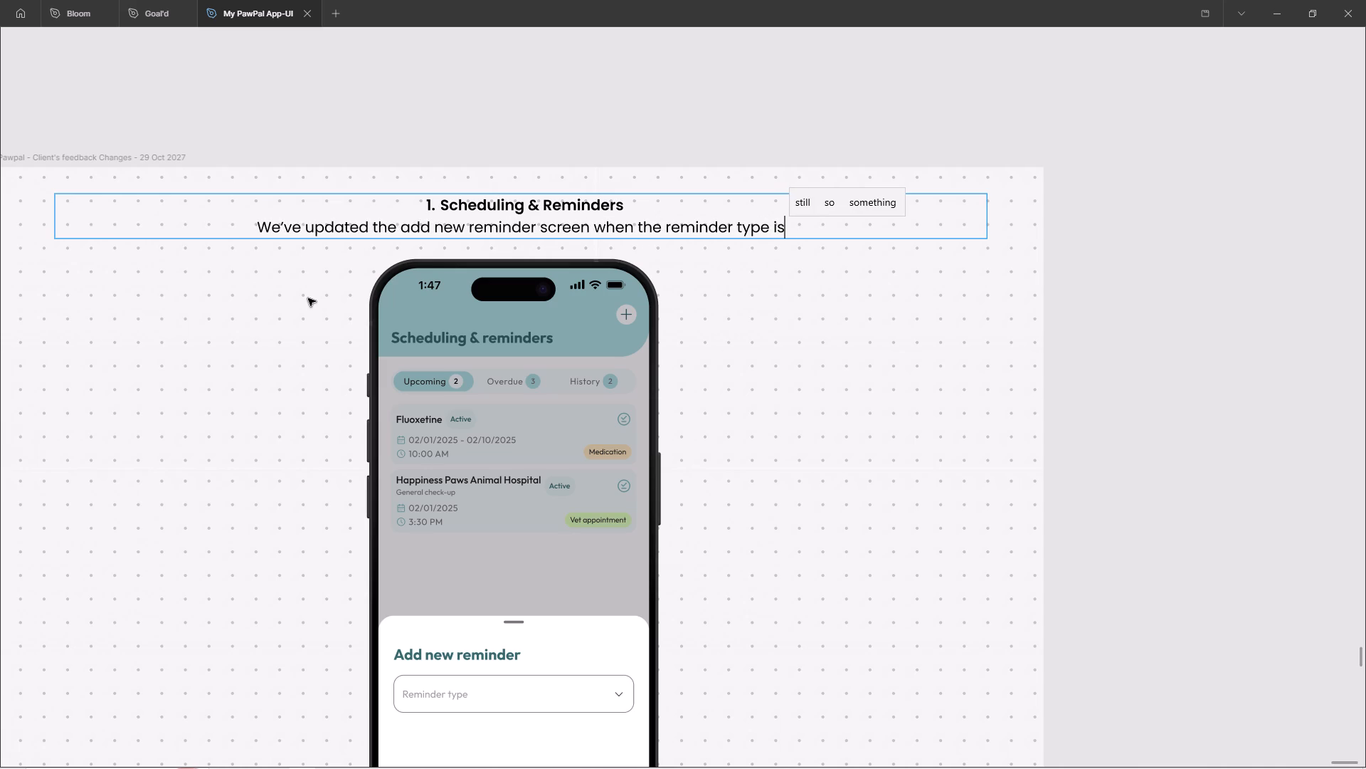
pyautogui.press('BackSpace')
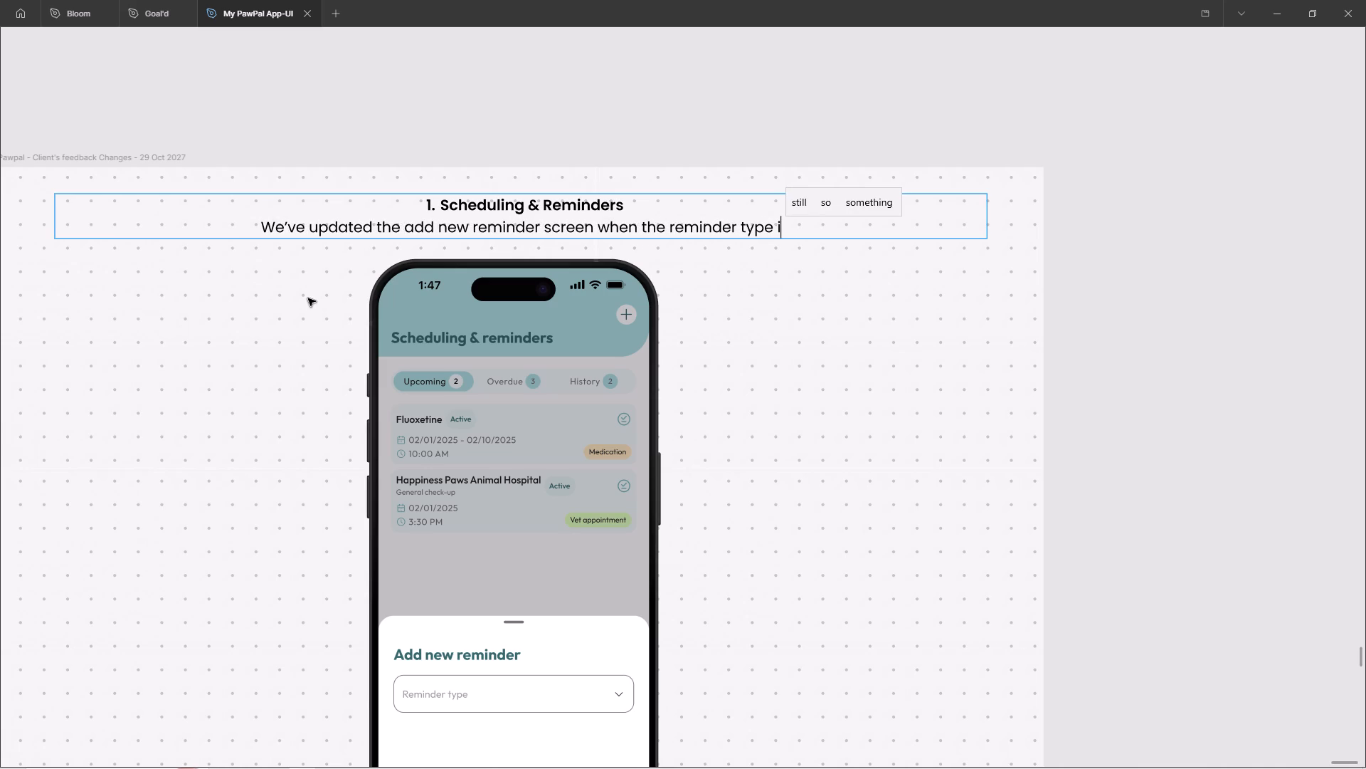
pyautogui.write('s not selected ()')
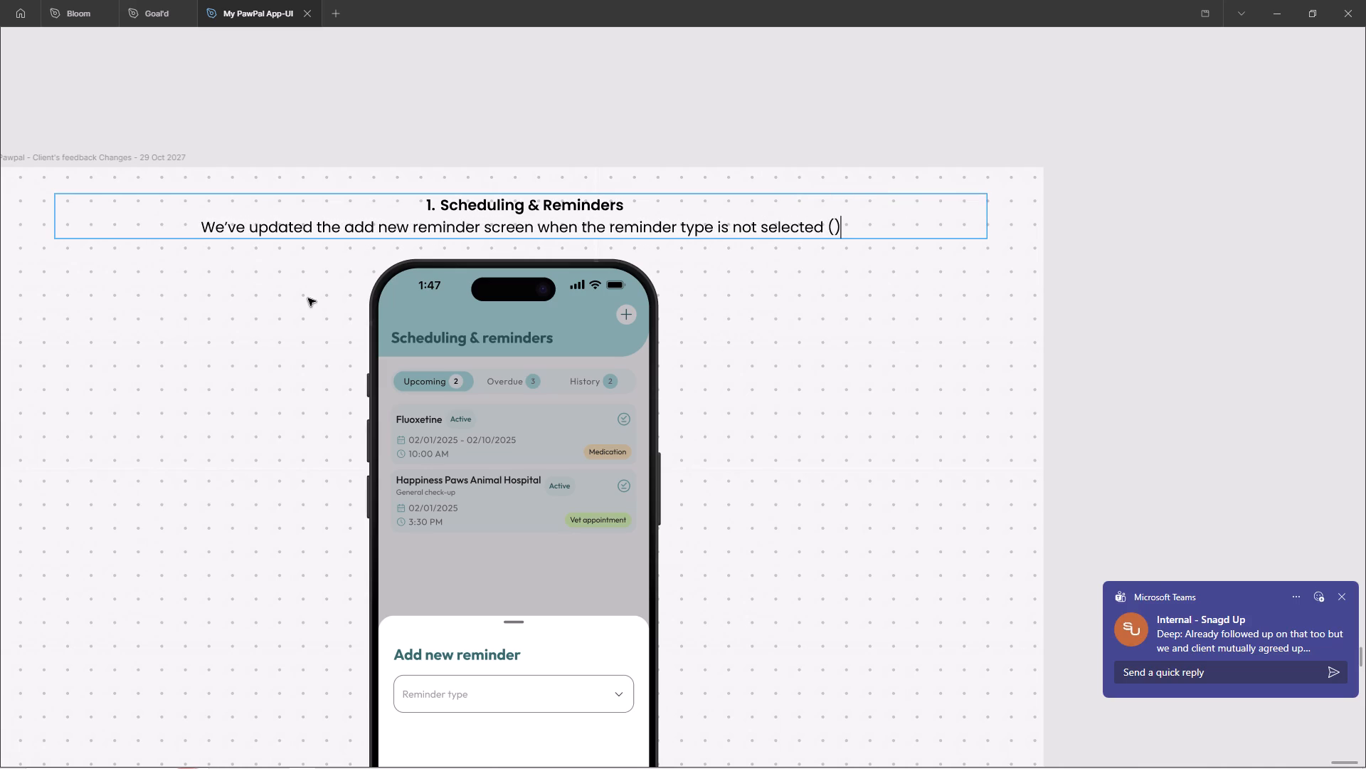
pyautogui.press('Left')
pyautogui.write('Default state')
pyautogui.press('Right')
pyautogui.press('Right')
pyautogui.press('space')
pyautogui.write('as')
pyautogui.press('space')
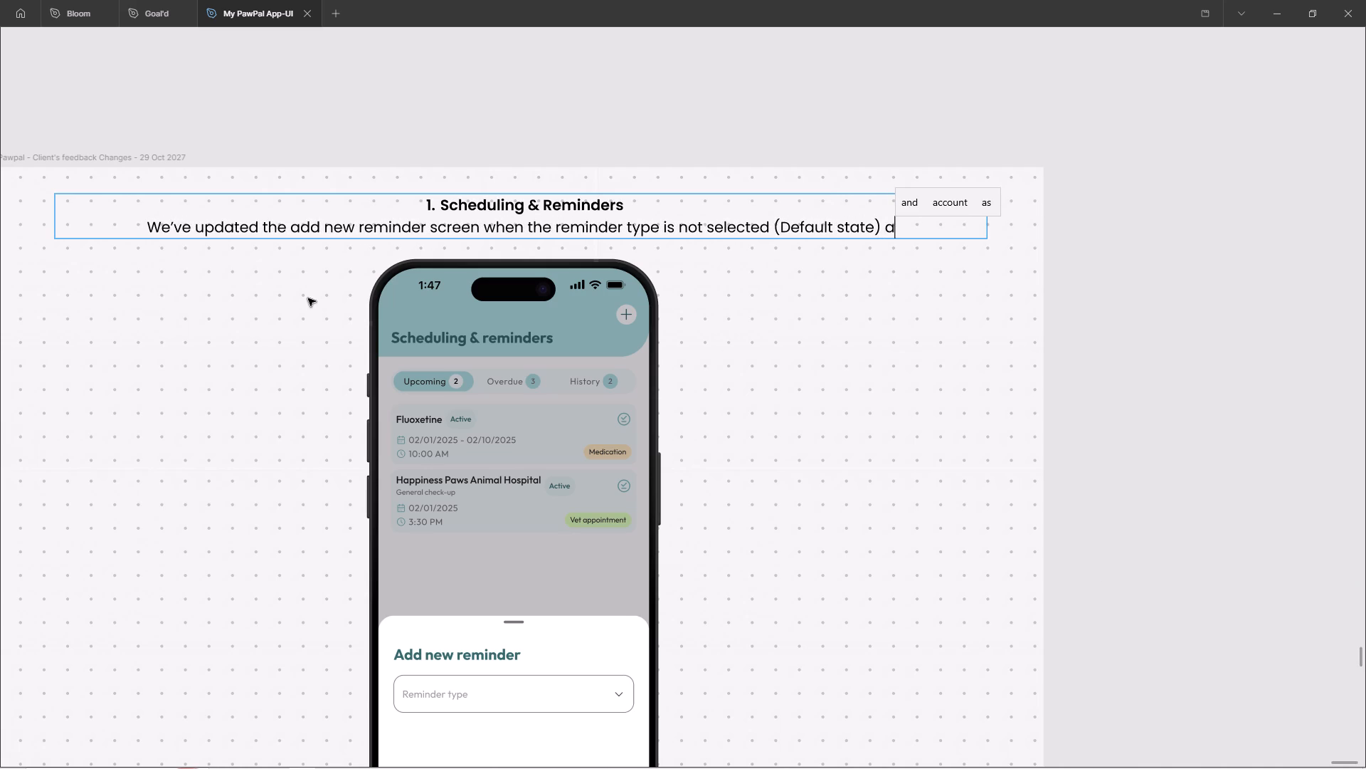
pyautogui.write('requested')
pyautogui.press('.')
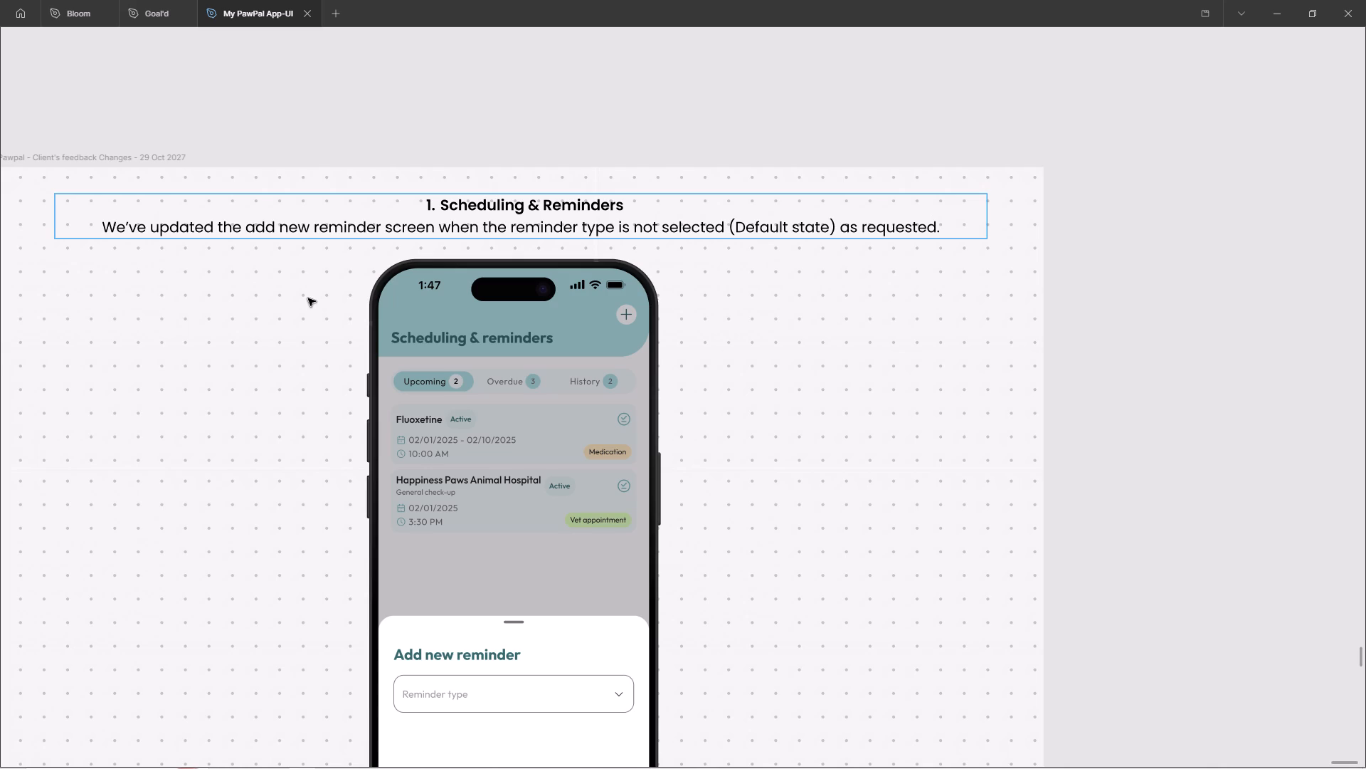
pyautogui.doubleClick(1076, 340)
# Rename the heading of the second mockup row, above the monthly and yearly premium pop-up screens, as "Subscription Plans".
pyautogui.keyDown('ctrl'); pyautogui.scroll(-6, 1079, 339); pyautogui.keyUp('ctrl')
pyautogui.press('space')
pyautogui.press('space')
pyautogui.press('space')
pyautogui.press('space')
pyautogui.press('space')
pyautogui.press('space')
pyautogui.press('space')
pyautogui.press('space')
pyautogui.press('space')
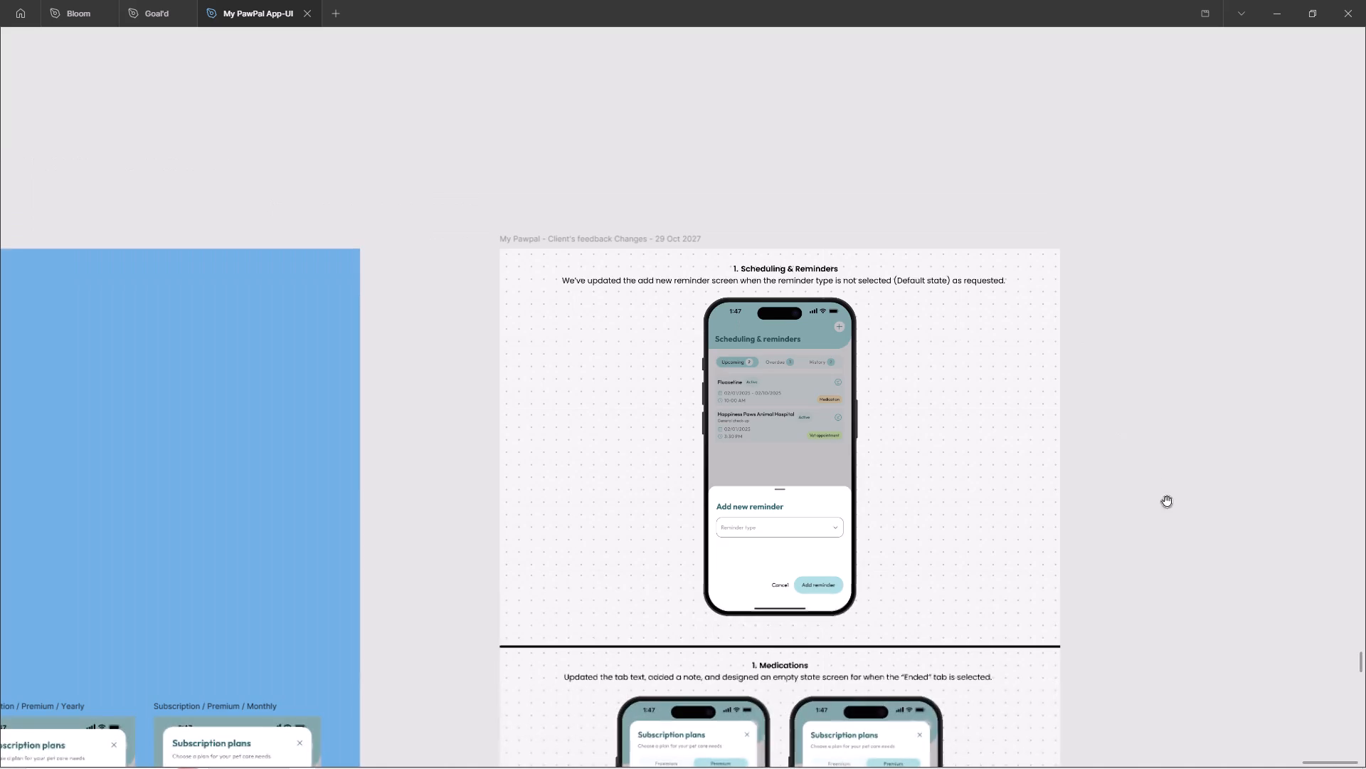
pyautogui.moveTo(1167, 501); pyautogui.dragTo(964, 199)
pyautogui.keyDown('ctrl'); pyautogui.scroll(6, 549, 394); pyautogui.keyUp('ctrl')
pyautogui.keyDown('ctrl'); pyautogui.doubleClick(573, 352); pyautogui.keyUp('ctrl')
pyautogui.keyDown('ctrl'); pyautogui.scroll(-2, 250, 323); pyautogui.keyUp('ctrl')
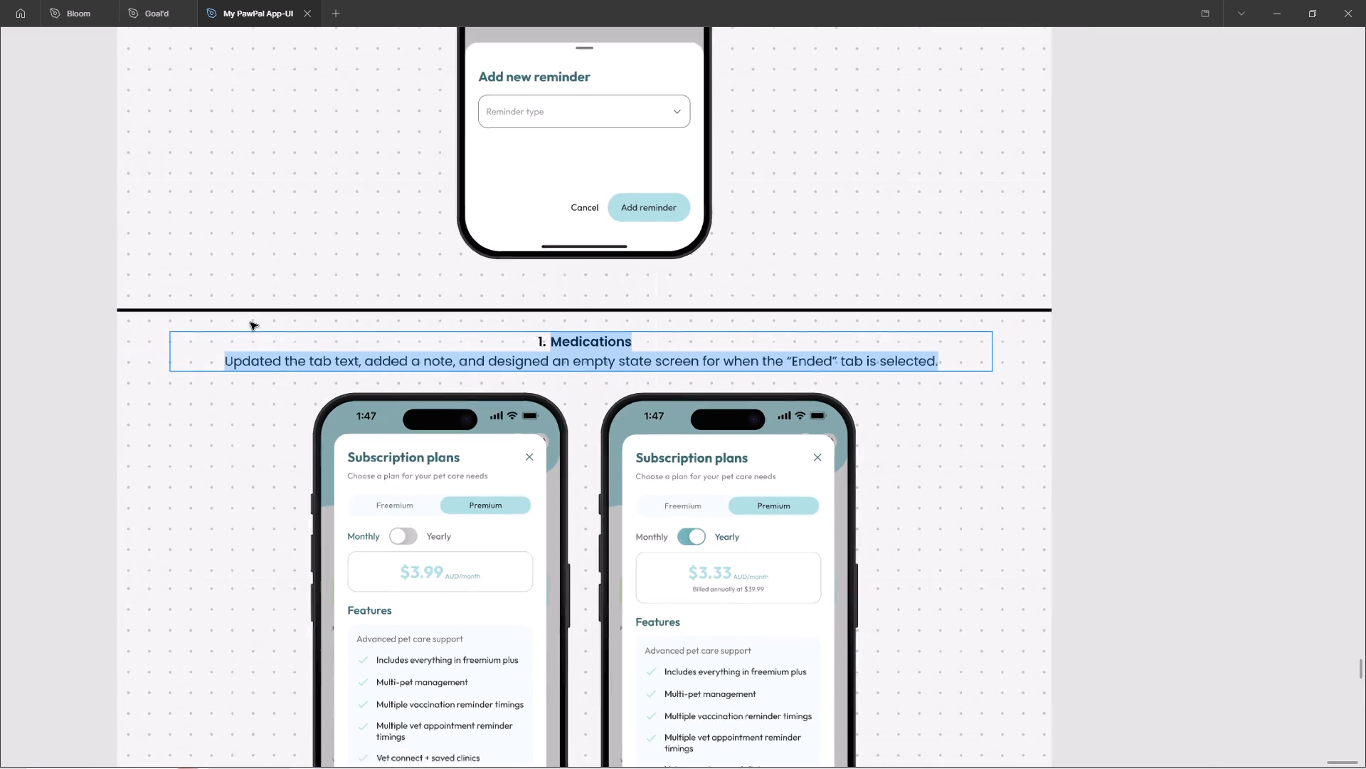
pyautogui.keyDown('ctrl'); pyautogui.scroll(-9, 250, 323); pyautogui.keyUp('ctrl')
pyautogui.click(613, 461)
pyautogui.scroll(-3, 530, 538)
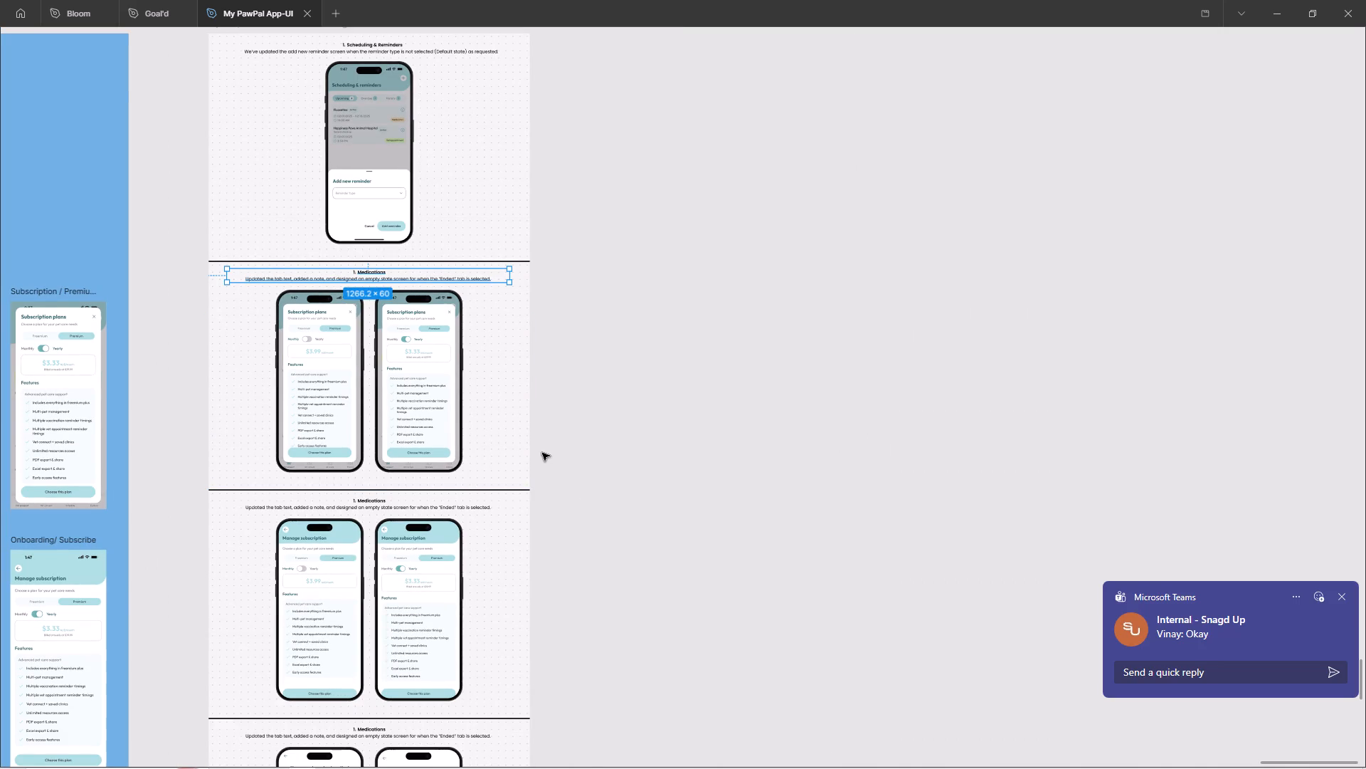
pyautogui.keyDown('ctrl'); pyautogui.scroll(9, 292, 286); pyautogui.keyUp('ctrl')
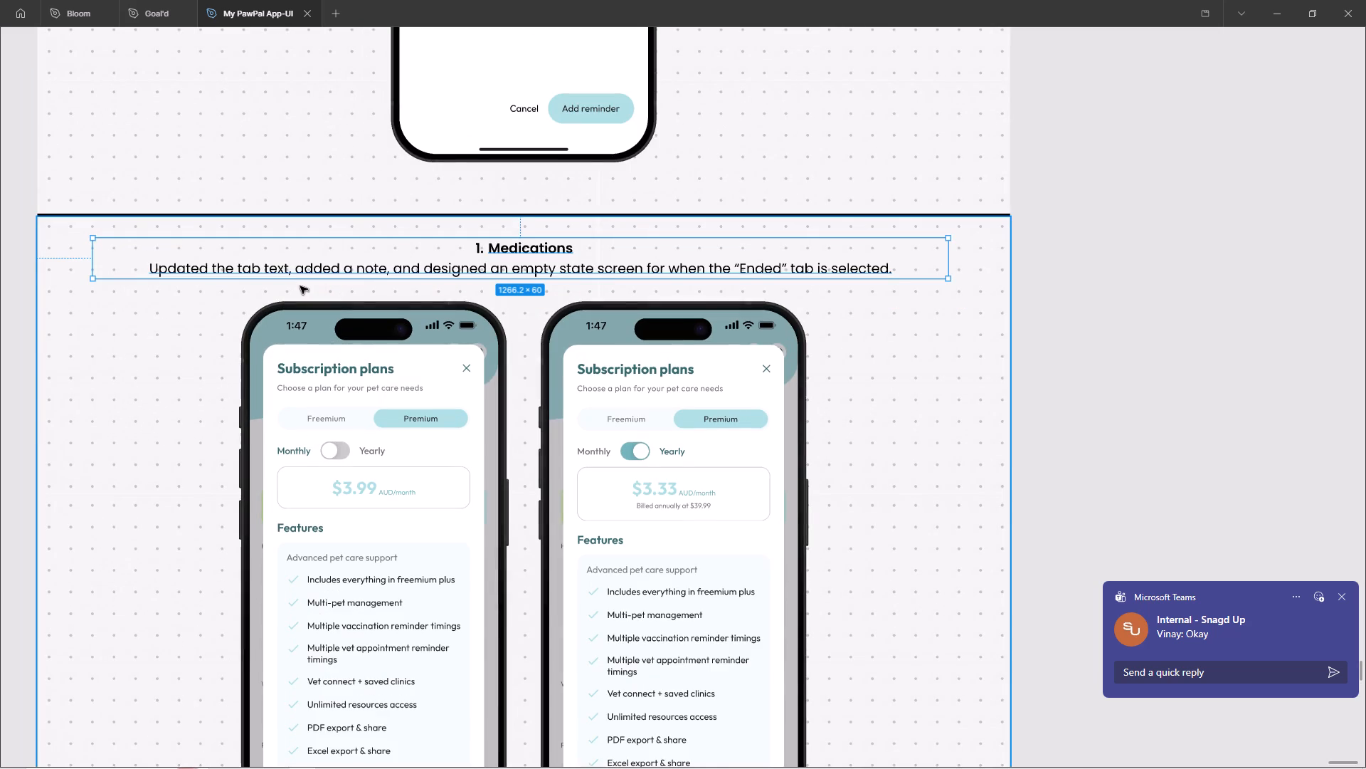
pyautogui.doubleClick(377, 266)
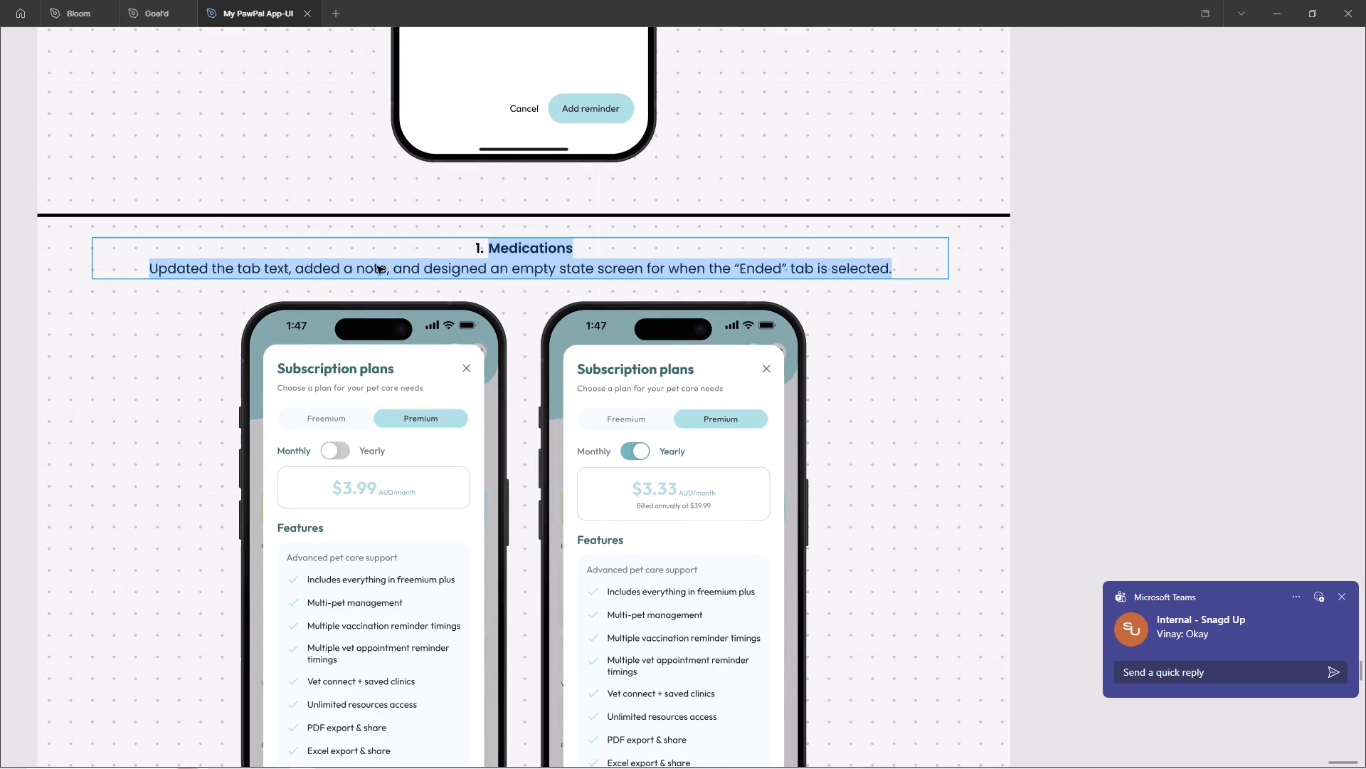
pyautogui.doubleClick(554, 249)
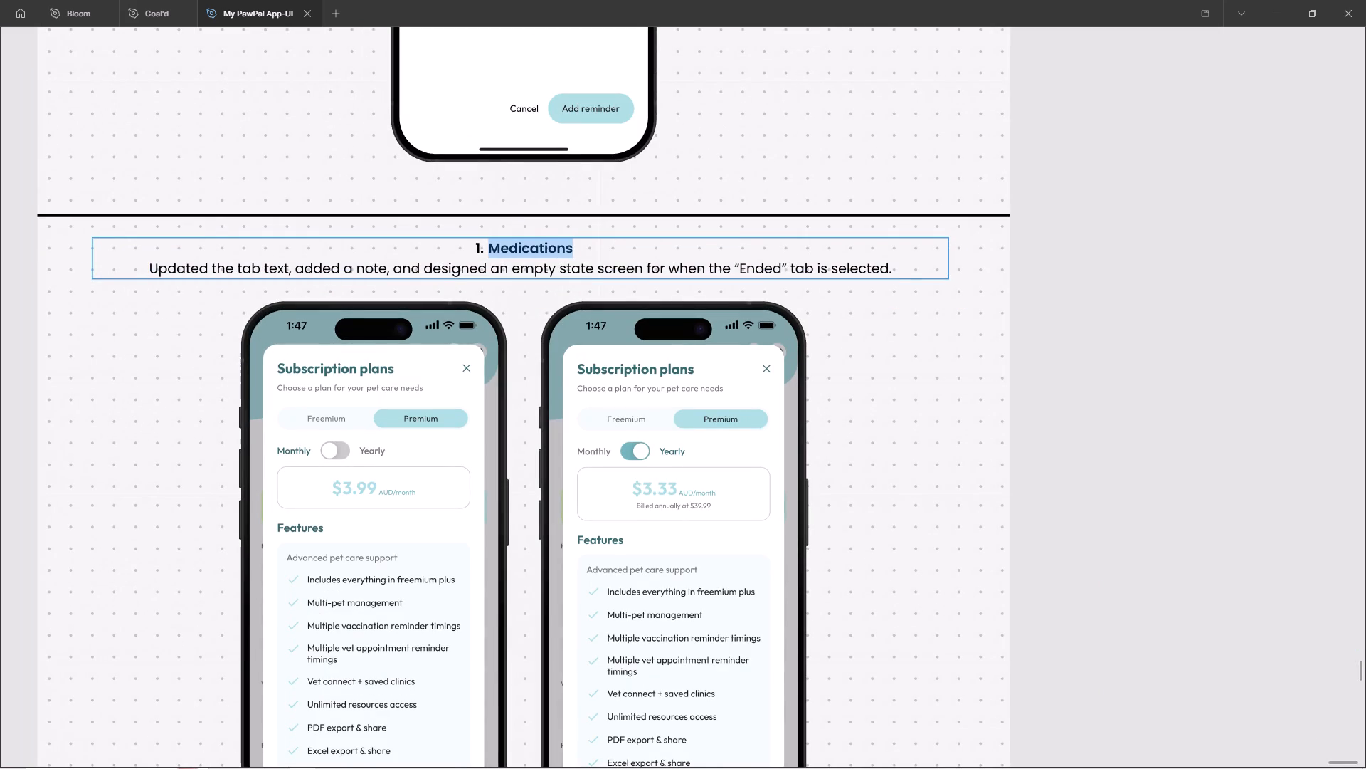
pyautogui.write('Subscription Pklan')
pyautogui.press('BackSpace')
pyautogui.press('BackSpace')
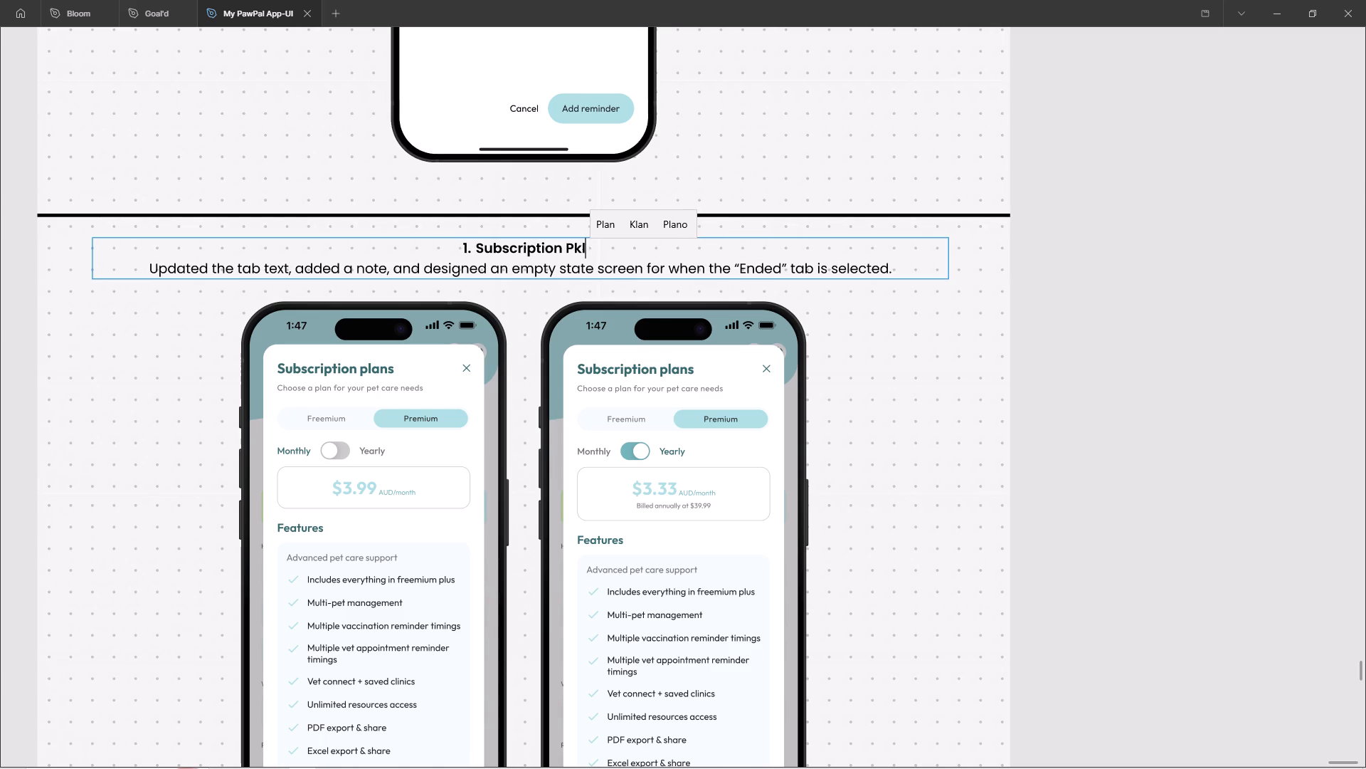
pyautogui.press('BackSpace')
pyautogui.press('BackSpace')
pyautogui.write('lans')
pyautogui.press('space')
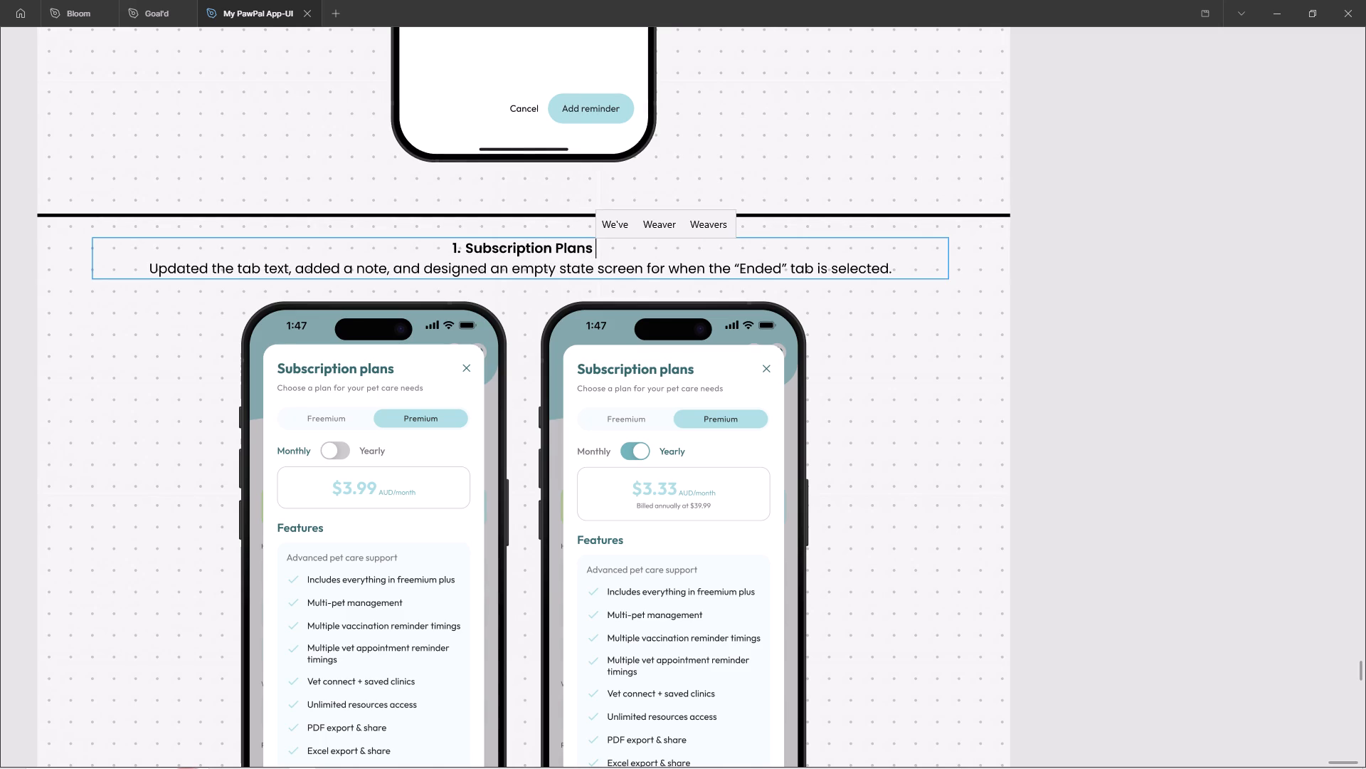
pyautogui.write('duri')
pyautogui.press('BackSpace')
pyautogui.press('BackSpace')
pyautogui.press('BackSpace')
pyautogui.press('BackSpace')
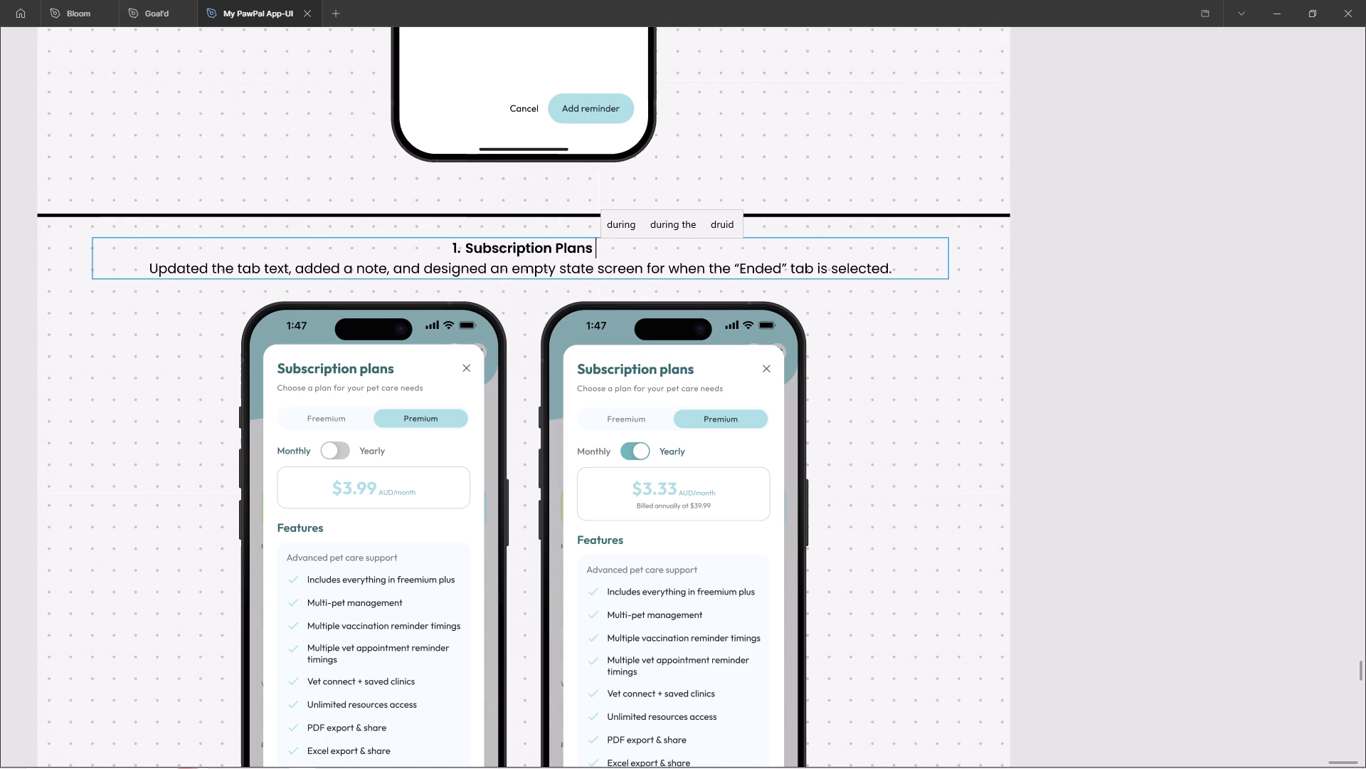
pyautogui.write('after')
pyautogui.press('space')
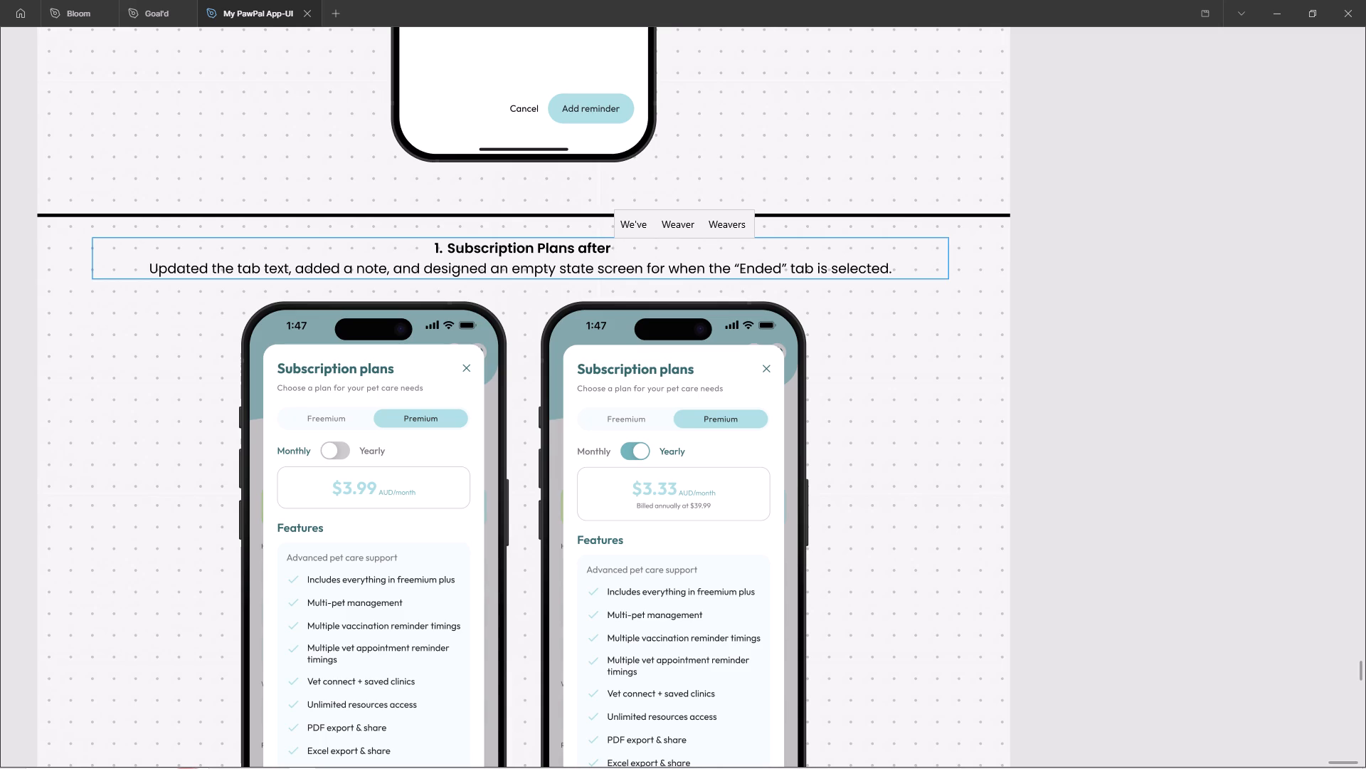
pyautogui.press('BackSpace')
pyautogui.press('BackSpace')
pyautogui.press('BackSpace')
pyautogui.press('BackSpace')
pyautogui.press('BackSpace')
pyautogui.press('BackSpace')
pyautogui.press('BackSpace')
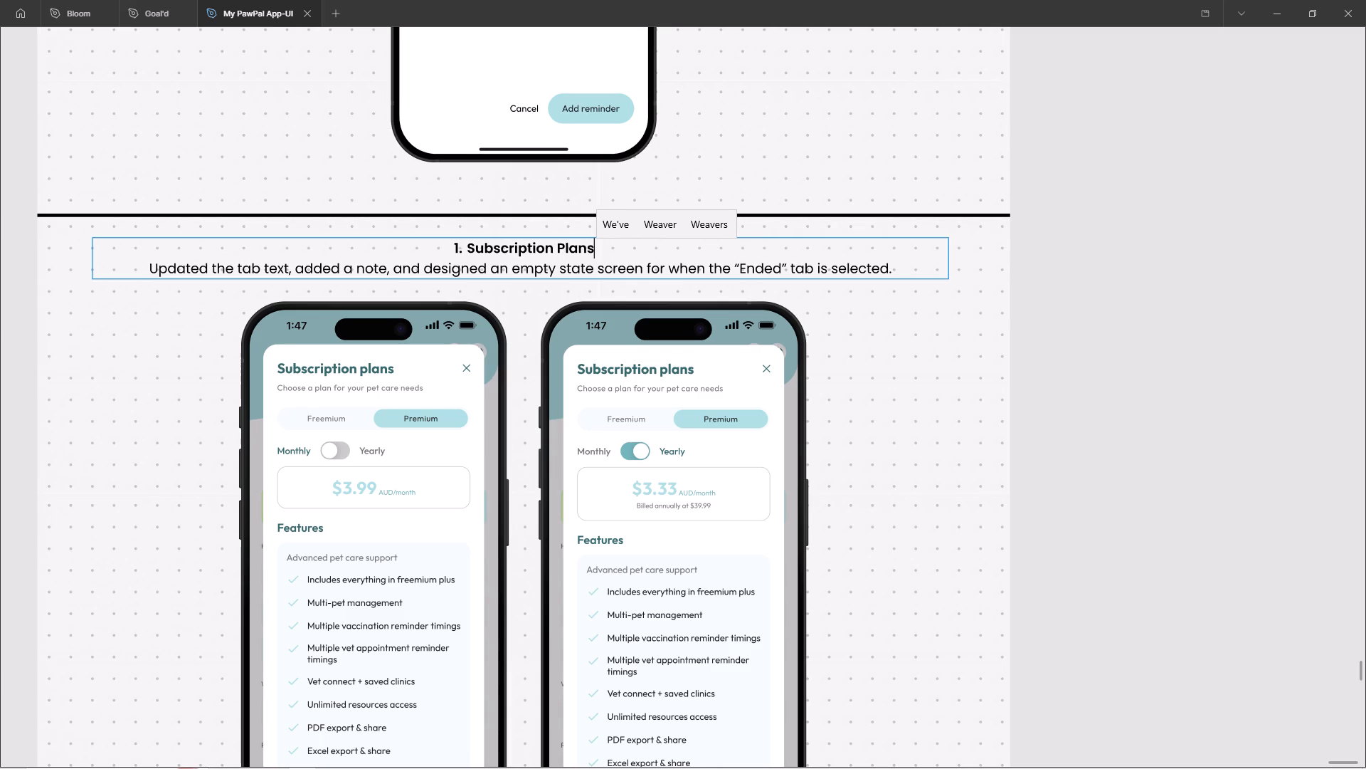
# Replace the description under the Subscription Plans heading with text beginning "We've added the PDF export".
pyautogui.moveTo(904, 269); pyautogui.dragTo(154, 293)
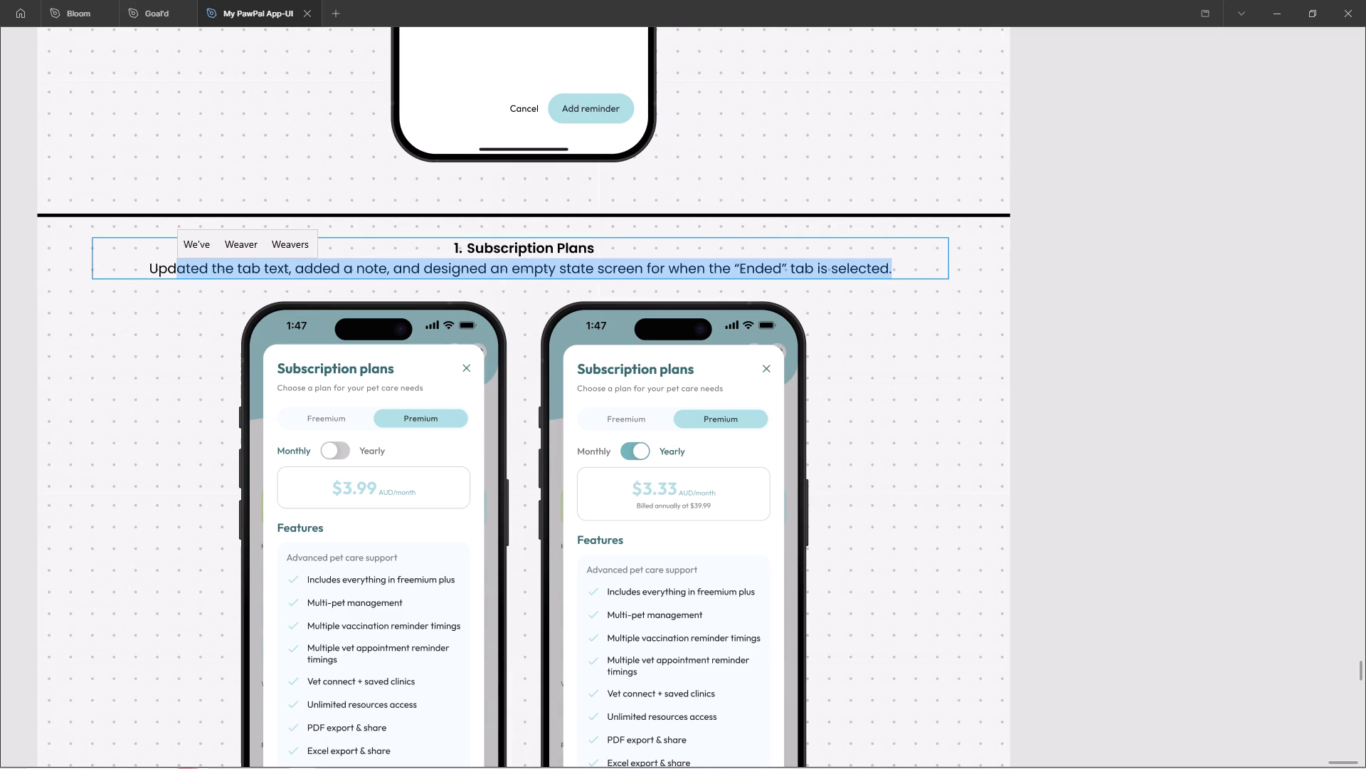
pyautogui.moveTo(154, 293); pyautogui.dragTo(132, 294)
pyautogui.write("We've updated the")
pyautogui.press('space')
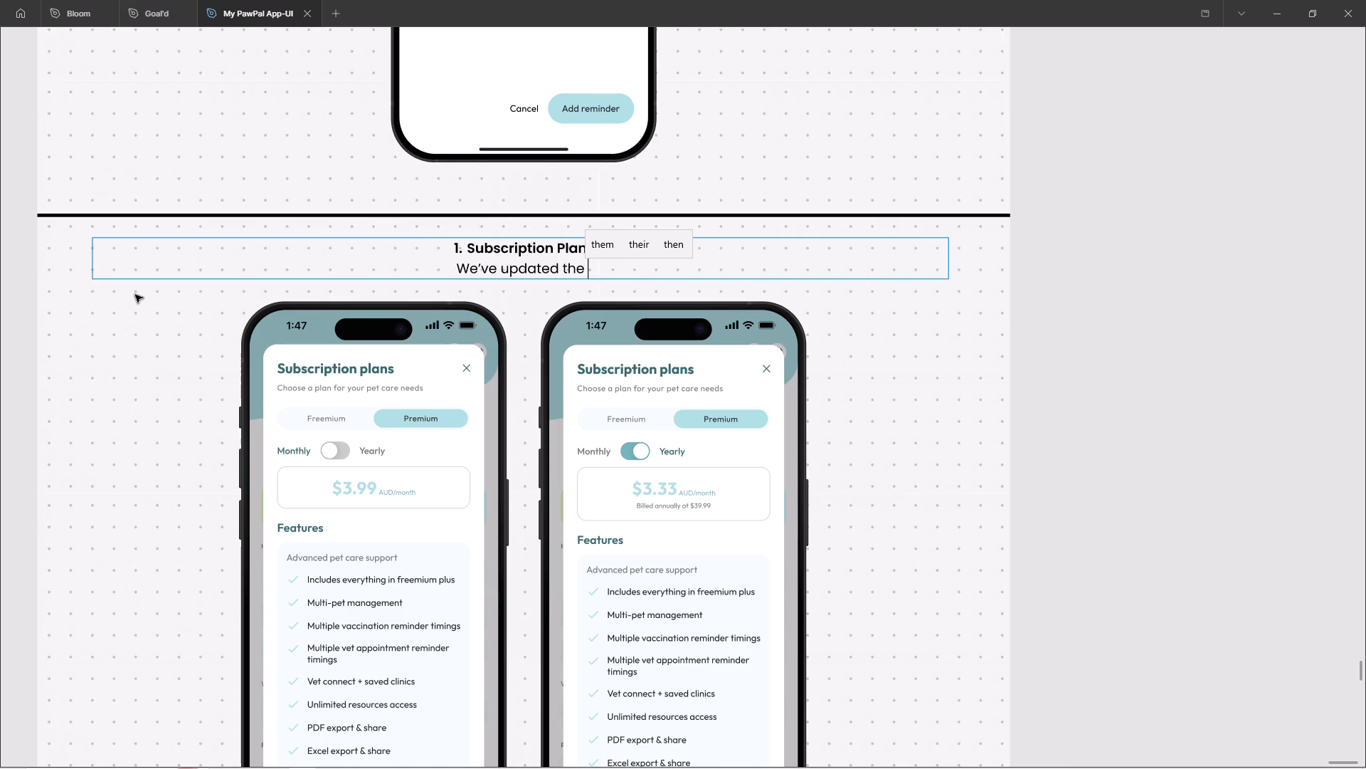
pyautogui.press('BackSpace')
pyautogui.press('BackSpace')
pyautogui.press('BackSpace')
pyautogui.press('BackSpace')
pyautogui.press('BackSpace')
pyautogui.press('BackSpace')
pyautogui.press('BackSpace')
pyautogui.press('BackSpace')
pyautogui.press('BackSpace')
pyautogui.press('BackSpace')
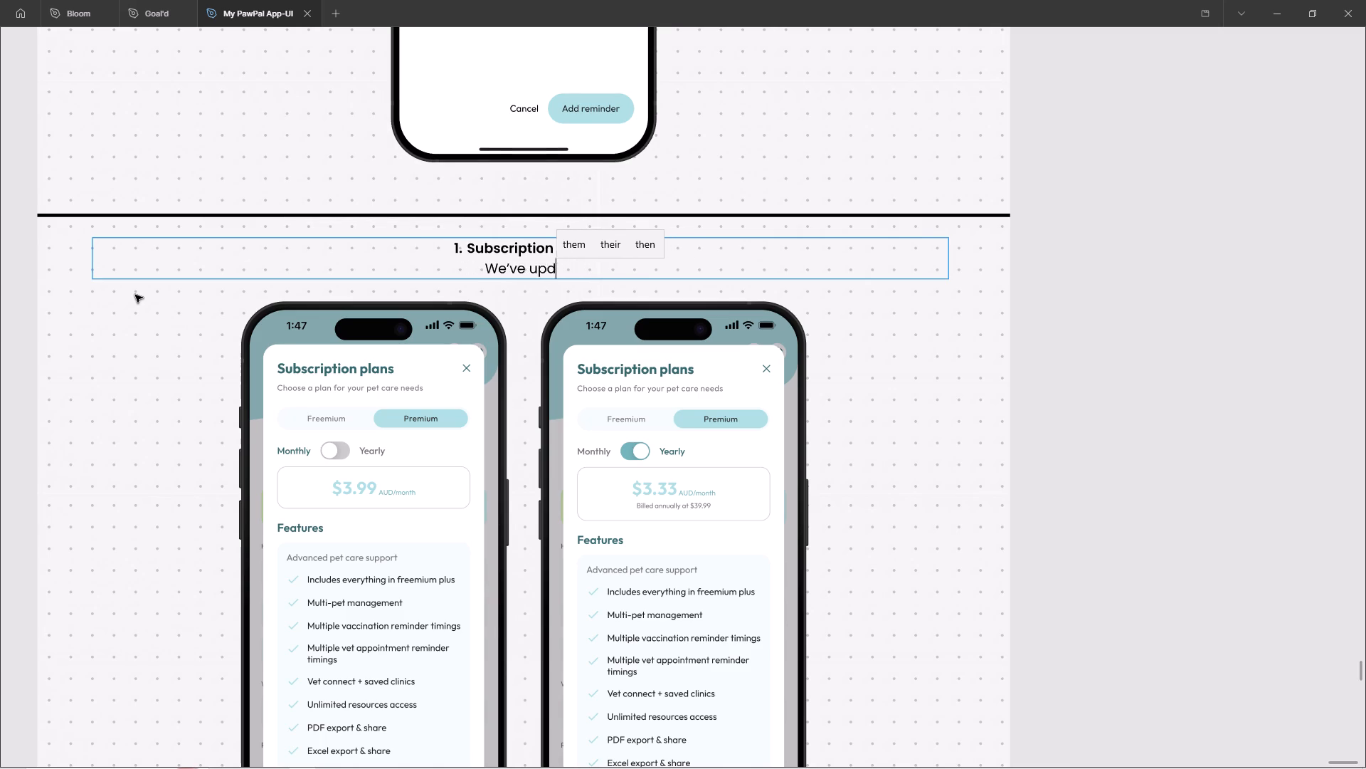
pyautogui.press('BackSpace')
pyautogui.press('BackSpace')
pyautogui.write('added tge')
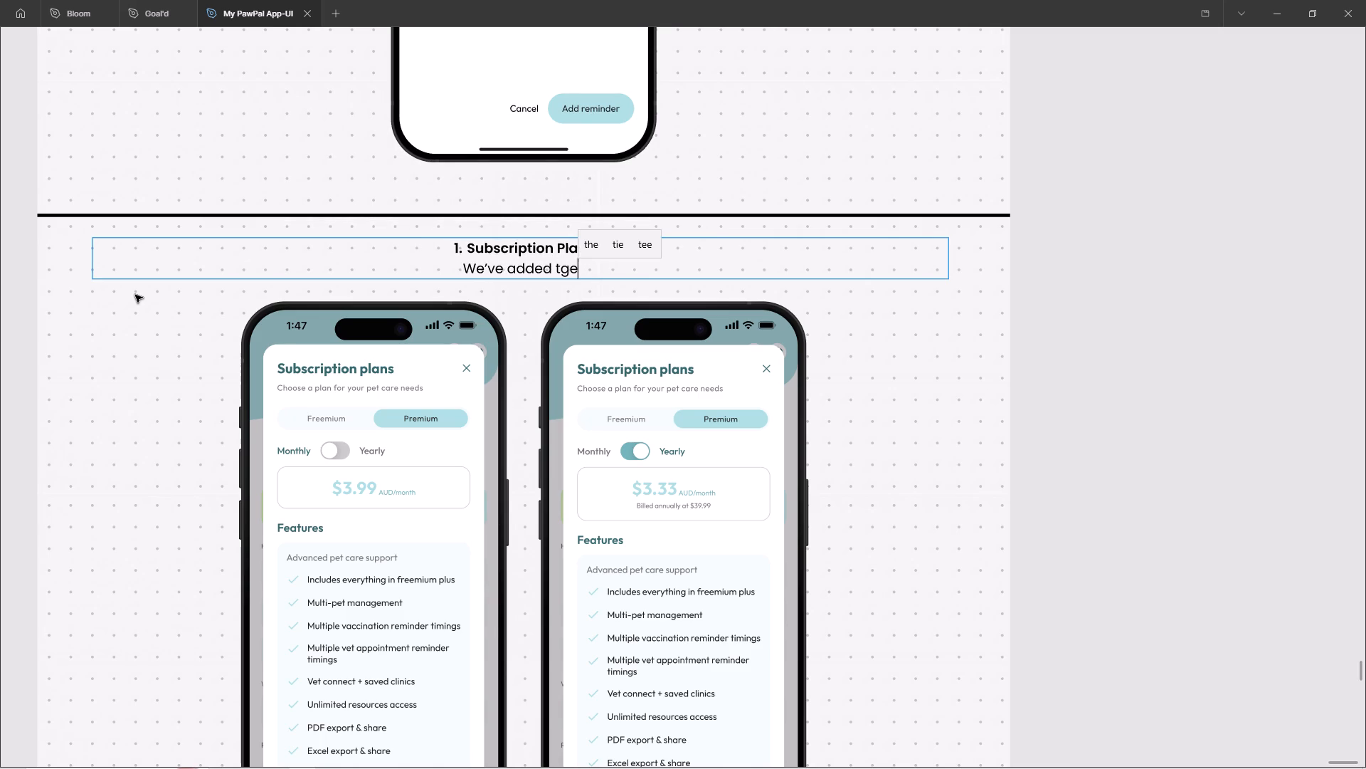
pyautogui.press('BackSpace')
pyautogui.press('BackSpace')
pyautogui.write('he')
pyautogui.press('space')
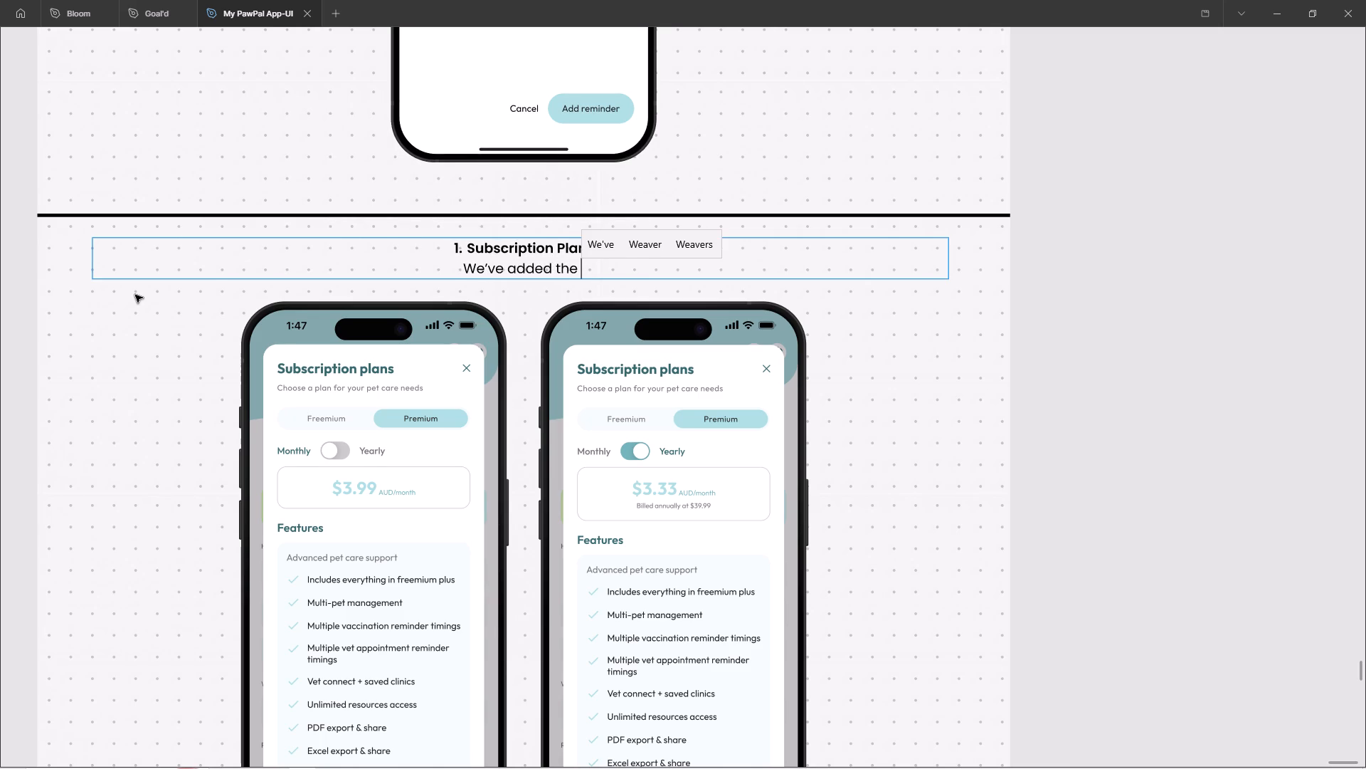
pyautogui.scroll(-3, 219, 293)
pyautogui.write('PDF exp')
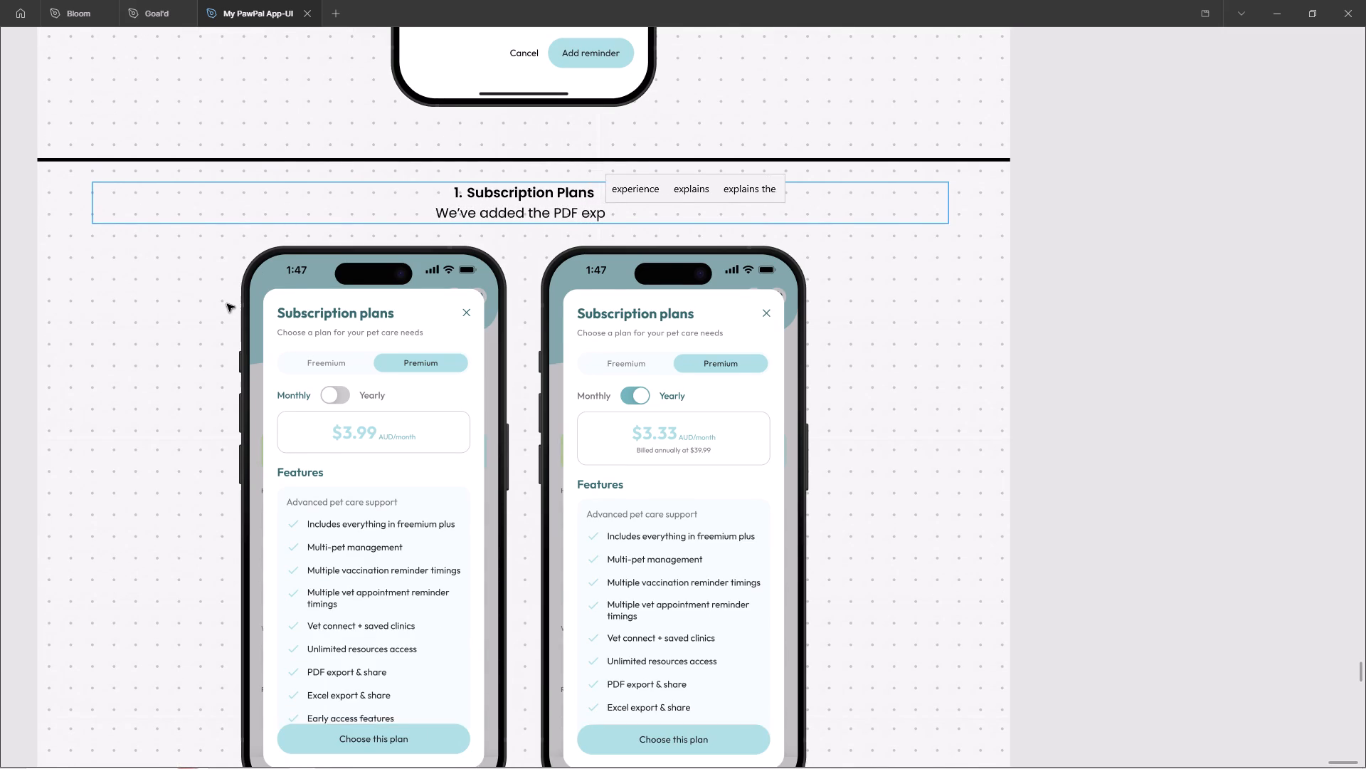
pyautogui.write('ir')
pyautogui.press('BackSpace')
pyautogui.press('BackSpace')
pyautogui.write('ort')
pyautogui.press('space')
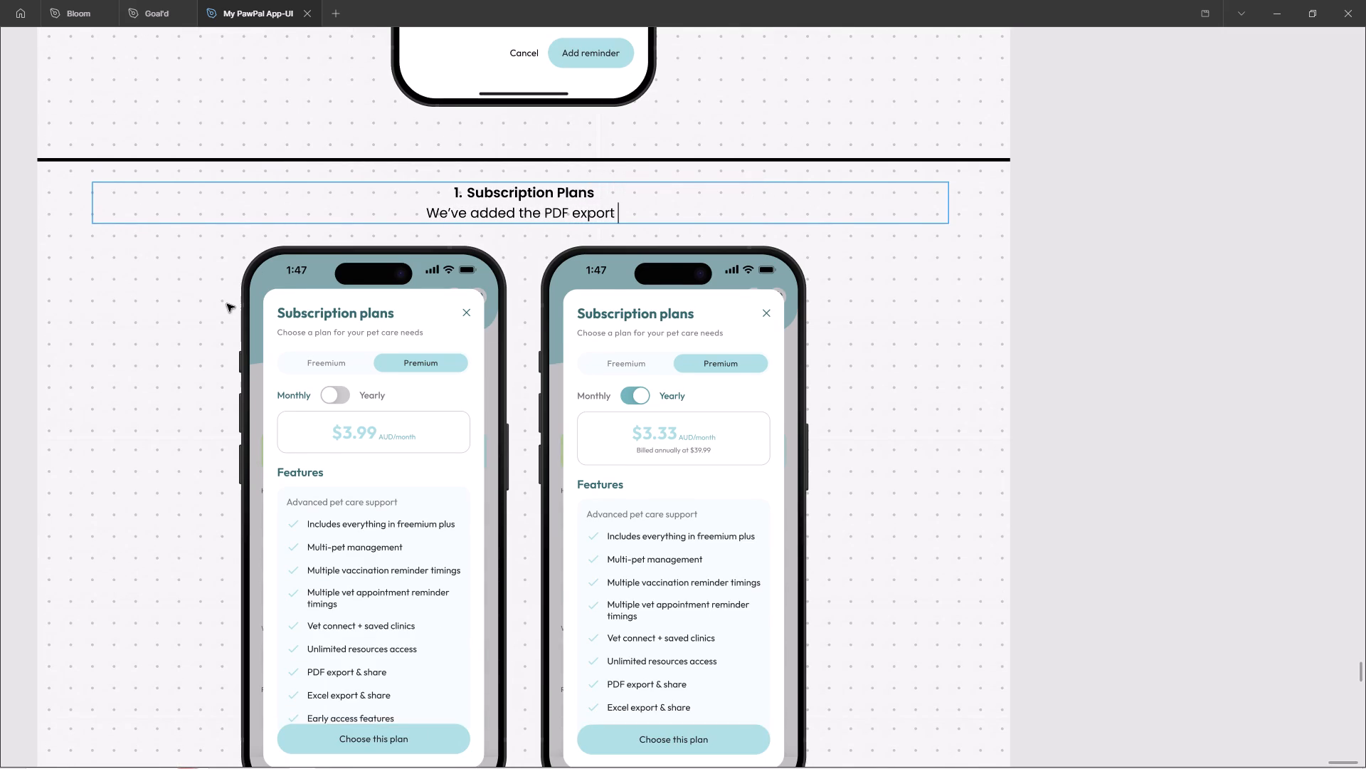
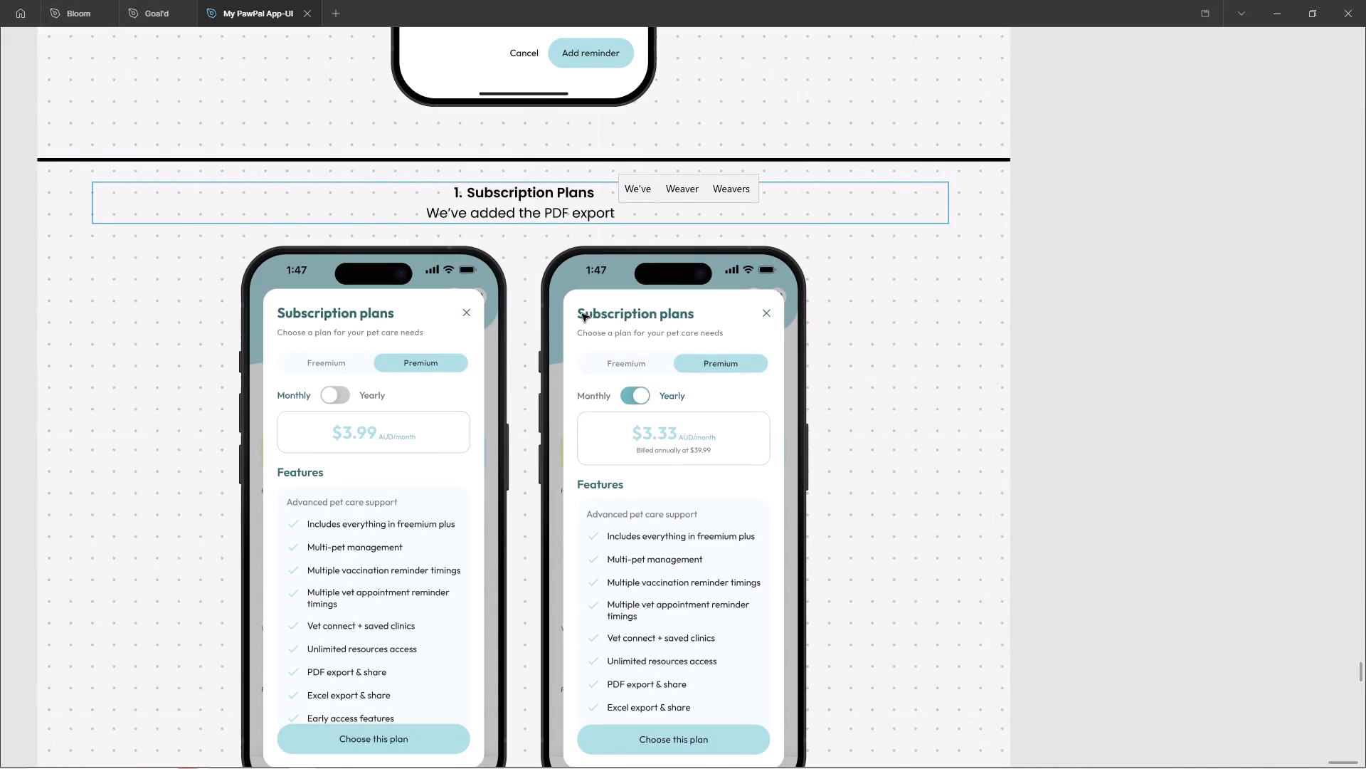
# Complete the Subscription Plans description with "& share feature in list of feature when Premium tab is selected.".
pyautogui.write('& share')
pyautogui.press('space')
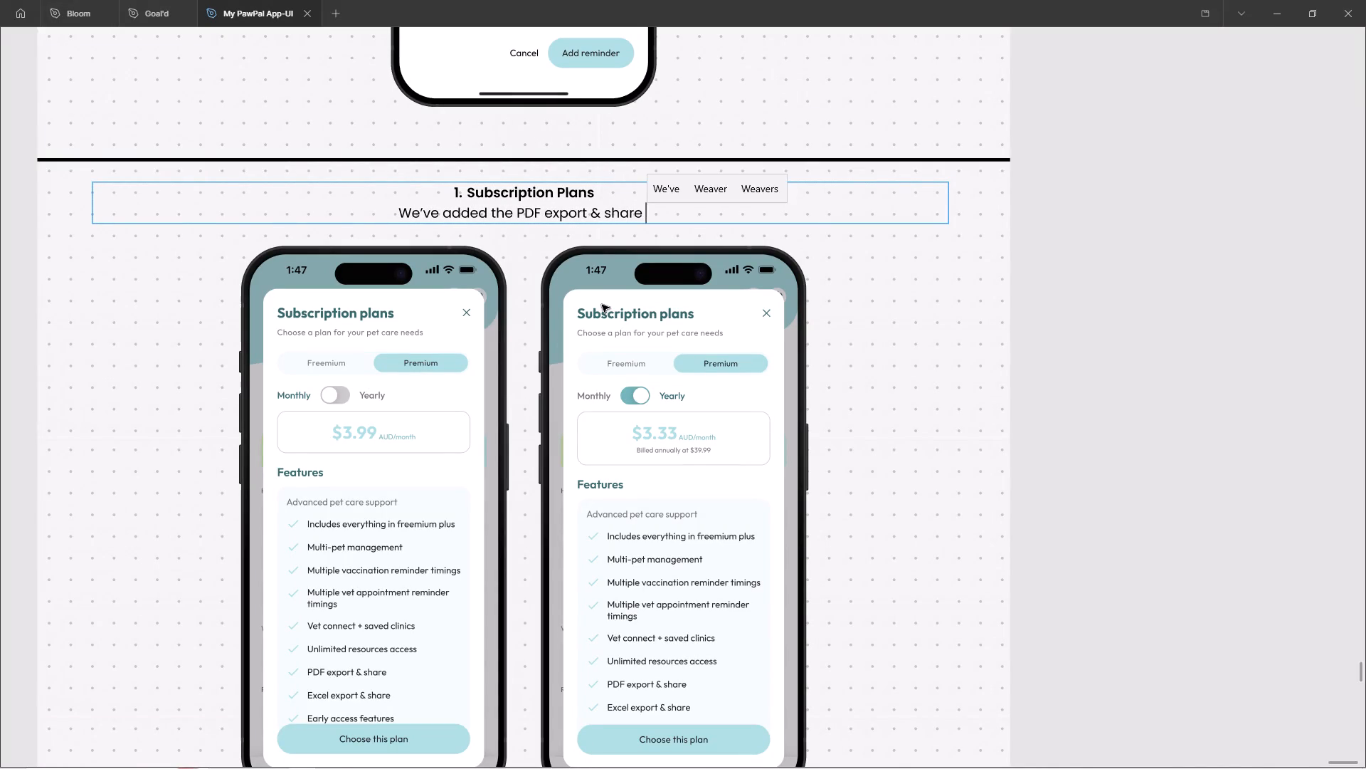
pyautogui.write('feature in')
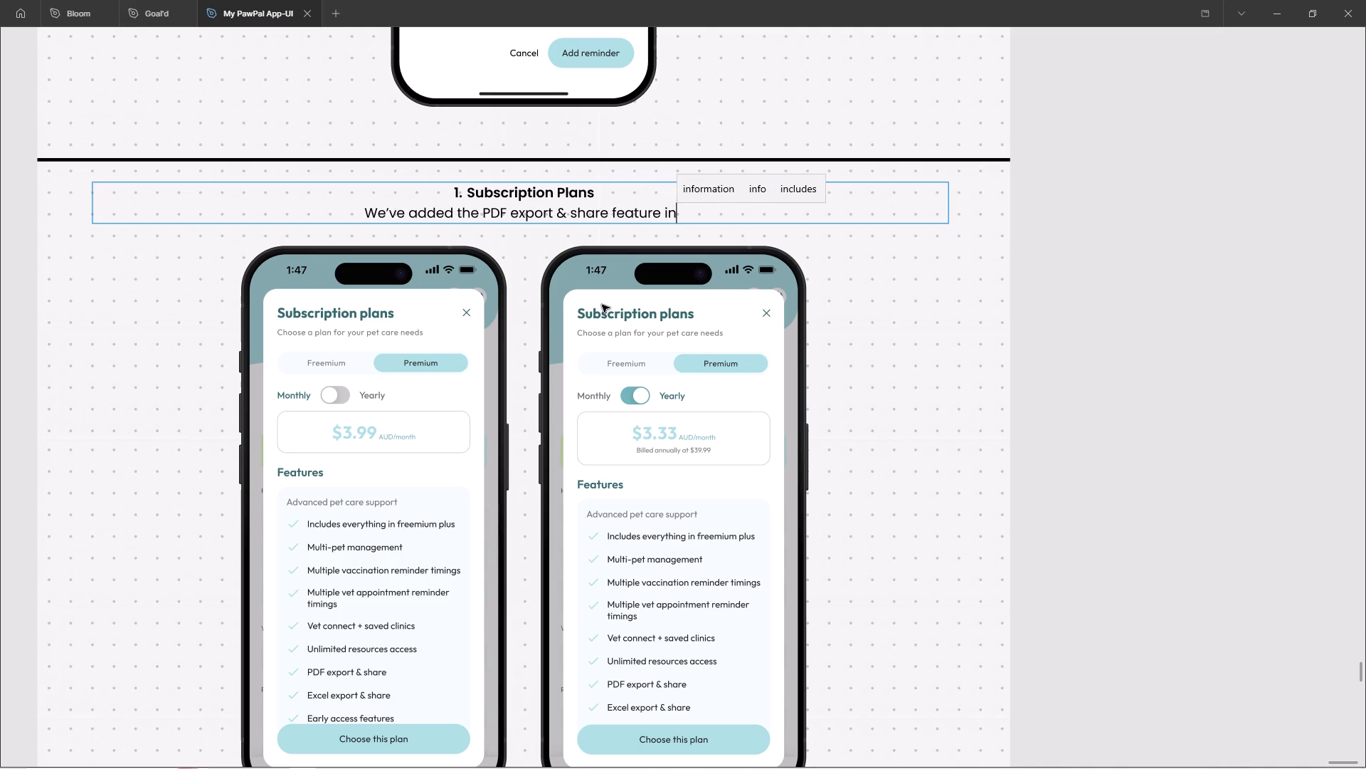
pyautogui.press('space')
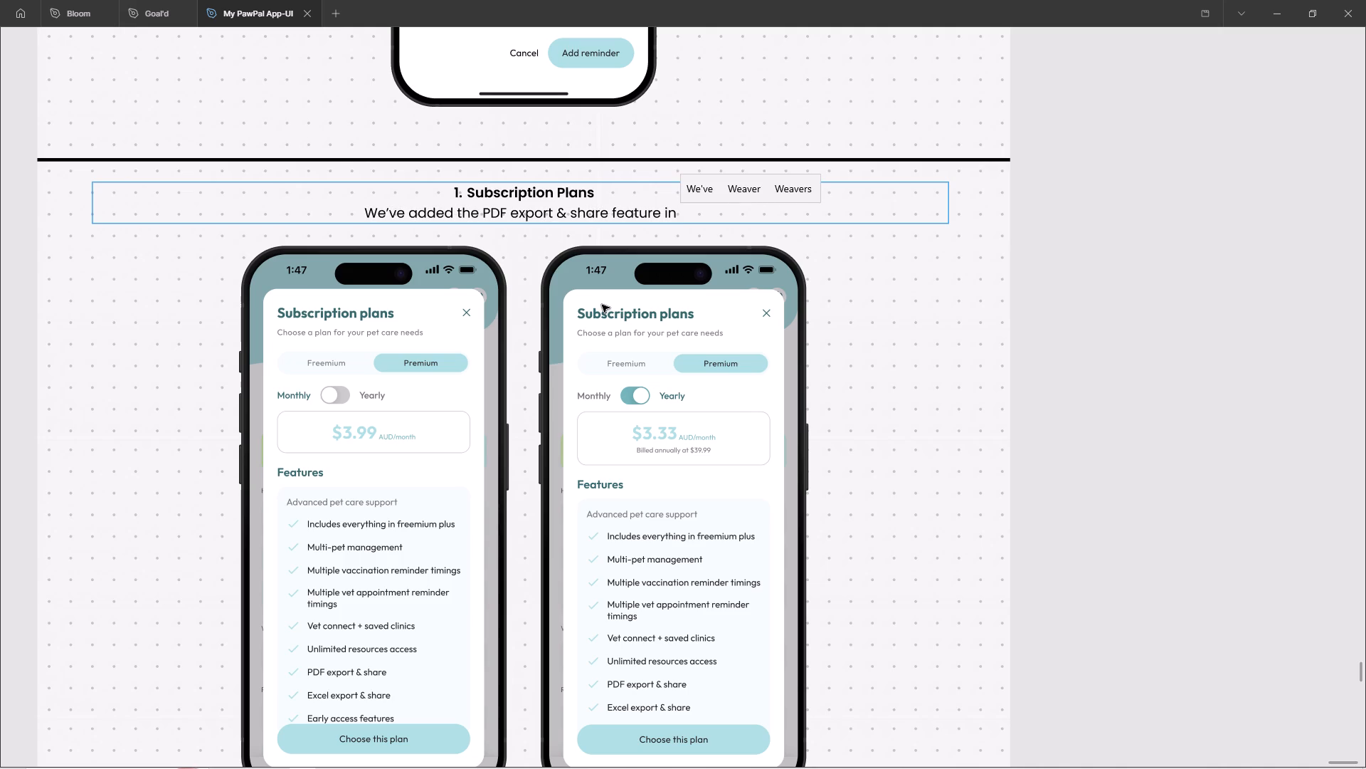
pyautogui.write('list of feature')
pyautogui.press('space')
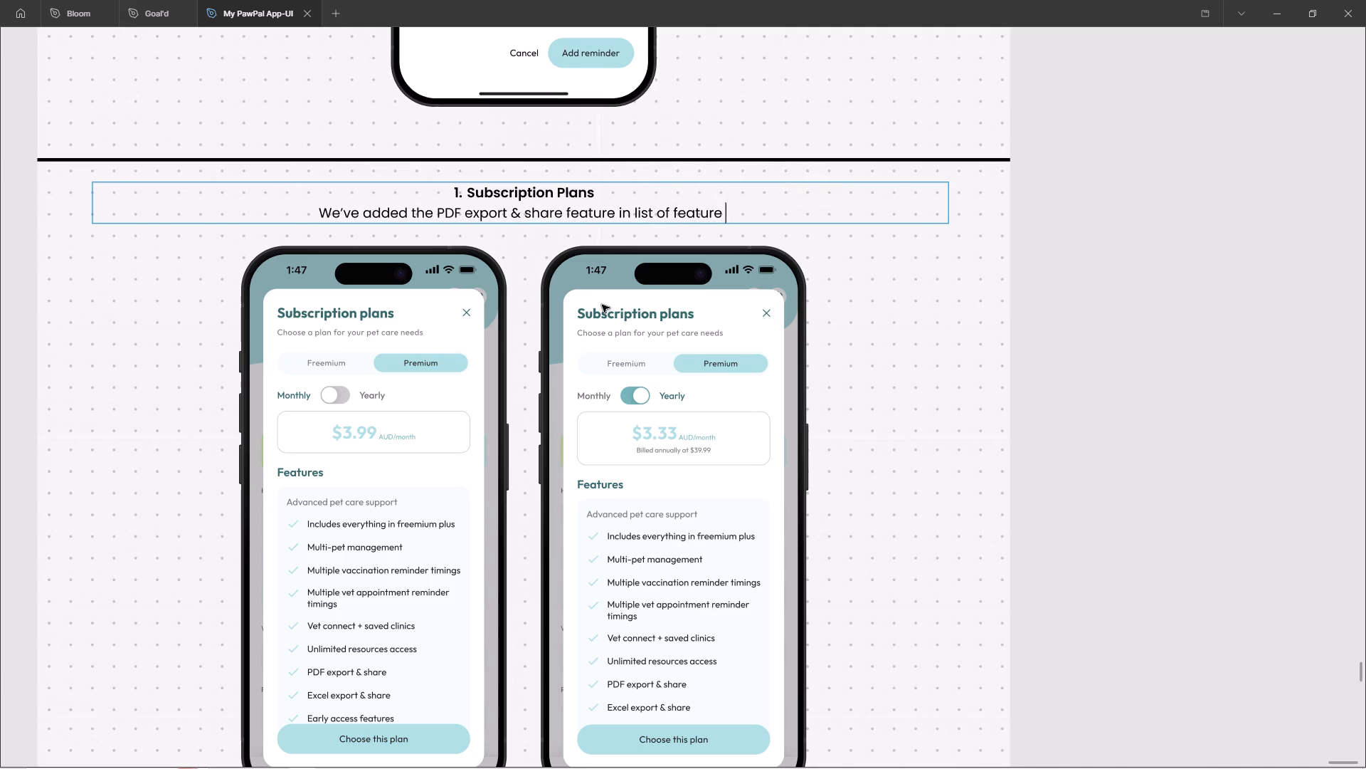
pyautogui.write('when Premium')
pyautogui.press('space')
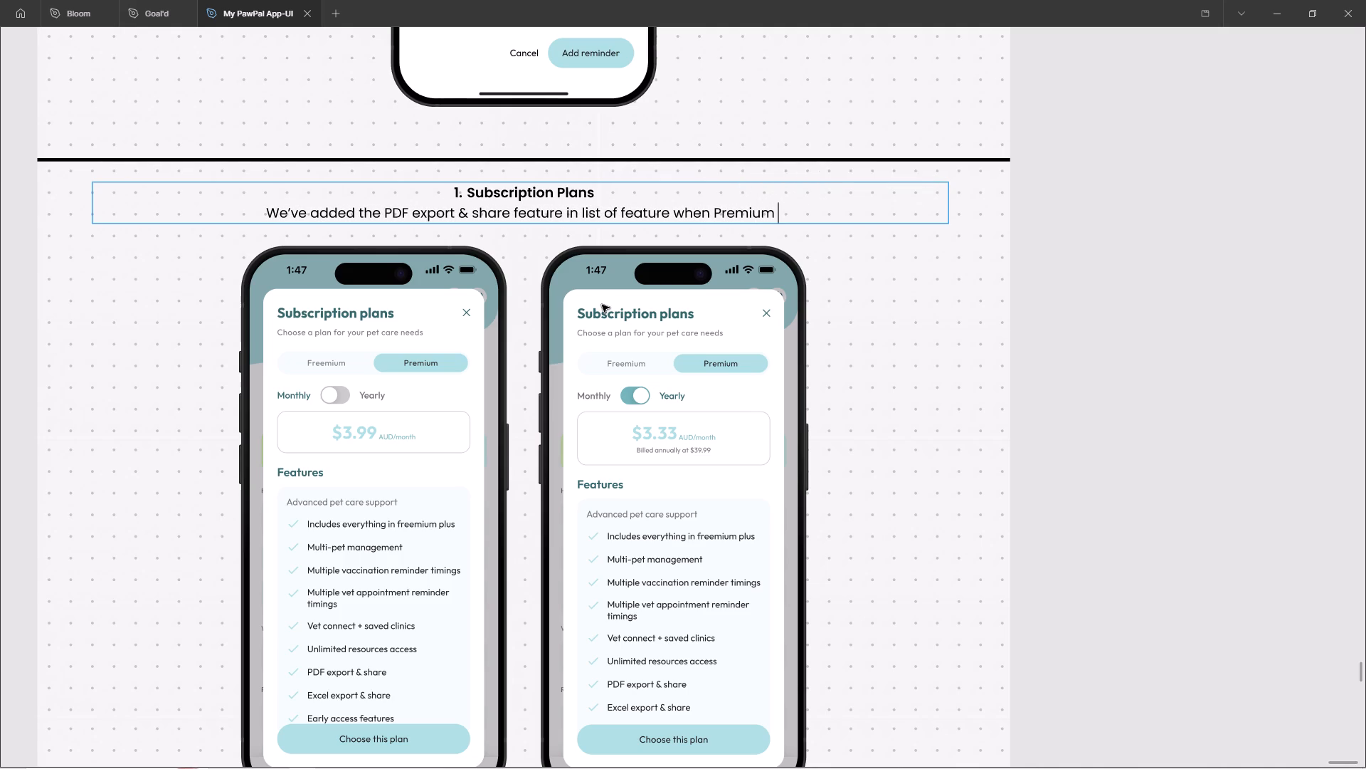
pyautogui.write('tab s')
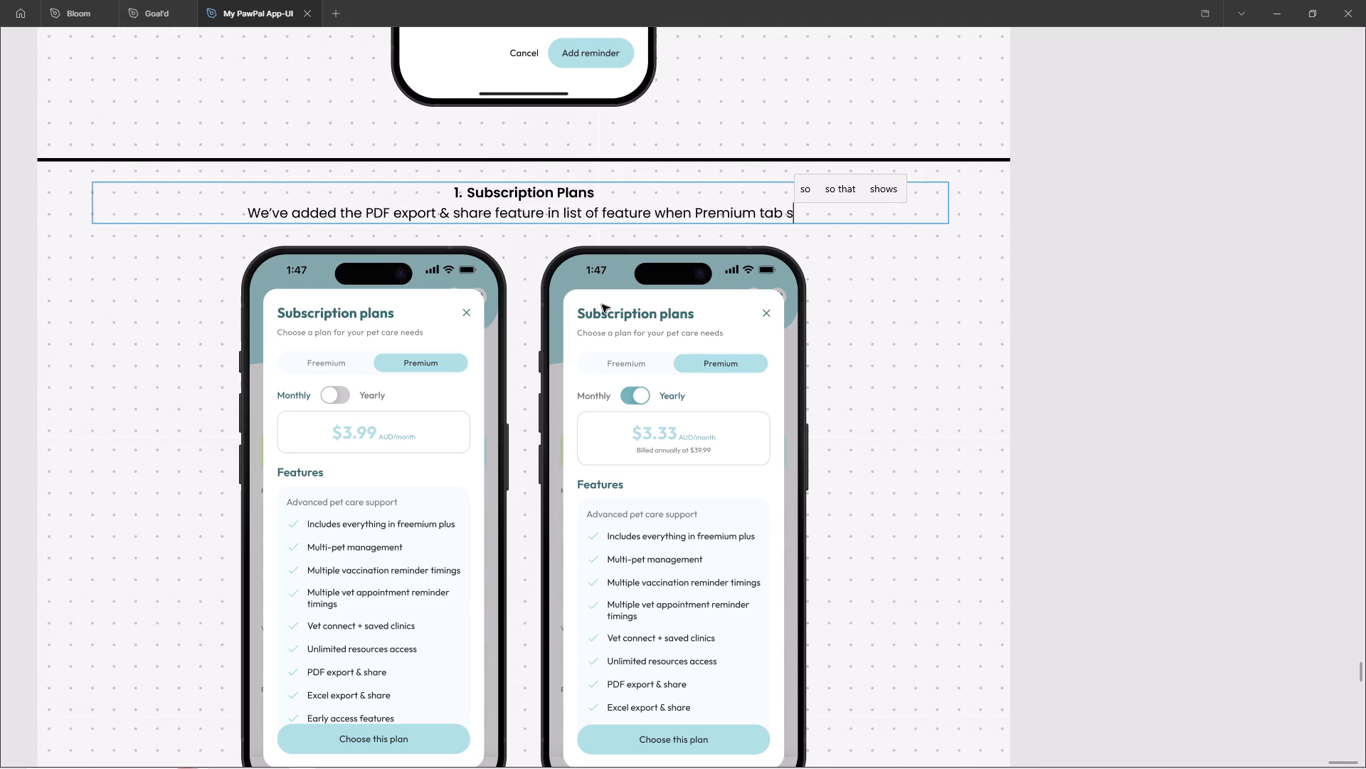
pyautogui.press('BackSpace')
pyautogui.write('is selected')
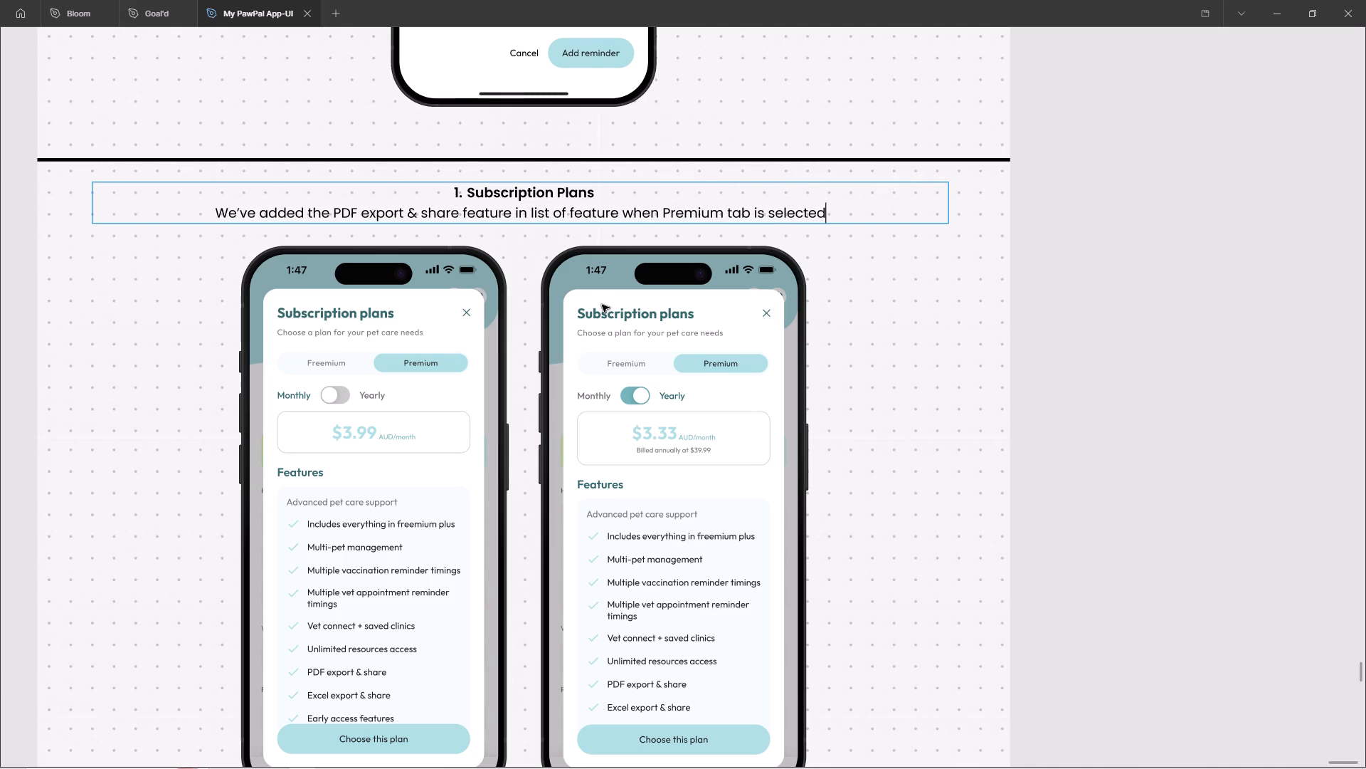
pyautogui.press('space')
pyautogui.write('during t')
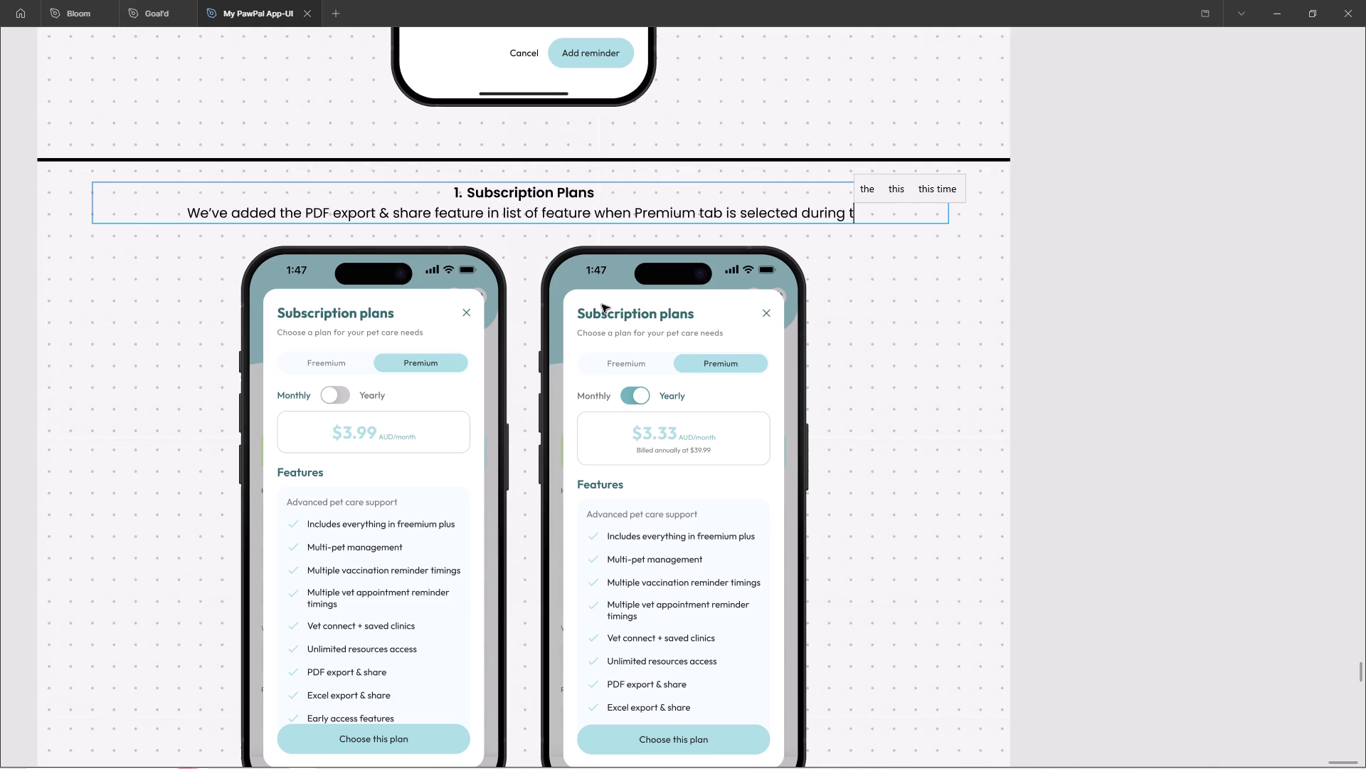
pyautogui.press('BackSpace')
pyautogui.press('BackSpace')
pyautogui.press('BackSpace')
pyautogui.press('BackSpace')
pyautogui.press('BackSpace')
pyautogui.press('BackSpace')
pyautogui.press('BackSpace')
pyautogui.press('BackSpace')
pyautogui.press('BackSpace')
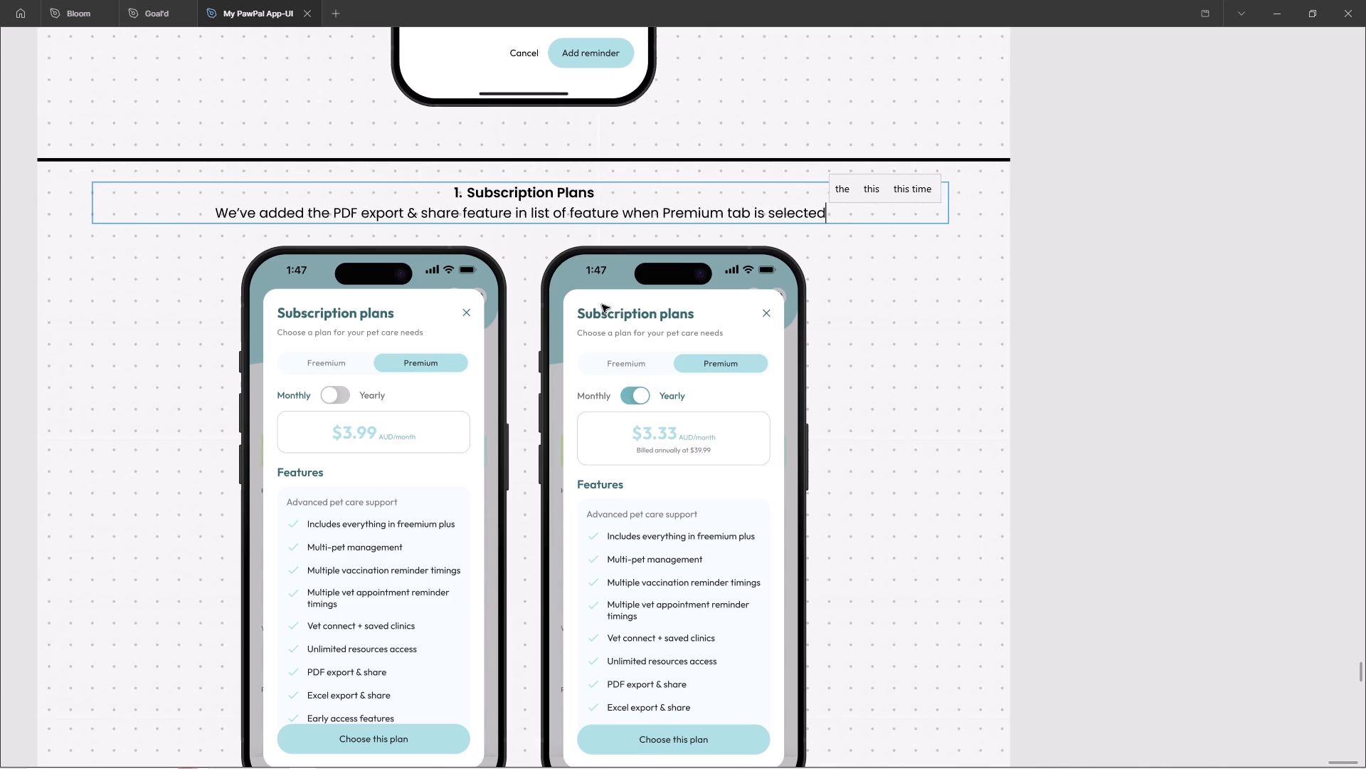
pyautogui.press('.')
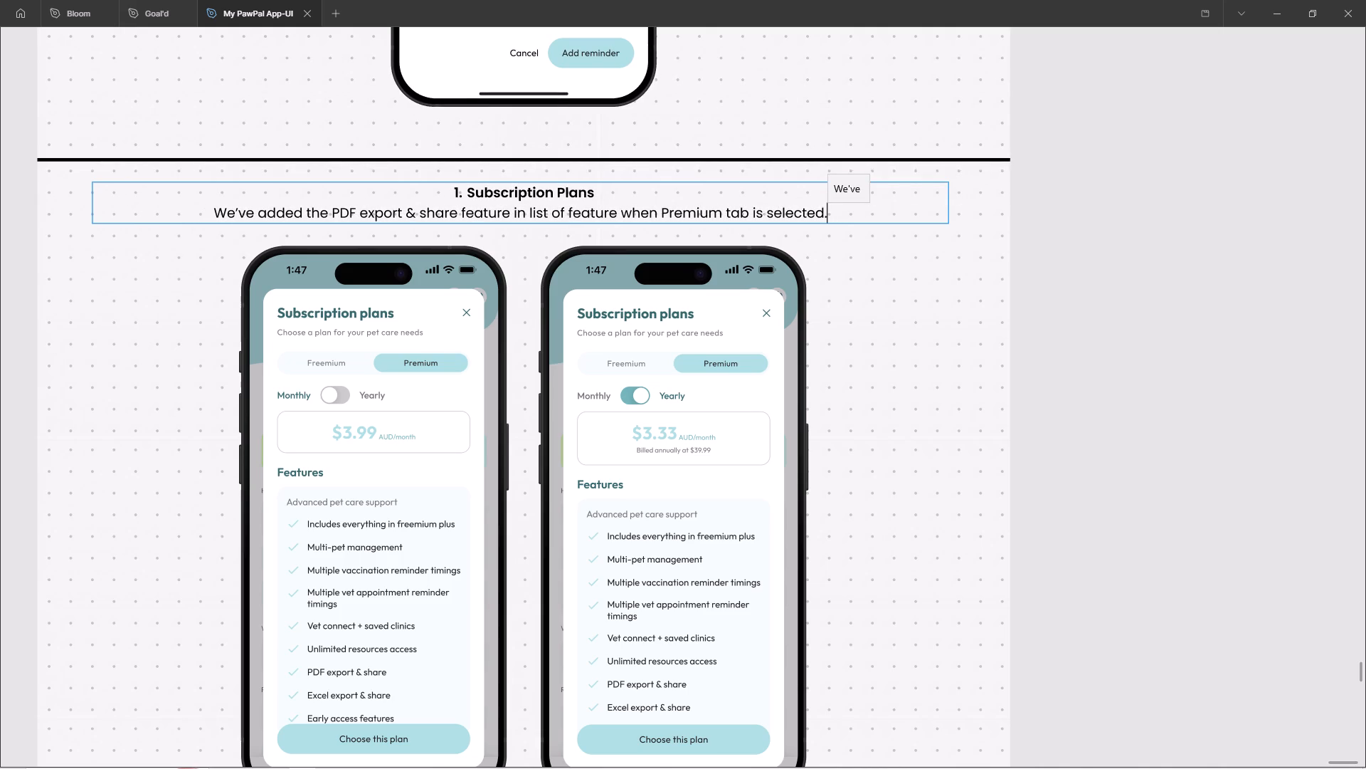
pyautogui.moveTo(216, 216); pyautogui.dragTo(552, 235)
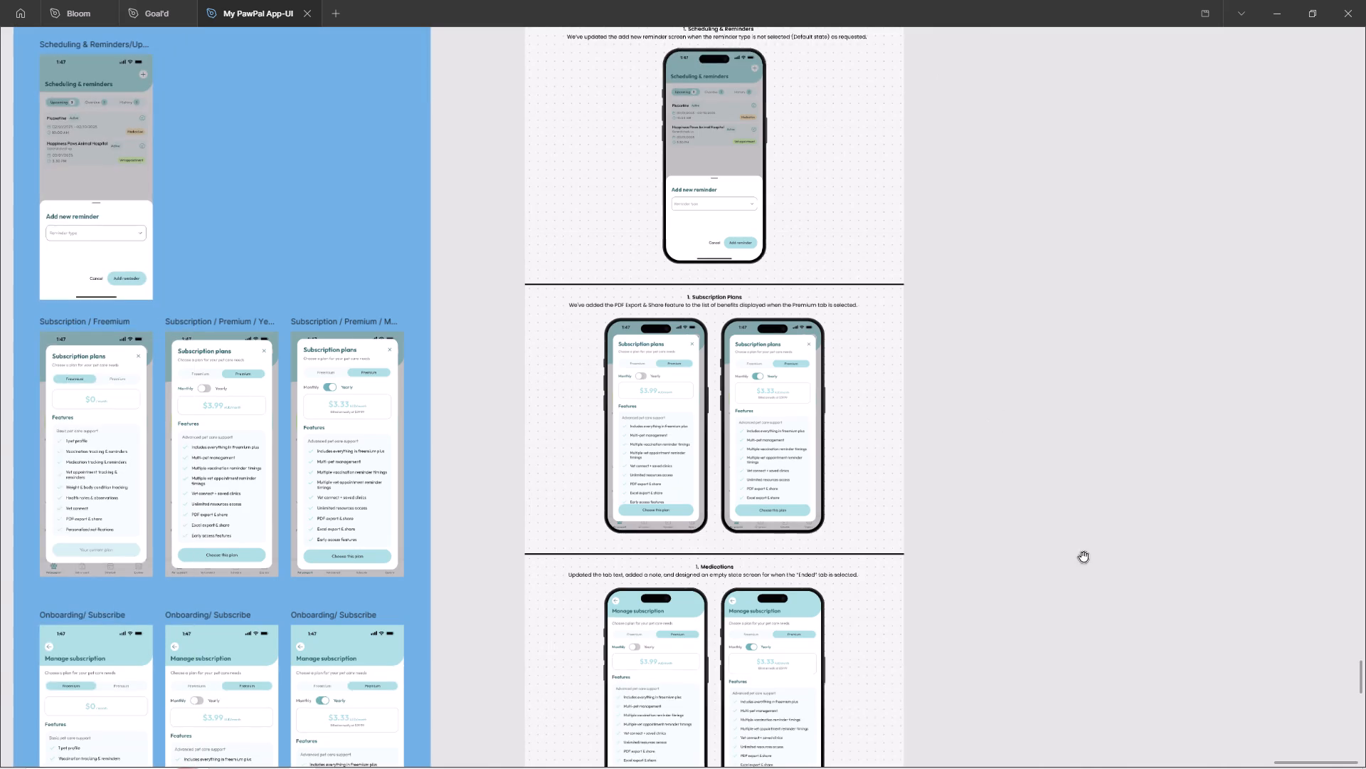
pyautogui.moveTo(1085, 552); pyautogui.dragTo(992, 394)
pyautogui.keyDown('ctrl'); pyautogui.scroll(3, 890, 336); pyautogui.keyUp('ctrl')
pyautogui.press('space')
pyautogui.press('space')
pyautogui.press('space')
pyautogui.press('space')
pyautogui.press('space')
pyautogui.press('space')
pyautogui.press('space')
pyautogui.press('space')
pyautogui.press('space')
pyautogui.press('space')
pyautogui.press('space')
pyautogui.press('space')
pyautogui.press('space')
pyautogui.press('space')
pyautogui.press('space')
pyautogui.press('space')
pyautogui.press('space')
pyautogui.press('space')
pyautogui.press('space')
pyautogui.press('space')
pyautogui.moveTo(906, 356); pyautogui.dragTo(936, 323)
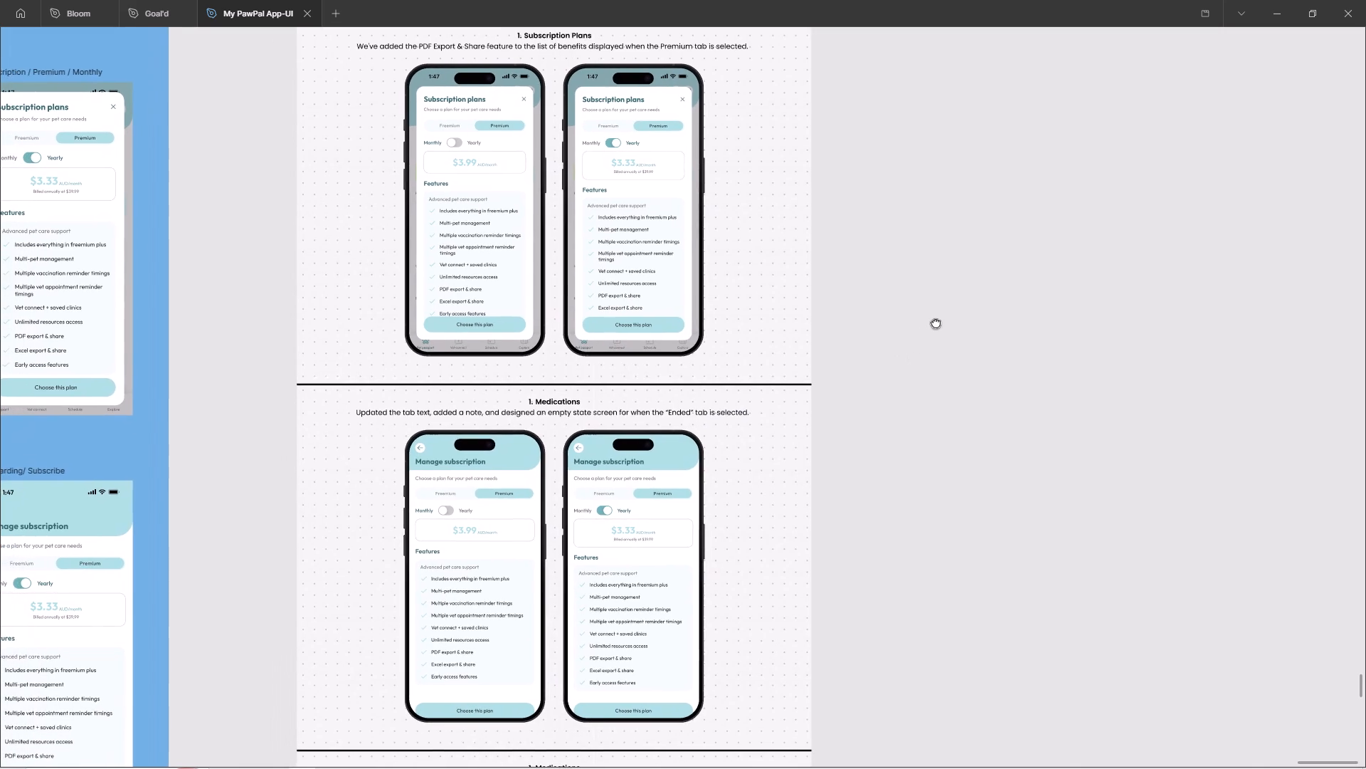
pyautogui.moveTo(936, 323); pyautogui.dragTo(975, 307)
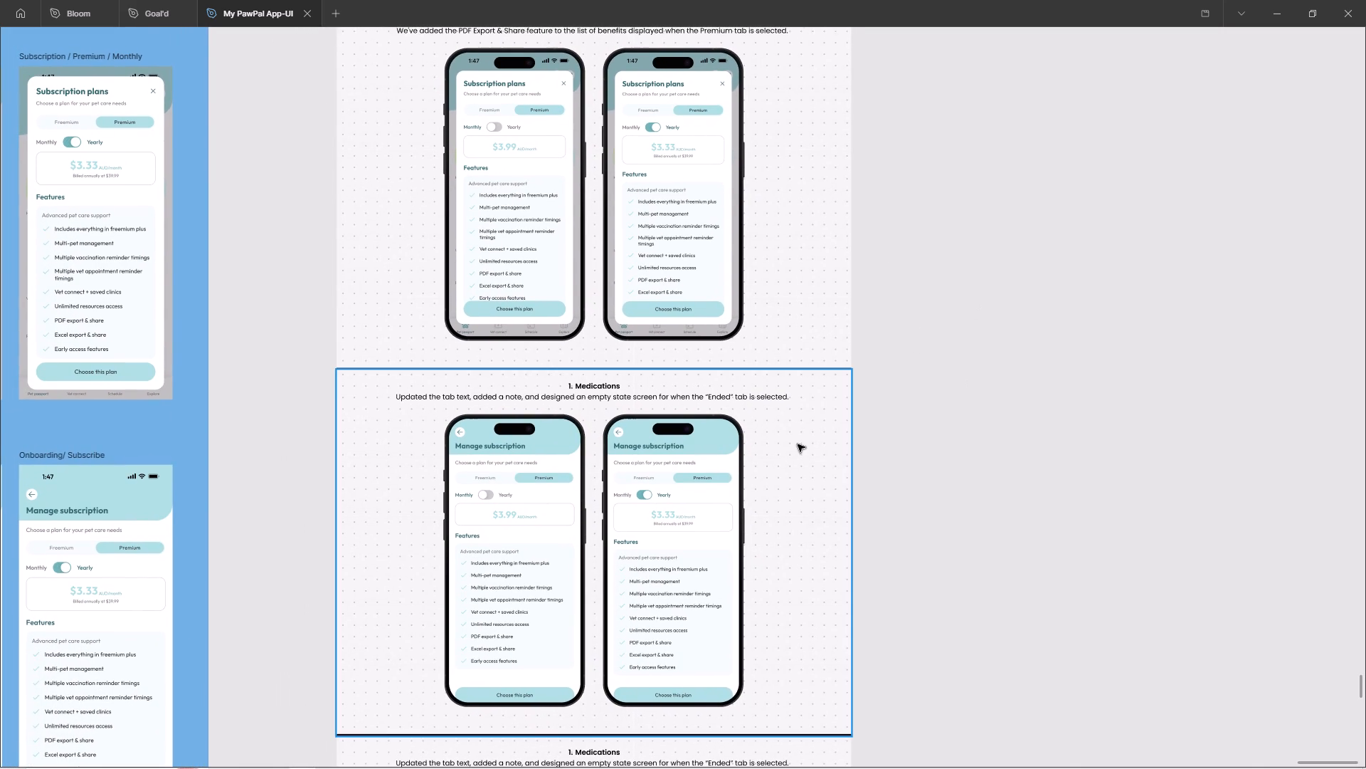
pyautogui.click(798, 444)
pyautogui.keyDown('ctrl'); pyautogui.scroll(-4, 890, 364); pyautogui.keyUp('ctrl')
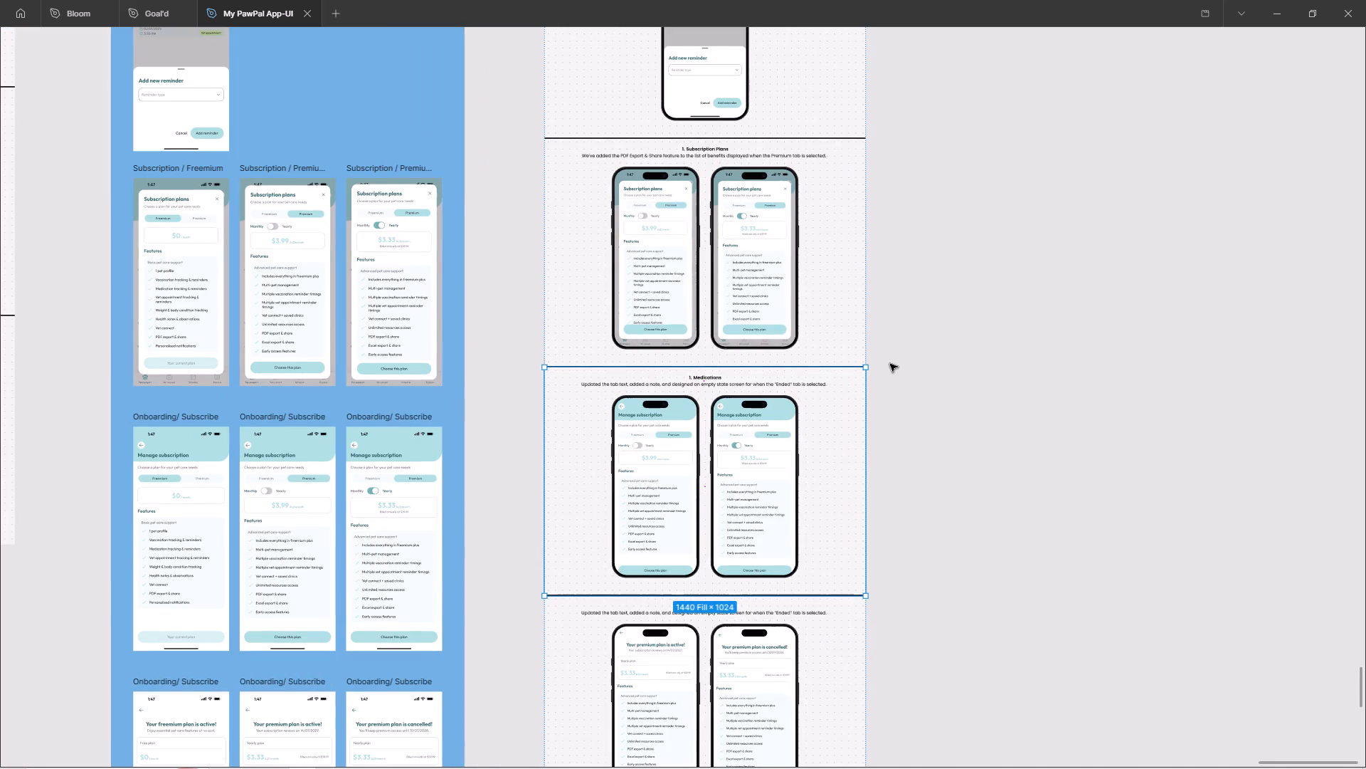
pyautogui.press('Delete')
pyautogui.click(840, 415)
pyautogui.press('Delete')
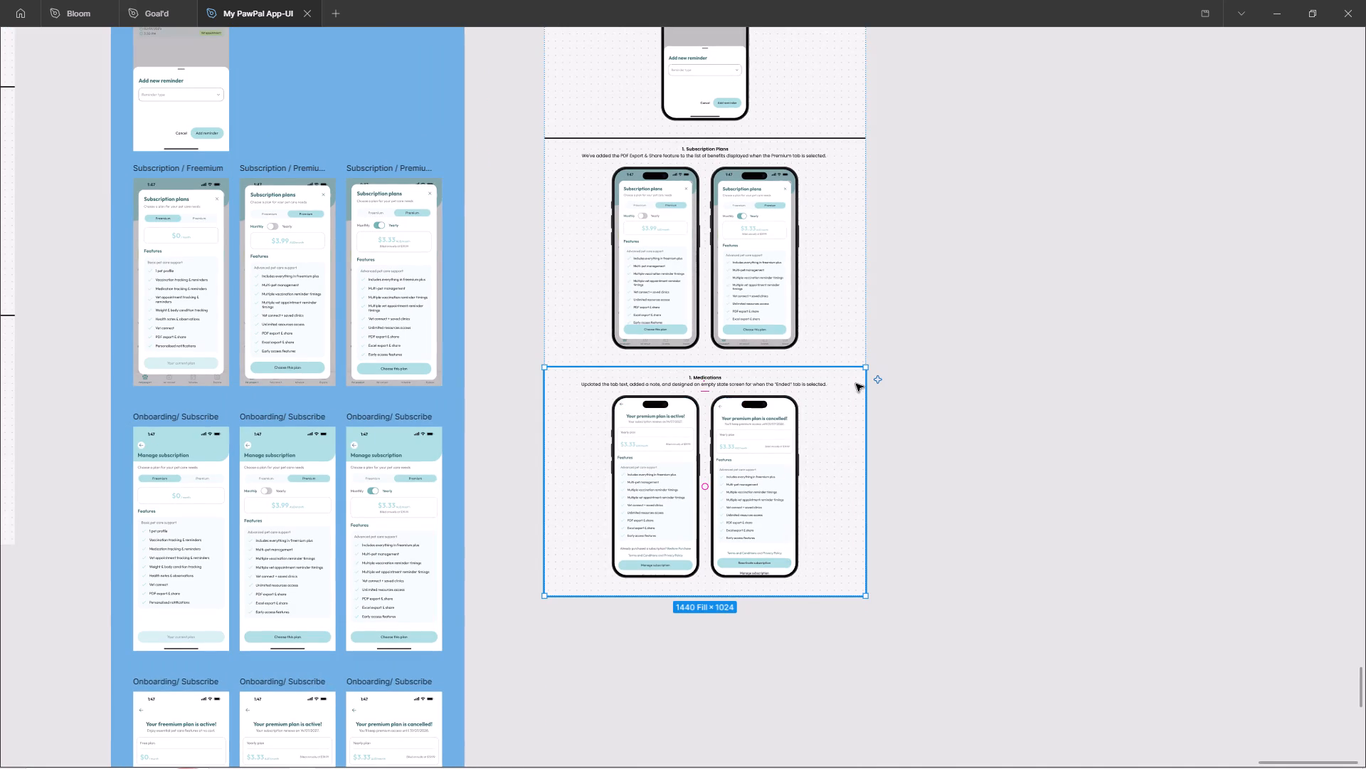
# Hide the black stroke along the bottom edge of the Subscription Plans row.
pyautogui.keyDown('ctrl'); pyautogui.scroll(5, 760, 167); pyautogui.keyUp('ctrl')
pyautogui.press('space')
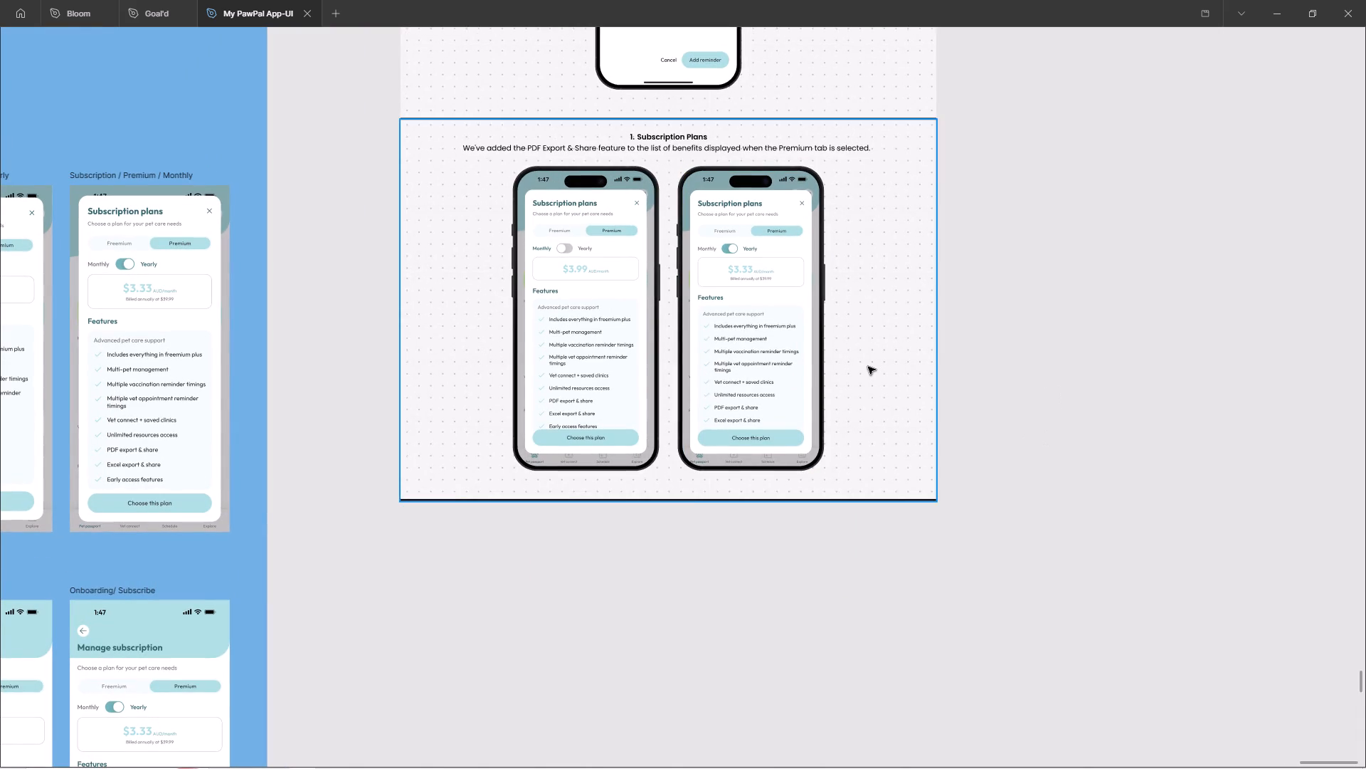
pyautogui.click(868, 367)
pyautogui.hotkey('ctrl', '\\')
pyautogui.scroll(-6, 1365, 560)
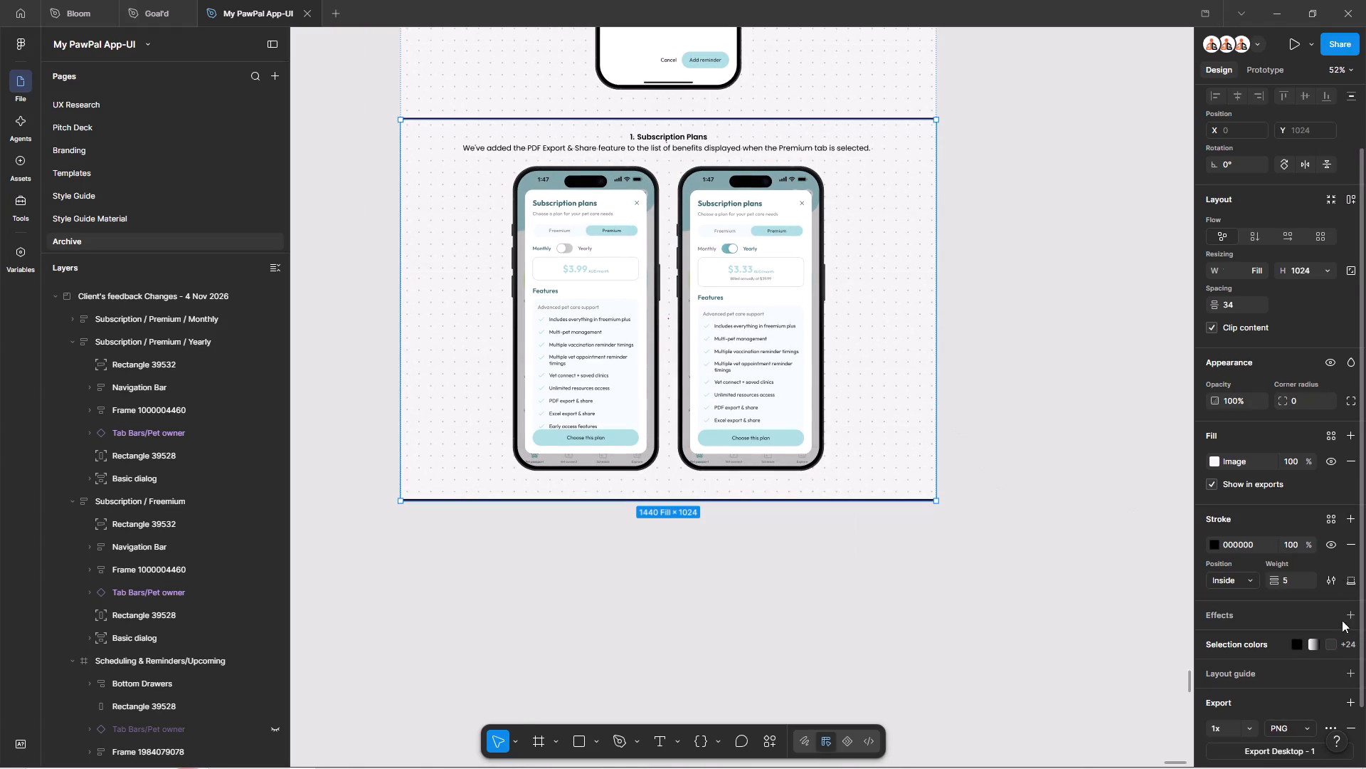
pyautogui.scroll(-2, 1342, 620)
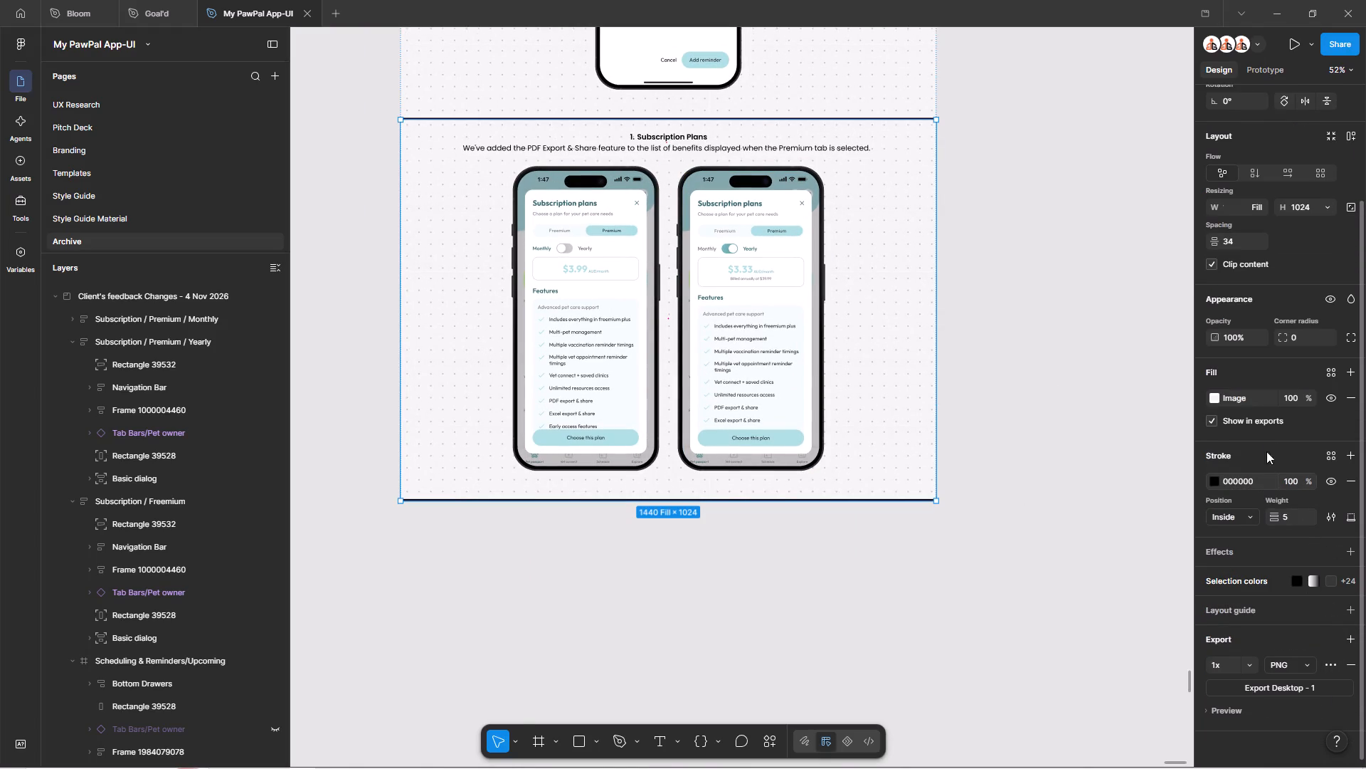
pyautogui.click(1252, 712)
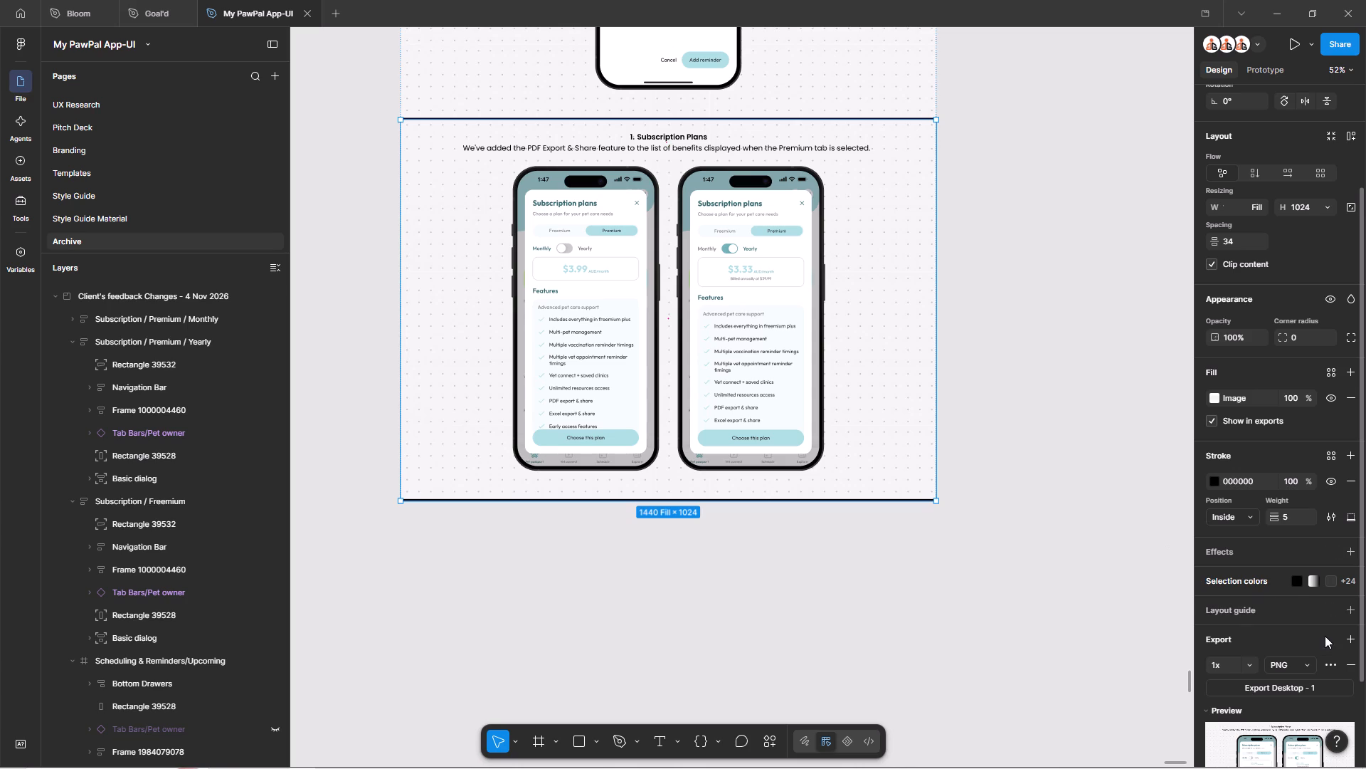
pyautogui.click(1323, 473)
pyautogui.click(1165, 400)
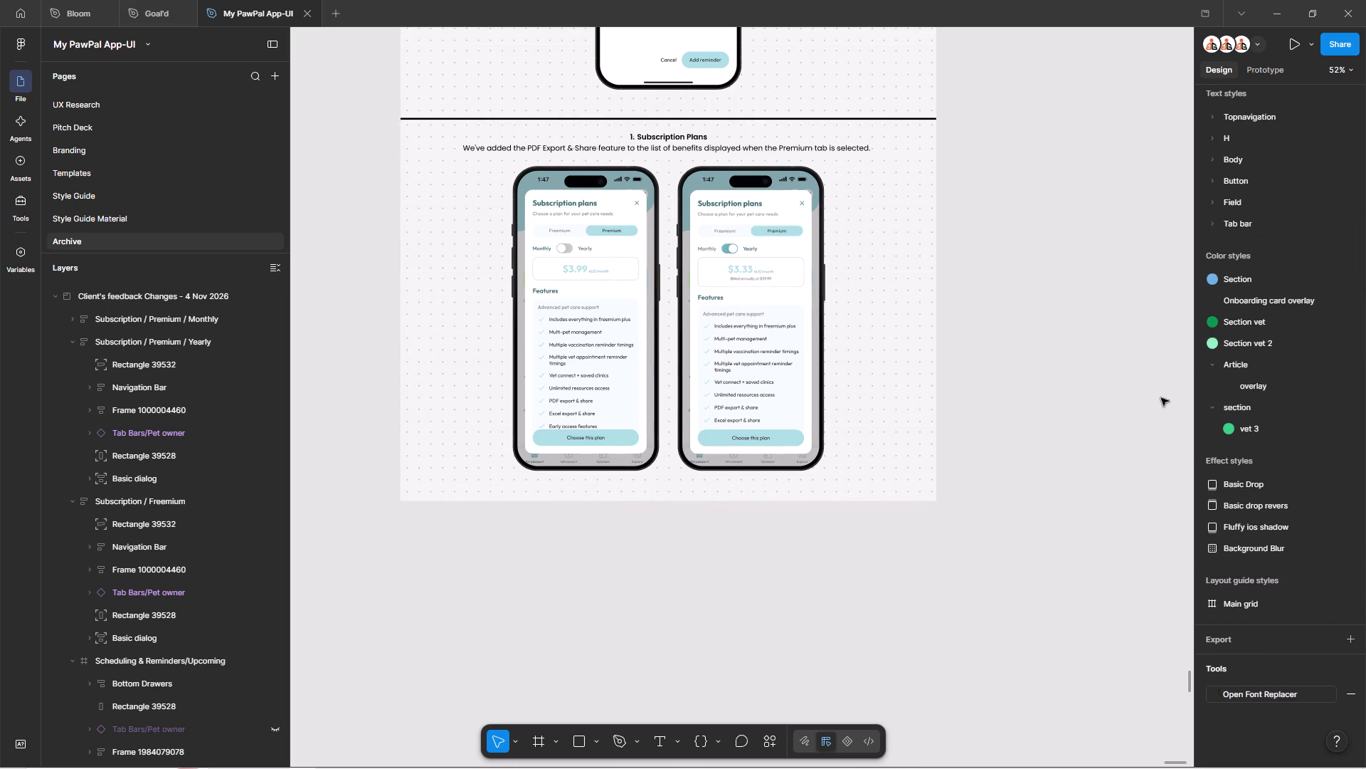
# Nudge the pair of phone mockups in the Subscription Plans row slightly down, away from the description.
pyautogui.hotkey('ctrl', '\\')
pyautogui.keyDown('ctrl'); pyautogui.scroll(-5, 1171, 402); pyautogui.keyUp('ctrl')
pyautogui.press('space')
pyautogui.moveTo(1143, 310); pyautogui.dragTo(1123, 362)
pyautogui.keyDown('ctrl'); pyautogui.scroll(3, 1029, 353); pyautogui.keyUp('ctrl')
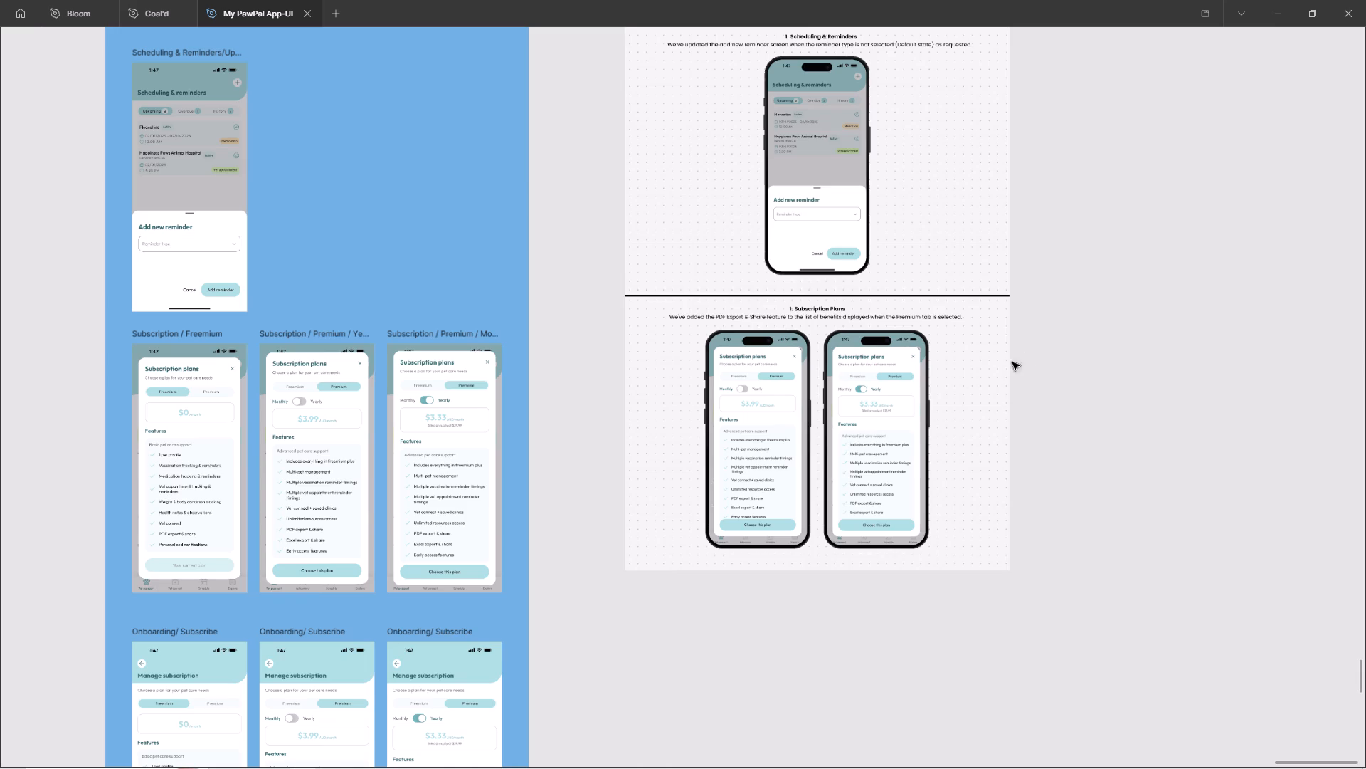
pyautogui.doubleClick(896, 384)
pyautogui.hotkey('shift', 'Down')
pyautogui.hotkey('shift', 'Down')
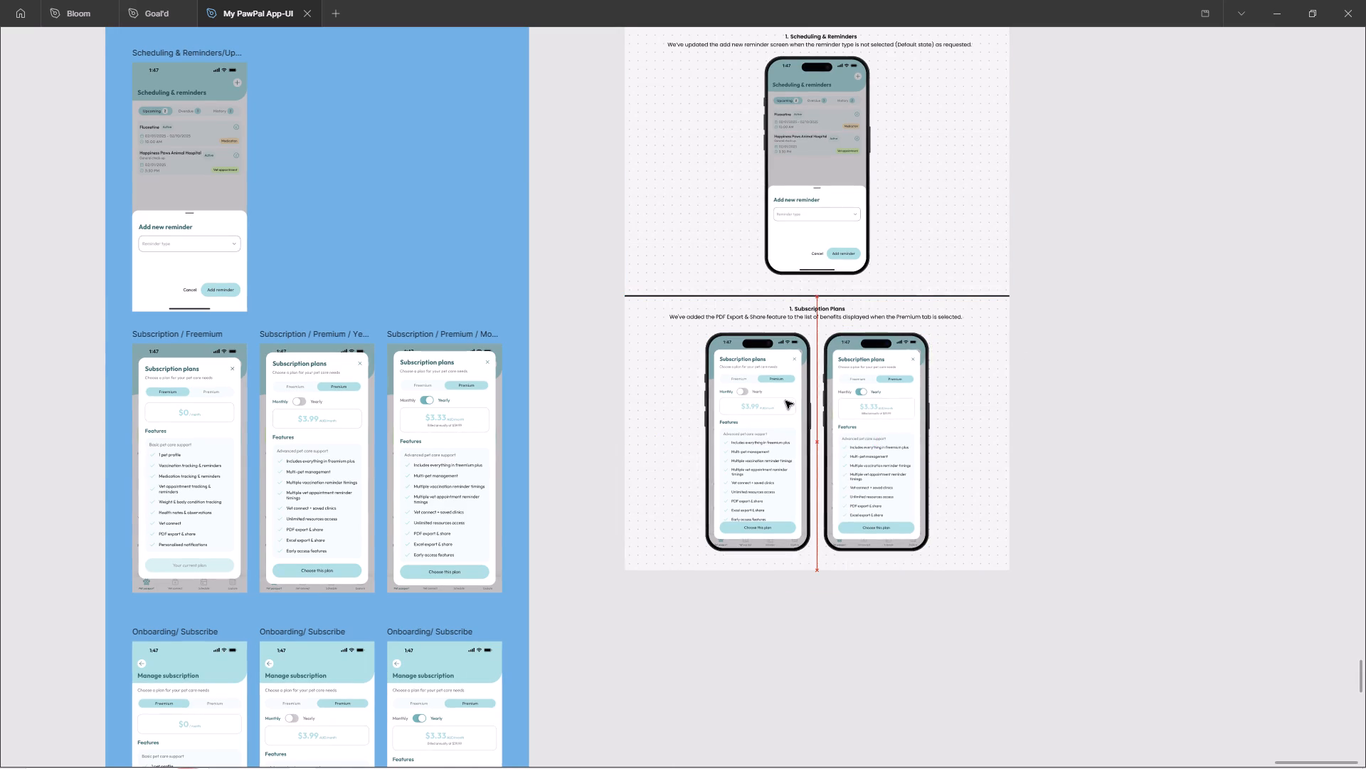
pyautogui.scroll(4, 827, 399)
pyautogui.doubleClick(822, 276)
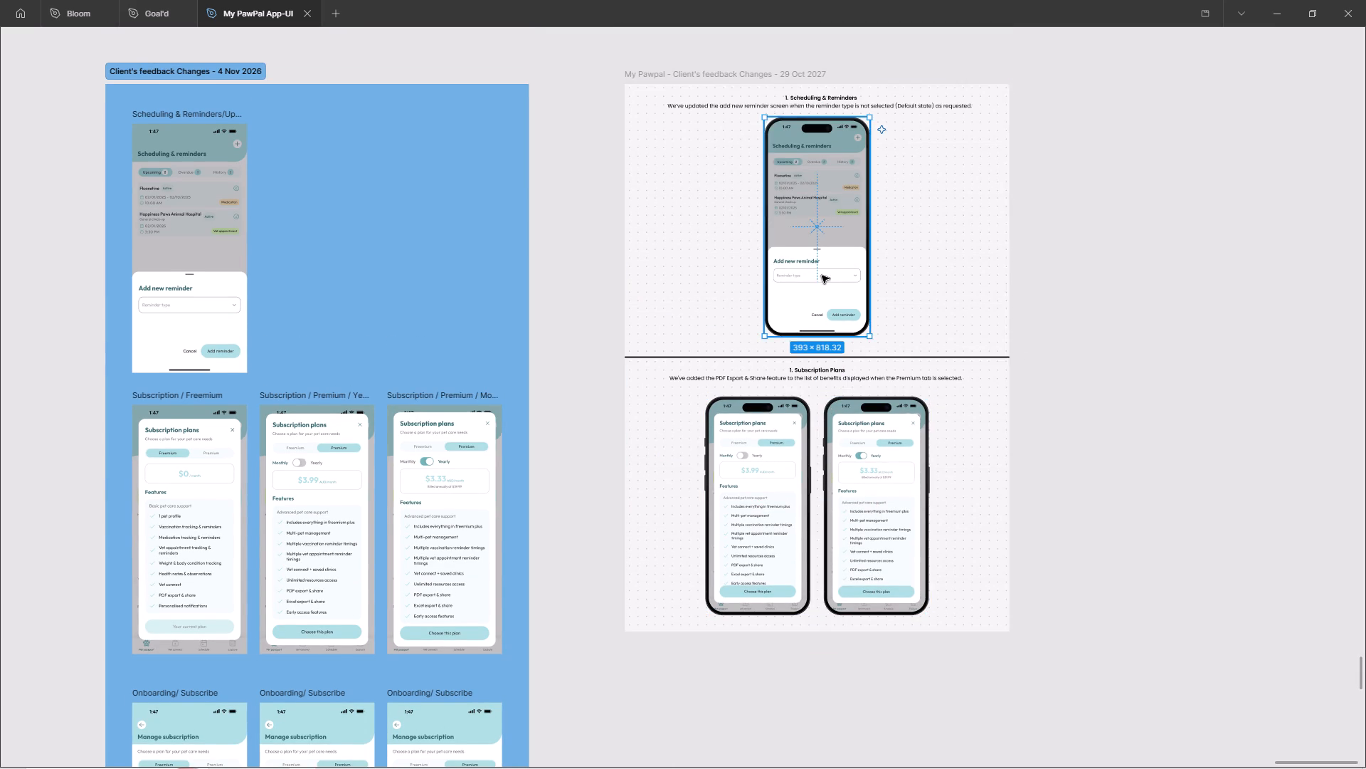
pyautogui.click(1141, 372)
# Change the Subscription Plans heading's number to "2." in the feedback presentation.
pyautogui.keyDown('ctrl'); pyautogui.scroll(-3, 1101, 382); pyautogui.keyUp('ctrl')
pyautogui.keyDown('ctrl'); pyautogui.scroll(6, 1005, 338); pyautogui.keyUp('ctrl')
pyautogui.keyDown('ctrl'); pyautogui.scroll(4, 856, 389); pyautogui.keyUp('ctrl')
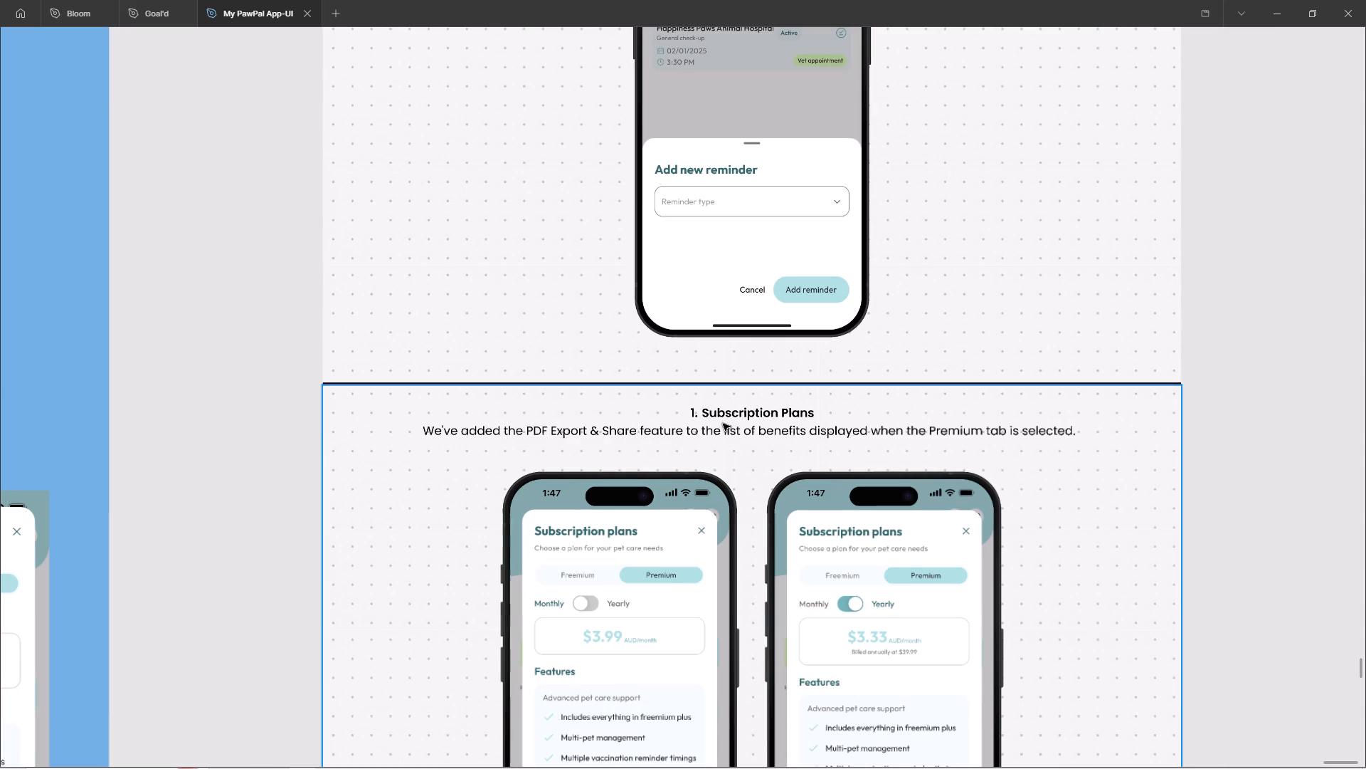
pyautogui.keyDown('ctrl'); pyautogui.tripleClick(723, 424); pyautogui.keyUp('ctrl')
pyautogui.click(696, 414)
pyautogui.press('BackSpace')
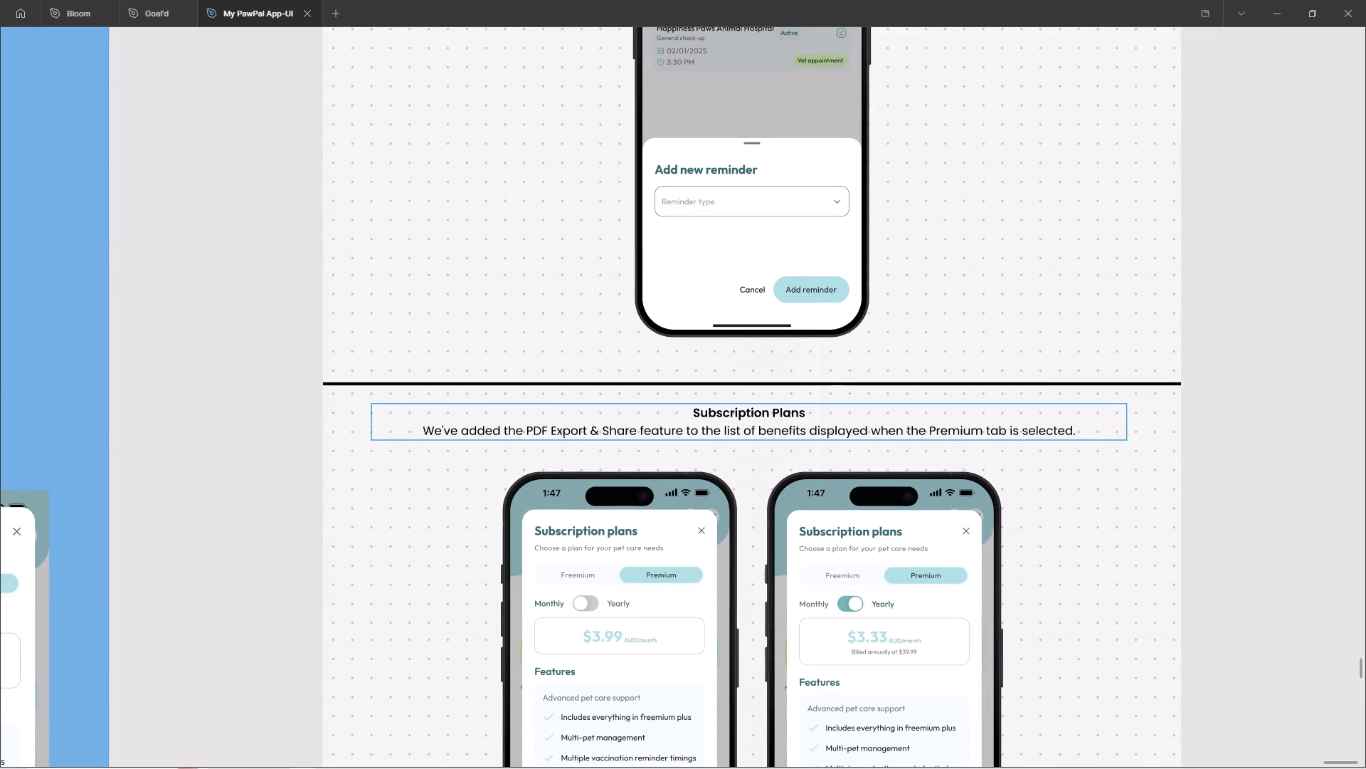
pyautogui.write('2.')
pyautogui.press('space')
pyautogui.keyDown('ctrl'); pyautogui.scroll(-9, 746, 412); pyautogui.keyUp('ctrl')
pyautogui.keyDown('ctrl'); pyautogui.doubleClick(1092, 488); pyautogui.keyUp('ctrl')
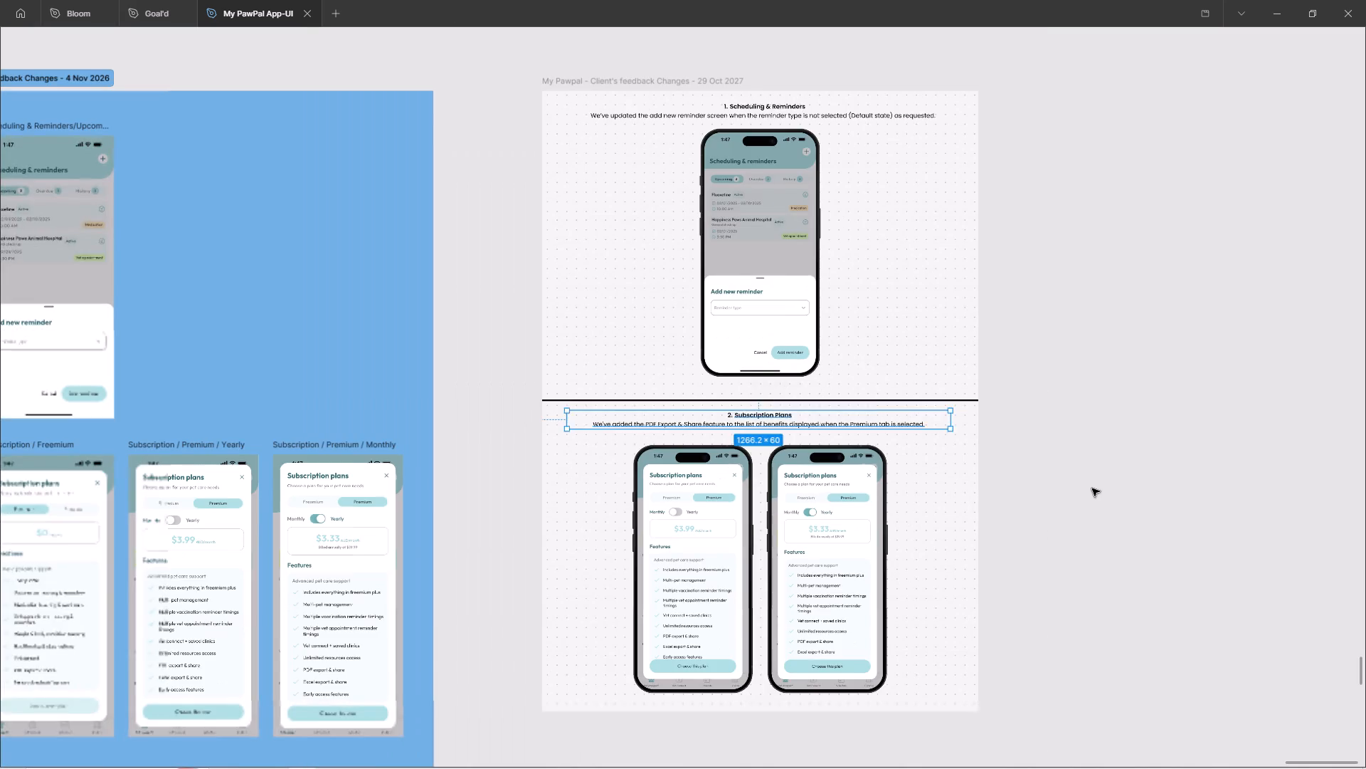
# Start a PDF export of the whole My Pawpal client-feedback presentation frame containing the Scheduling & Reminders and Subscription Plans rows.
pyautogui.keyDown('ctrl'); pyautogui.scroll(-2, 1092, 488); pyautogui.keyUp('ctrl')
pyautogui.keyDown('ctrl'); pyautogui.scroll(5, 841, 152); pyautogui.keyUp('ctrl')
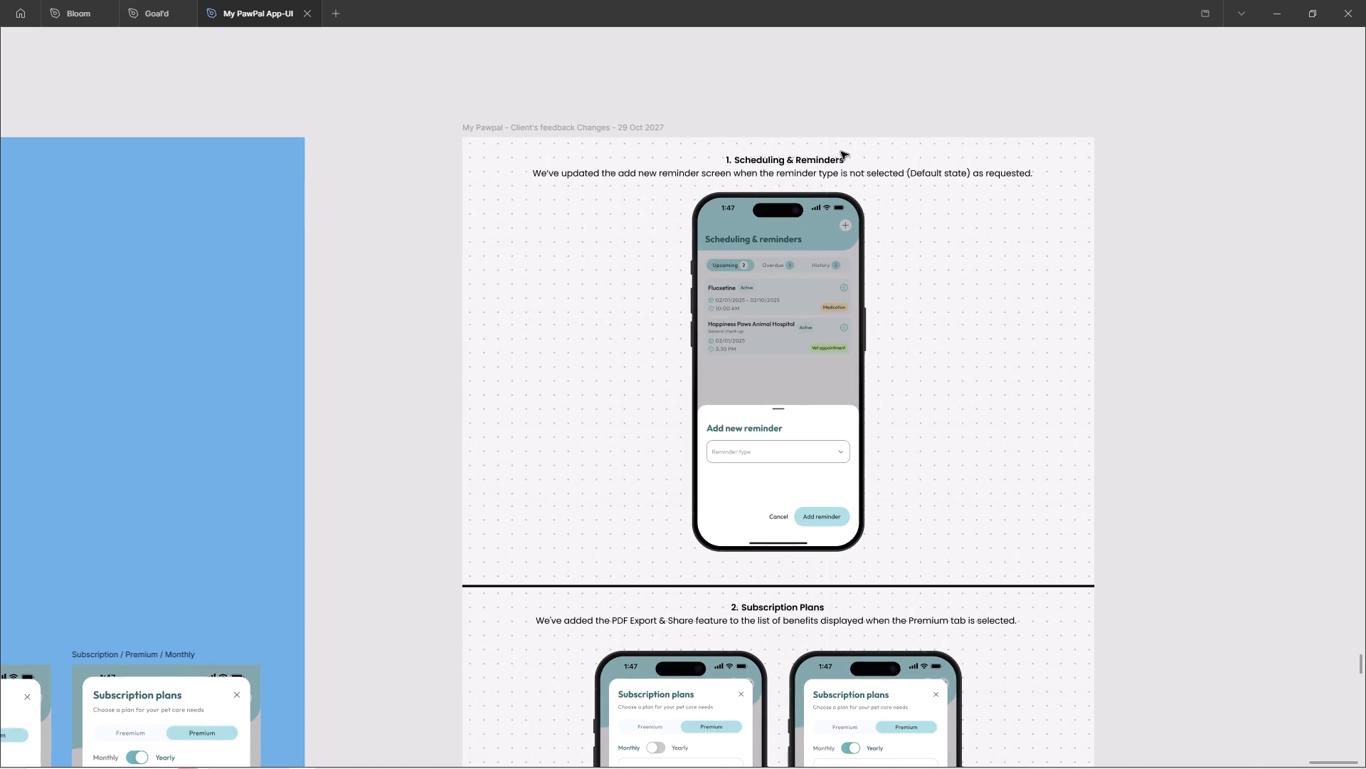
pyautogui.scroll(-5, 744, 345)
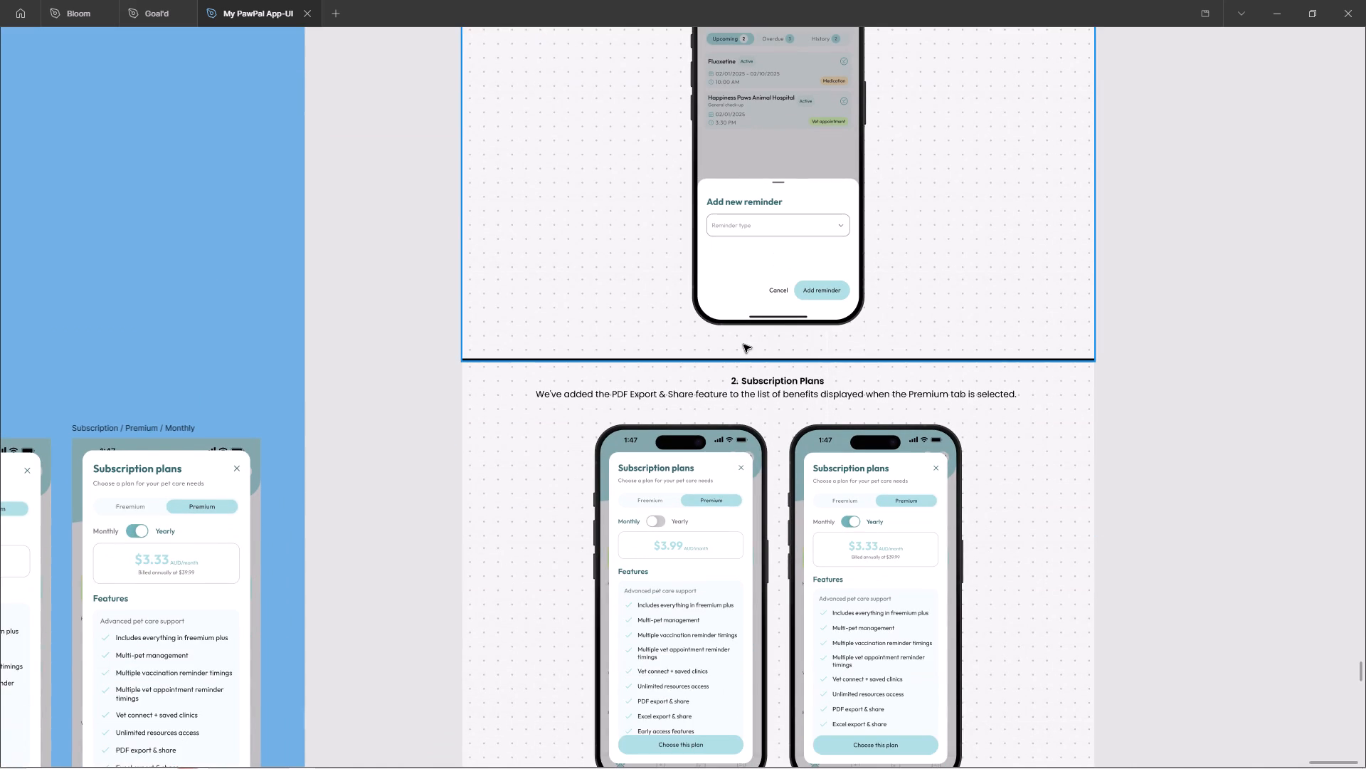
pyautogui.keyDown('ctrl'); pyautogui.scroll(-5, 743, 345); pyautogui.keyUp('ctrl')
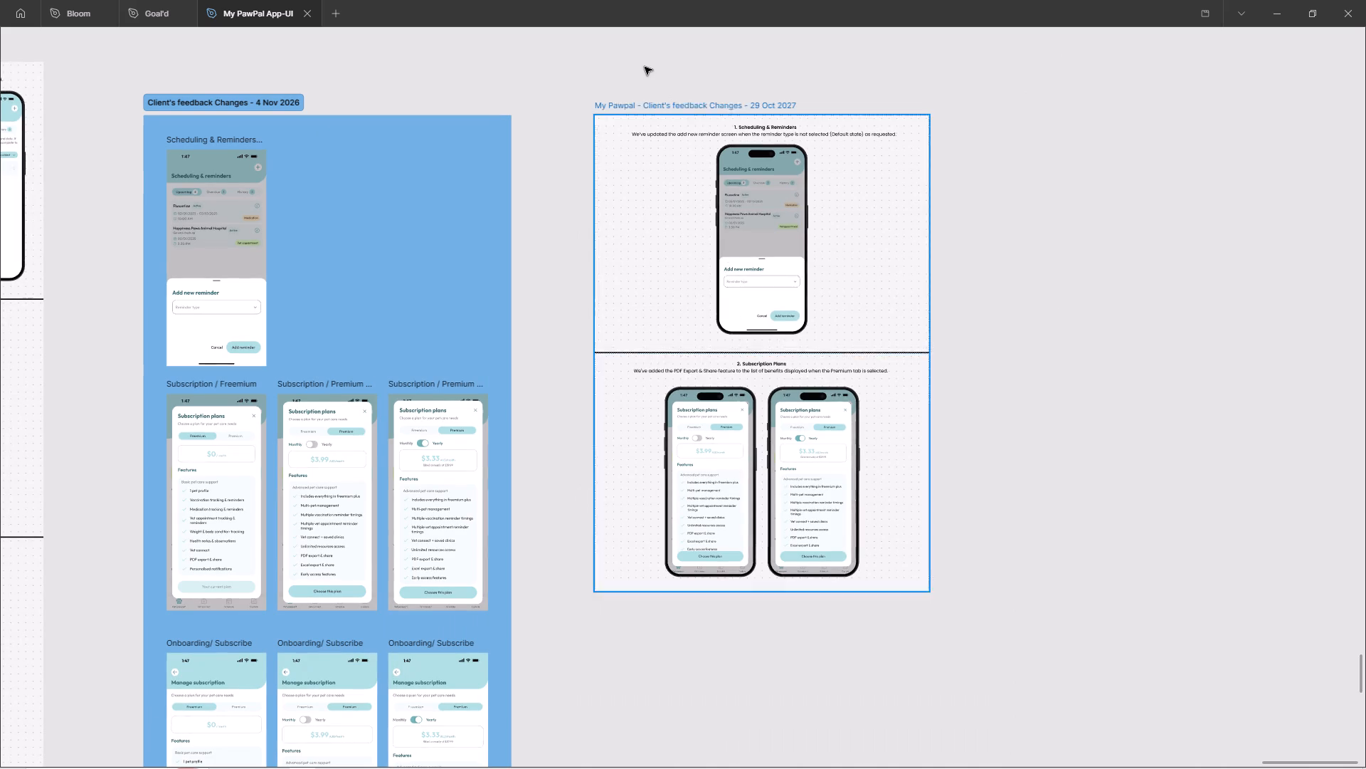
pyautogui.click(660, 100)
pyautogui.hotkey('ctrl', '\\')
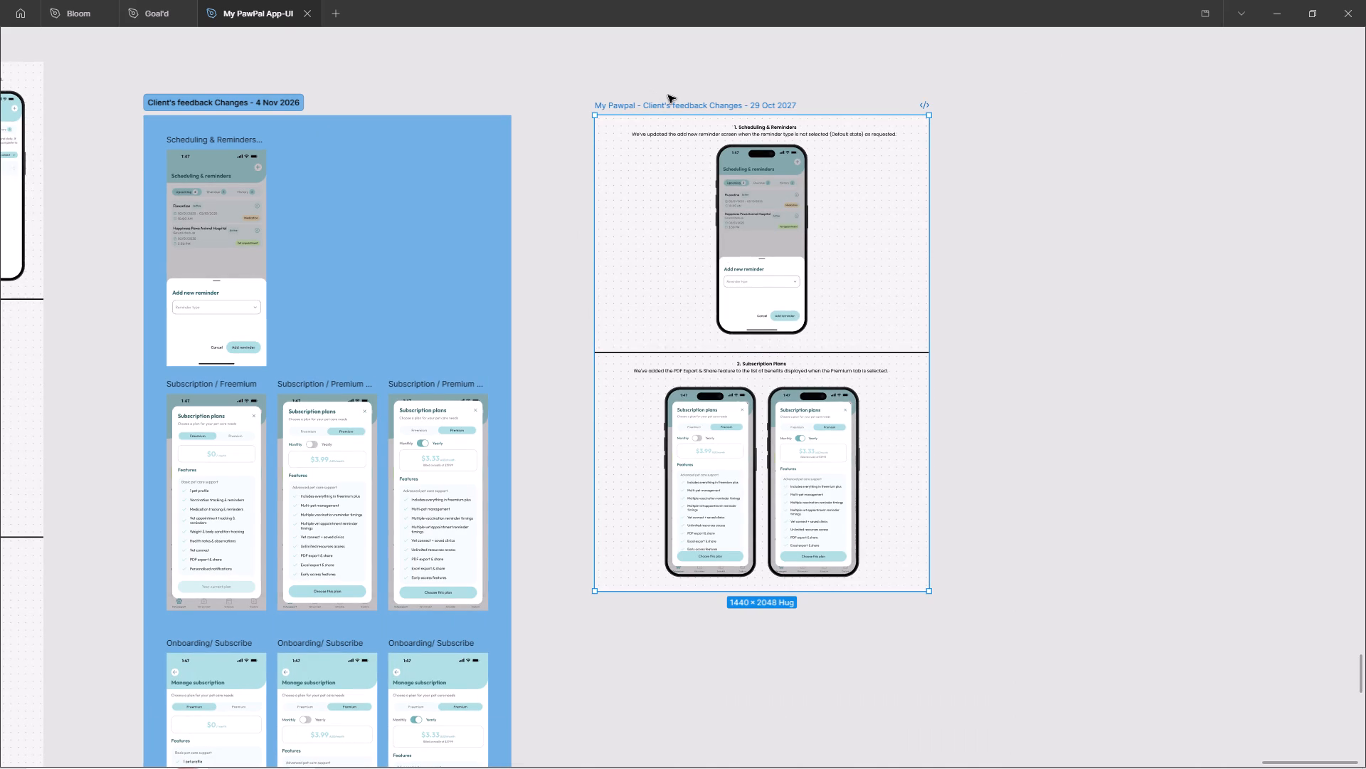
pyautogui.keyDown('ctrl'); pyautogui.scroll(5, 858, 199); pyautogui.keyUp('ctrl')
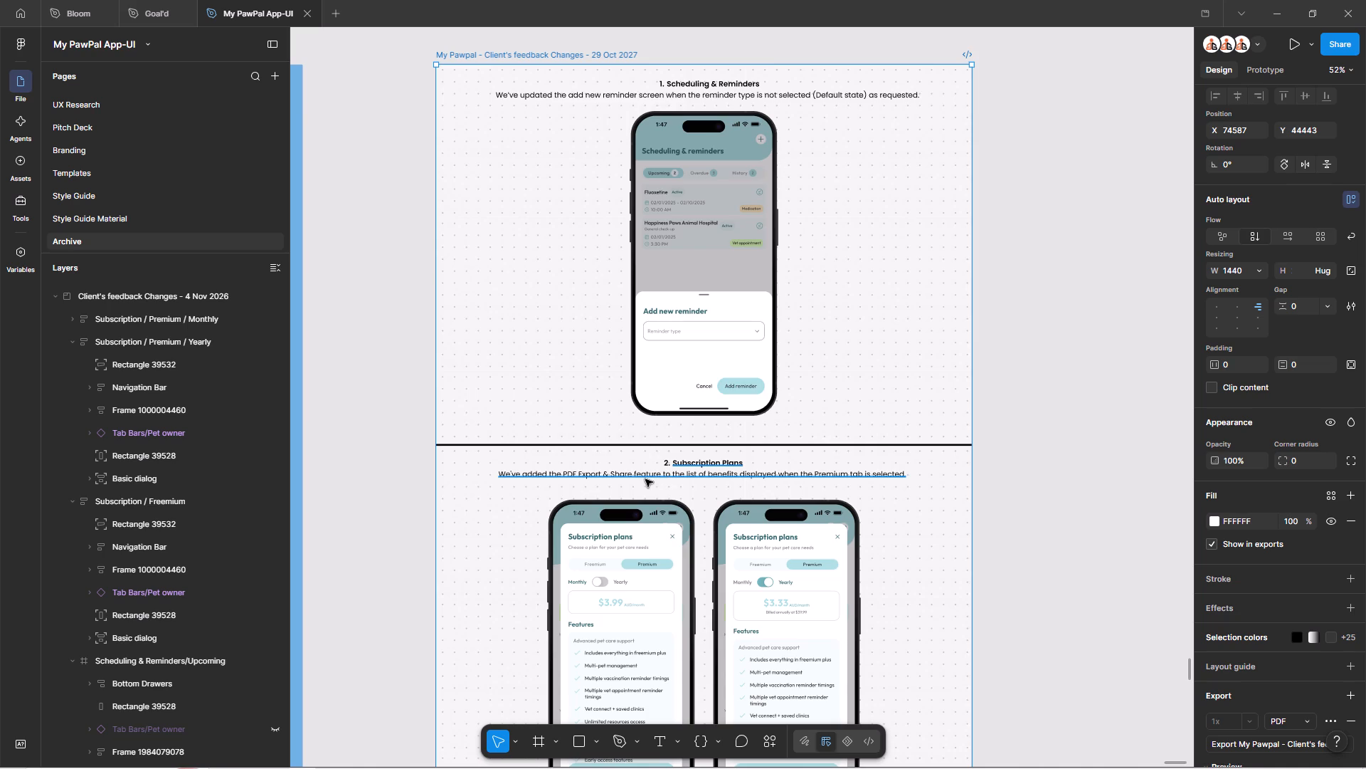
pyautogui.keyDown('ctrl'); pyautogui.scroll(5, 649, 480); pyautogui.keyUp('ctrl')
pyautogui.keyDown('ctrl'); pyautogui.scroll(-7, 661, 480); pyautogui.keyUp('ctrl')
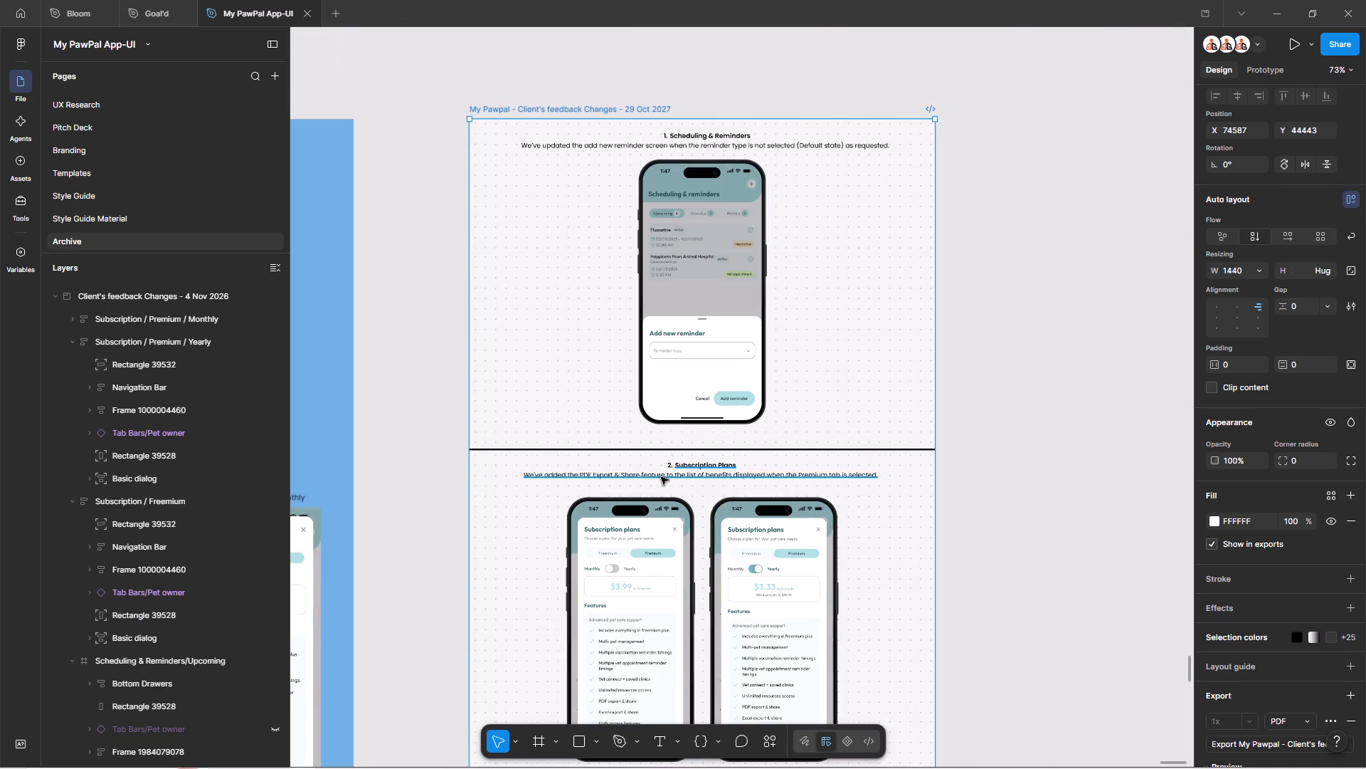
pyautogui.scroll(-18, 1236, 487)
pyautogui.click(1276, 535)
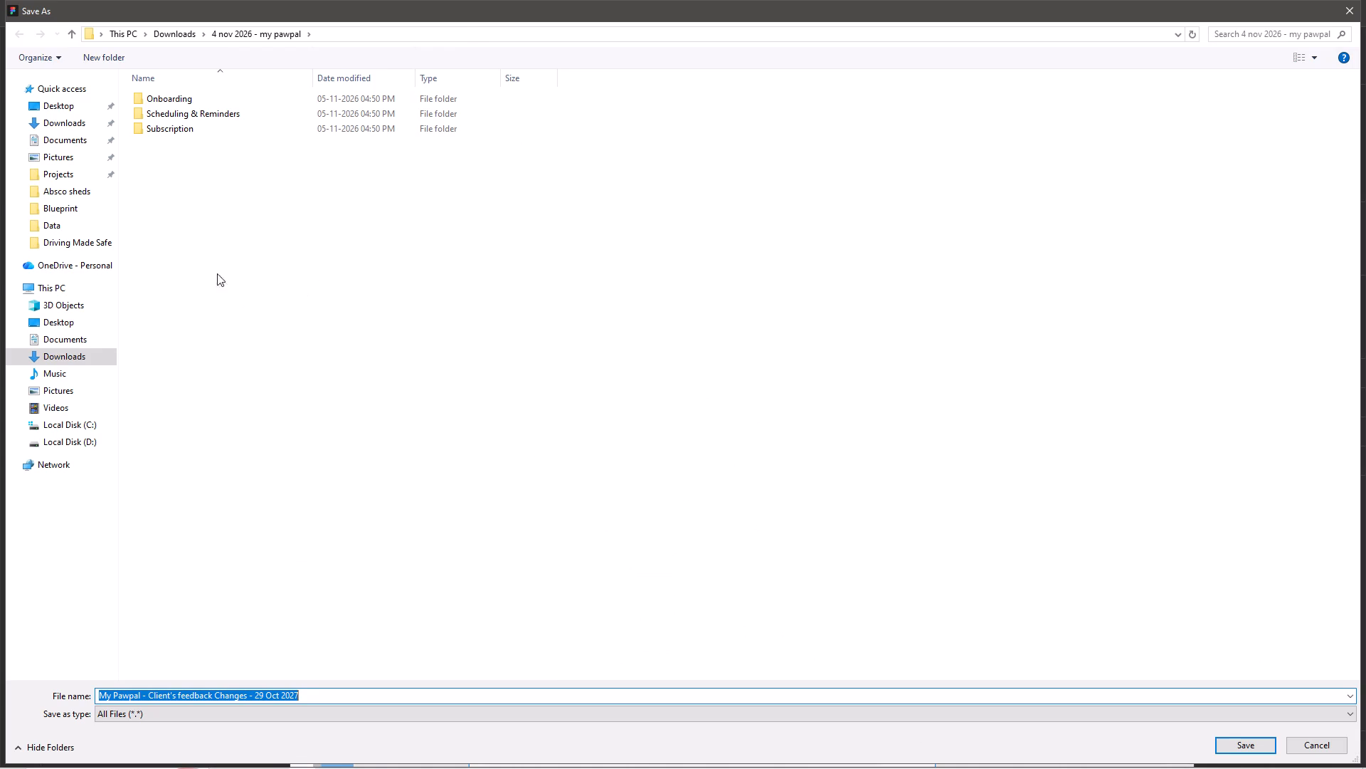
# Save the exported PDF in the Downloads folder as "My Pawpal - Client's feedback Changes - 5 Nov 2026".
pyautogui.click(159, 25)
pyautogui.click(169, 32)
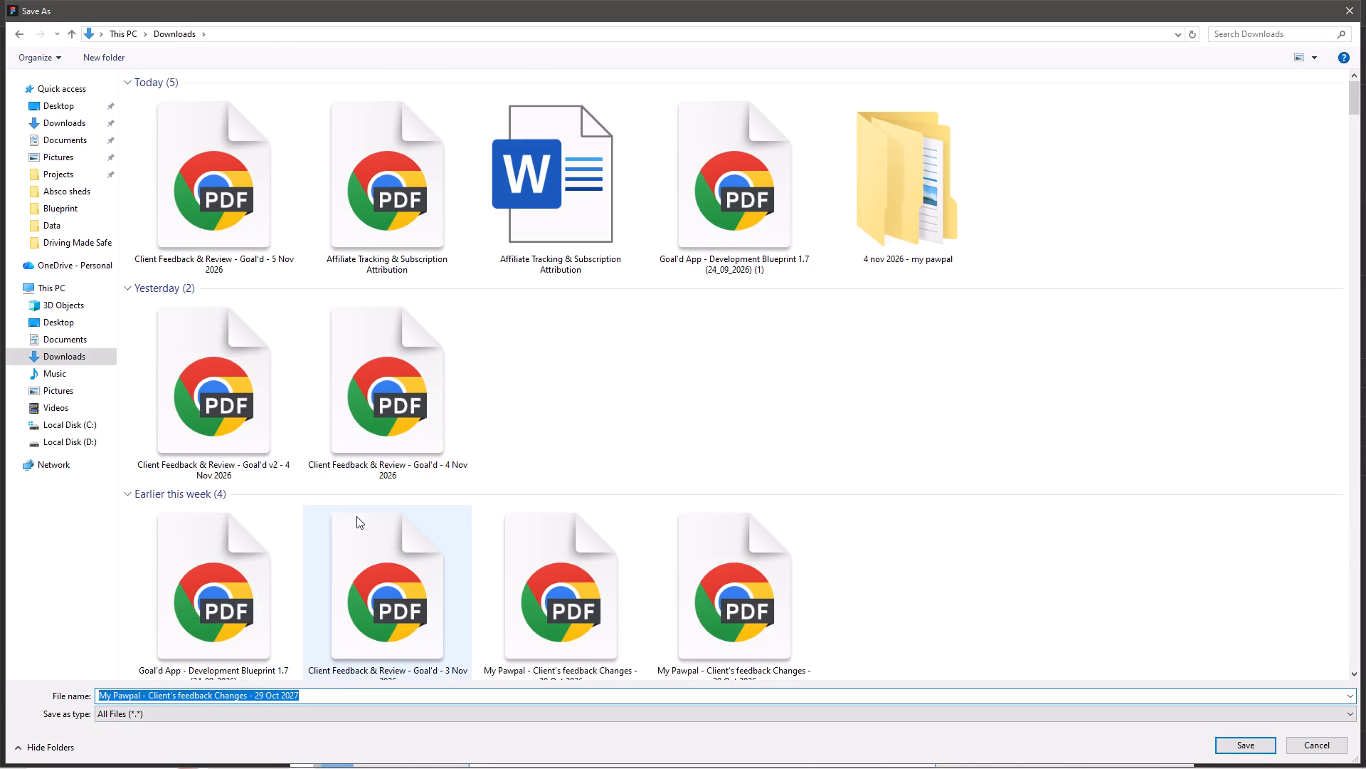
pyautogui.click(315, 703)
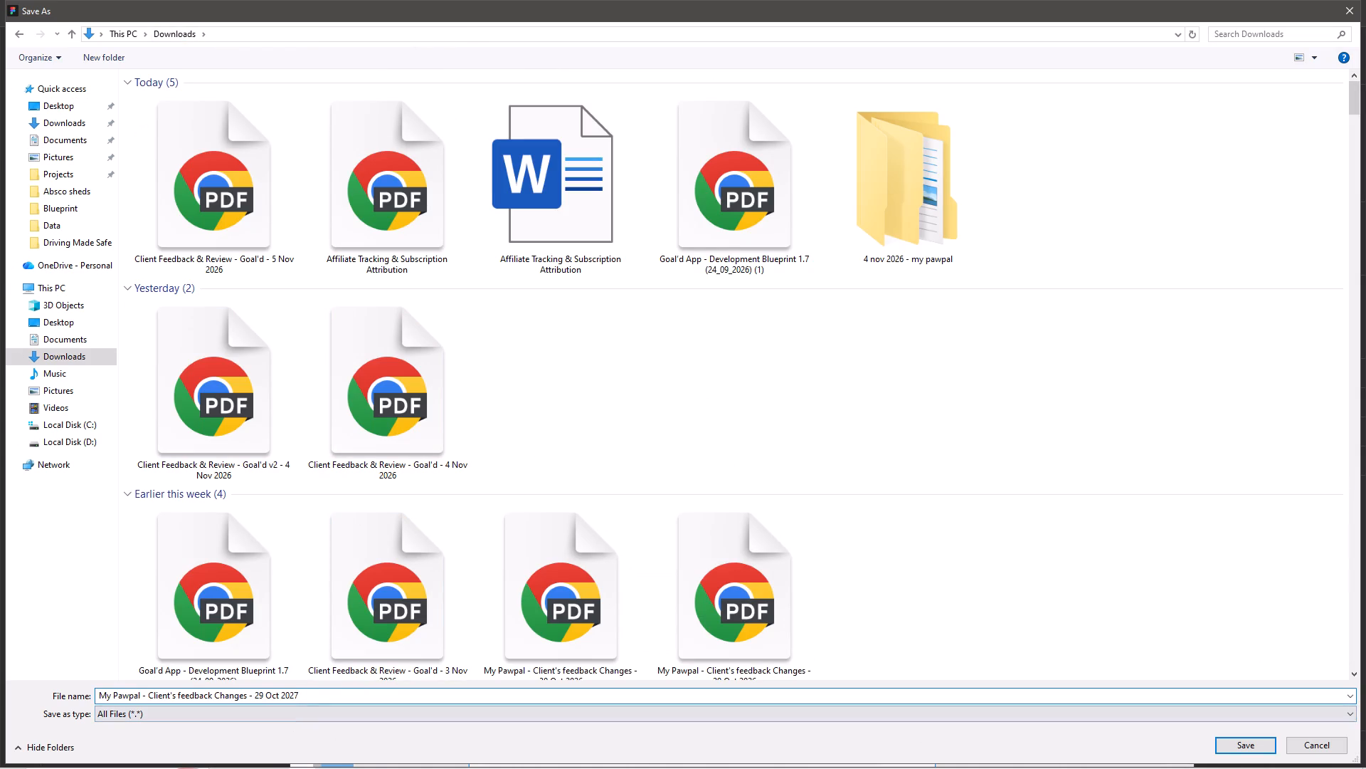
pyautogui.click(322, 695)
pyautogui.press('BackSpace')
pyautogui.press('BackSpace')
pyautogui.press('BackSpace')
pyautogui.press('BackSpace')
pyautogui.press('BackSpace')
pyautogui.press('BackSpace')
pyautogui.press('BackSpace')
pyautogui.press('BackSpace')
pyautogui.press('BackSpace')
pyautogui.press('BackSpace')
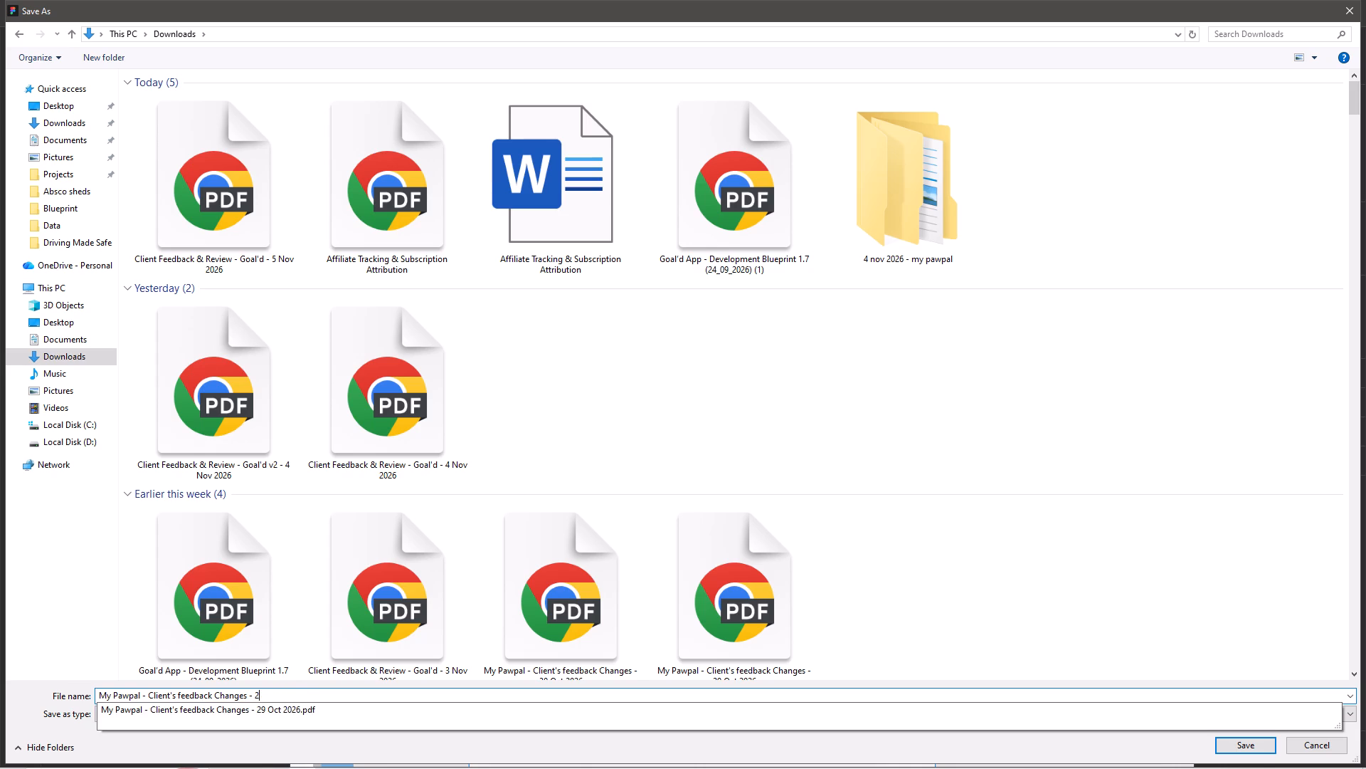
pyautogui.press('BackSpace')
pyautogui.write('5 Nov 2026')
pyautogui.press('Return')
# Switch from Figma to the Chrome window with the "Branch · Blueprint Review Confirmed" conversation.
pyautogui.hotkey('alt', 'Tab')
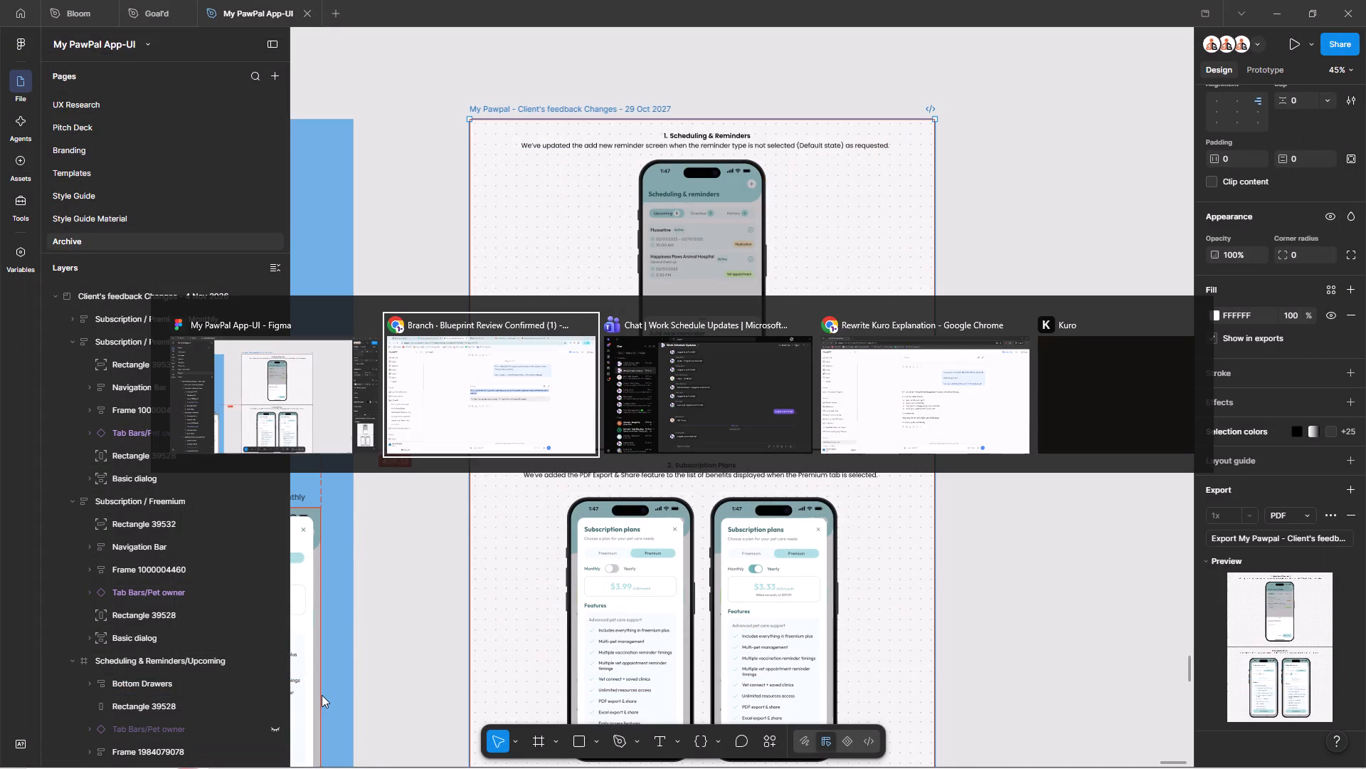